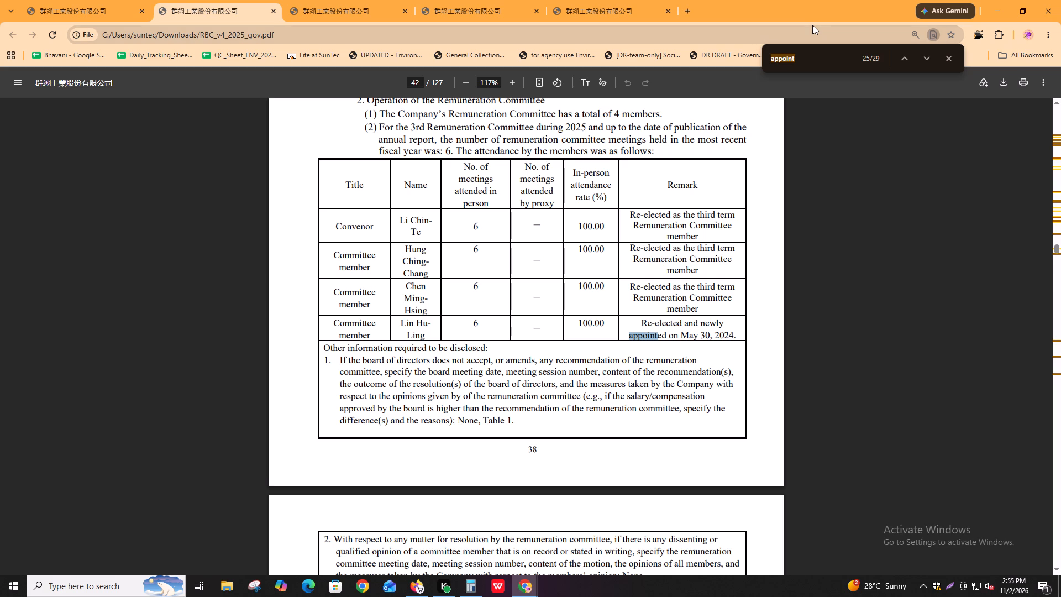
Step through further matches of "appoint" in the RBC_v4_2025_gov annual report.
key("Return")
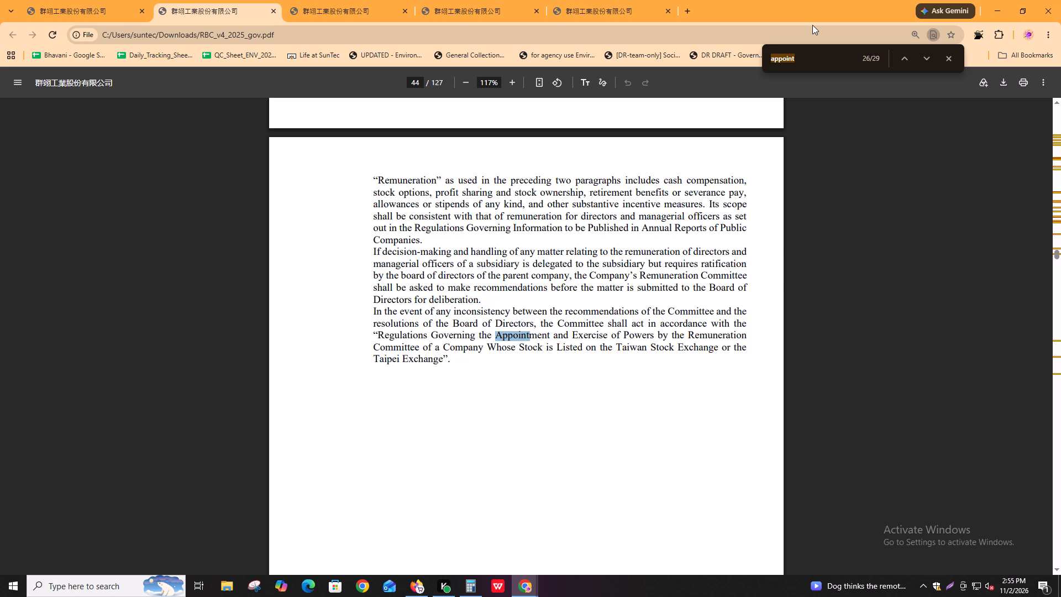
key("Return")
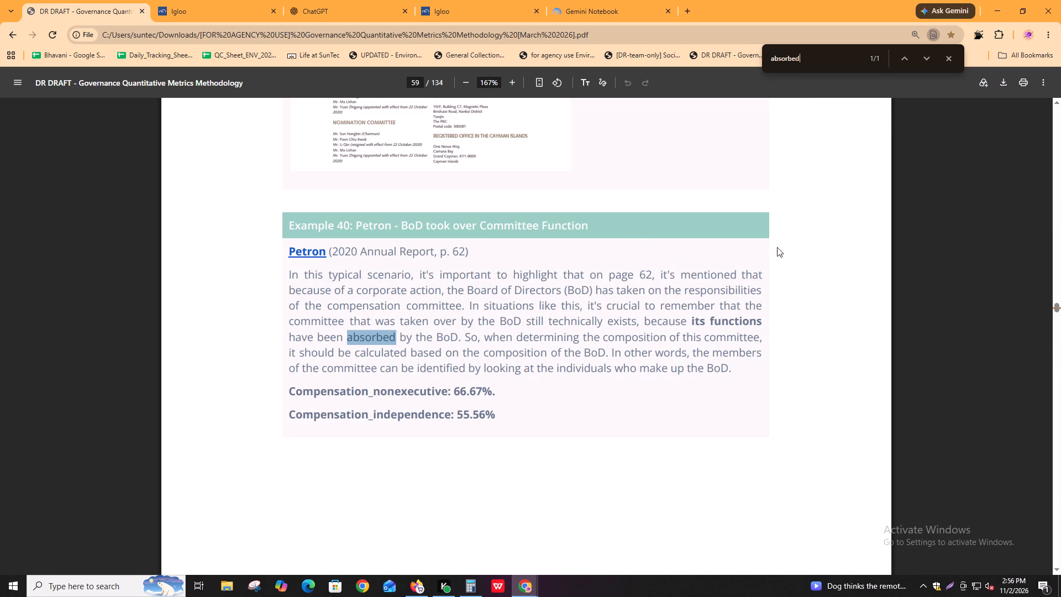
left_click_drag(689, 314, 752, 313)
left_click(752, 313)
left_click_drag(609, 308, 633, 308)
left_click_drag(633, 308, 716, 307)
left_click(716, 307)
left_click_drag(409, 323, 552, 319)
left_click_drag(566, 318, 585, 318)
left_click_drag(585, 318, 730, 317)
left_click(732, 316)
left_click_drag(296, 338, 370, 335)
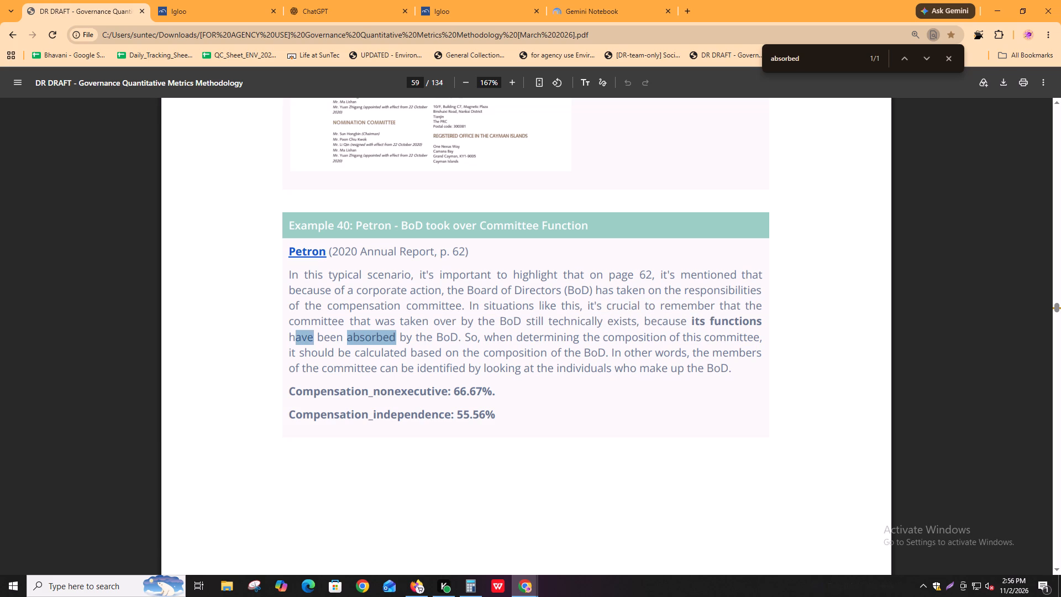
left_click_drag(370, 335, 686, 335)
left_click(686, 335)
Return to the RBC_v4_2025_gov annual report and check the remaining matches of "appoint".
key("alt+Tab")
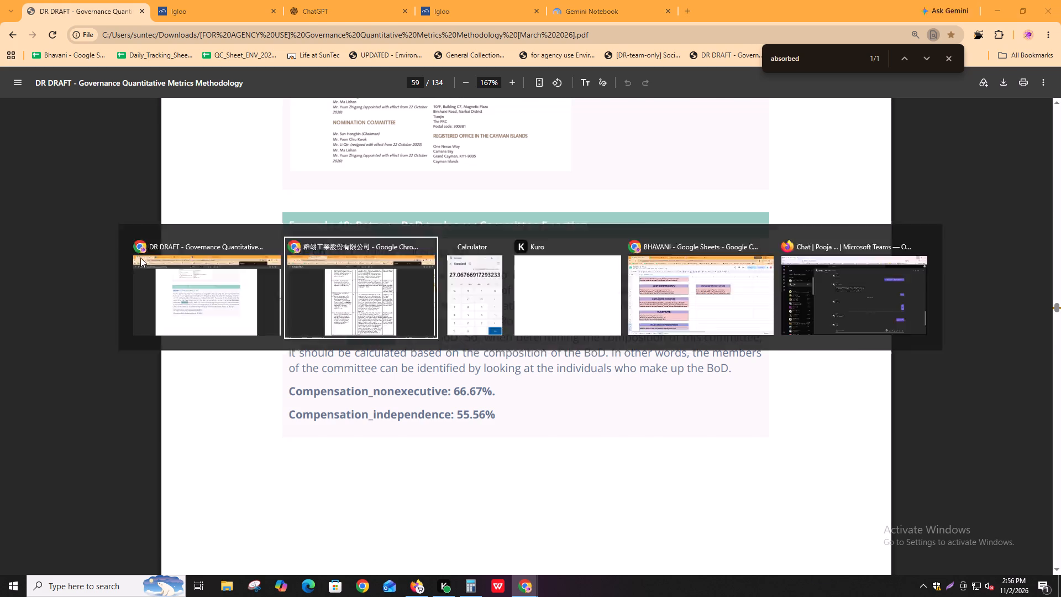
key("ctrl+f")
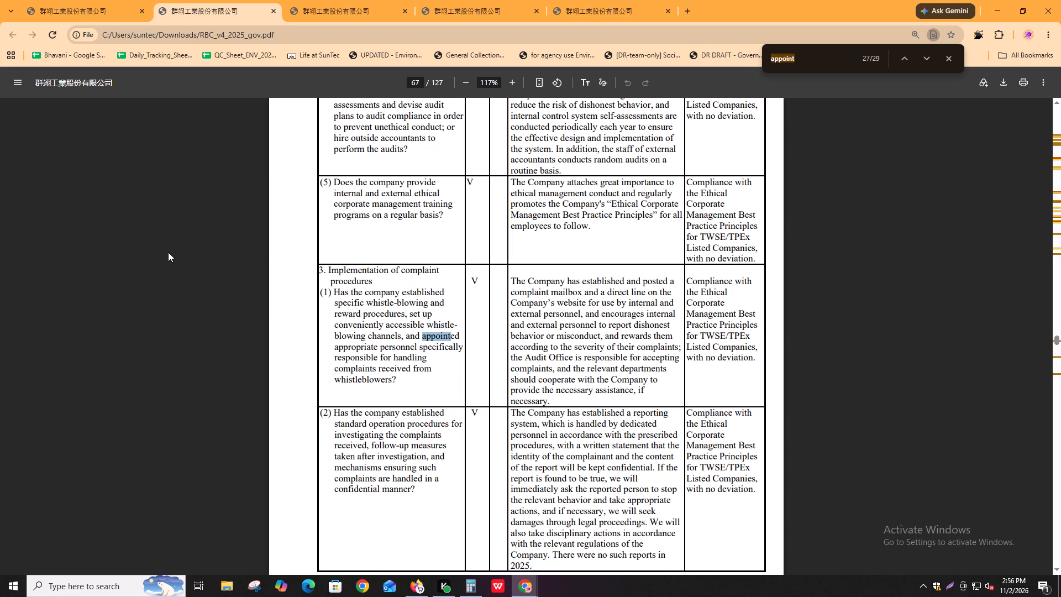
key("Return")
key("Return")
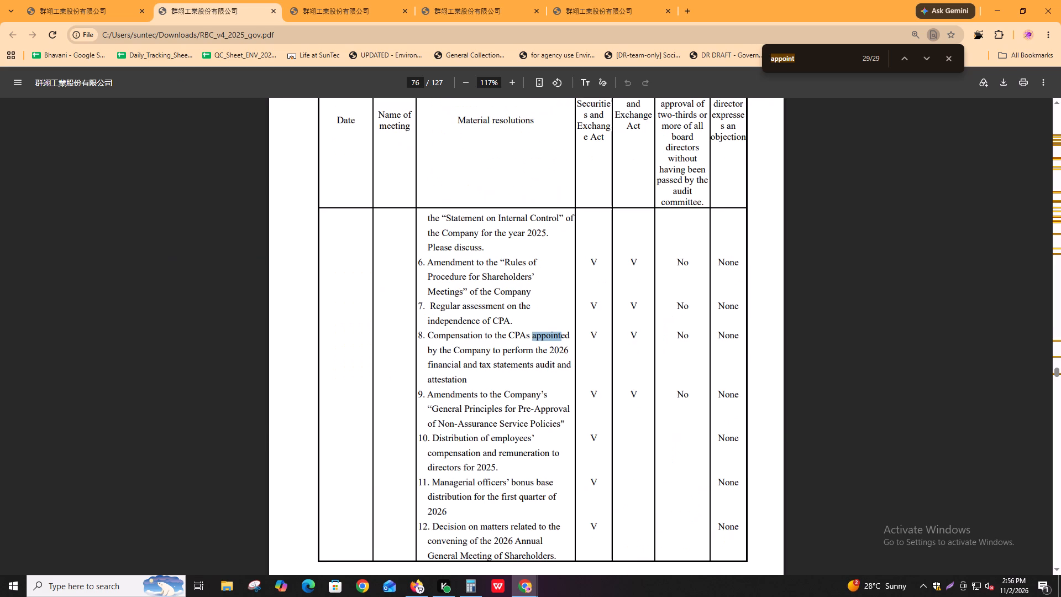
Search the annual report for "absorbe" and for the shorter term "absorb".
type("absorbe")
key("Return")
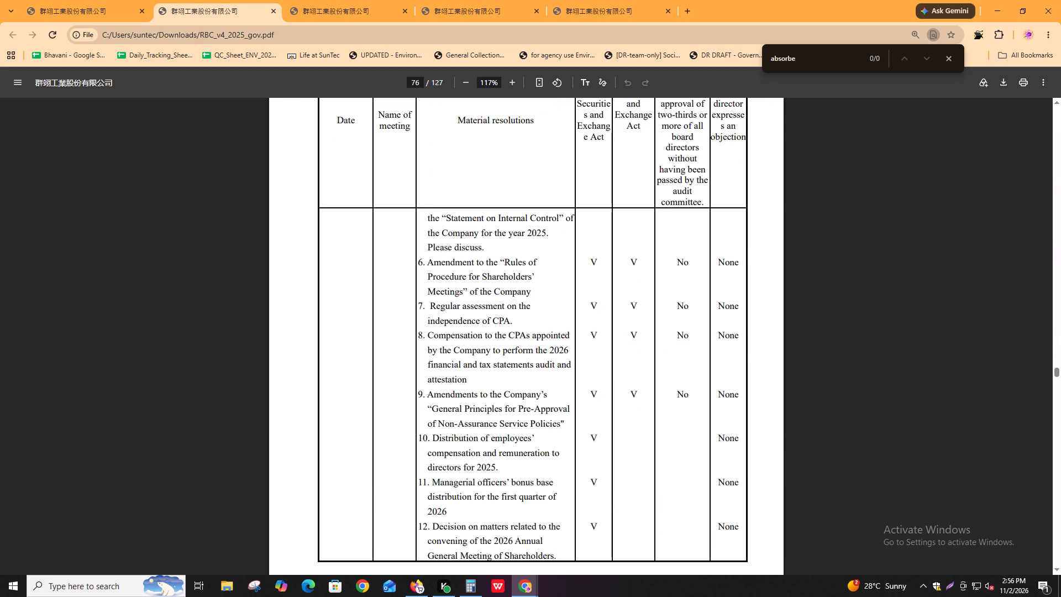
key("BackSpace")
key("Return")
key("Return")
key("Return")
In Igloo, expand Nomination_independence in the prior stage history and check its first tagged passage in the report.
key("alt+Tab")
left_click(242, 0)
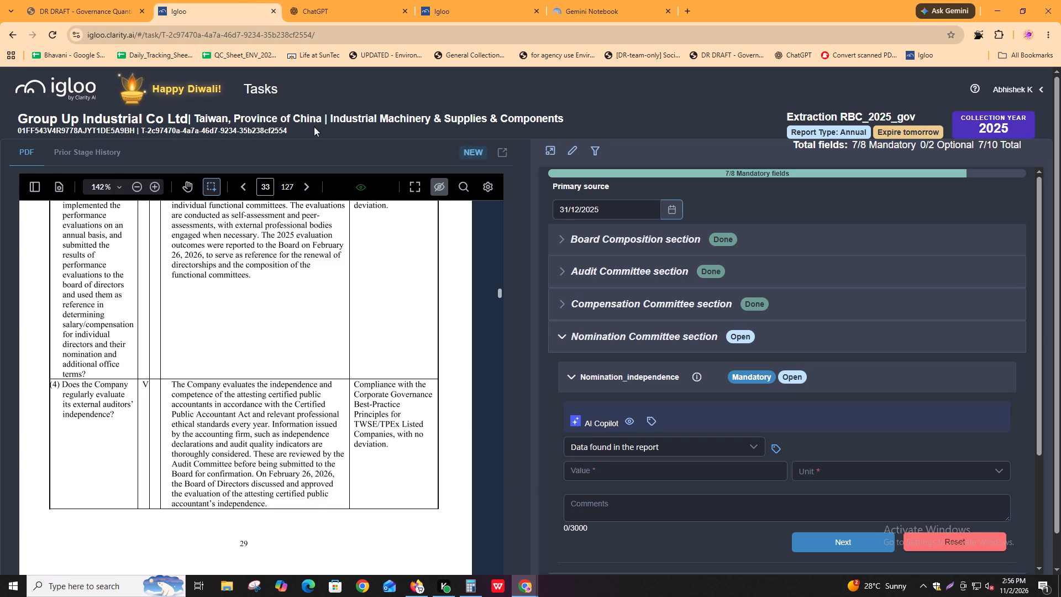
left_click(98, 150)
left_click(28, 154)
left_click(90, 158)
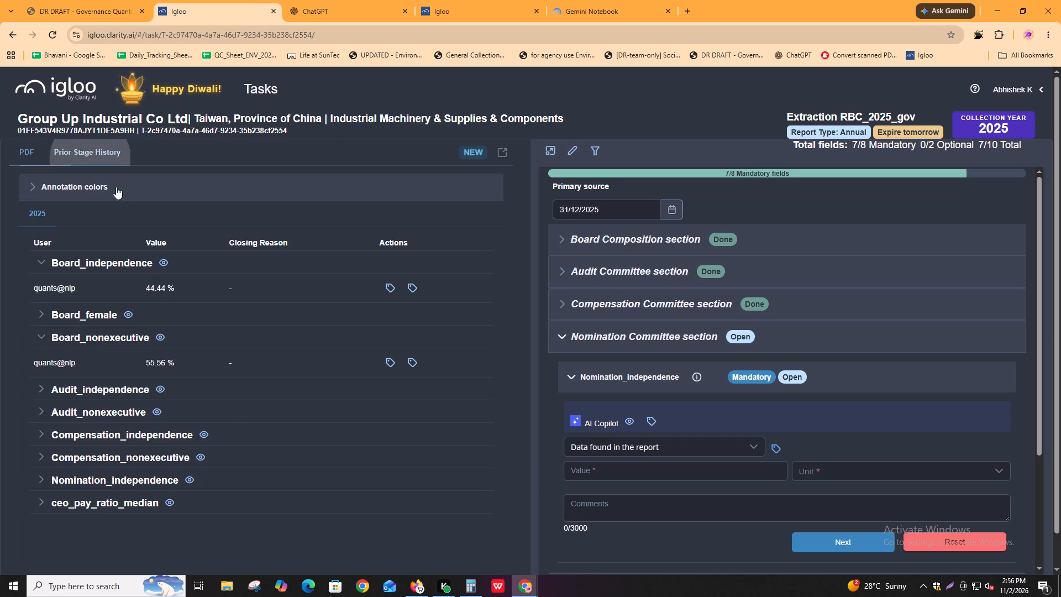
left_click(41, 481)
left_click(386, 500)
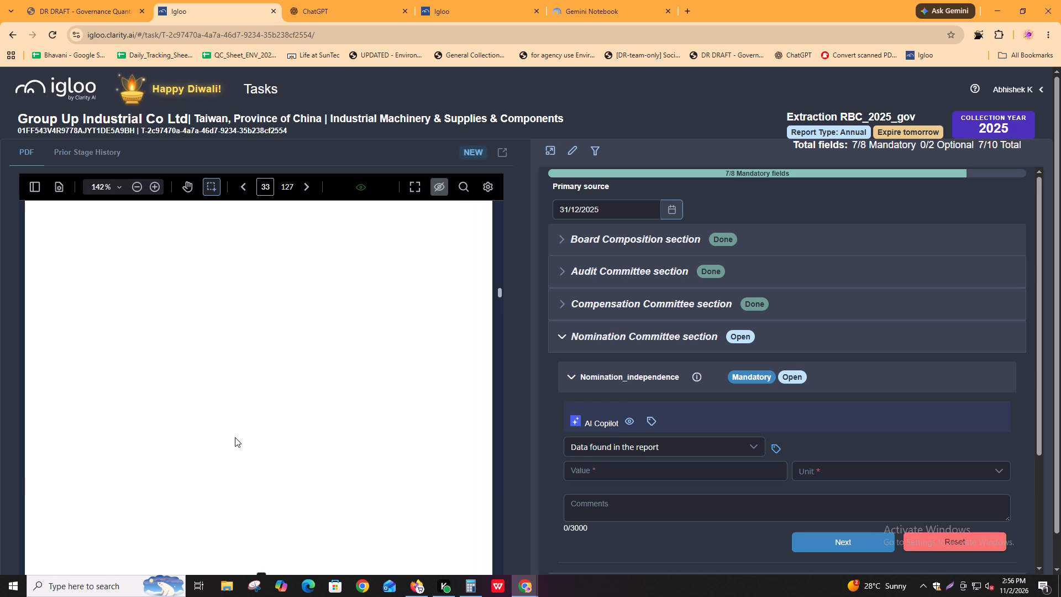
scroll(235, 437, "down", 1, "ctrl")
scroll(235, 437, "up", 1, "ctrl")
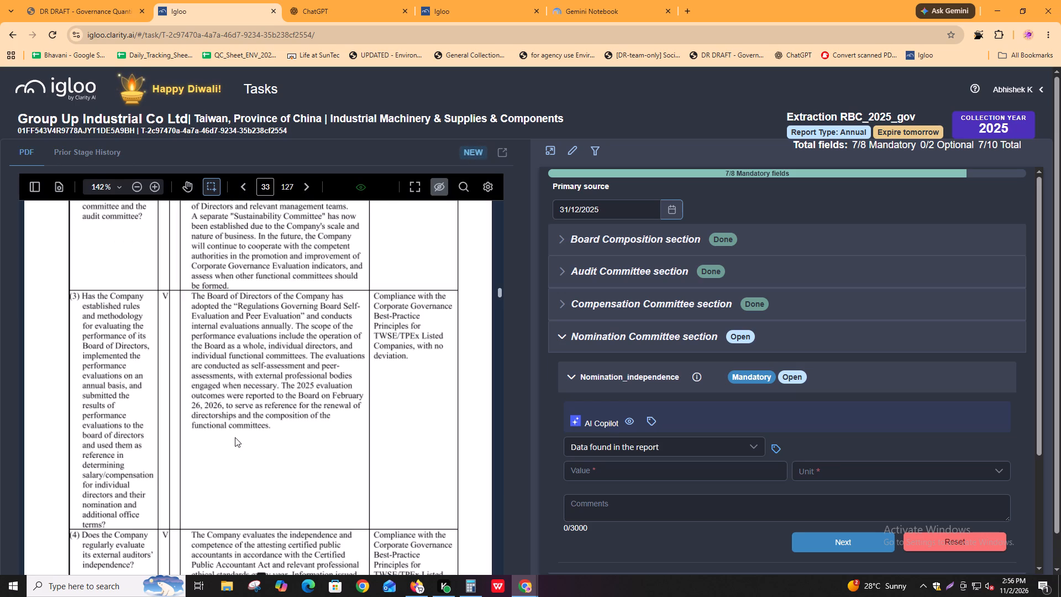
Return to the prior stage history and check the second tagged passage for Nomination_independence in the report.
left_click(80, 161)
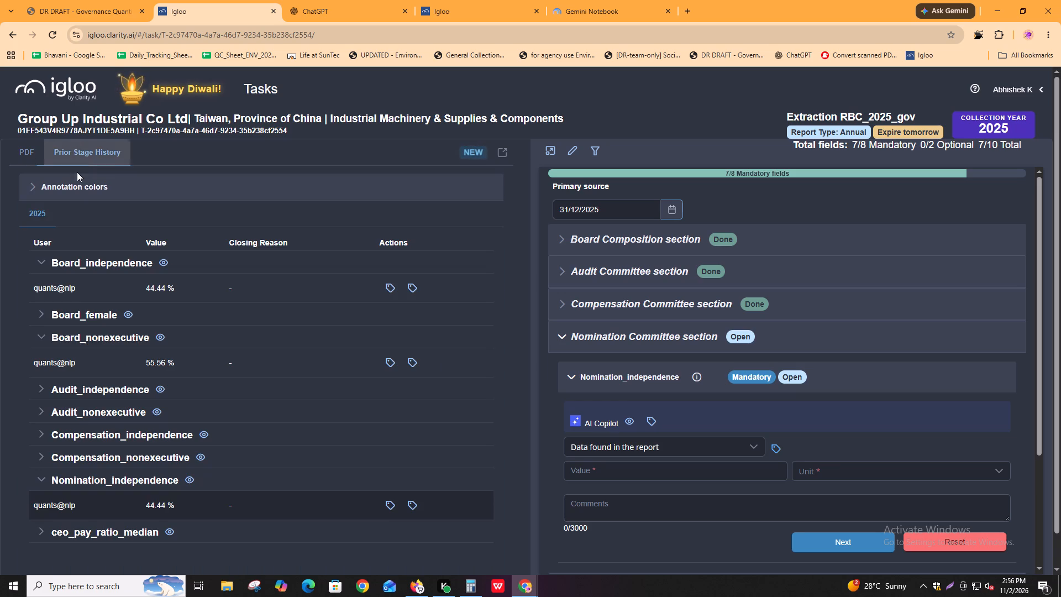
left_click(418, 510)
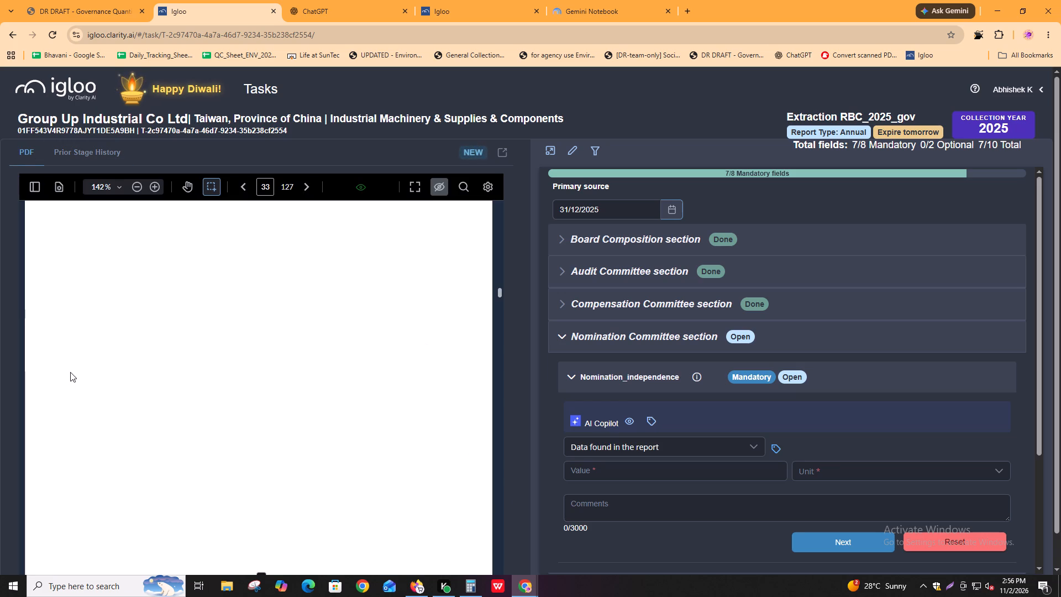
scroll(70, 372, "down", 1, "ctrl")
scroll(249, 398, "up", 1)
scroll(251, 398, "up", 2, "shift")
scroll(254, 397, "down", 1, "shift")
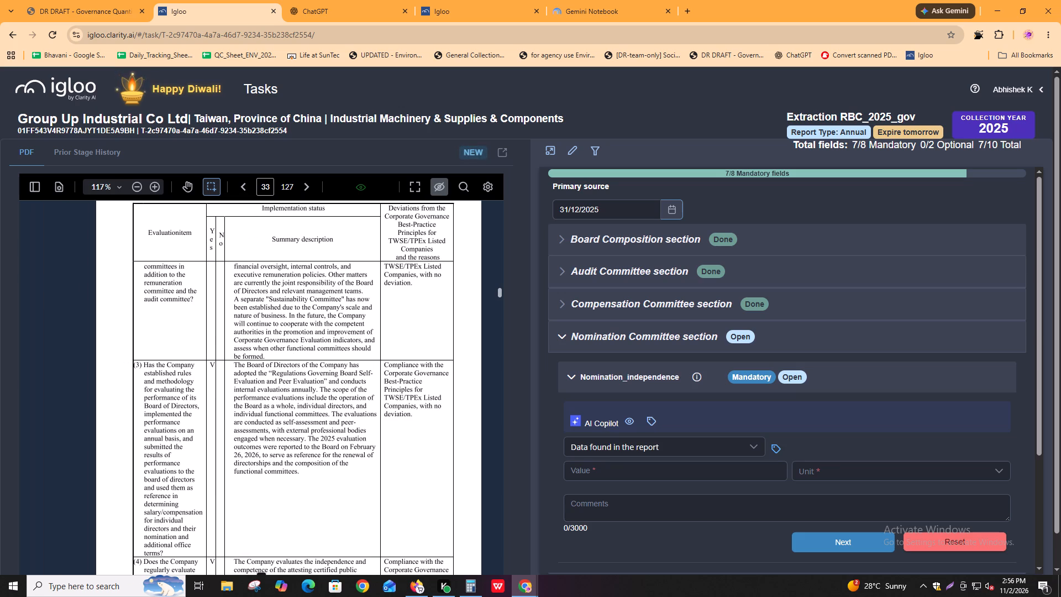
scroll(254, 397, "up", 1, "shift")
In the RBC_v4_2025_gov annual report, go to page 33 and read the start of item (2) on voluntarily established functional committees.
key("alt+Tab")
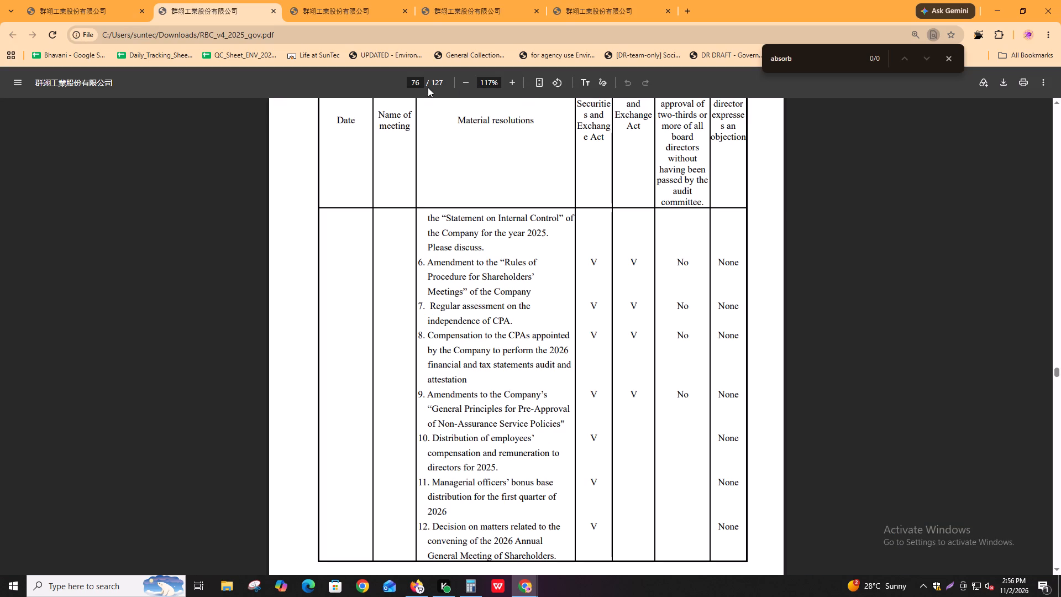
left_click(418, 81)
type("33")
key("Return")
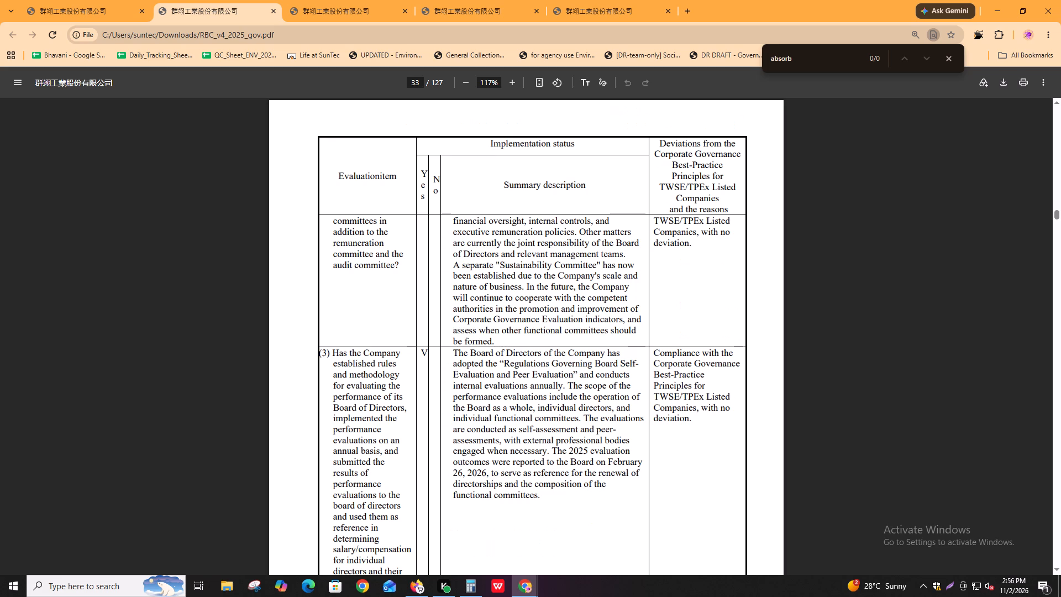
scroll(711, 437, "up", 2)
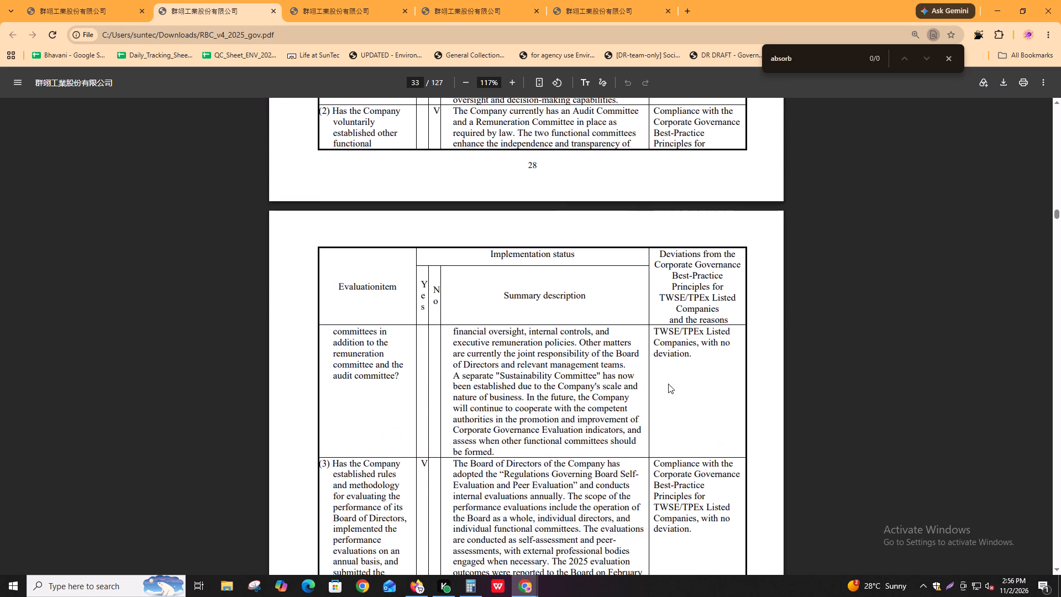
scroll(668, 384, "up", 2)
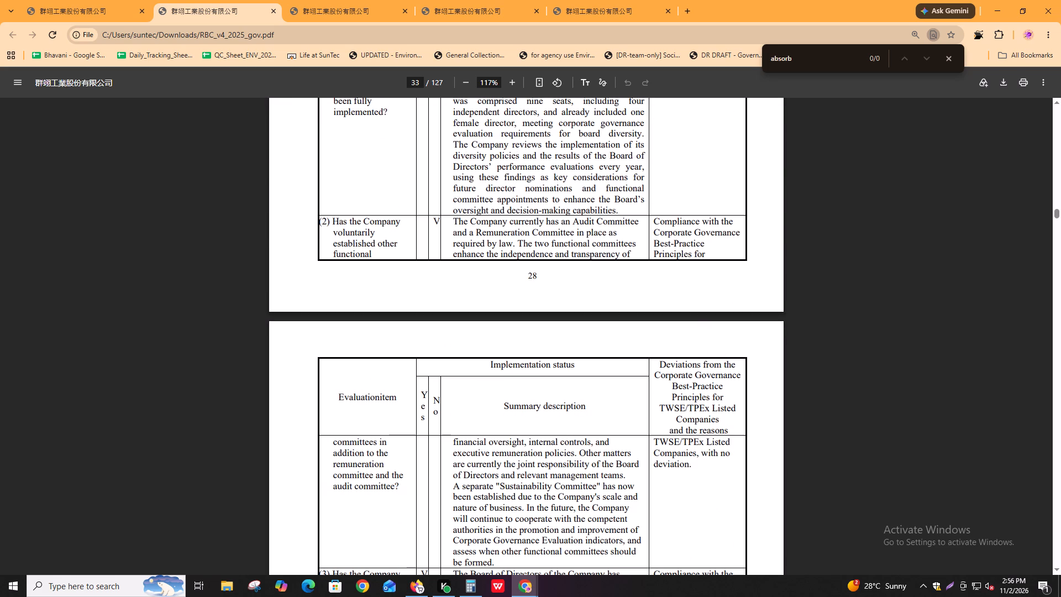
left_click_drag(531, 224, 554, 227)
left_click(571, 234)
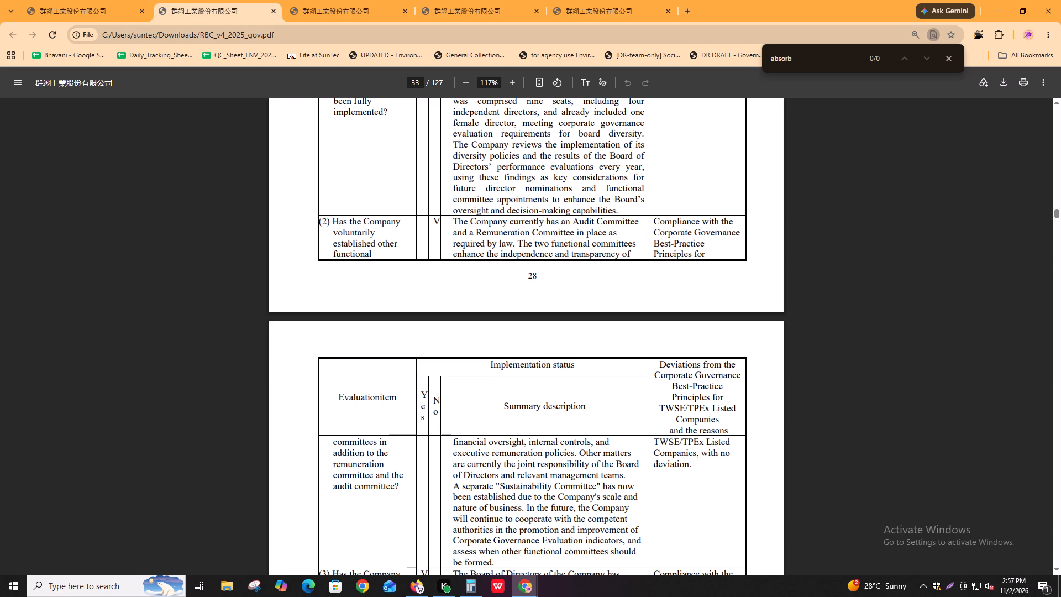
Read the rest of item (2) on Board responsibility for other matters, the Sustainability Committee and forming further functional committees.
scroll(559, 473, "down", 1)
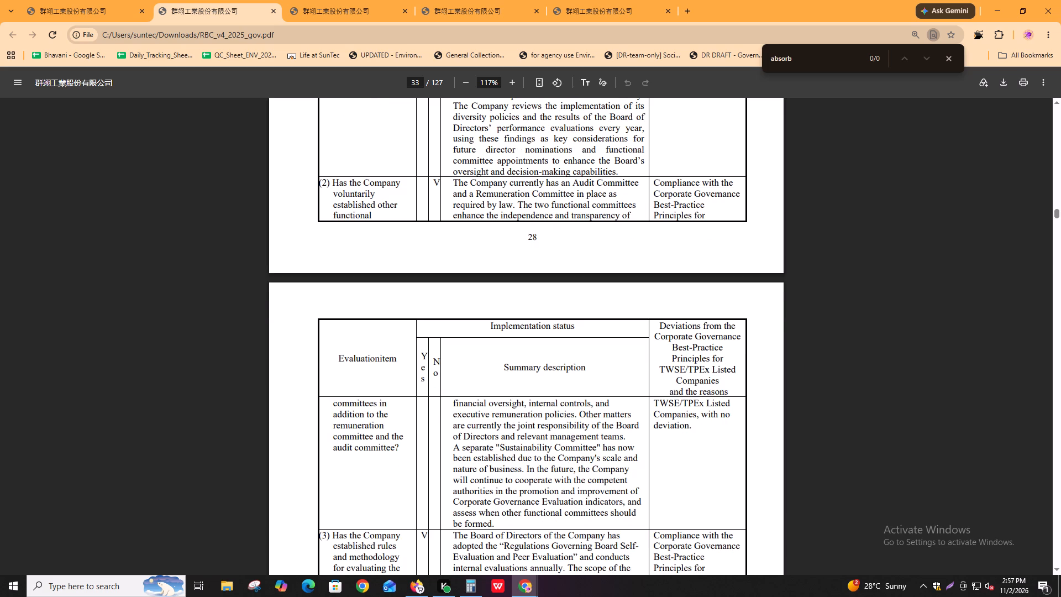
left_click_drag(535, 426, 590, 418)
left_click(590, 418)
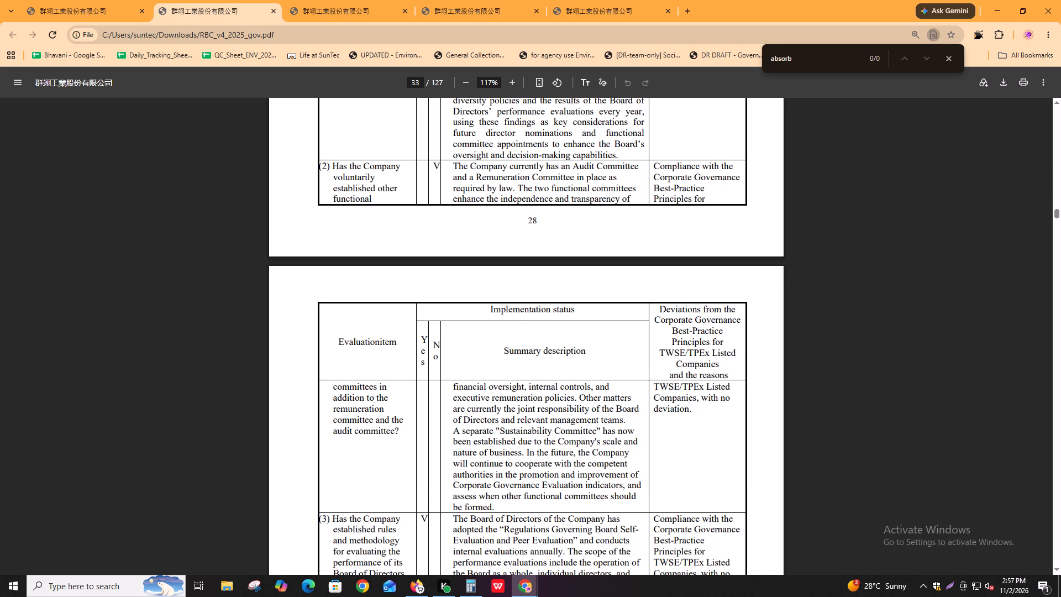
left_click_drag(552, 443, 611, 441)
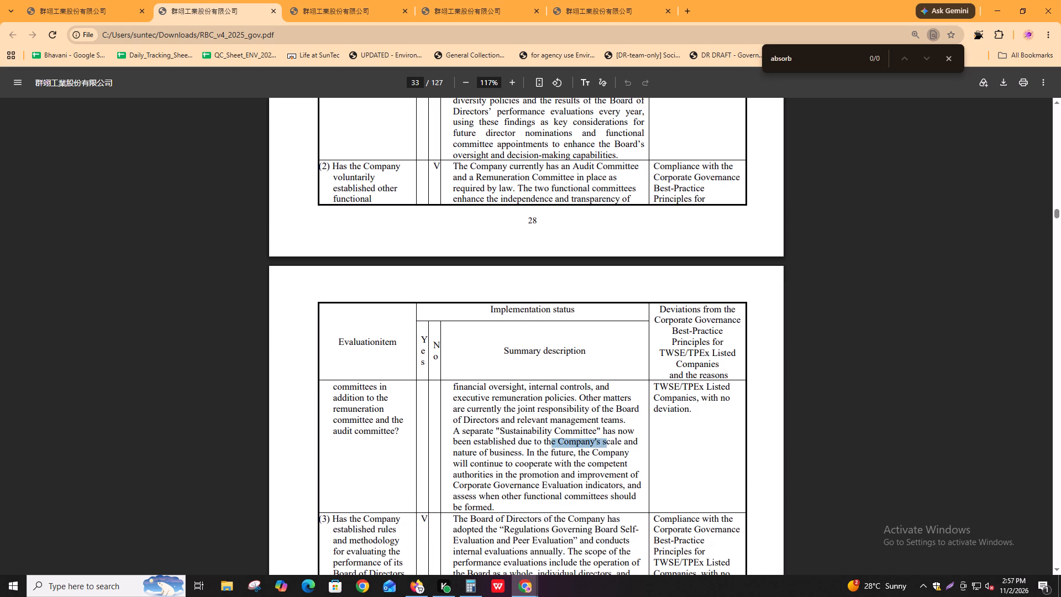
left_click(611, 441)
left_click_drag(544, 453, 601, 455)
left_click(593, 455)
left_click_drag(534, 484, 569, 480)
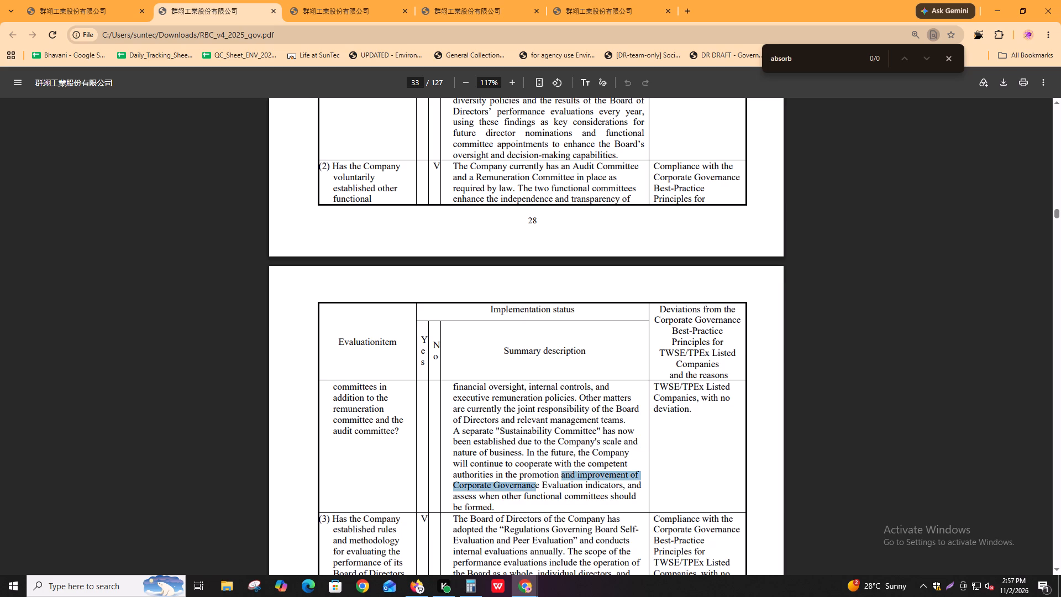
left_click_drag(569, 480, 595, 475)
left_click(595, 475)
left_click_drag(563, 462, 593, 463)
left_click_drag(529, 479, 595, 479)
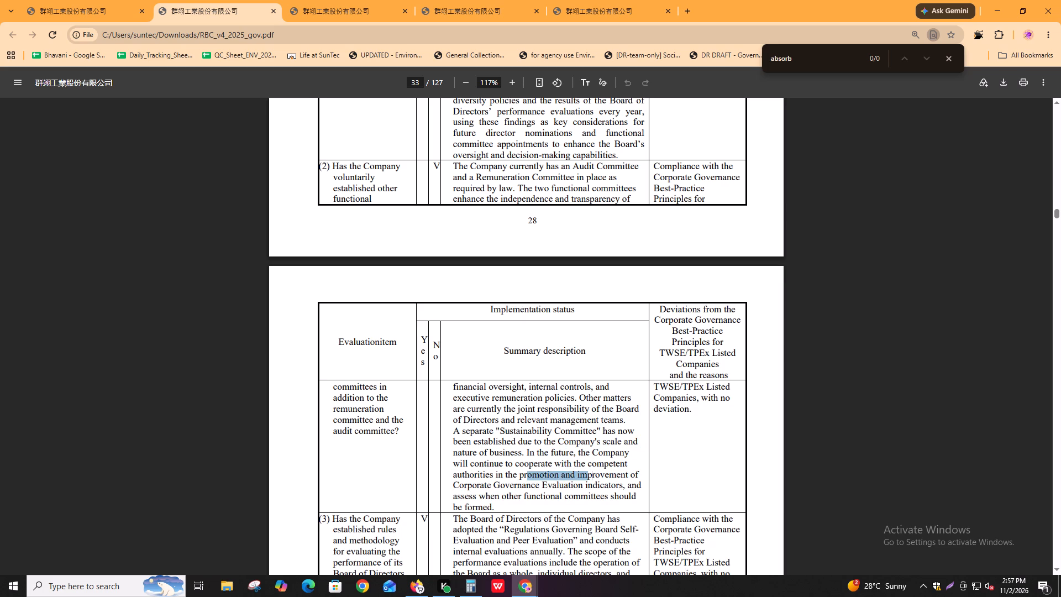
left_click_drag(595, 479, 610, 476)
left_click(610, 476)
Read item (3) on the Board's performance evaluation rules and their use for renewing directorships and composing functional committees.
scroll(610, 476, "down", 4)
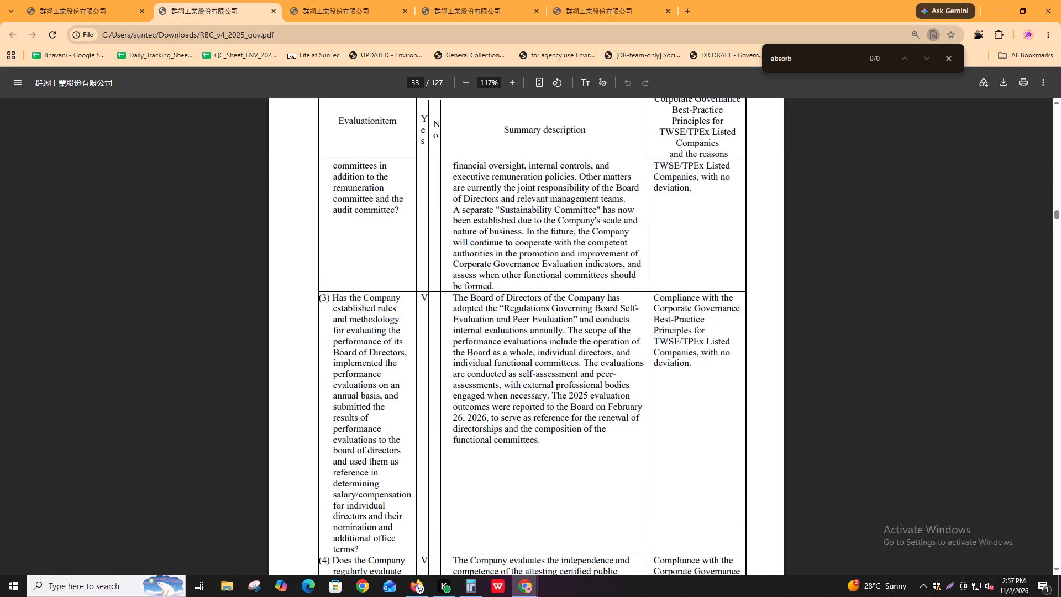
left_click_drag(598, 309, 613, 313)
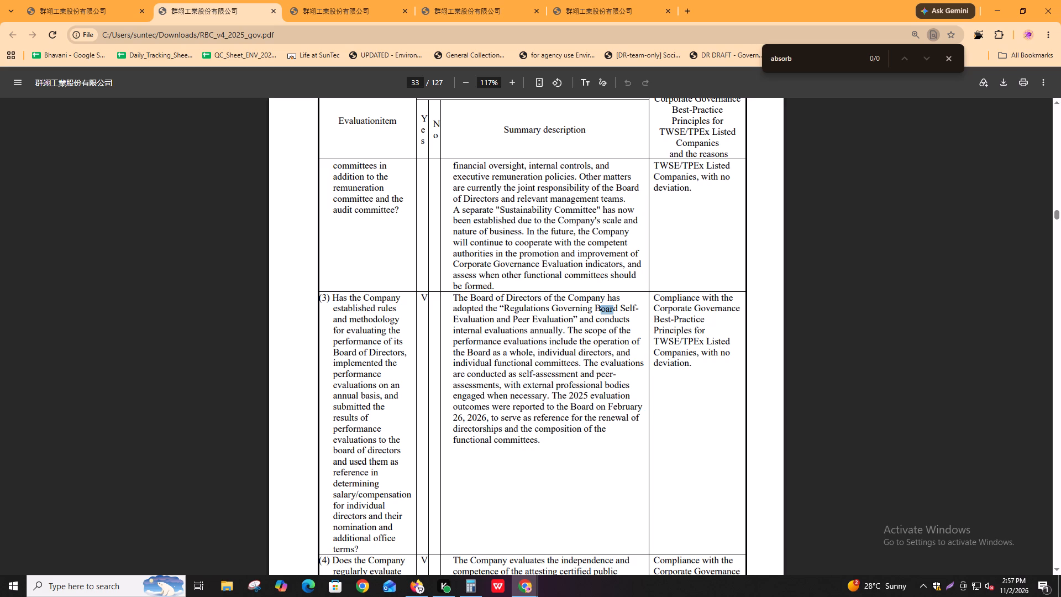
left_click_drag(537, 344, 614, 346)
left_click(614, 346)
left_click_drag(543, 362, 620, 355)
left_click(620, 355)
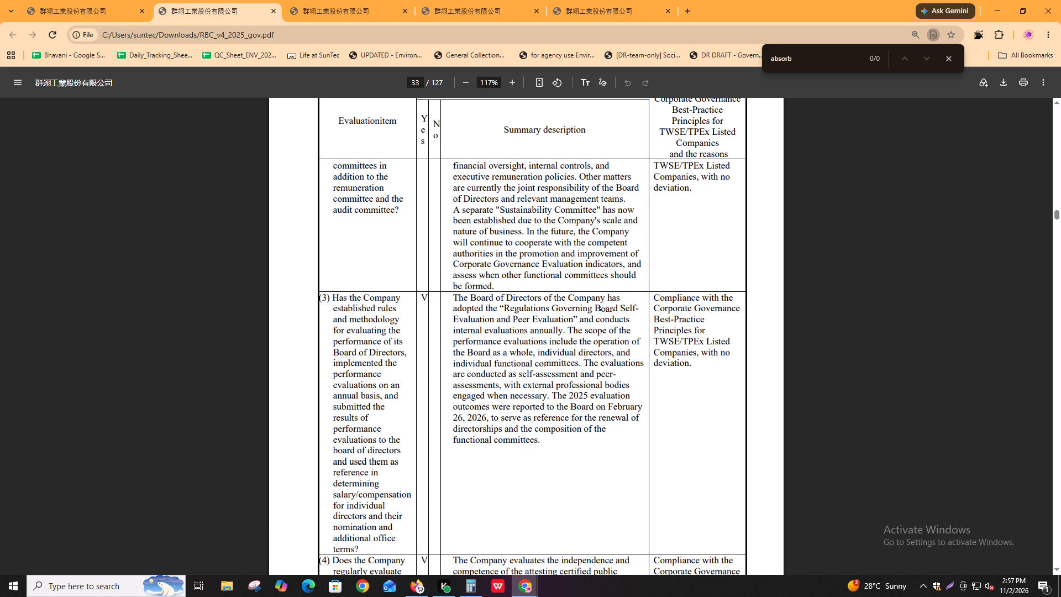
left_click_drag(484, 378, 574, 379)
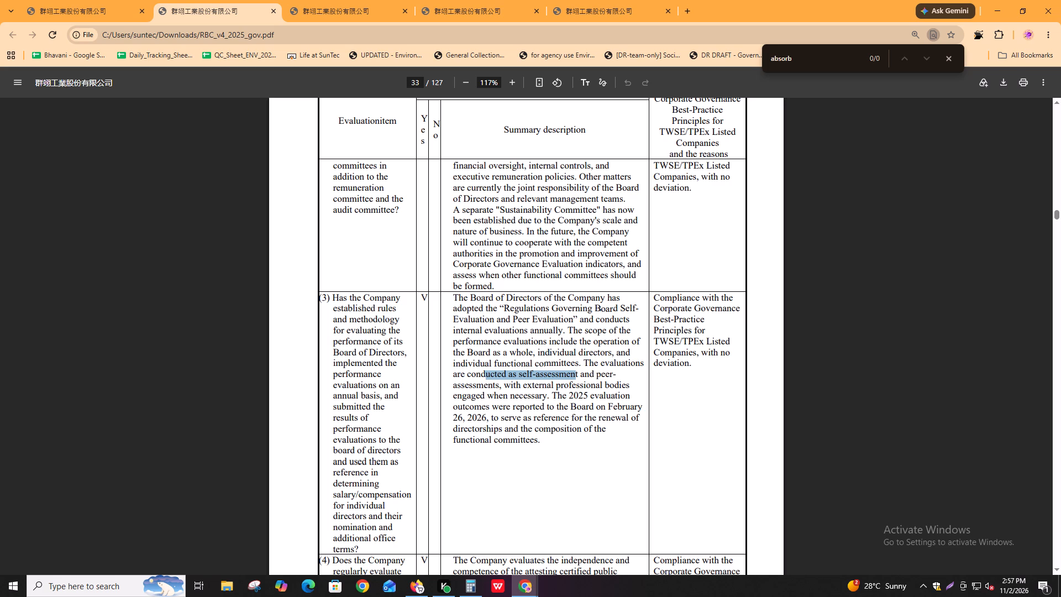
left_click_drag(536, 392, 554, 389)
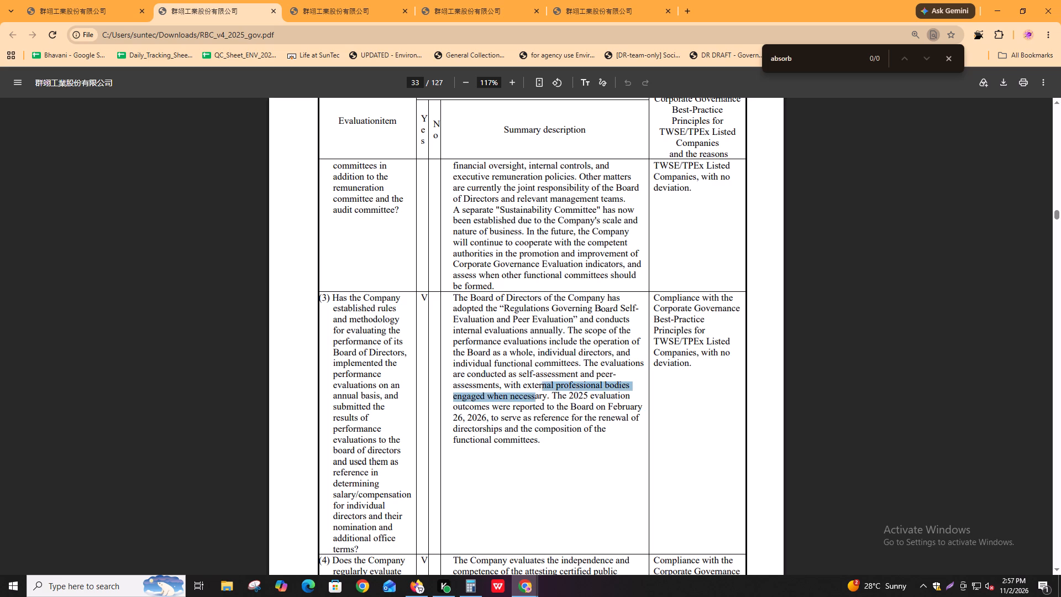
left_click_drag(554, 389, 604, 389)
left_click_drag(544, 382, 601, 381)
left_click_drag(565, 396, 584, 395)
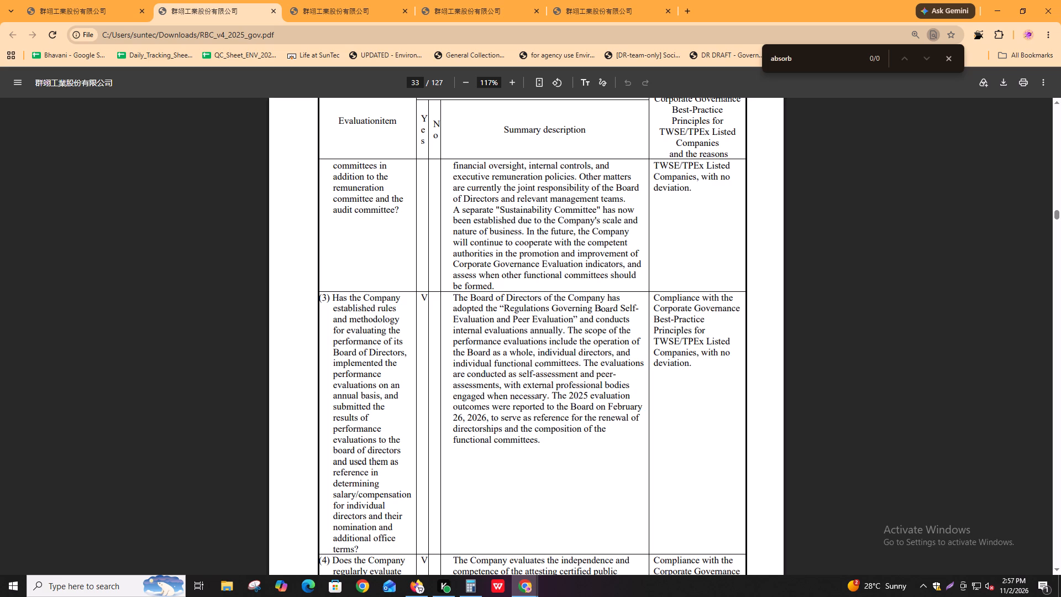
left_click_drag(584, 395, 621, 391)
left_click_drag(540, 400, 607, 400)
left_click(607, 400)
left_click_drag(549, 436, 587, 432)
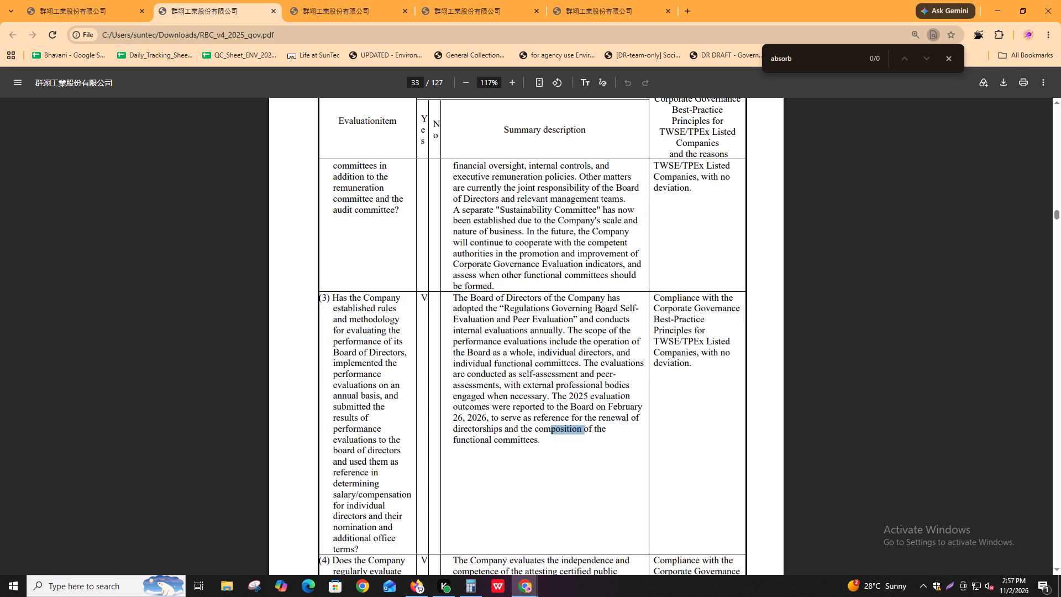
left_click_drag(587, 432, 587, 432)
left_click(587, 432)
scroll(587, 432, "down", 4)
left_click_drag(448, 341, 502, 339)
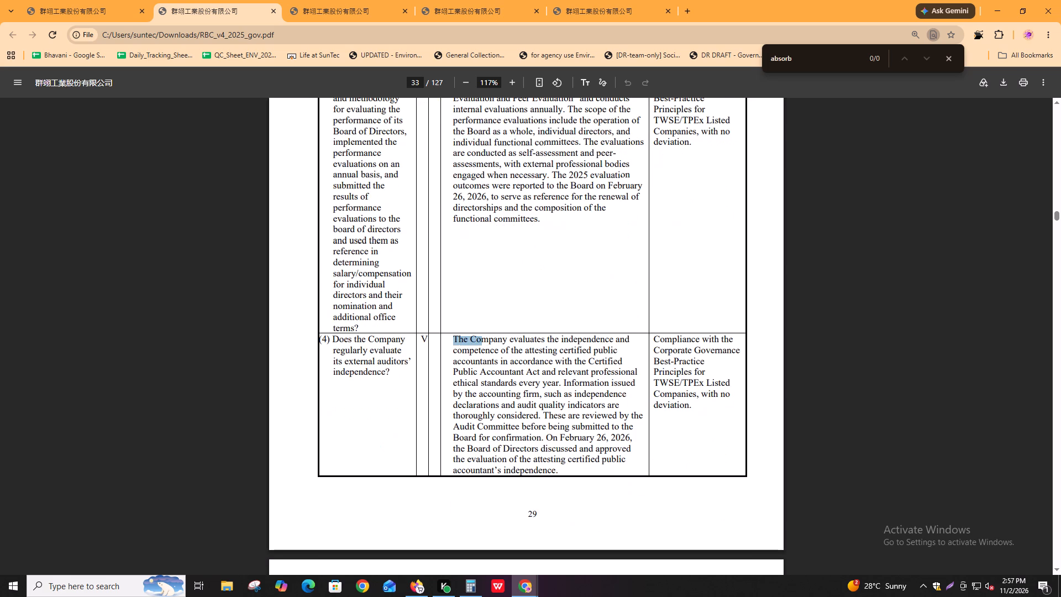
left_click_drag(502, 339, 622, 342)
left_click(622, 342)
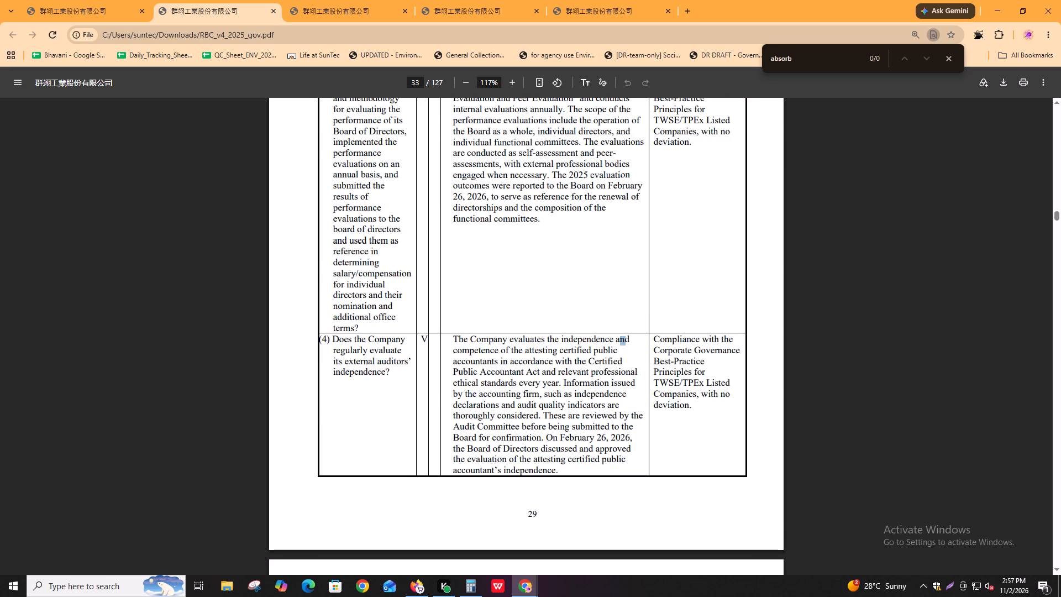
left_click_drag(453, 356, 577, 354)
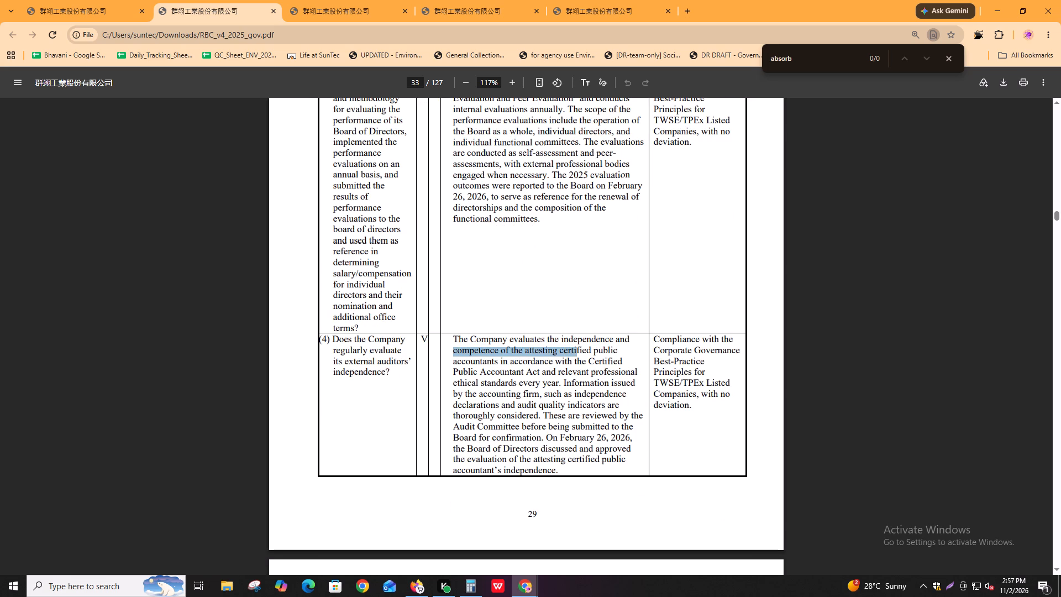
left_click_drag(577, 354, 597, 348)
left_click_drag(542, 358, 598, 366)
left_click(598, 366)
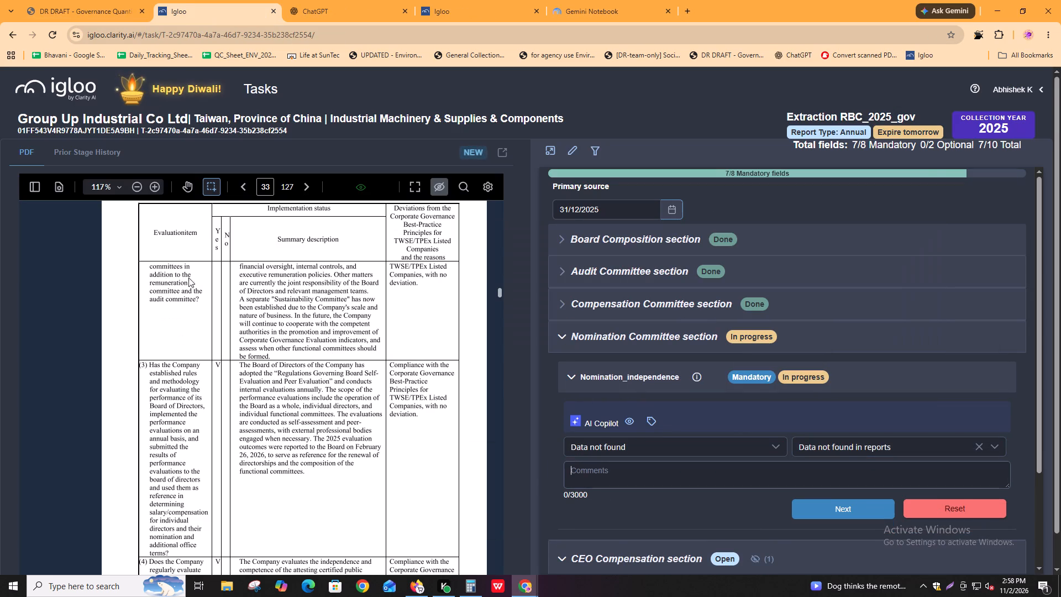
Search the Governance methodology PDF for "missing comp" and go through the matches up to the Compensation Committee collection steps.
left_click(37, 0)
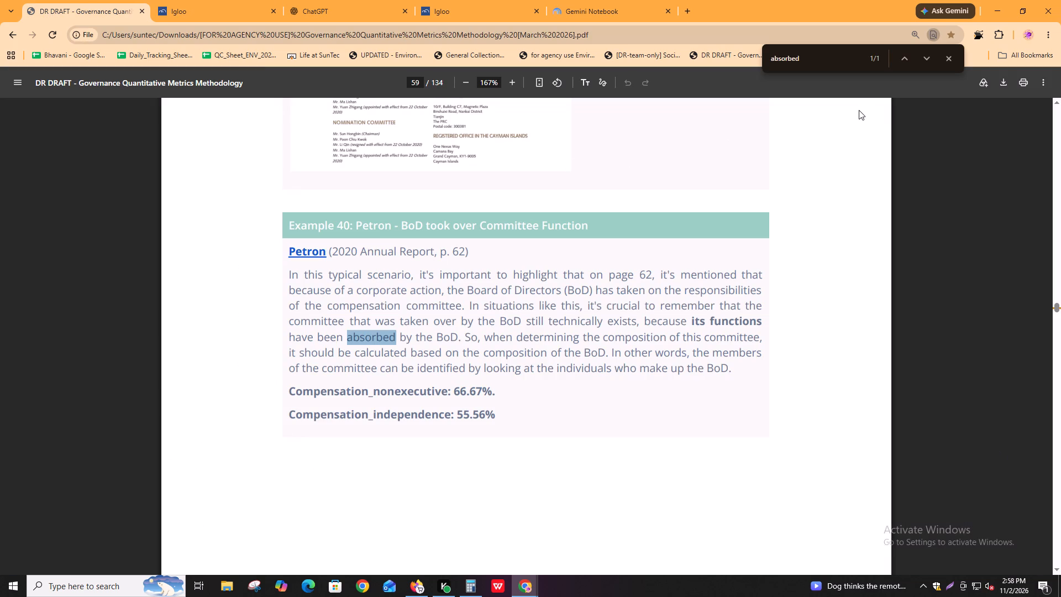
left_click(846, 62)
key("ctrl+z")
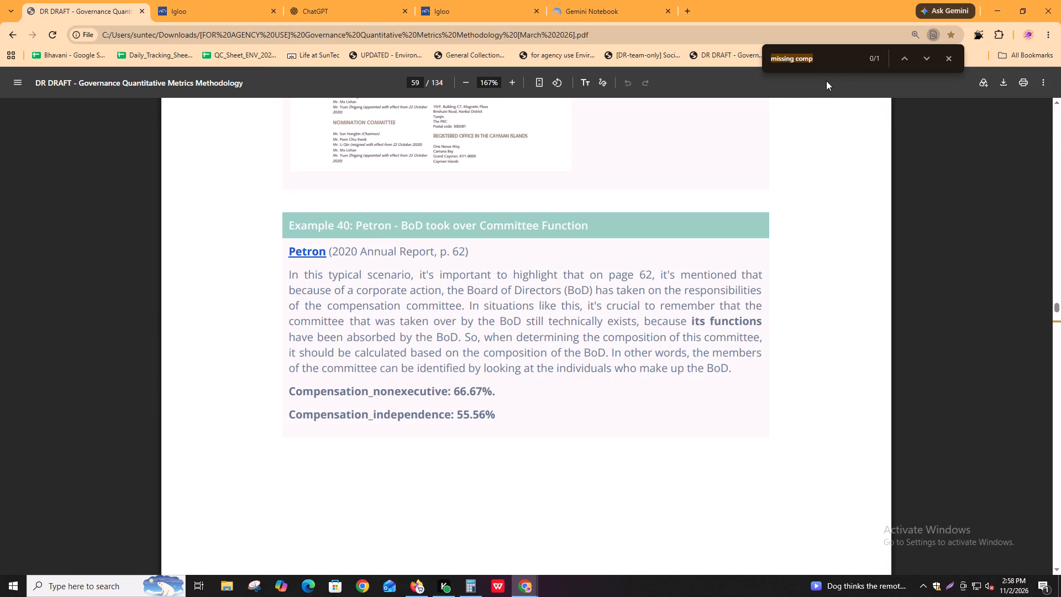
key("Return")
key("Return")
key("Return")
key("Return")
key("Return")
key("Return")
key("Return")
key("Return")
key("Return")
key("Return")
key("Return")
key("Return")
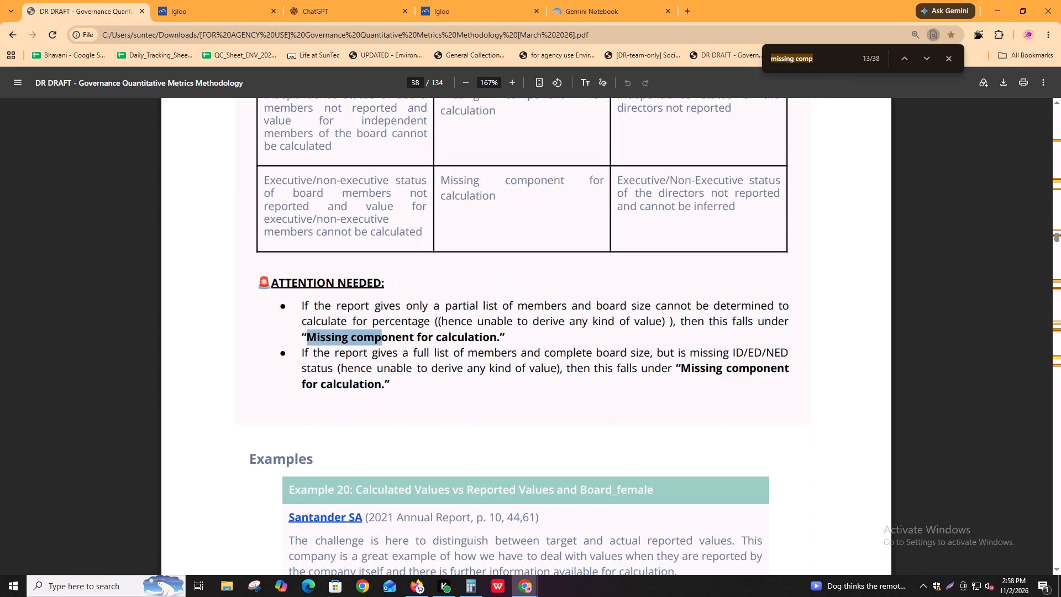
key("shift+Return")
key("Return")
key("Return")
key("Return")
key("Return")
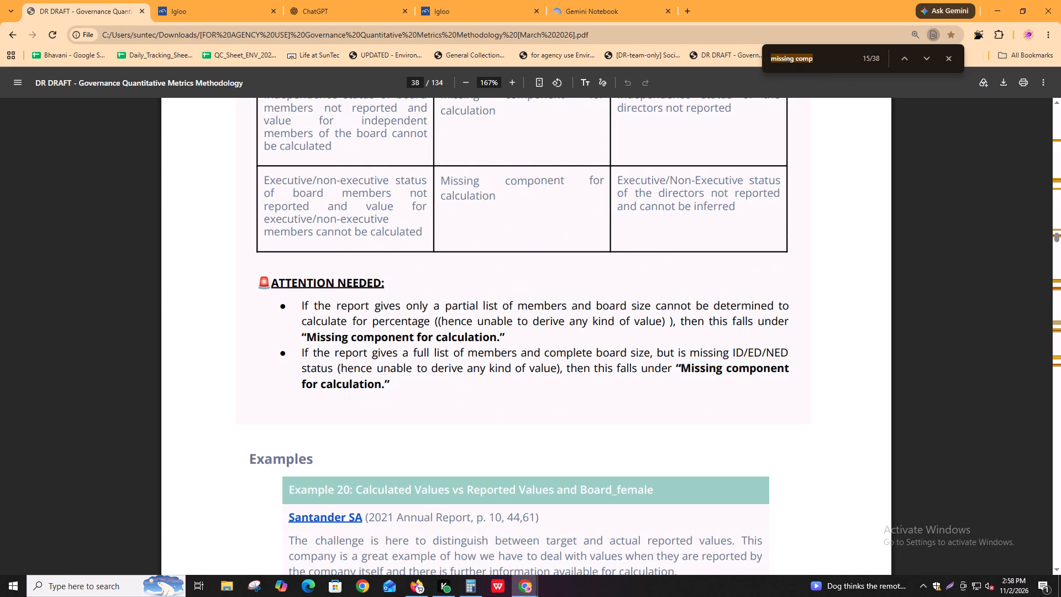
key("Return")
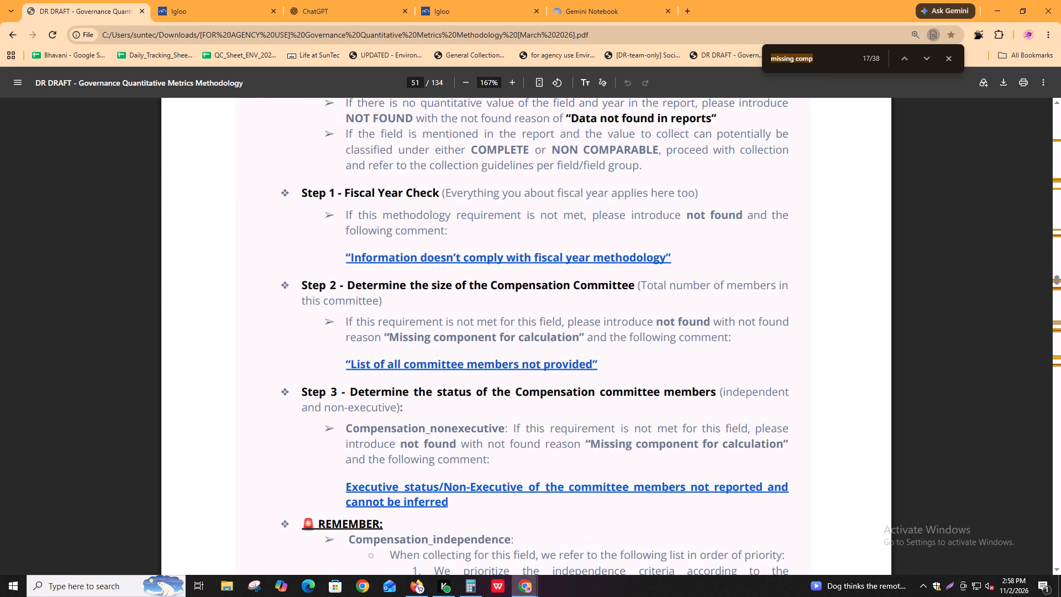
key("shift+Return")
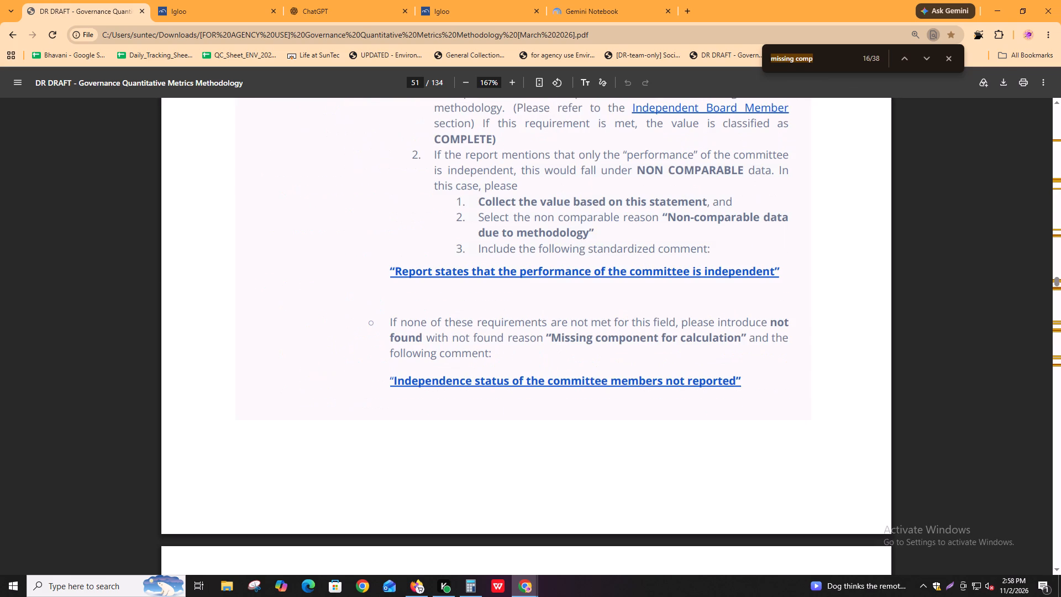
Copy the standardized comment for a non-existent committee from the methodology's Not Found Reasons table into the Nomination_independence comments.
scroll(826, 78, "up", 2)
scroll(612, 319, "up", 15)
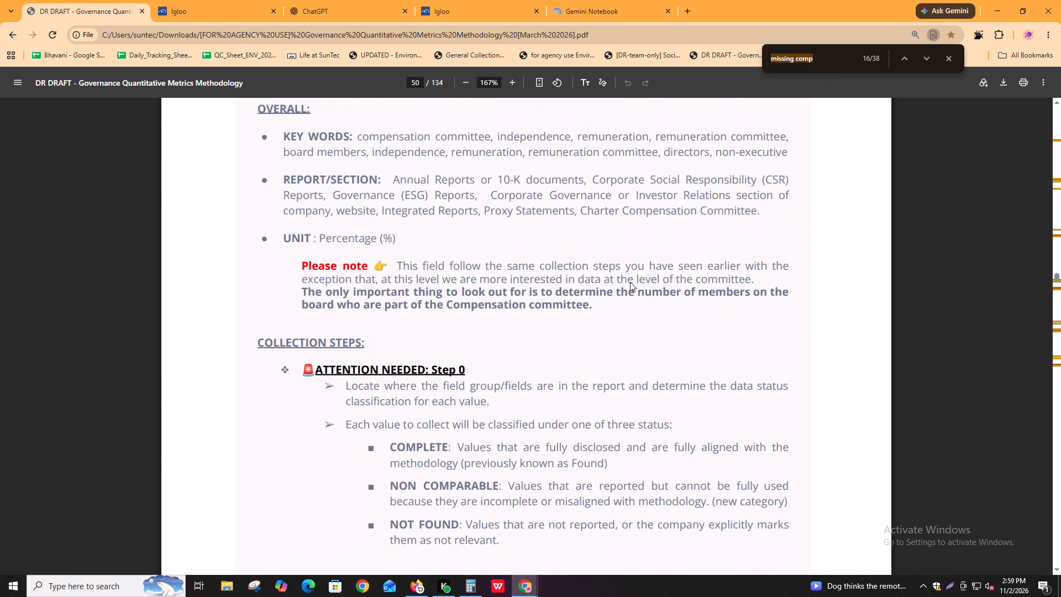
scroll(630, 282, "up", 5)
scroll(629, 281, "down", 20)
scroll(629, 281, "down", 11)
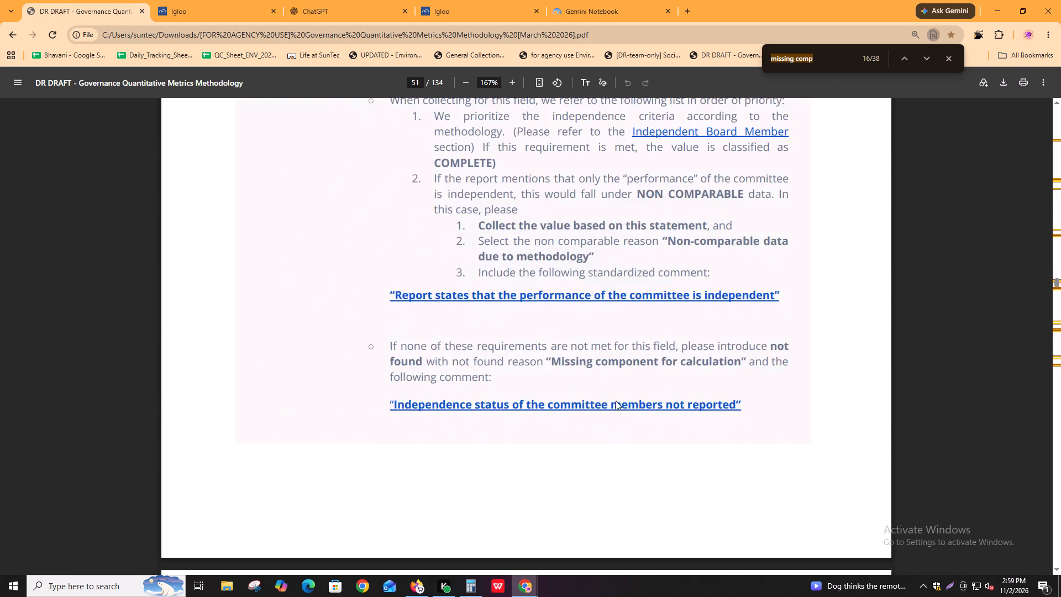
scroll(615, 399, "down", 9)
left_click(506, 192)
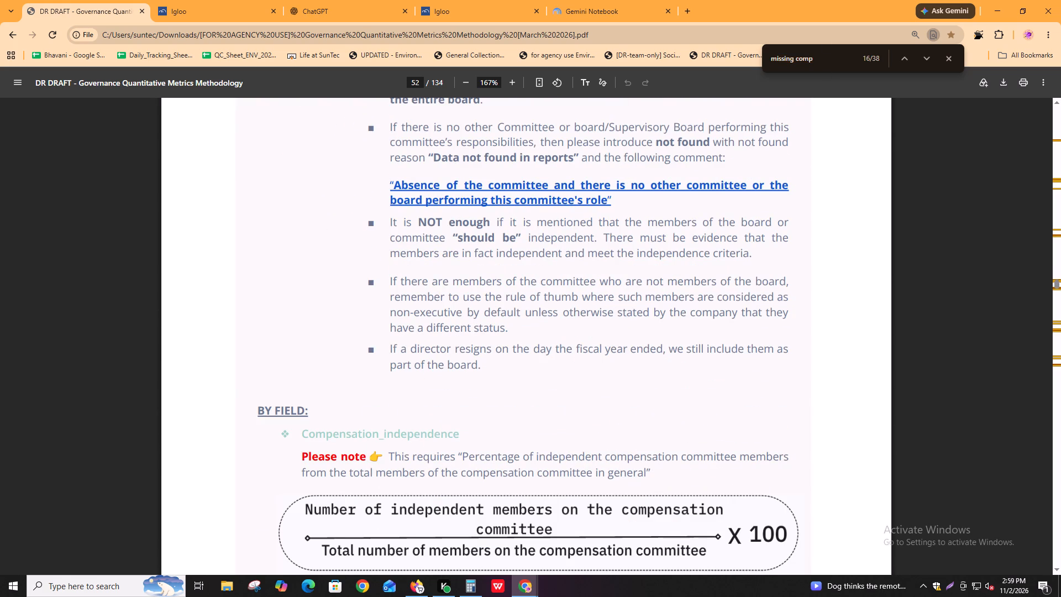
left_click(508, 202)
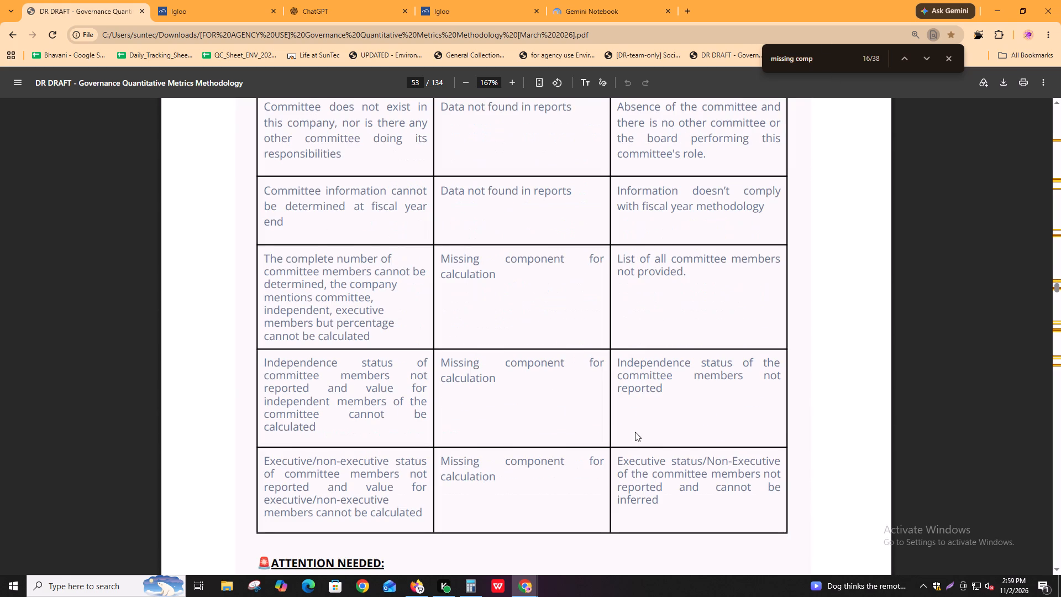
scroll(635, 432, "up", 4)
left_click_drag(614, 329, 649, 355)
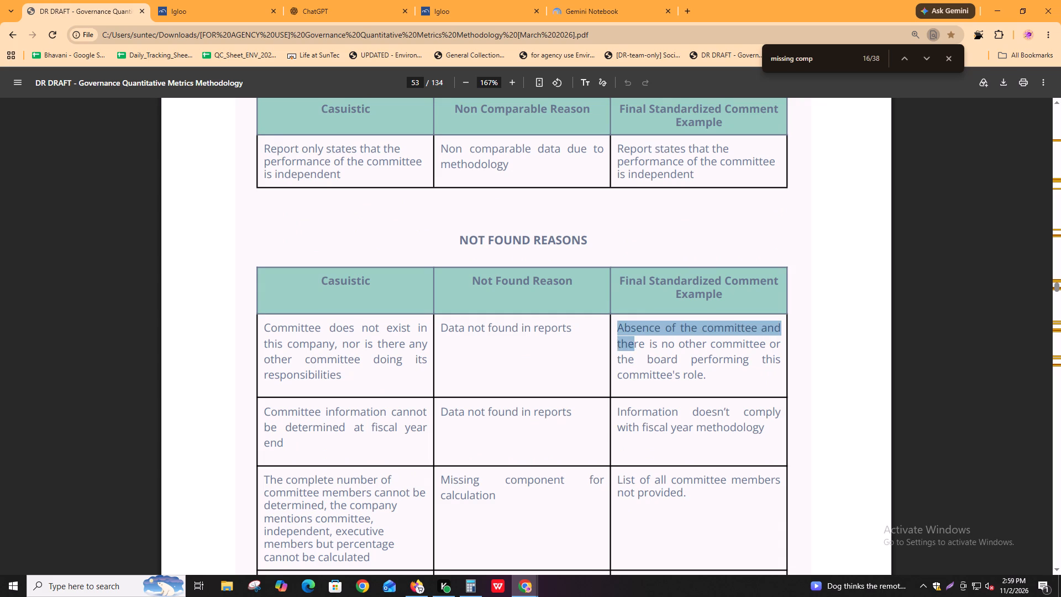
left_click_drag(649, 355, 712, 381)
key("ctrl+c")
left_click(253, 0)
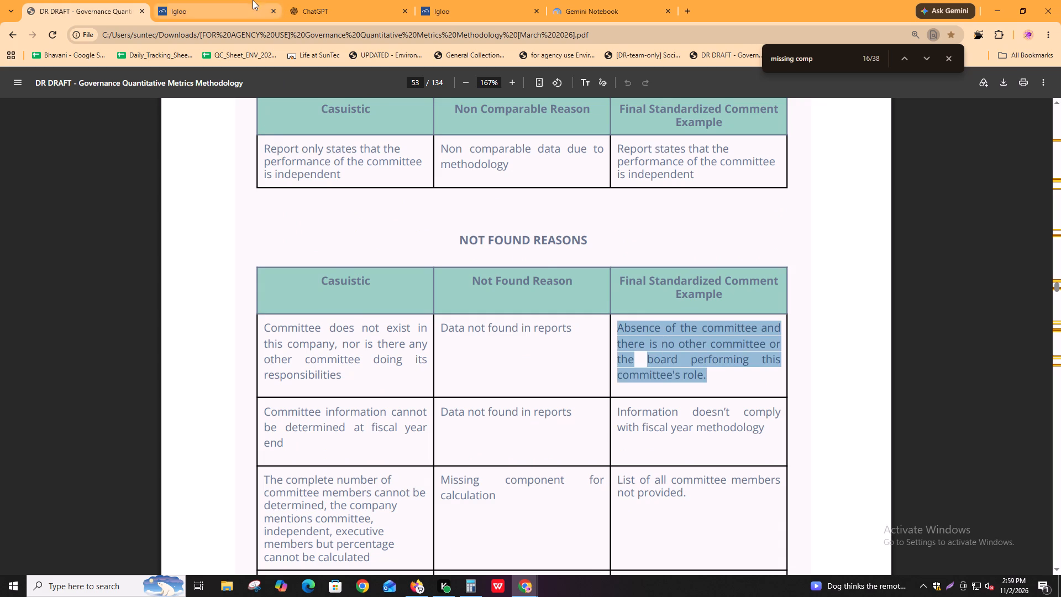
key("ctrl+v")
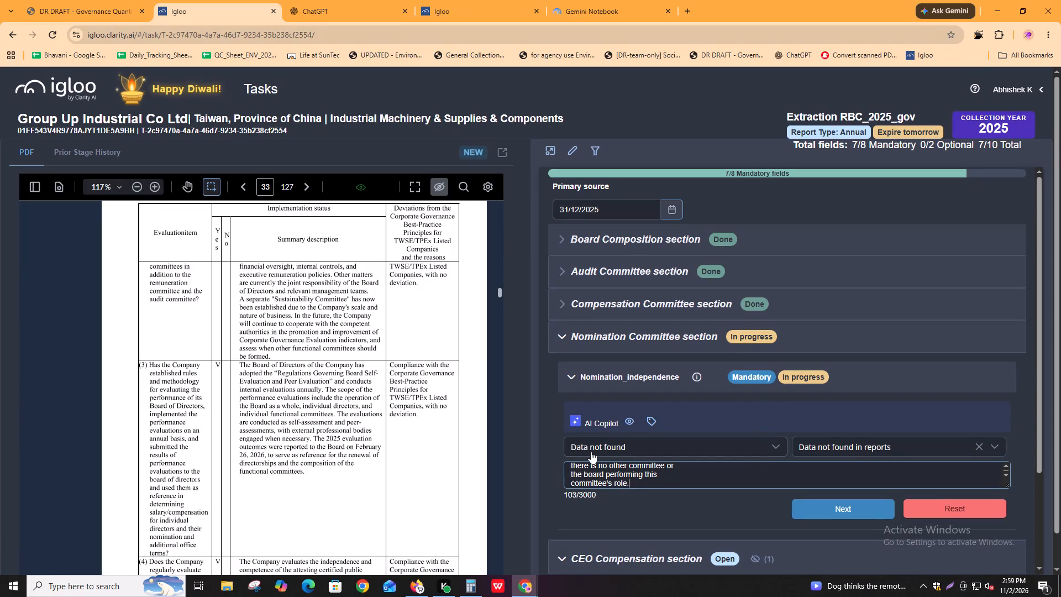
Replace the line breaks in the pasted Nomination_independence comment with spaces, making it one continuous sentence.
key("ctrl+Left")
key("ctrl+Left")
key("ctrl+Left")
key("ctrl+Left")
key("BackSpace")
key("space")
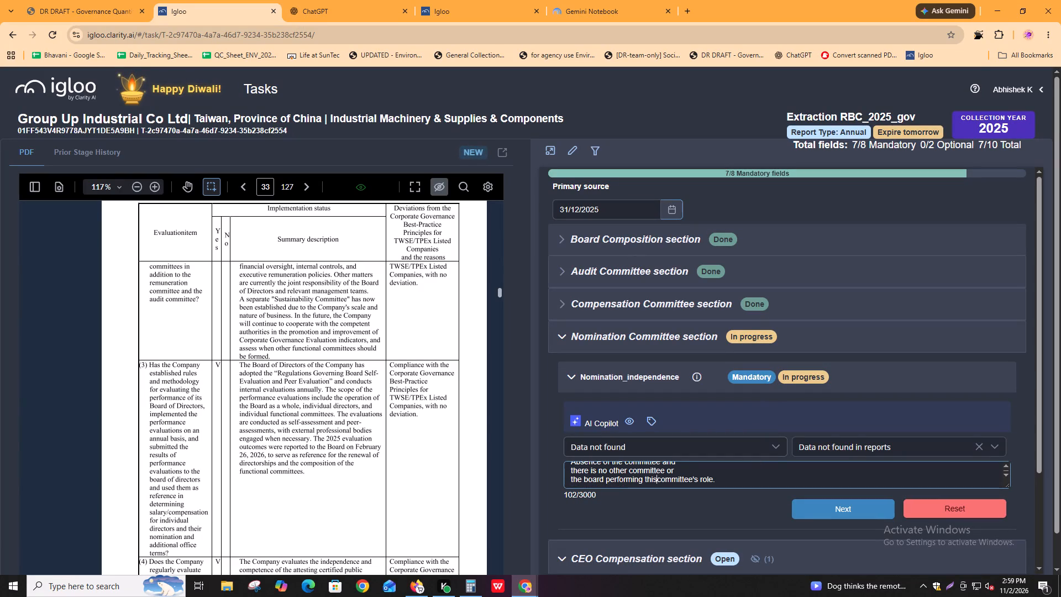
key("Up")
key("Up")
key("Down")
key("ctrl+Right")
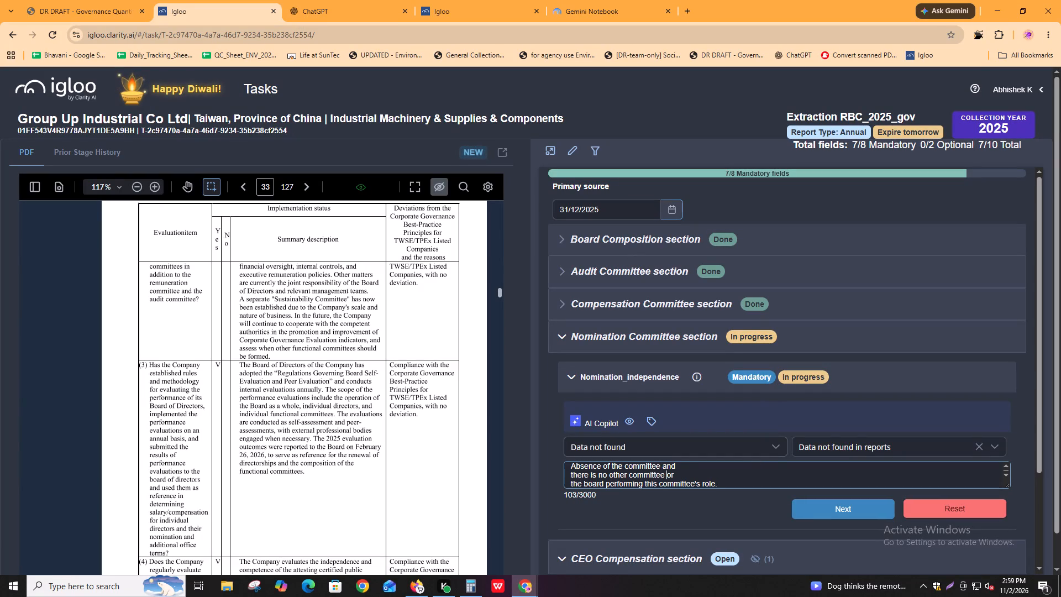
key("ctrl+Right")
key("ctrl+Right")
key("BackSpace")
key("space")
key("Up")
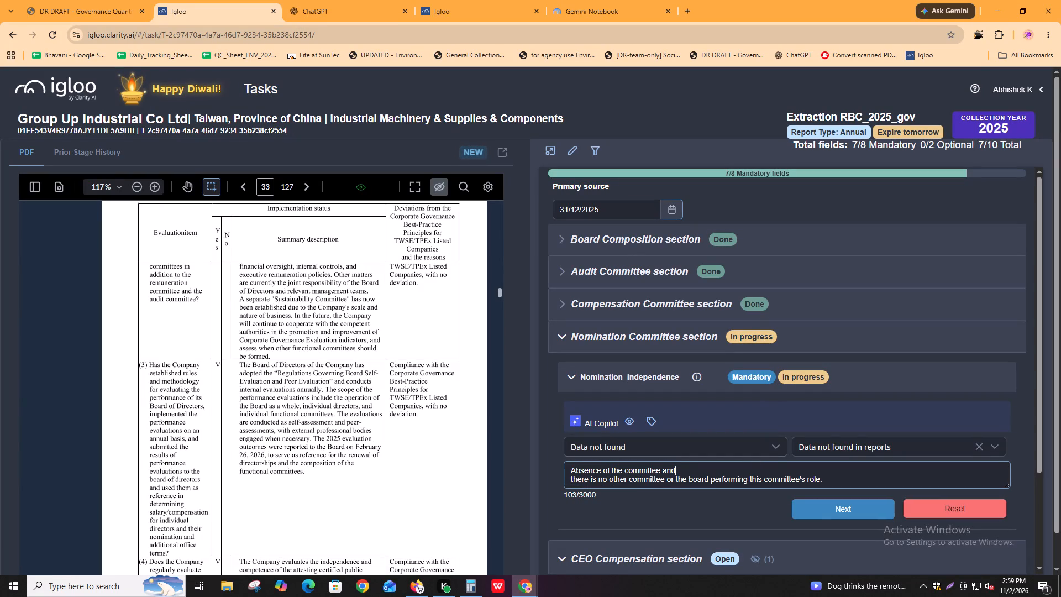
key("ctrl+Right")
key("BackSpace")
key("space")
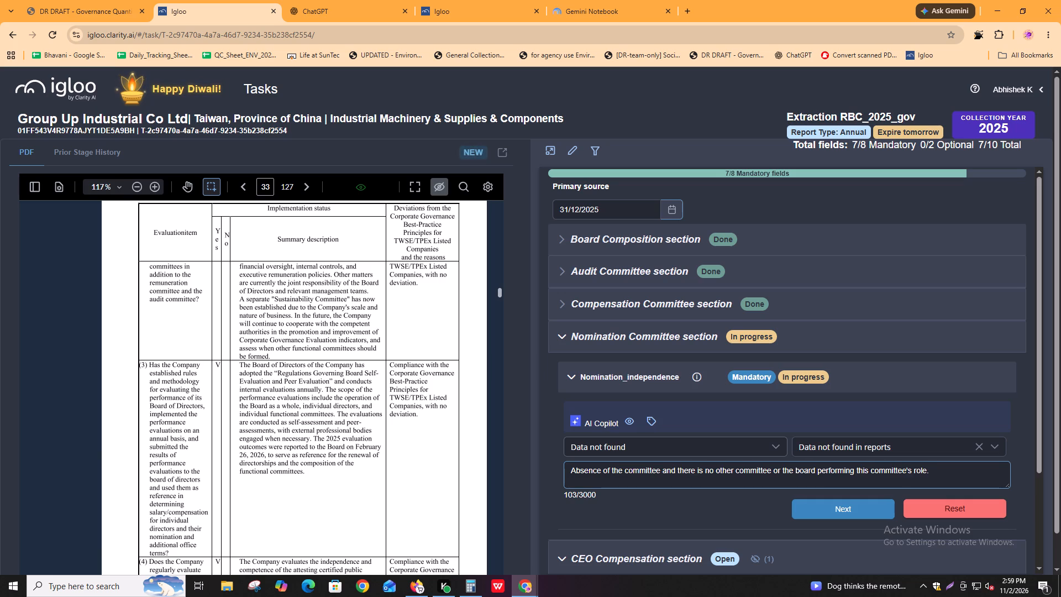
Append "Page" to the end of the Nomination_independence comment.
key("ctrl+Down")
key("space")
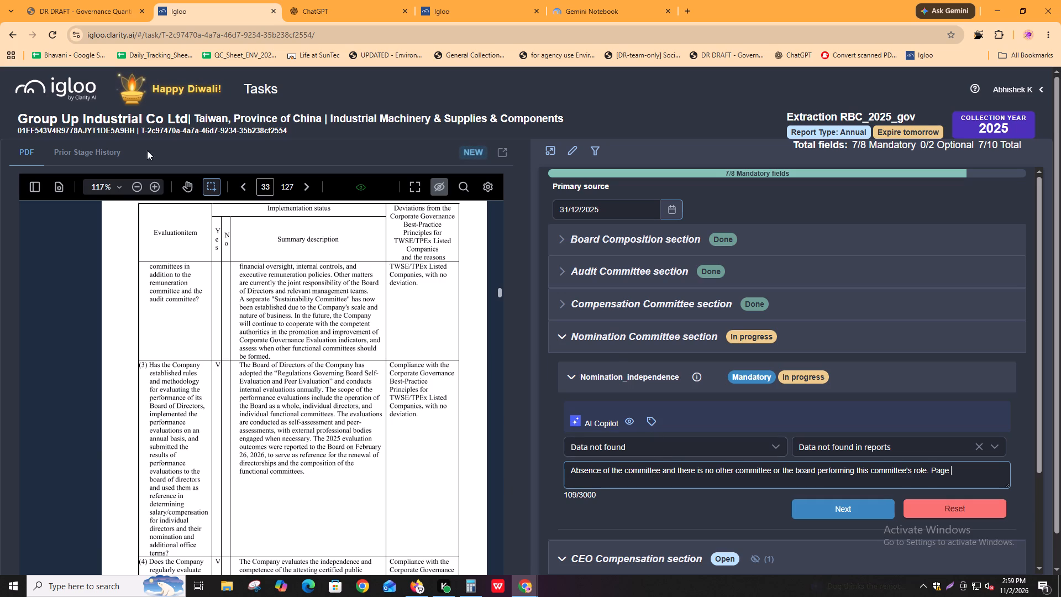
Expand Compensation_independence in the Compensation Committee section and show its tagged Remuneration Committee members source in the report.
left_click(638, 303)
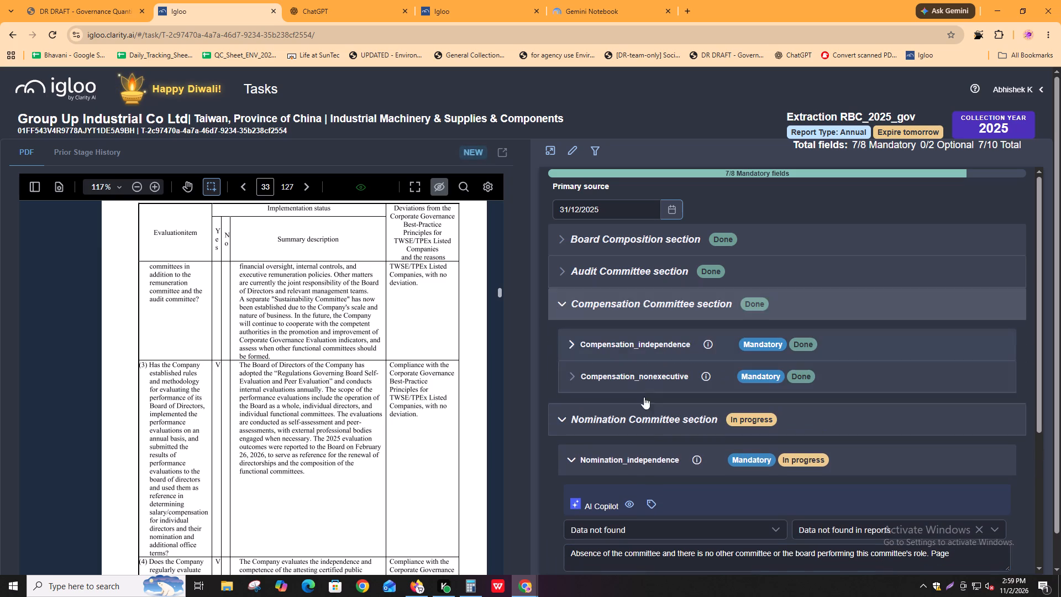
left_click(632, 352)
left_click(583, 465)
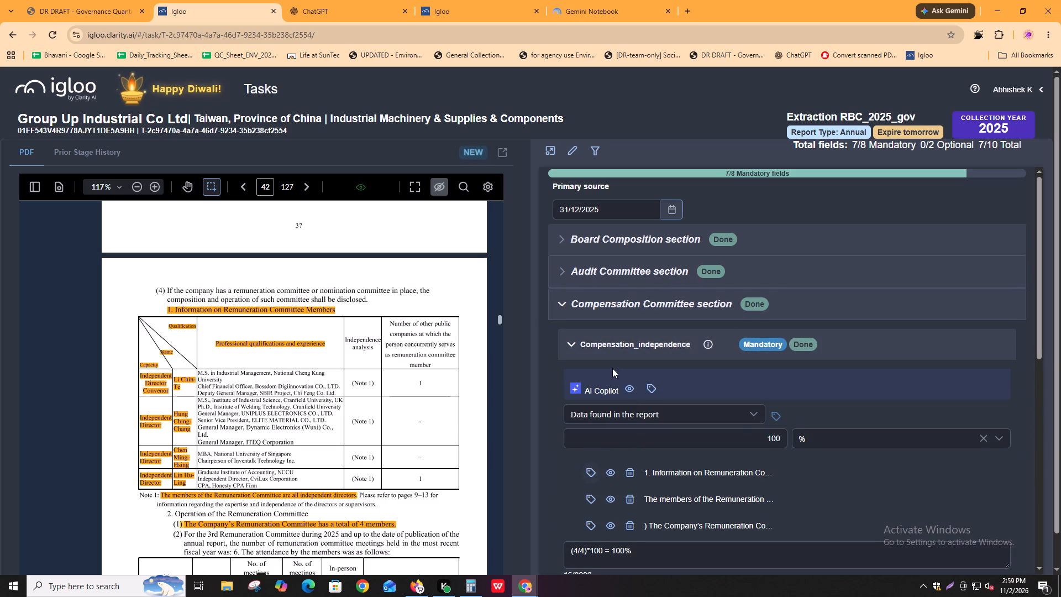
Collapse the Compensation Committee section and examine the report pages around the Remuneration Committee tables for Nomination Committee information.
left_click(622, 345)
left_click(629, 317)
scroll(247, 387, "down", 3)
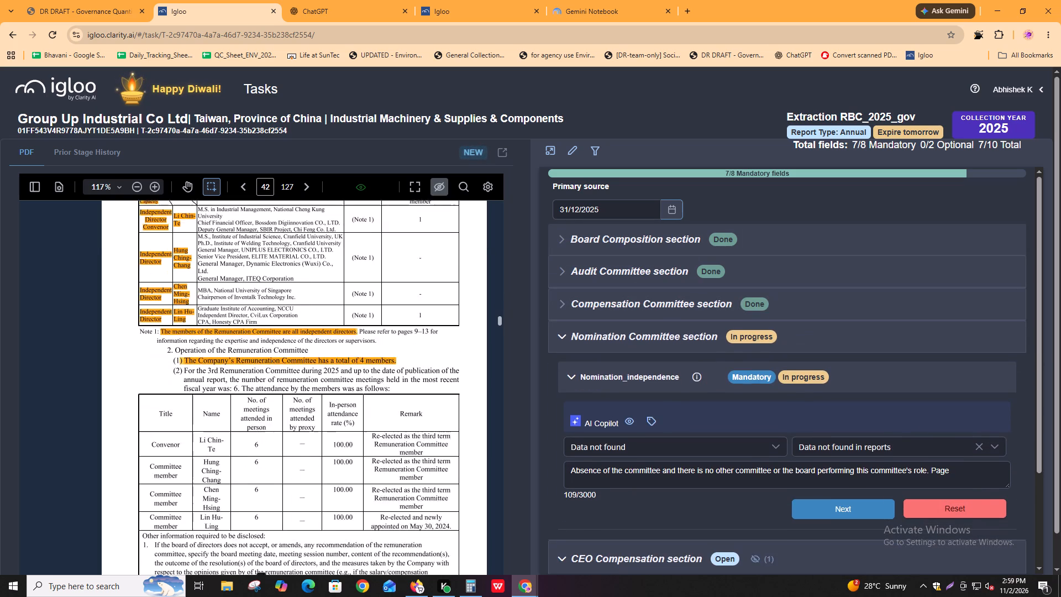
scroll(247, 387, "down", 5)
scroll(201, 418, "down", 14)
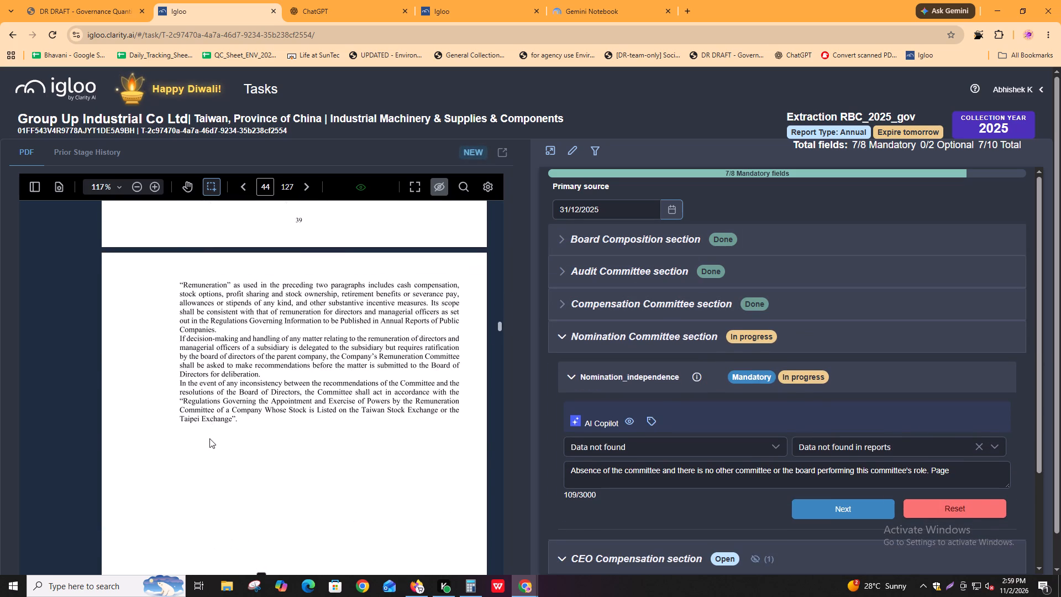
scroll(209, 438, "down", 2)
scroll(211, 438, "up", 20)
scroll(211, 438, "up", 3)
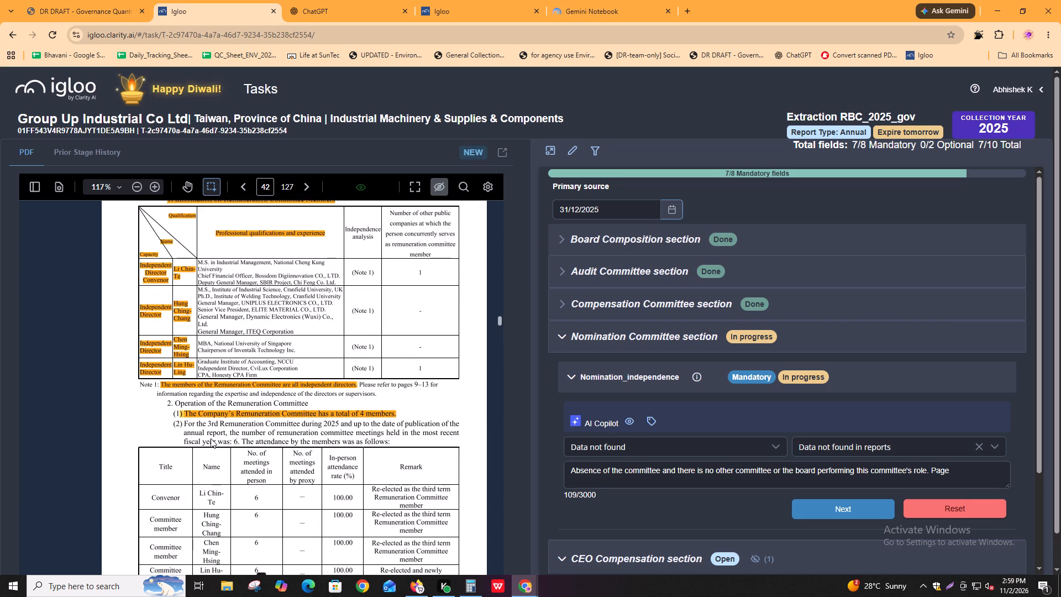
scroll(211, 438, "up", 3)
scroll(211, 438, "down", 5)
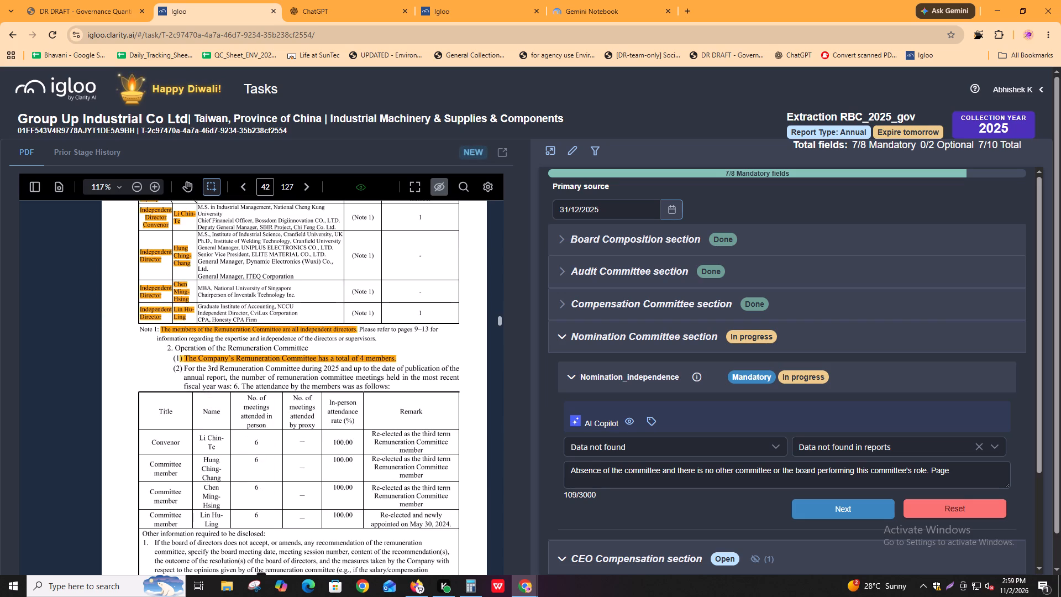
scroll(304, 424, "up", 18)
scroll(304, 424, "up", 3)
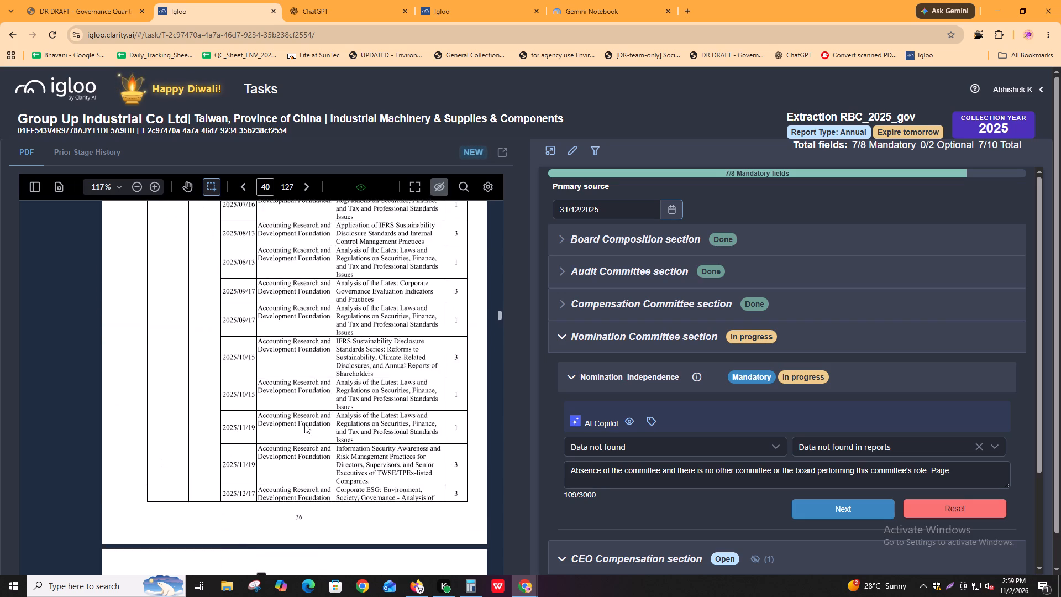
scroll(304, 424, "up", 12)
Switch to the downloaded RBC_v4_2025_gov.pdf and search for "nomination", going to the last match.
key("alt+Tab")
key("ctrl+f")
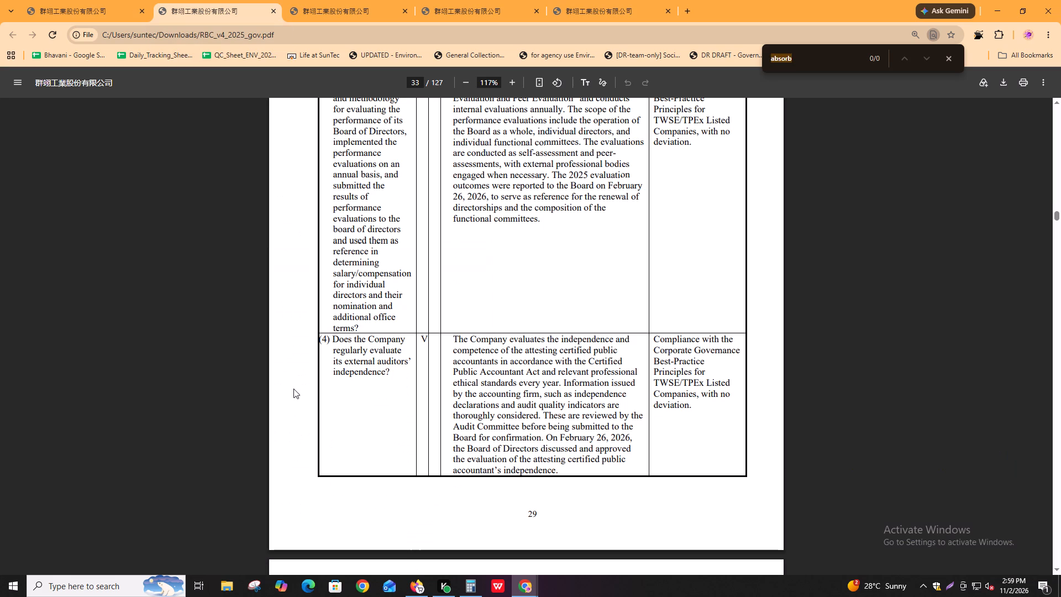
type("nomination")
key("shift+Return")
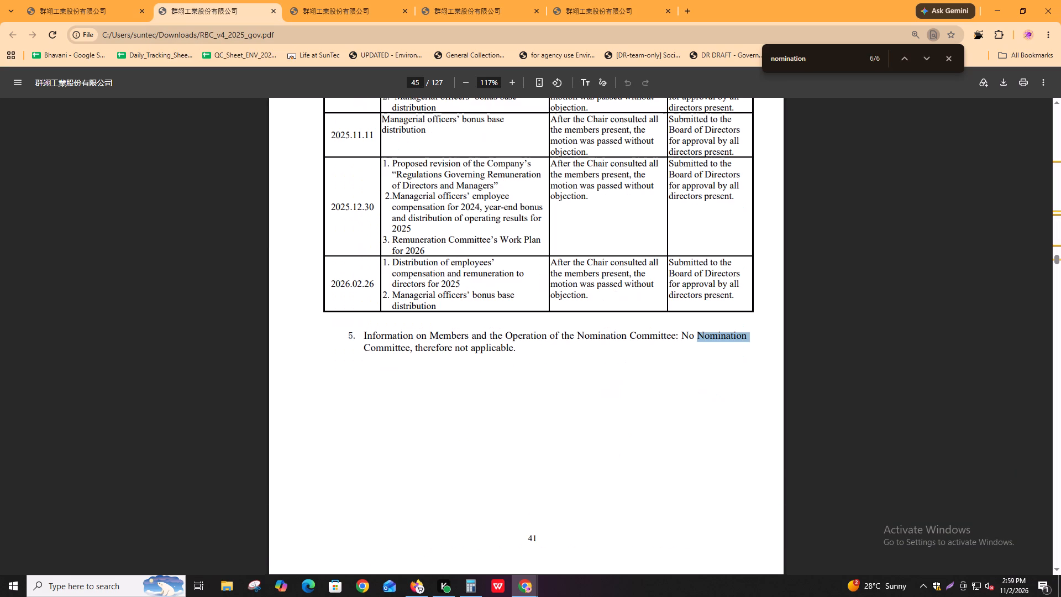
Back in Igloo, go to report page 45 and copy the full item 5 statement on the Nomination Committee.
key("alt+Tab")
left_click(263, 180)
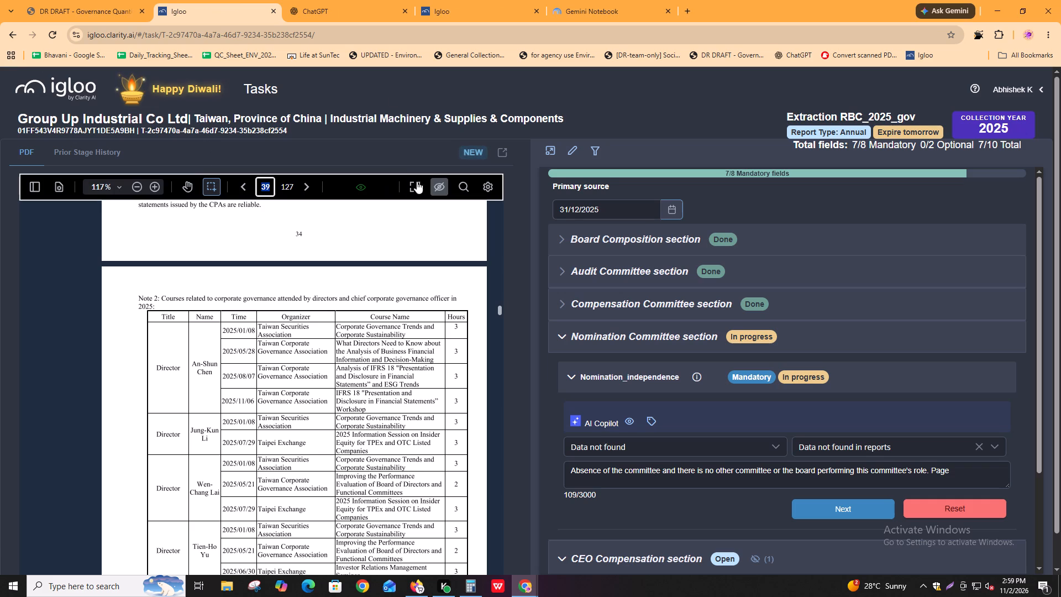
type("45")
key("Return")
scroll(259, 364, "down", 7)
scroll(285, 391, "up", 4)
scroll(285, 391, "up", 1, "shift")
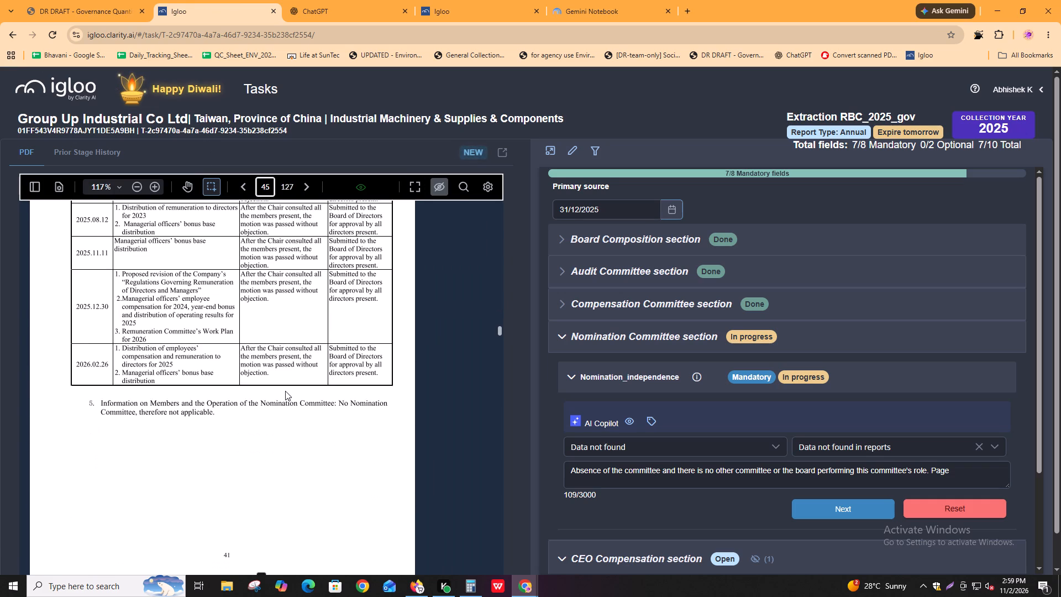
left_click_drag(156, 401, 166, 404)
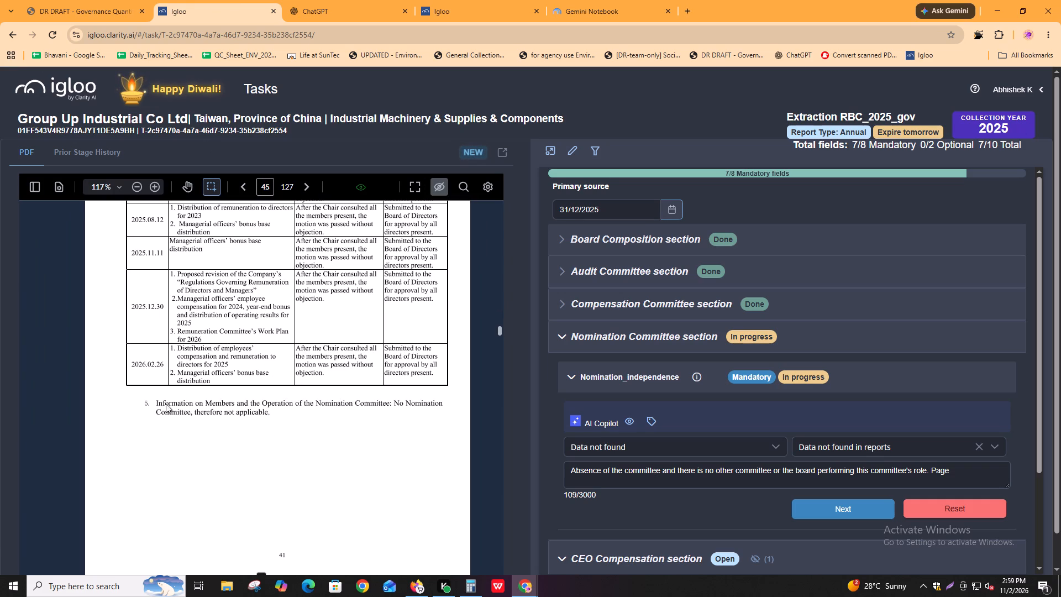
left_click_drag(166, 404, 274, 426)
key("ctrl+c")
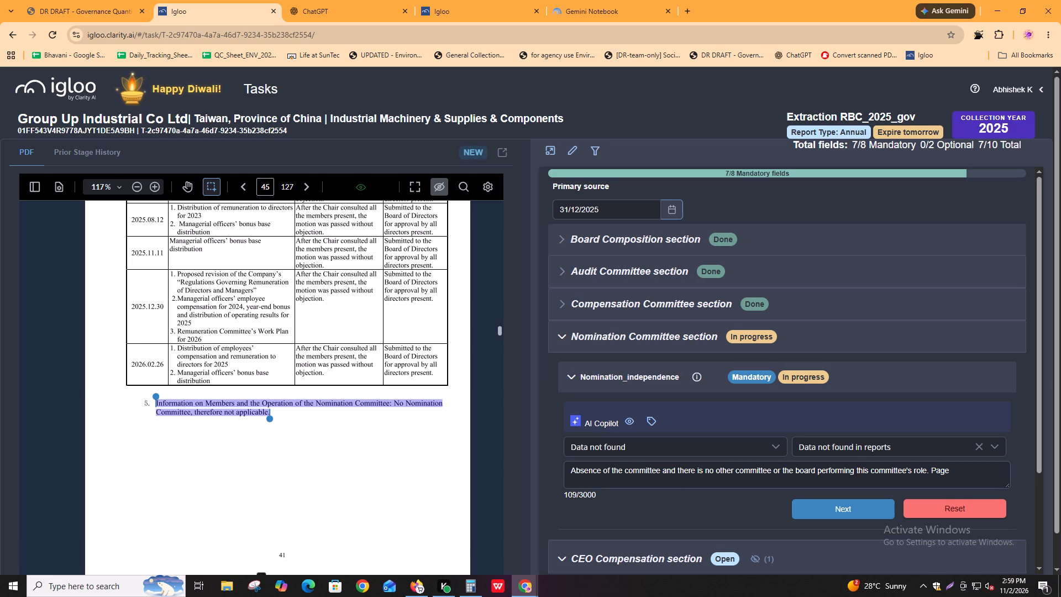
Append 45 states, " to the Nomination_independence comment, followed by the copied Nomination Committee statement.
left_click(976, 470)
type("45 states")
type(", \"")
key("ctrl+v")
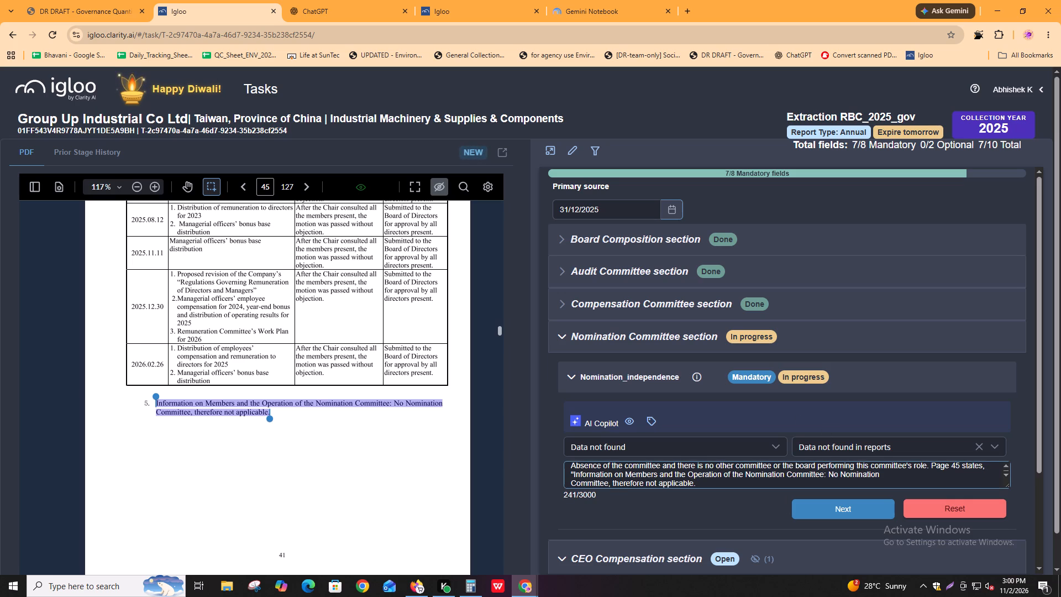
Replace the line break in the quoted statement with a space, add the closing quotation mark, and complete the Nomination_independence field.
key("Up")
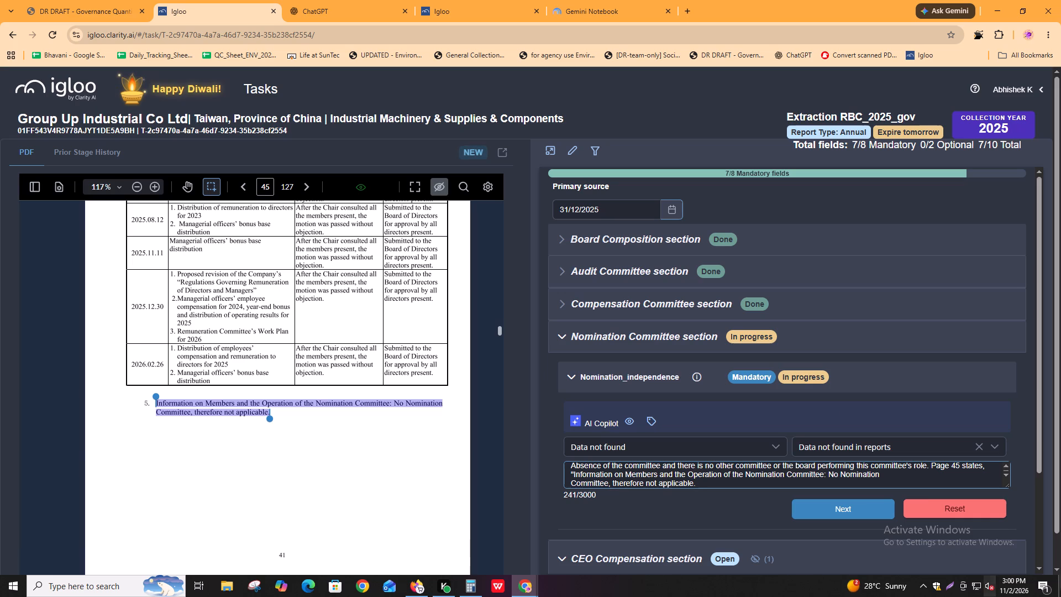
left_click(912, 481)
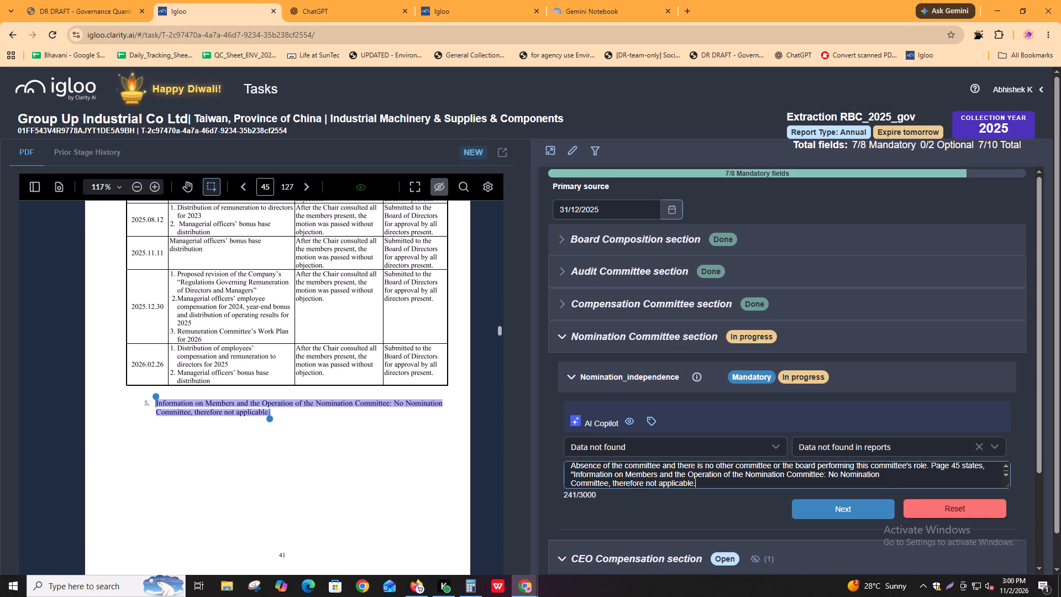
left_click(568, 481)
key("BackSpace")
key("space")
key("Down")
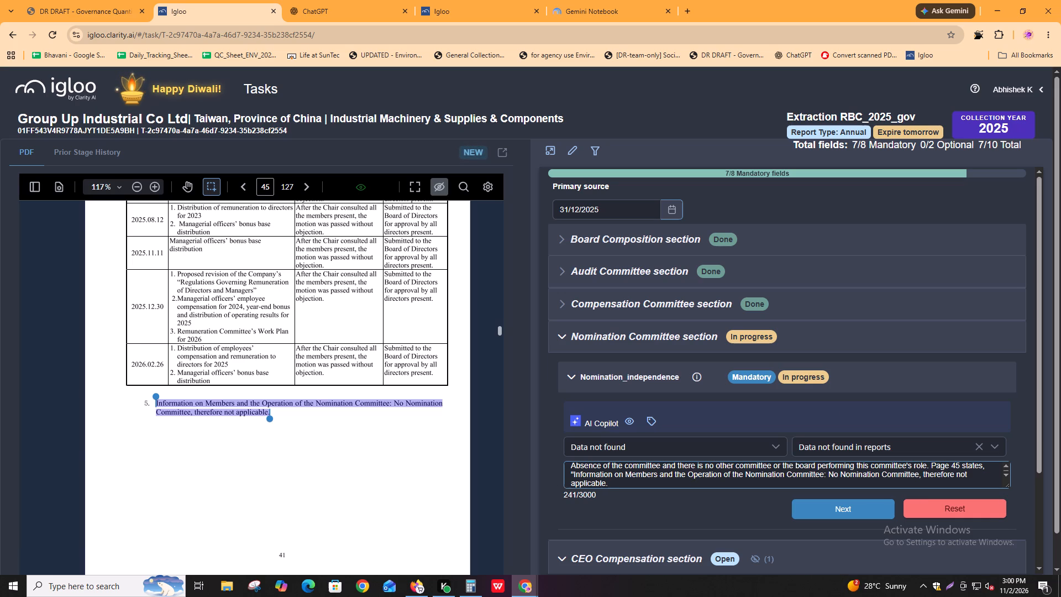
key("shift+quotedbl")
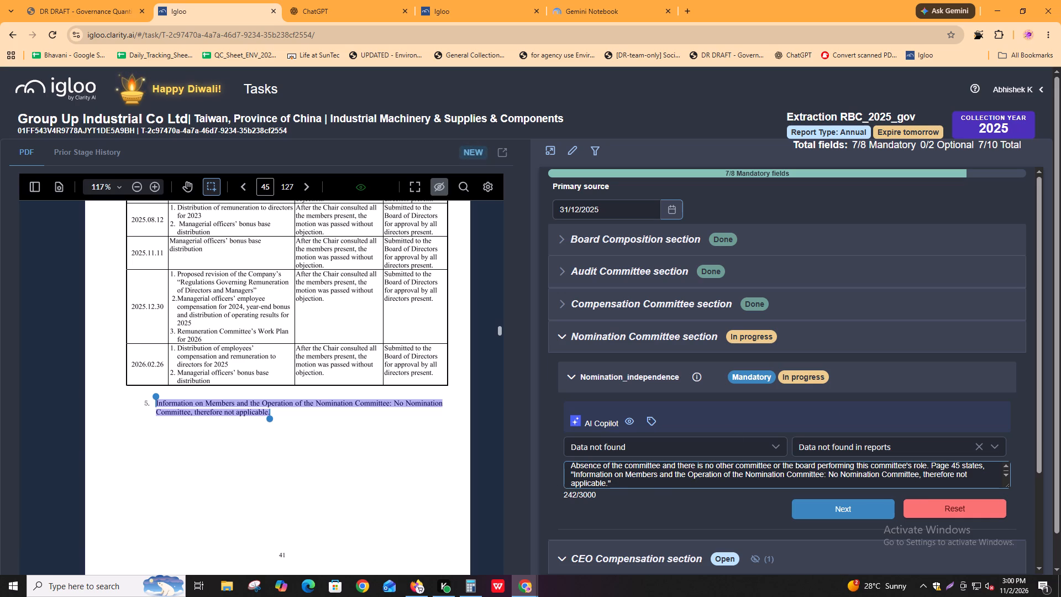
left_click(821, 519)
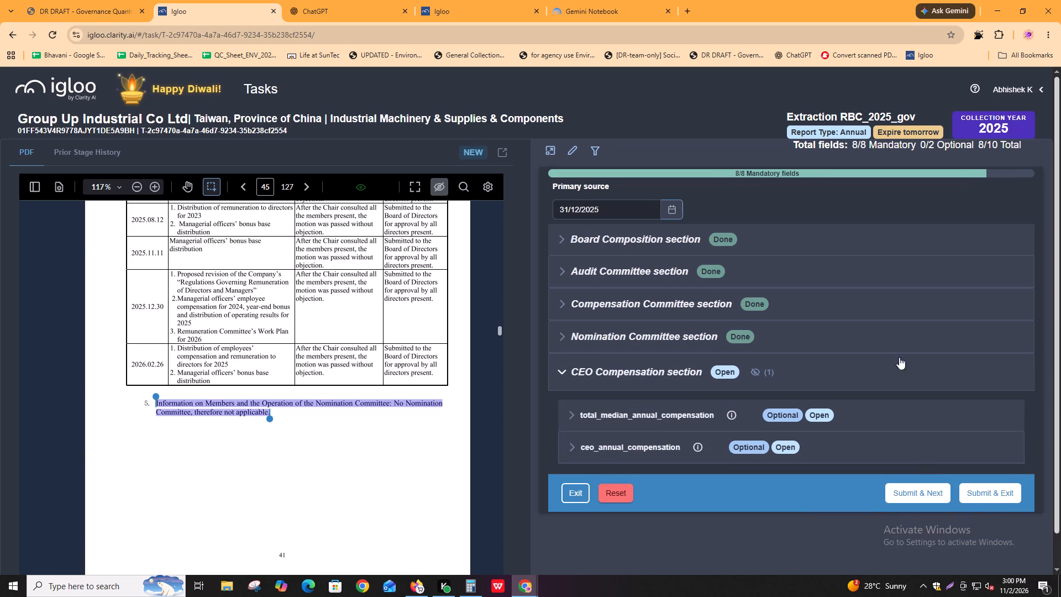
Search the downloaded report PDF for "ceo" and examine the matching tables and remuneration ranges for the CEO's annual compensation.
left_click(342, 451)
key("alt+Tab")
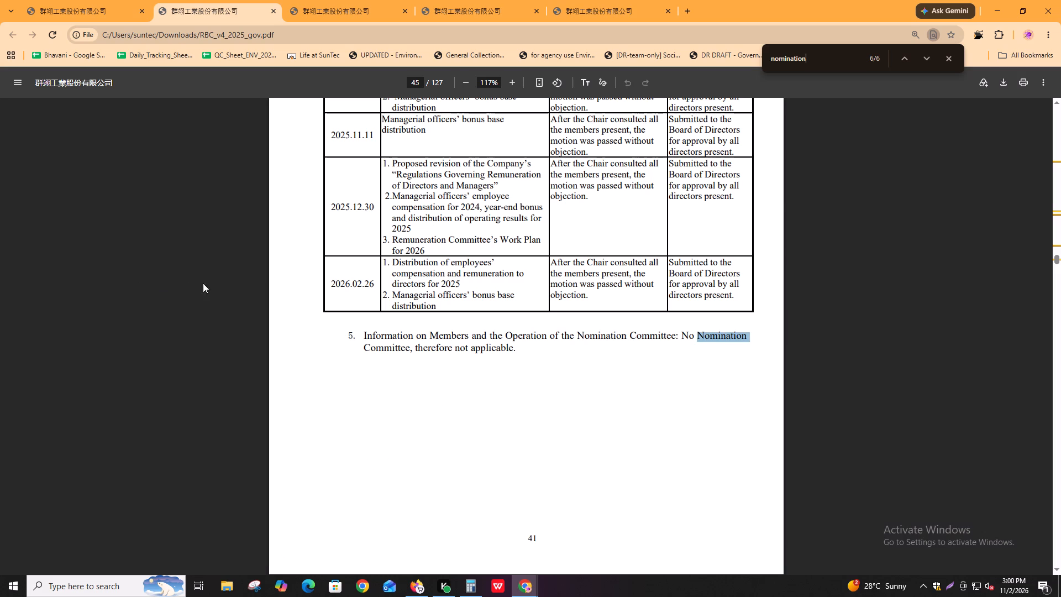
key("ctrl+f")
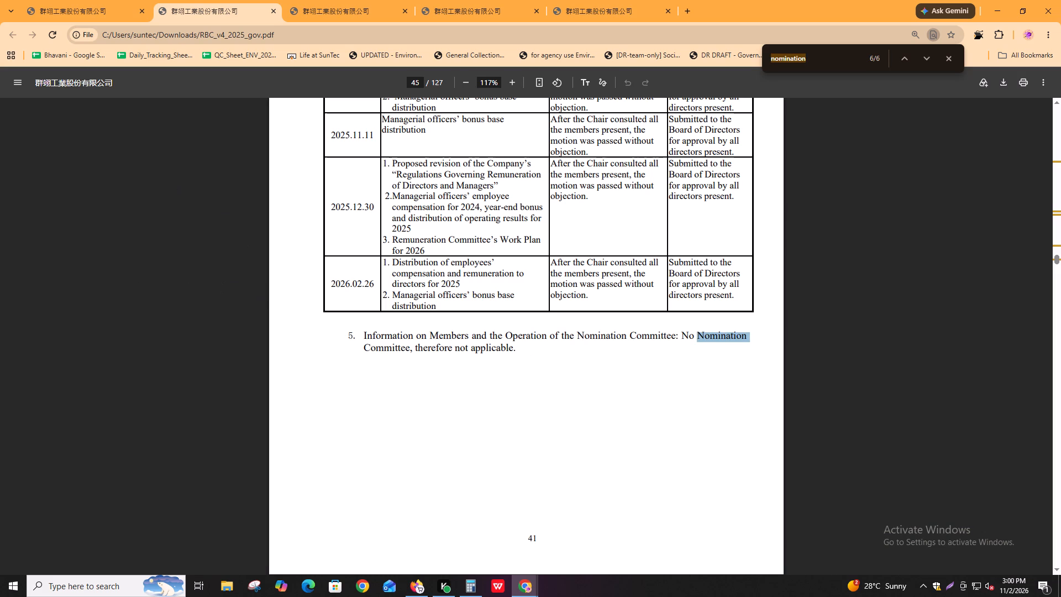
type("ceo")
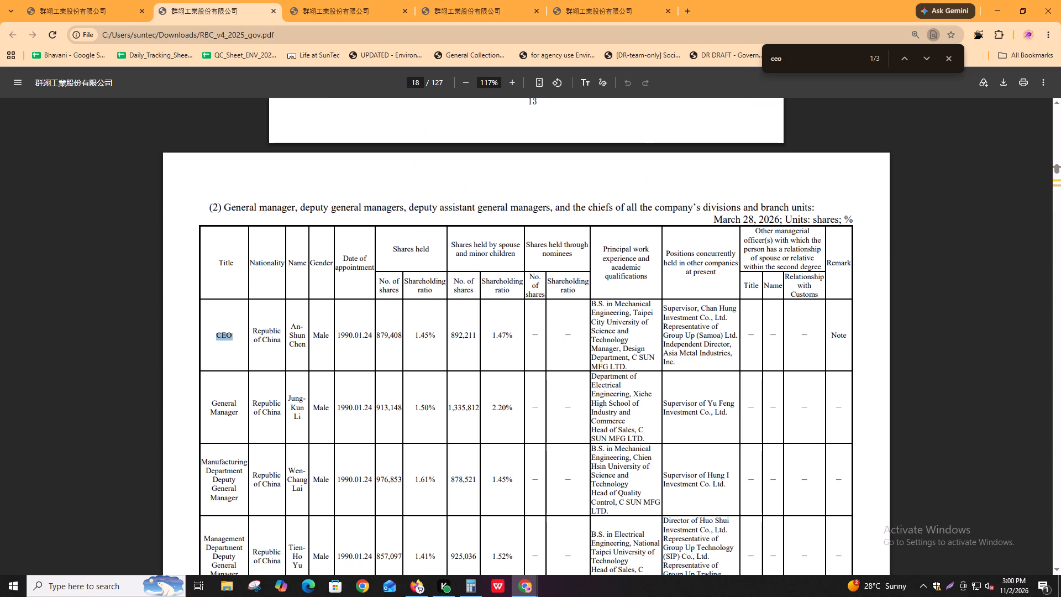
key("Return")
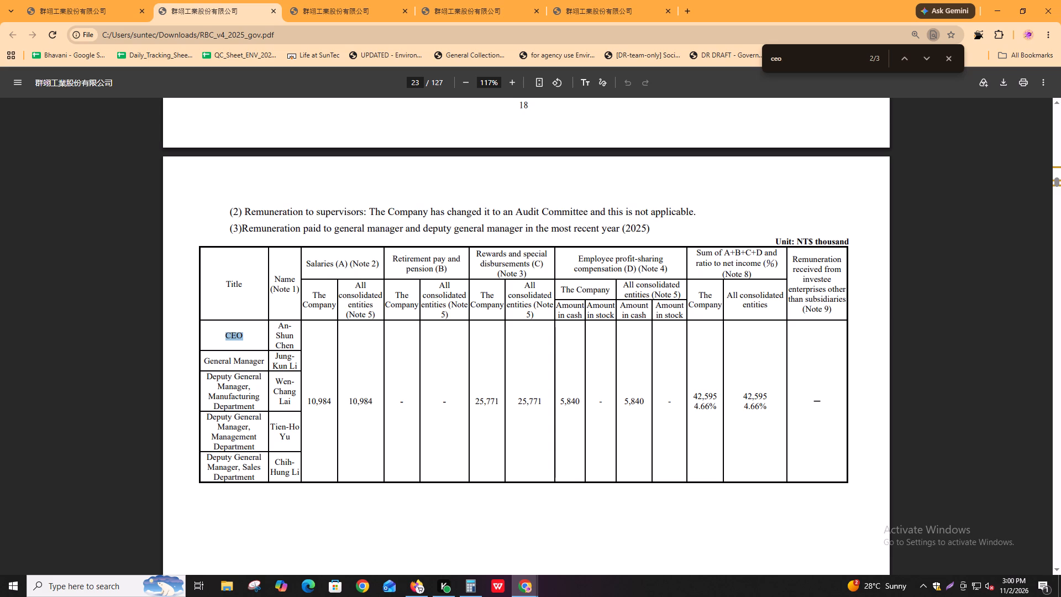
scroll(564, 374, "down", 5)
scroll(554, 417, "down", 4)
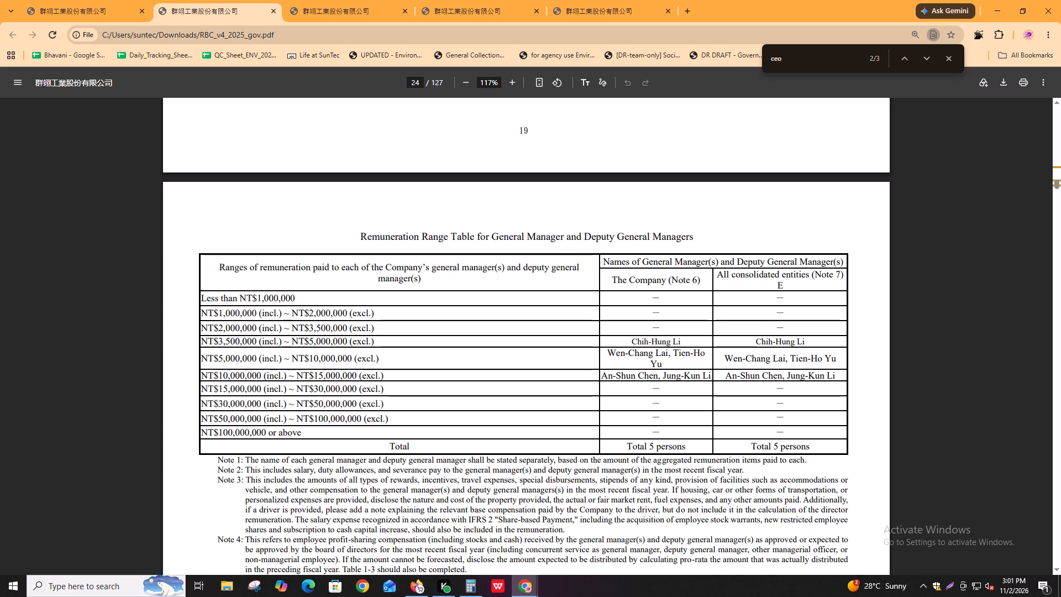
scroll(734, 452, "down", 1)
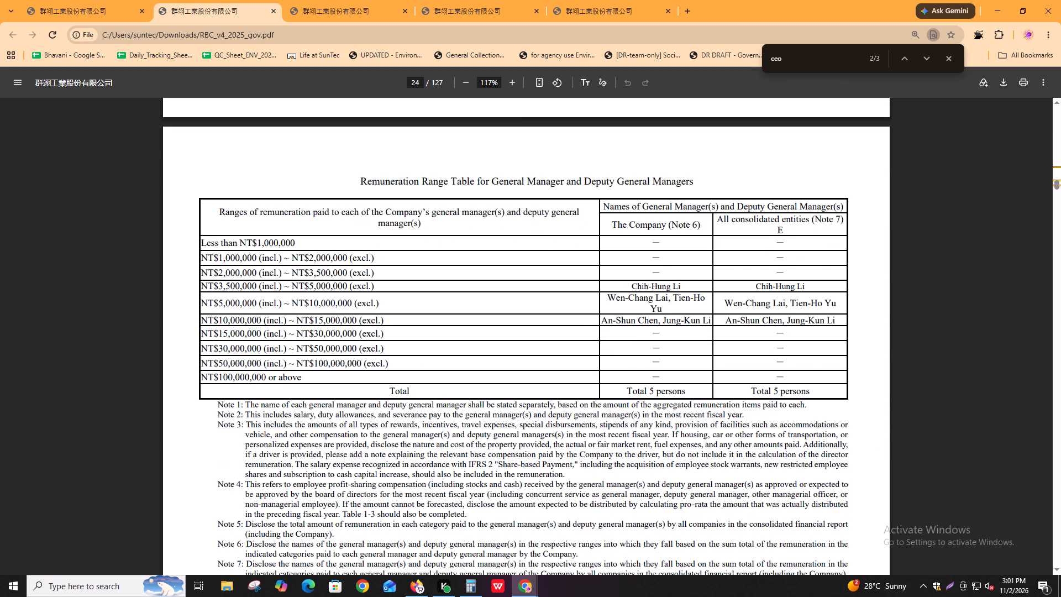
scroll(496, 467, "down", 1)
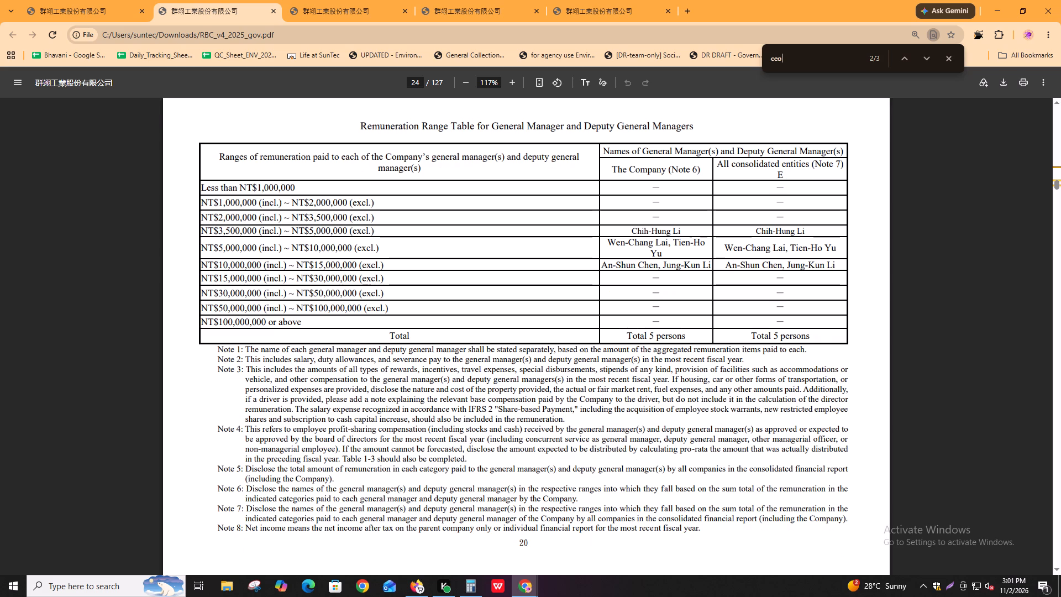
key("Return")
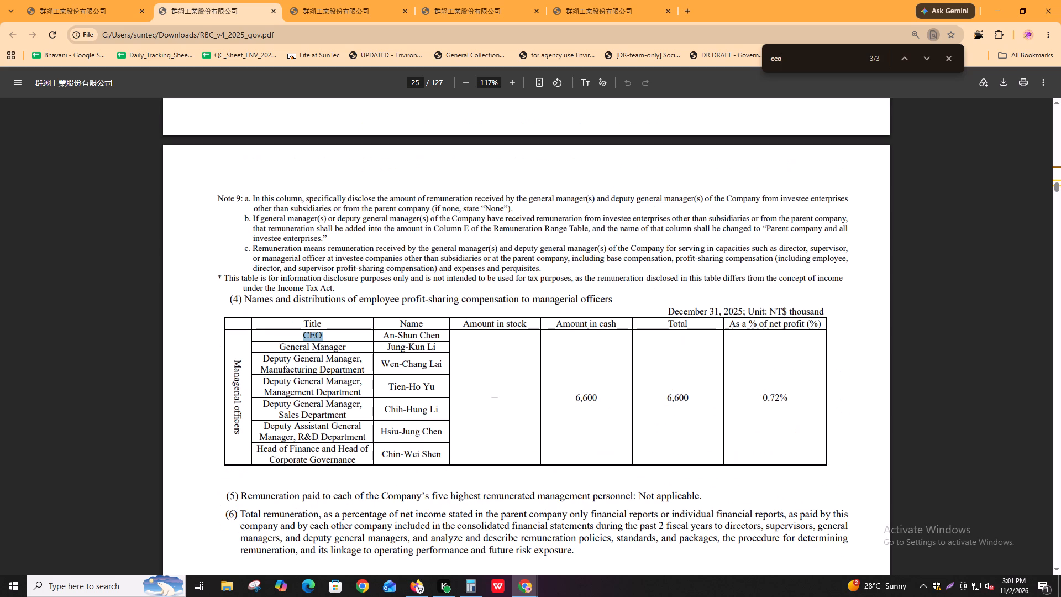
key("Return")
key("Return")
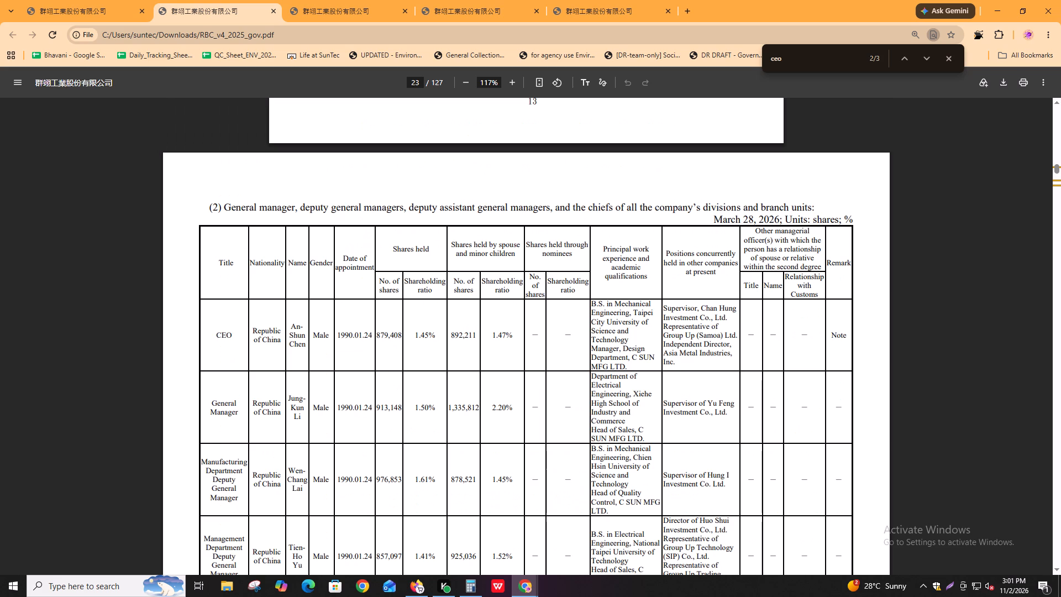
key("Return")
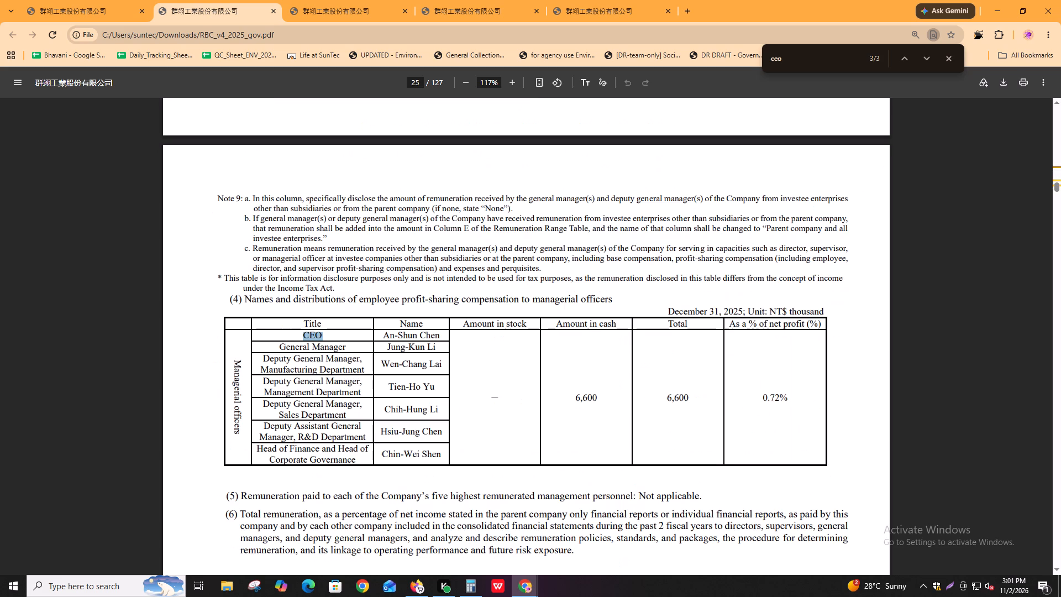
Search the report PDF for "compensation" and examine the matches in the directors' remuneration table, ranges and notes for annual pay data.
key("ctrl+f")
type("compensation")
key("space")
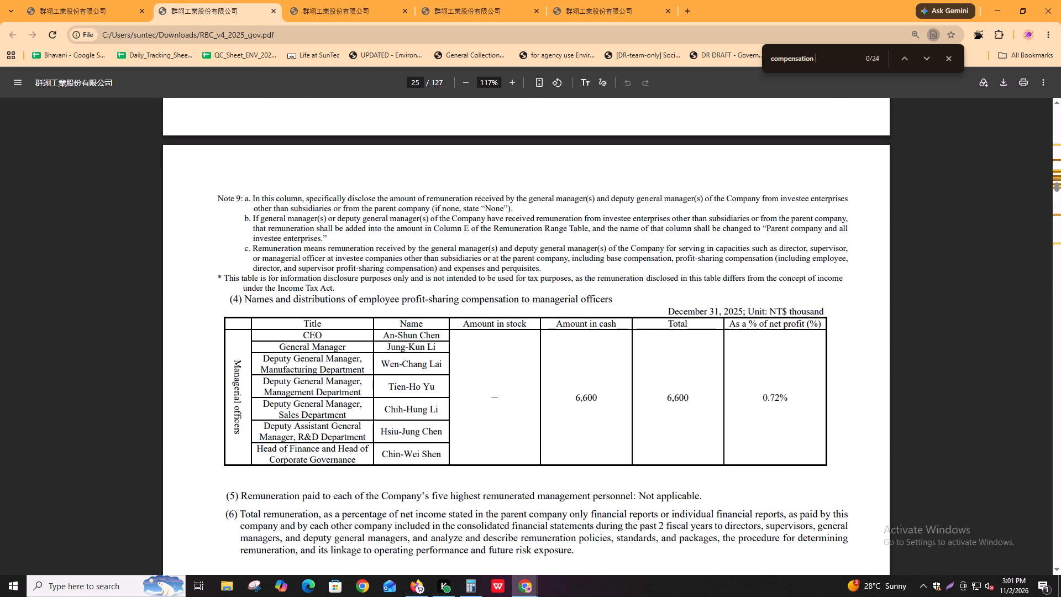
key("Return")
key("shift+Return")
key("Return")
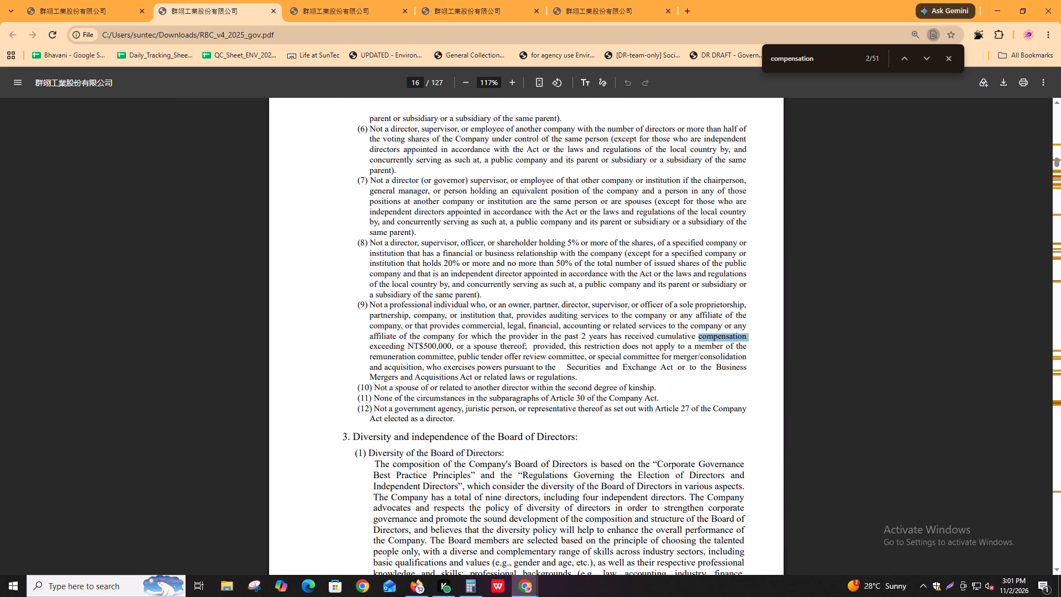
key("Return")
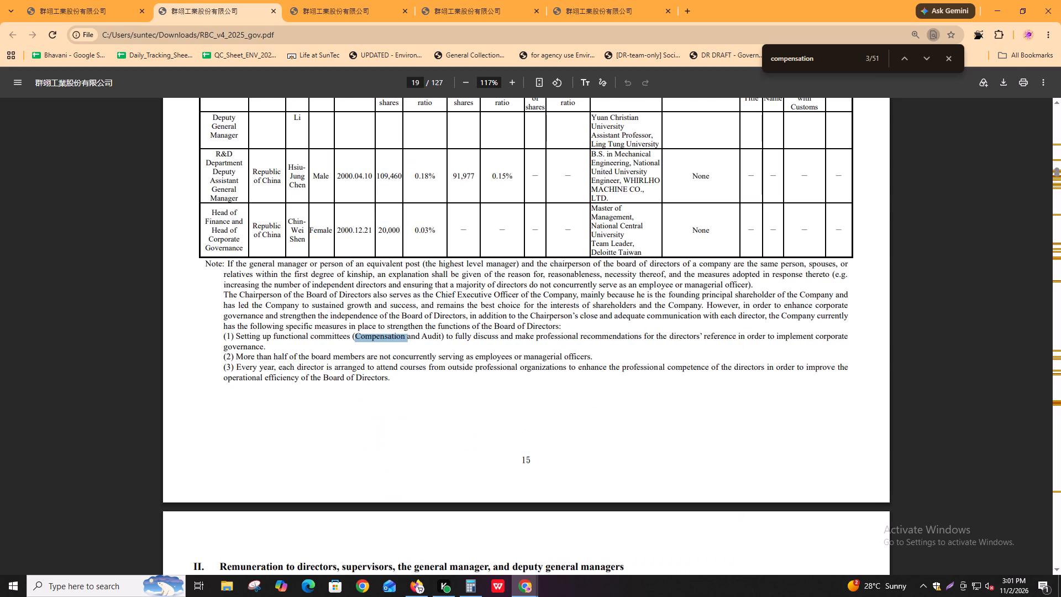
key("Return")
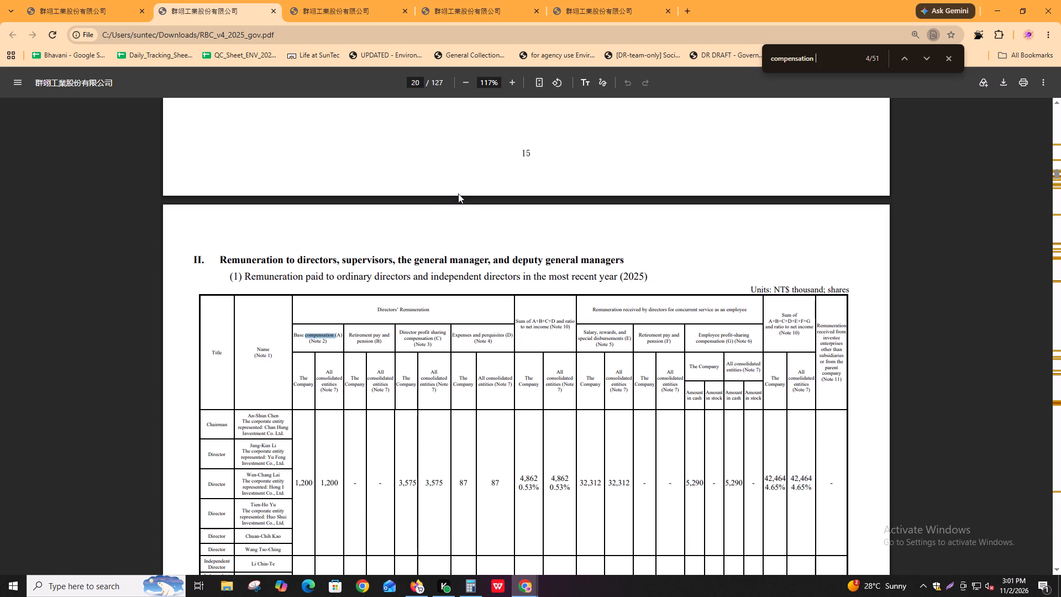
scroll(675, 505, "down", 2)
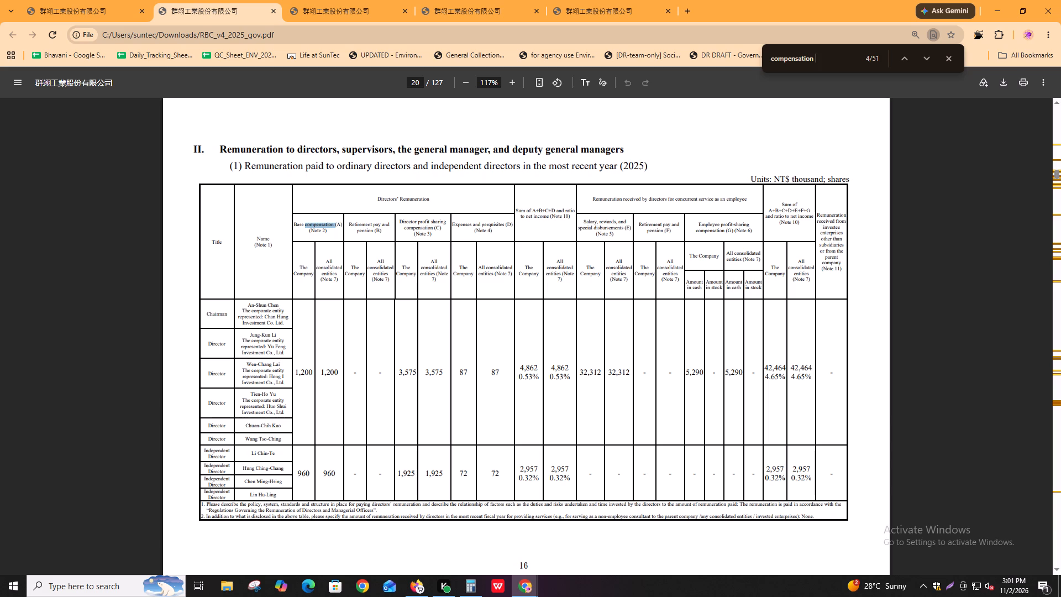
key("Return")
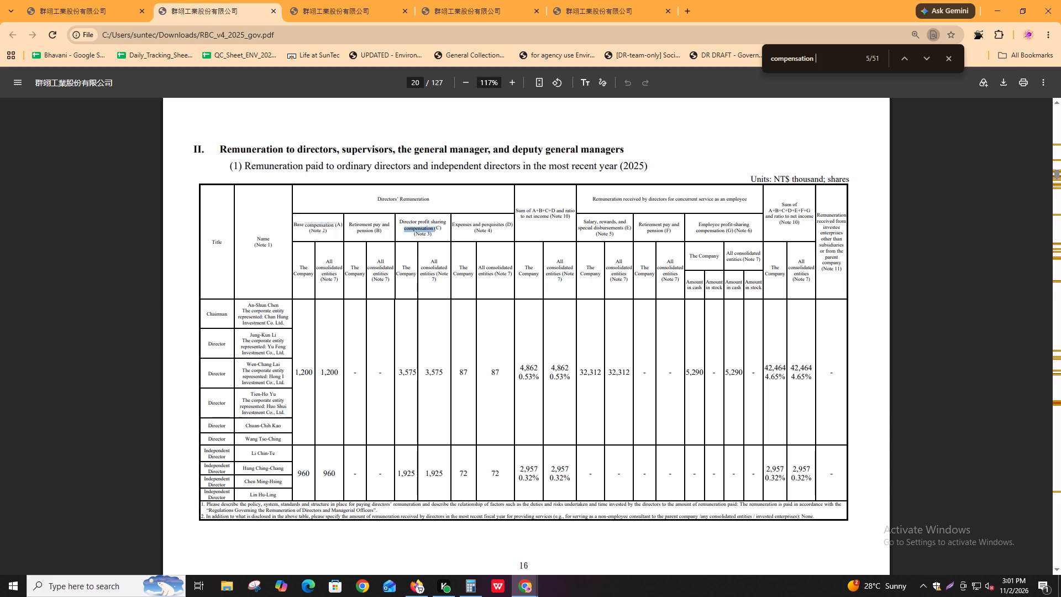
key("Return")
key("Return")
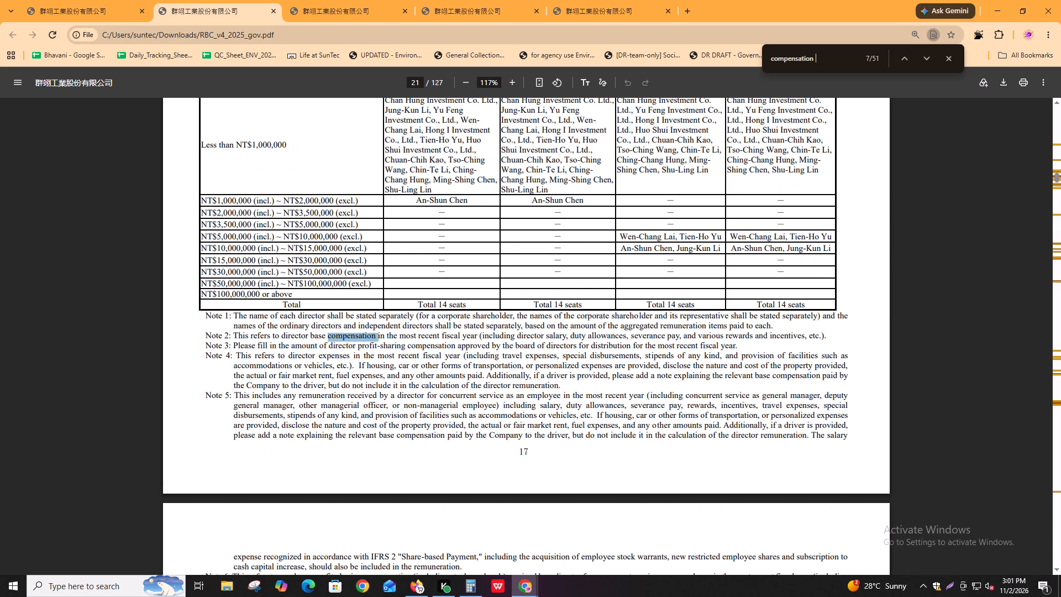
key("Return")
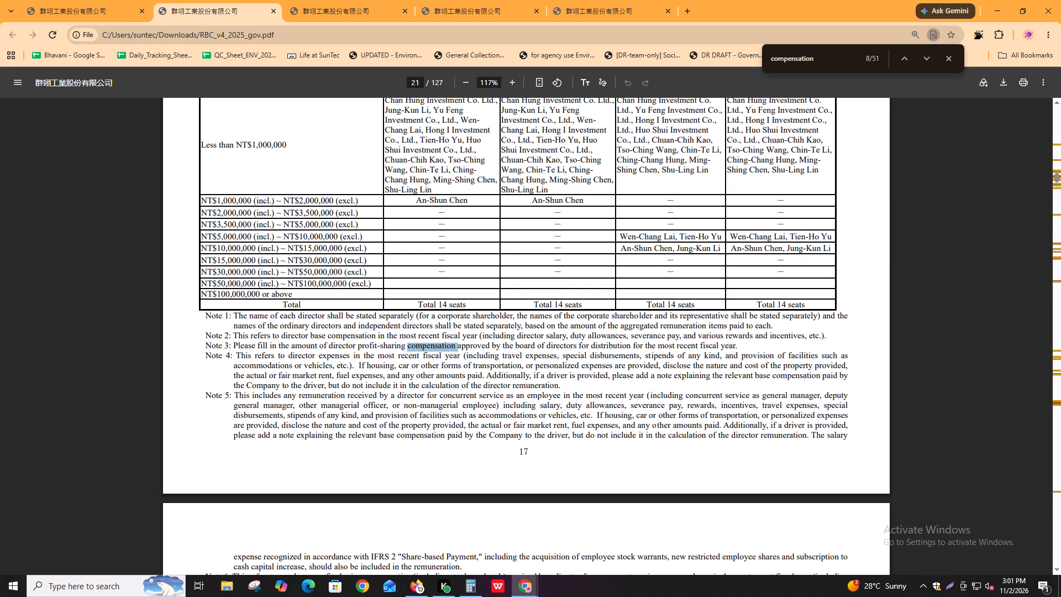
key("Return")
key("Return")
key("Return")
key("Return")
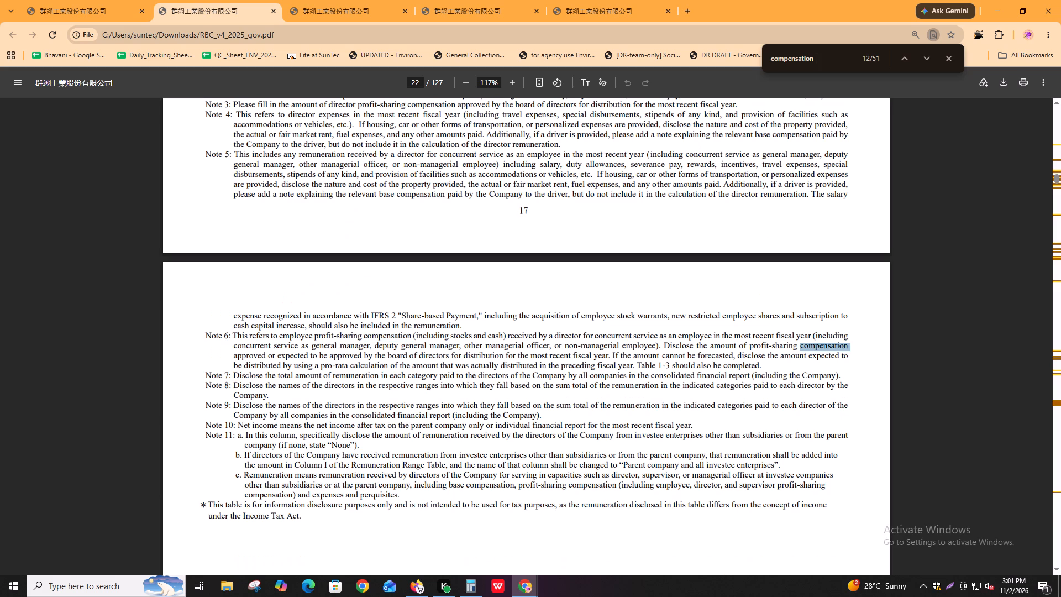
key("shift+Return")
key("Return")
key("Return")
key("shift+Return")
Examine the "compensation" matches in the general manager and deputy general manager remuneration tables, ranges and remuneration policy section.
key("Return")
key("Return")
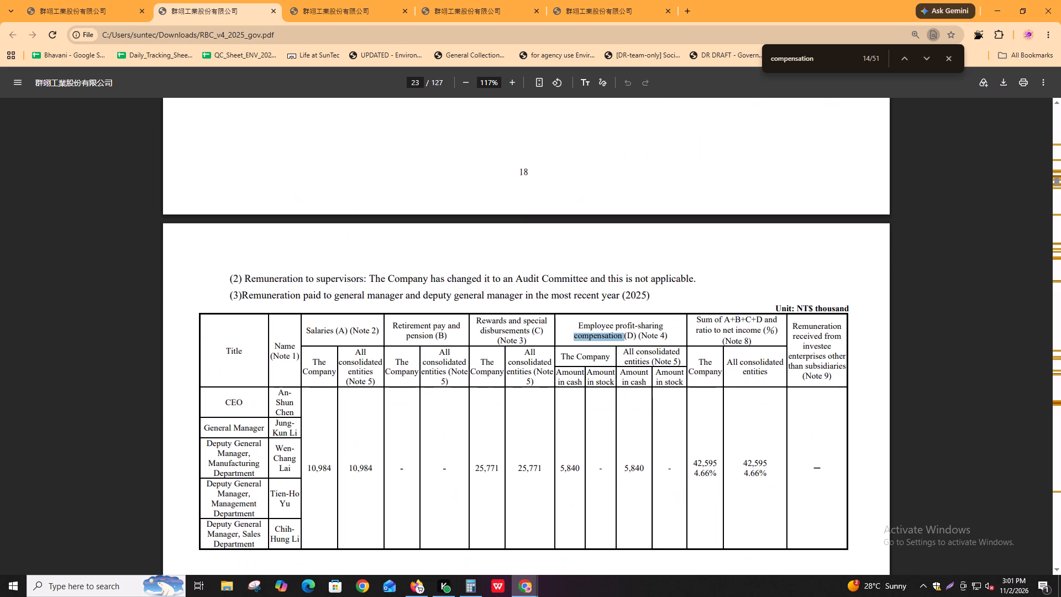
key("Return")
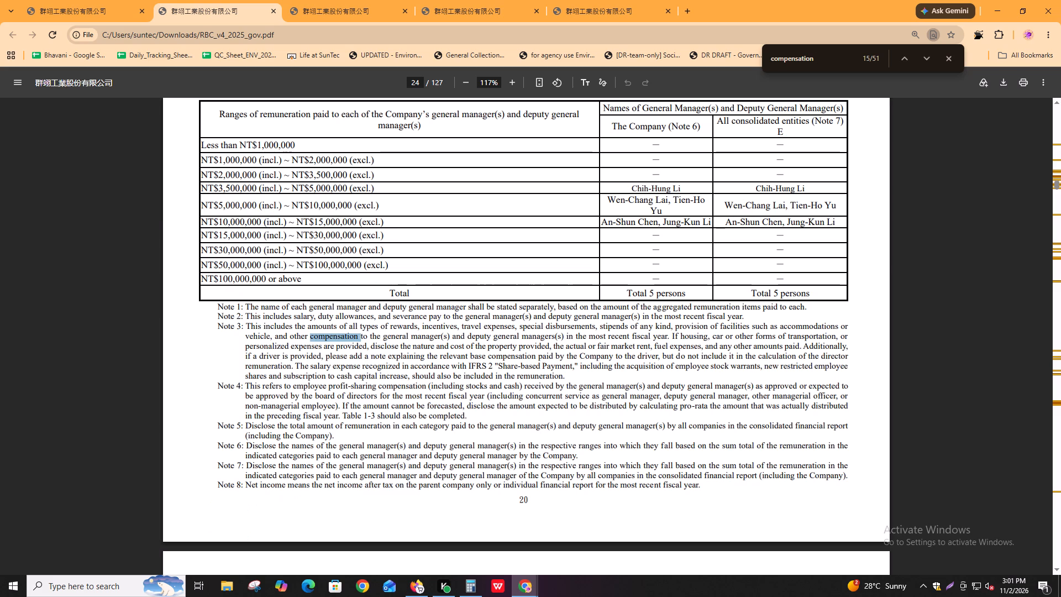
key("Return")
key("Return")
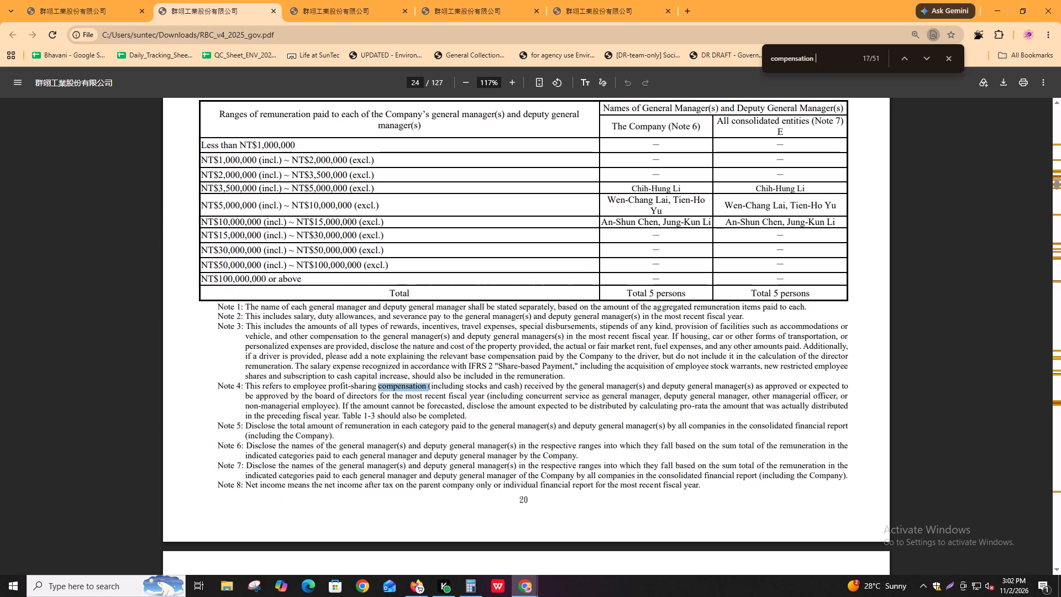
key("Return")
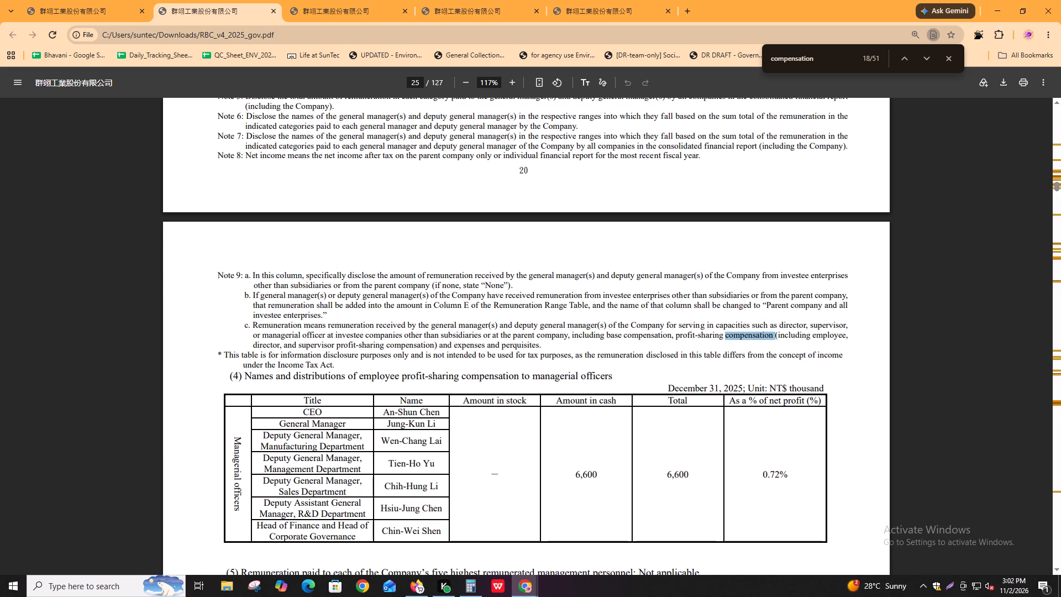
key("ctrl+f")
key("Return")
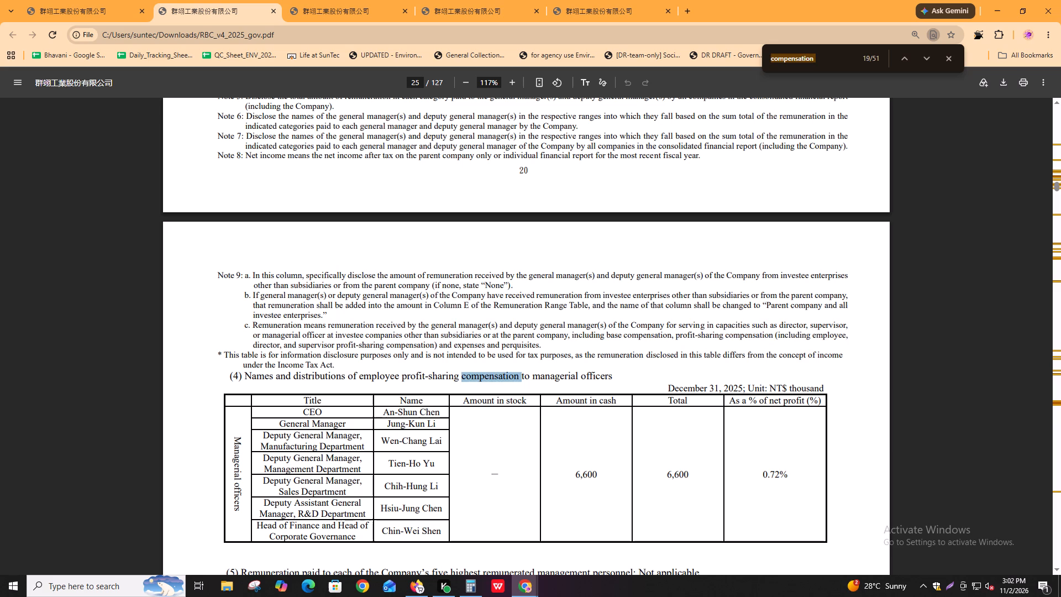
key("Return")
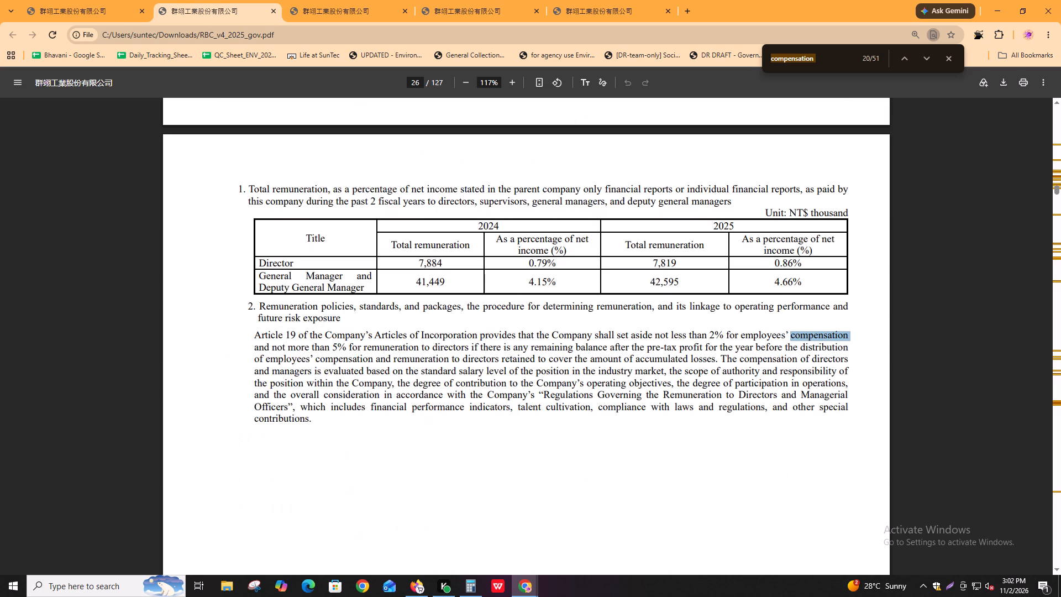
Check the "compensation" matches in the director training, Remuneration Committee and material resolutions sections for CEO or median pay figures.
key("Return")
key("Return")
key("Return")
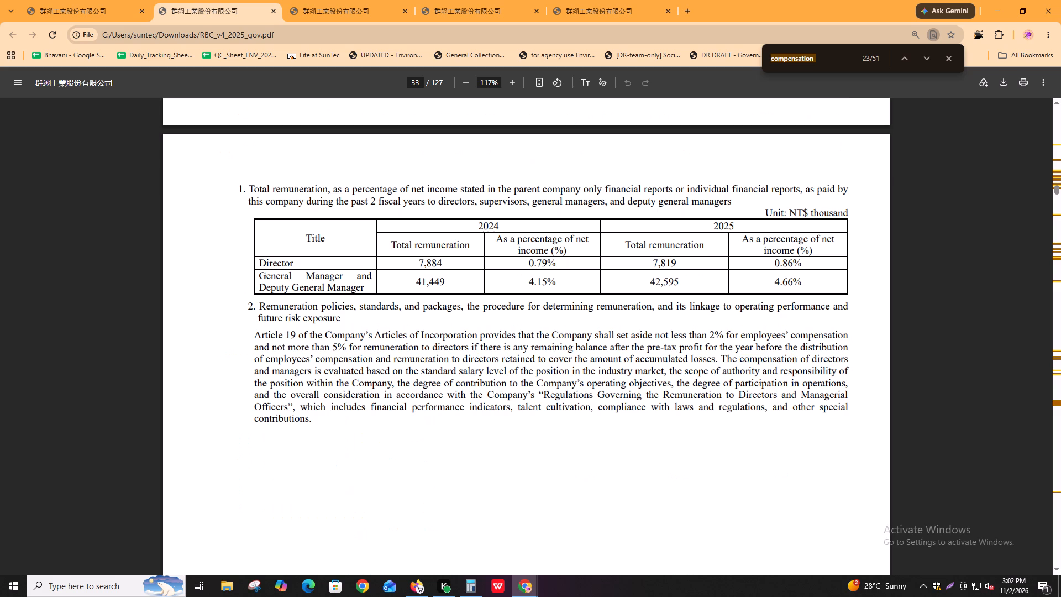
key("Return")
key("Return")
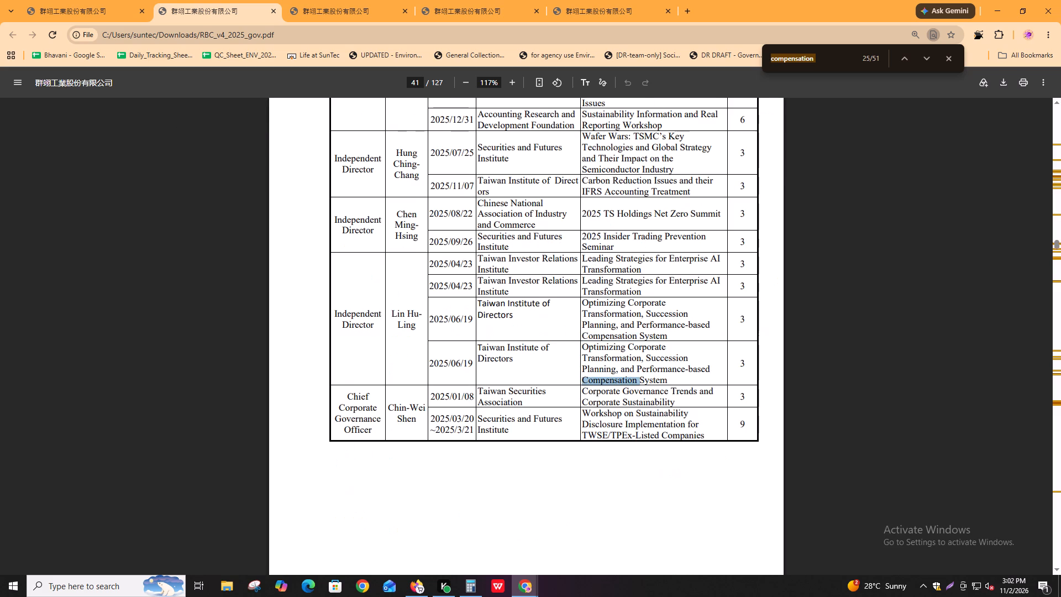
key("Return")
key("Return")
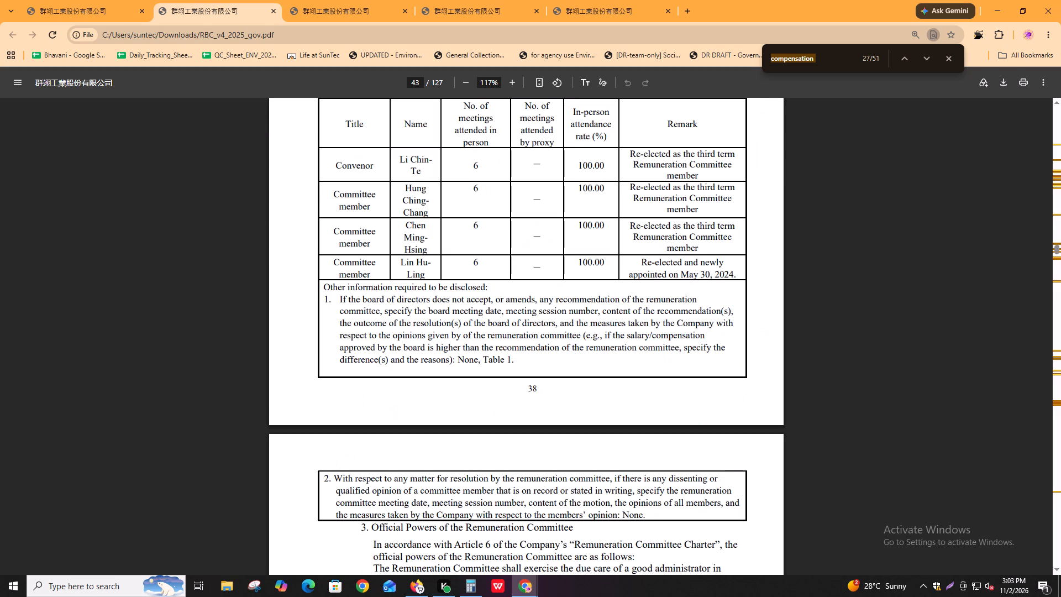
key("Return")
key("Return")
key("Return")
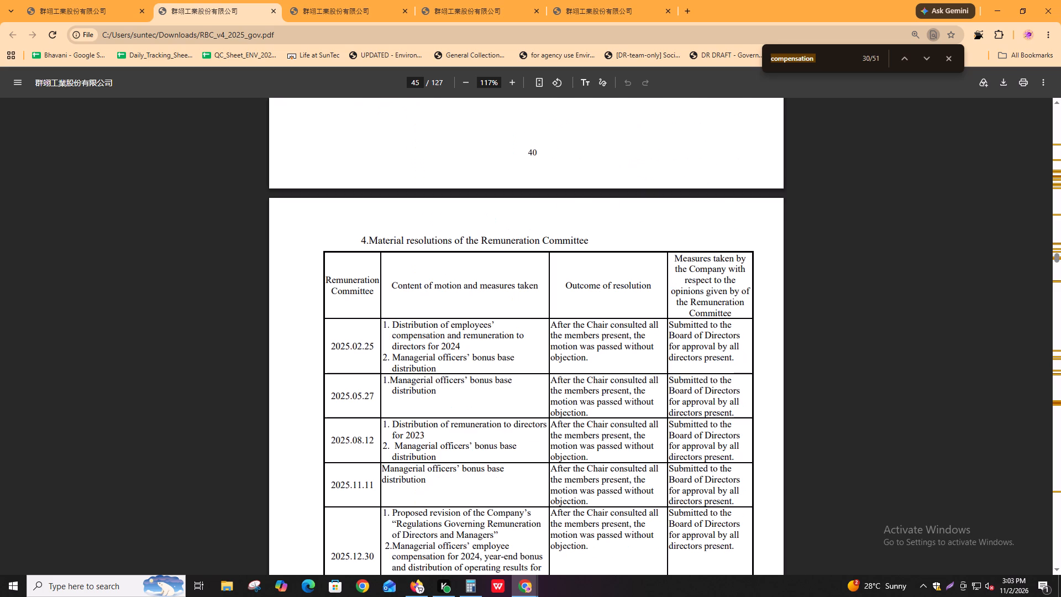
key("Return")
key("Return")
key("Return")
key("Return")
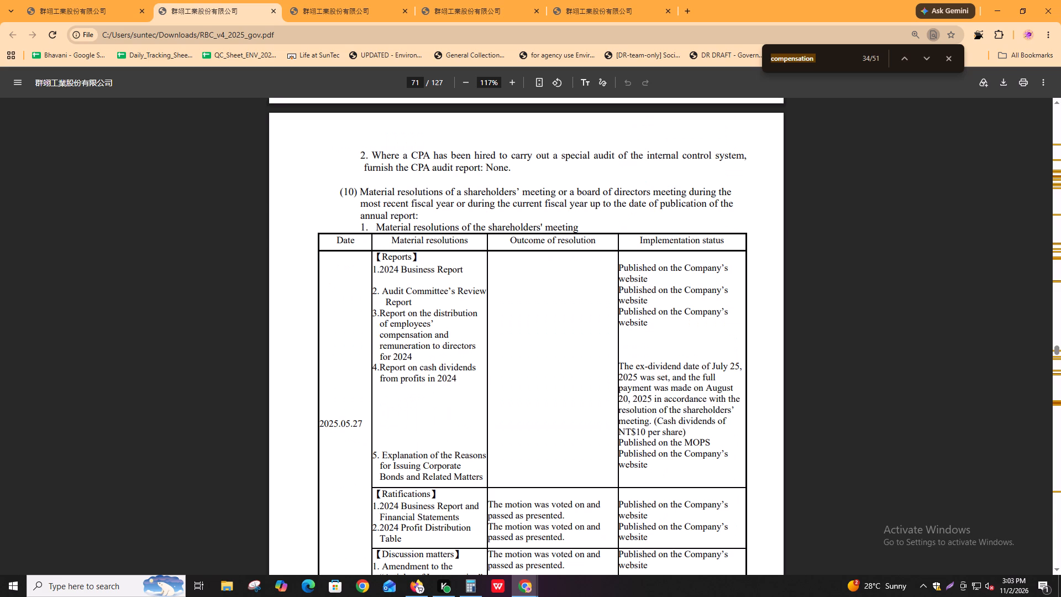
key("Return")
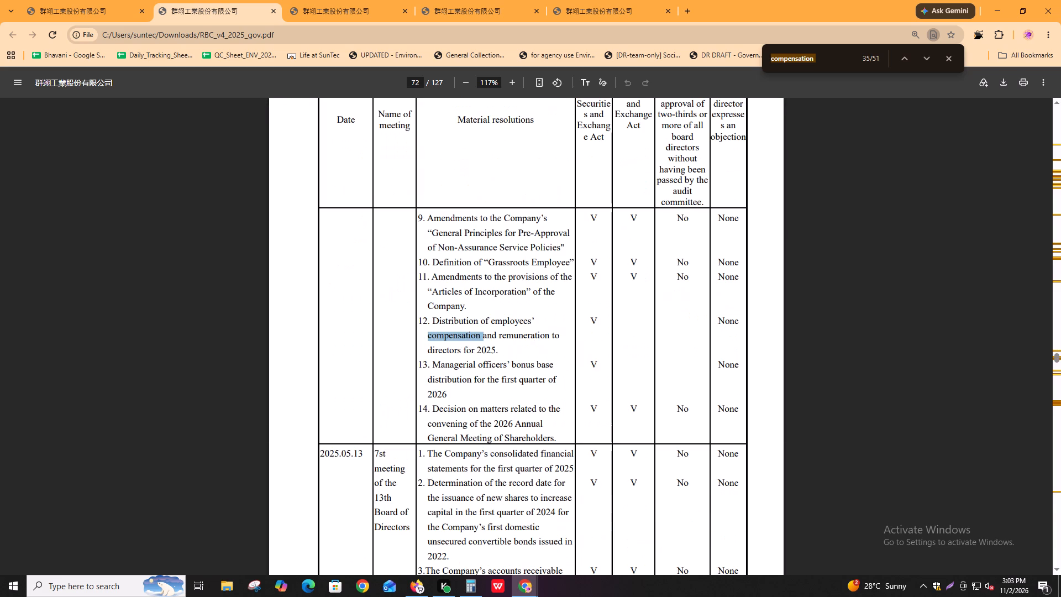
key("Return")
key("Return")
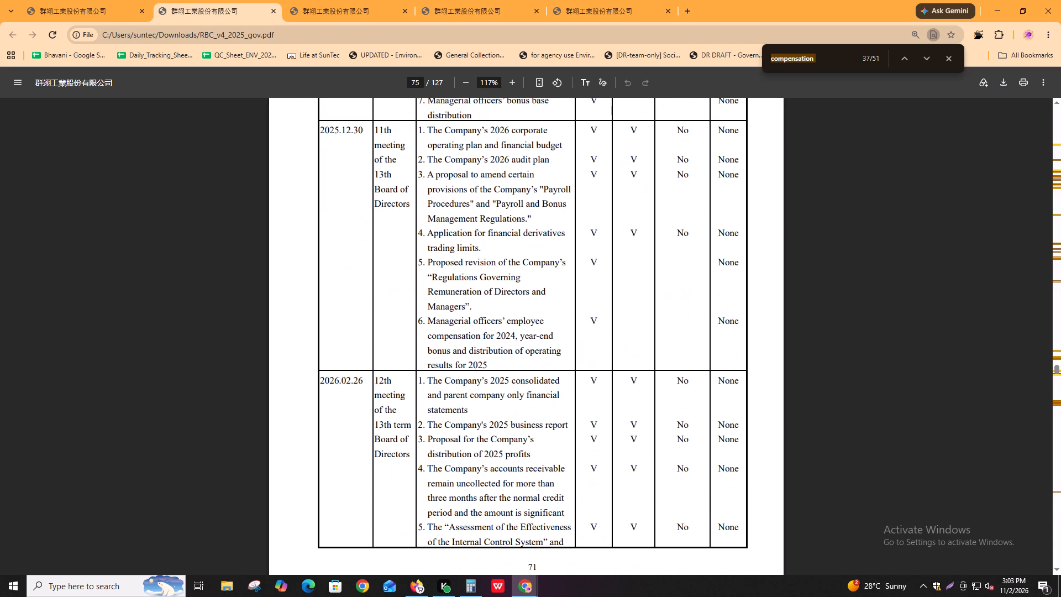
Review the remaining "compensation" matches, including the employee and director profit-sharing section, through to the end of the report.
key("Return")
key("Return")
key("Return")
key("shift+Return")
key("Return")
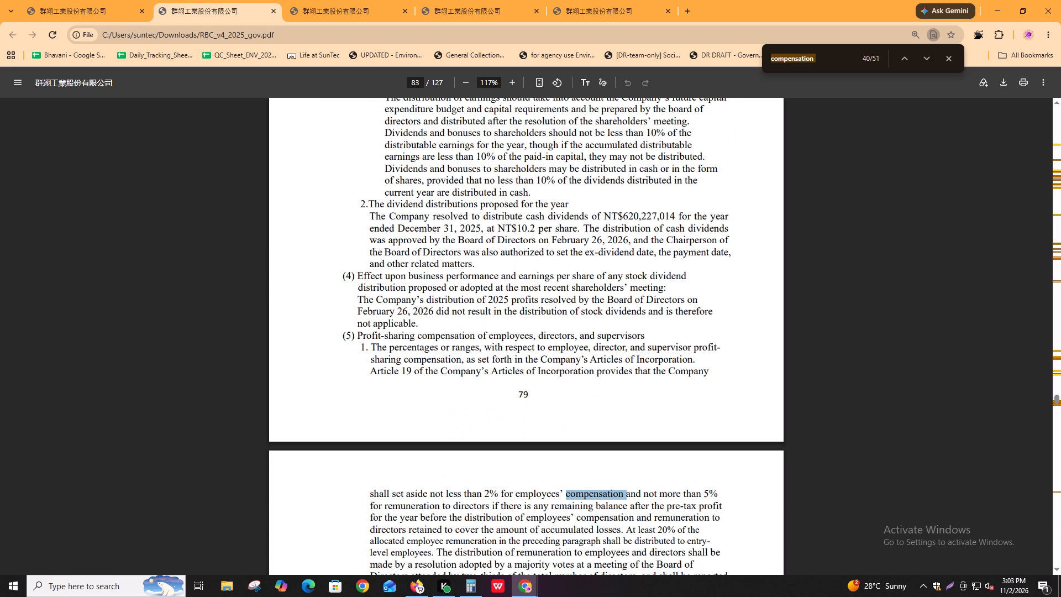
key("Return")
key("Return")
key("shift+Return")
key("Return")
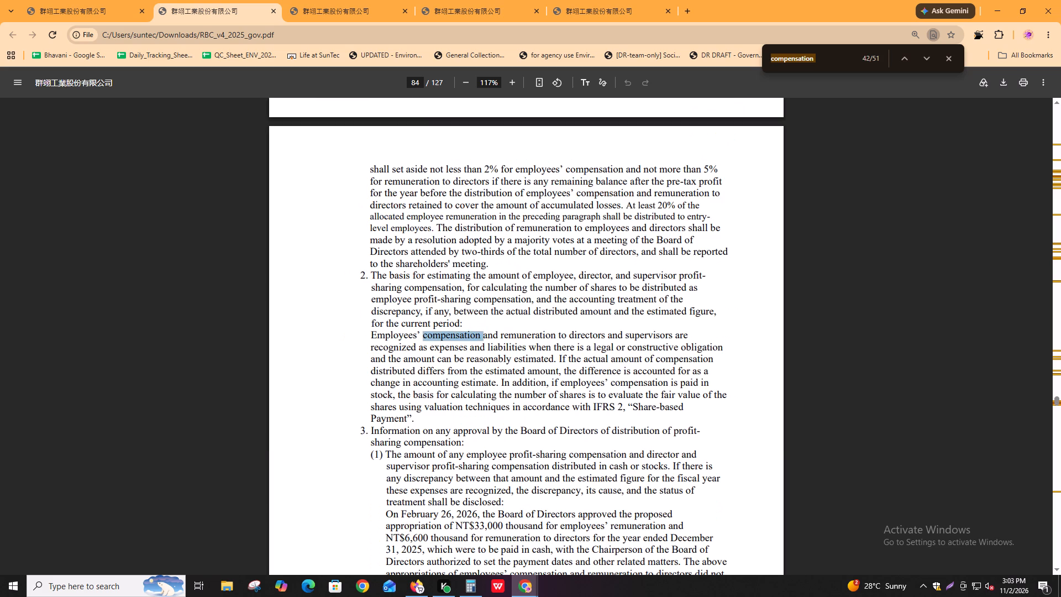
key("Return")
key("Return")
key("Return")
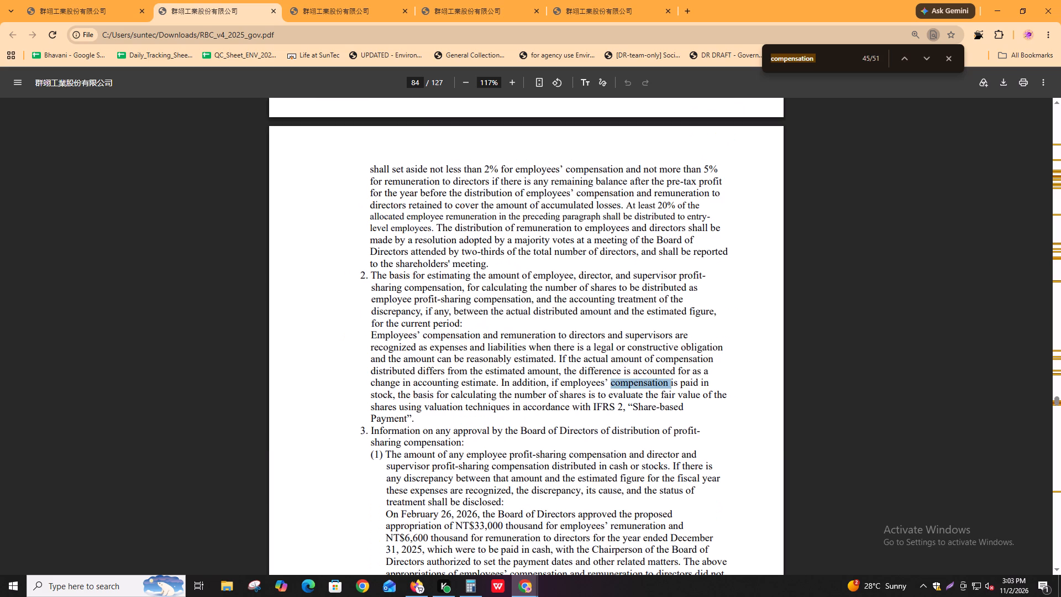
key("Return")
key("Return")
key("shift+Return")
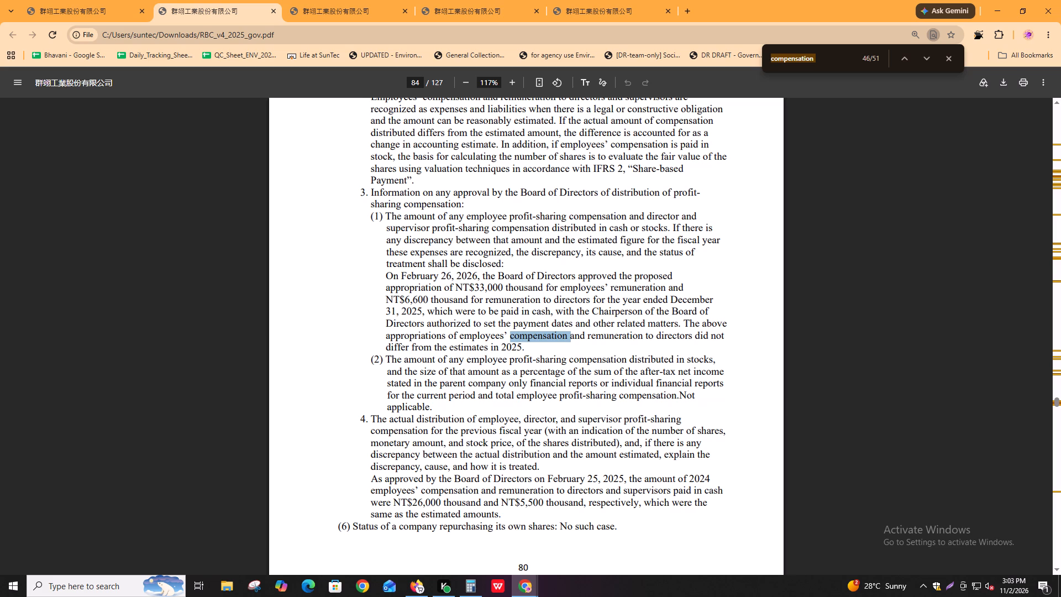
key("Return")
key("Return")
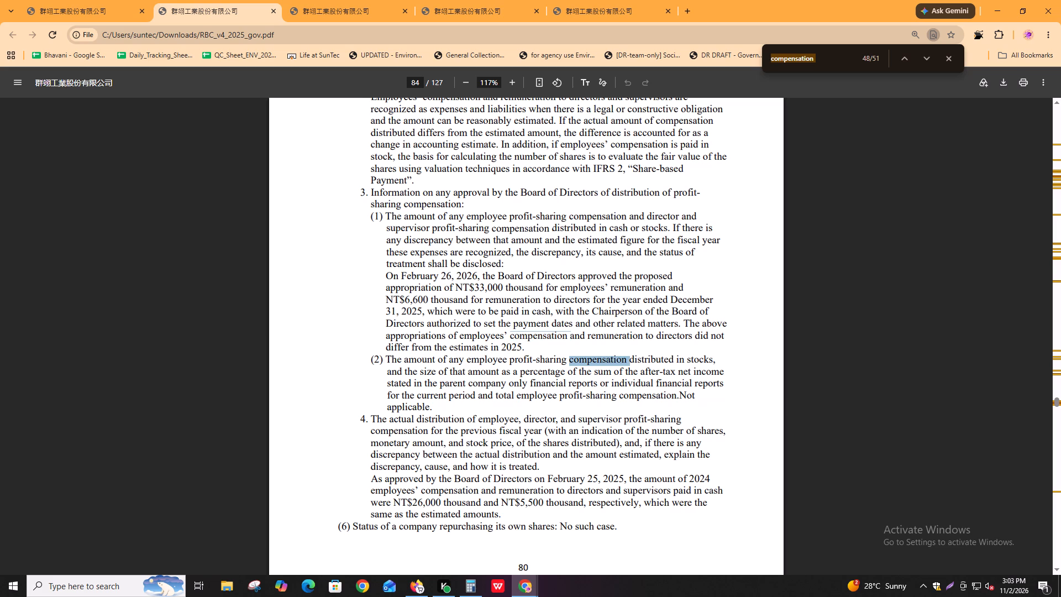
key("Return")
key("Return")
key("Return")
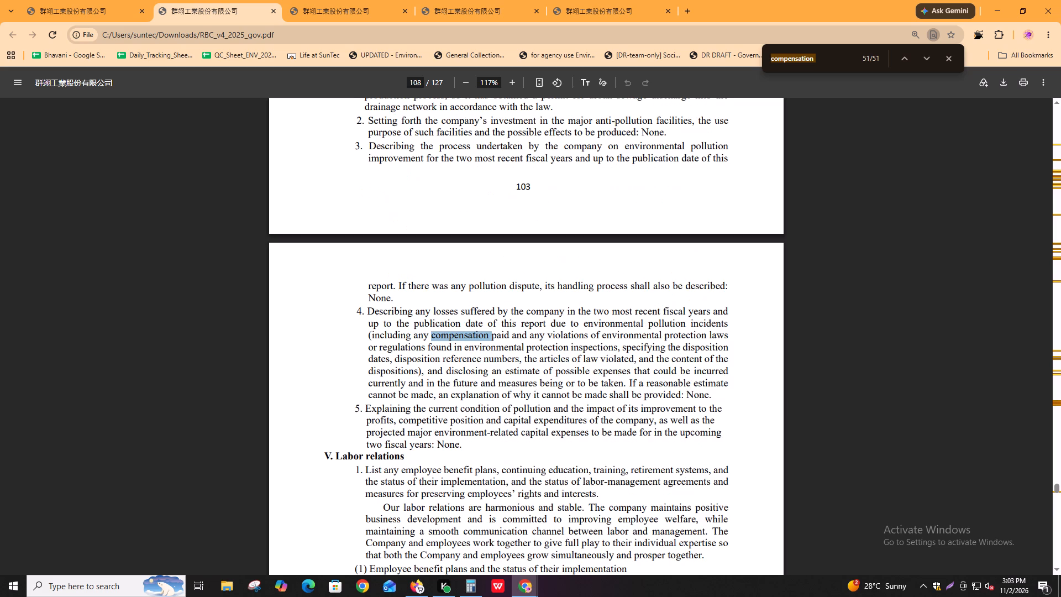
key("Return")
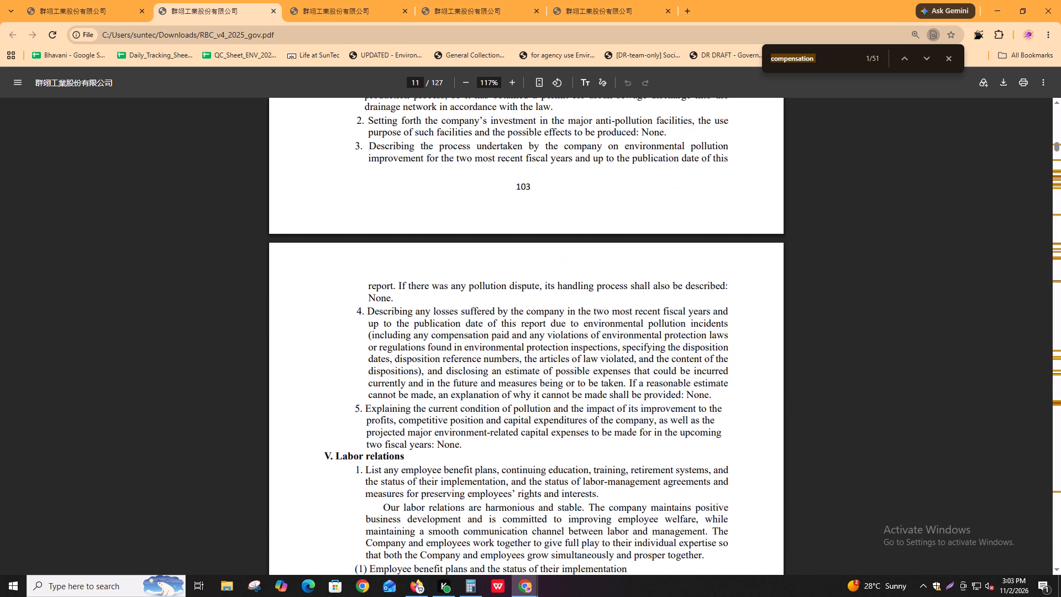
Search the report PDF for "remuneration".
key("ctrl+f")
type("remuneration")
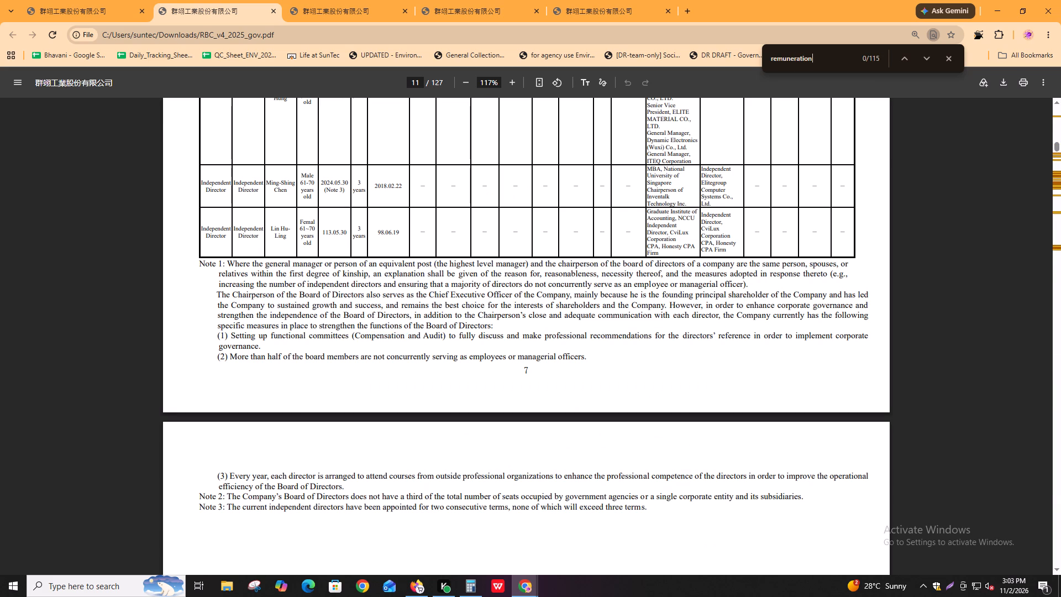
Switch back to the Igloo window.
key("alt+Tab")
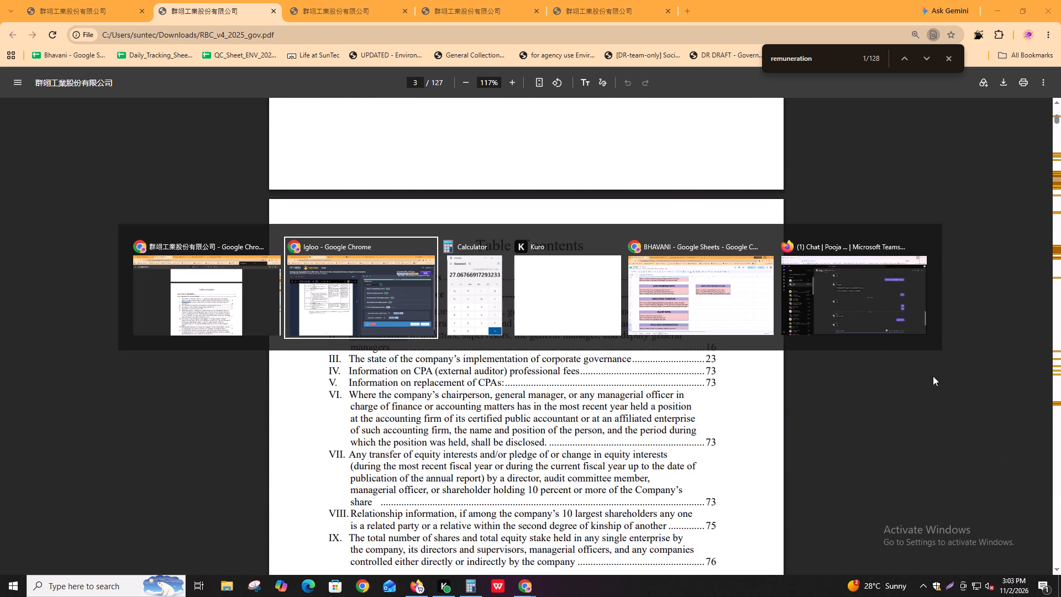
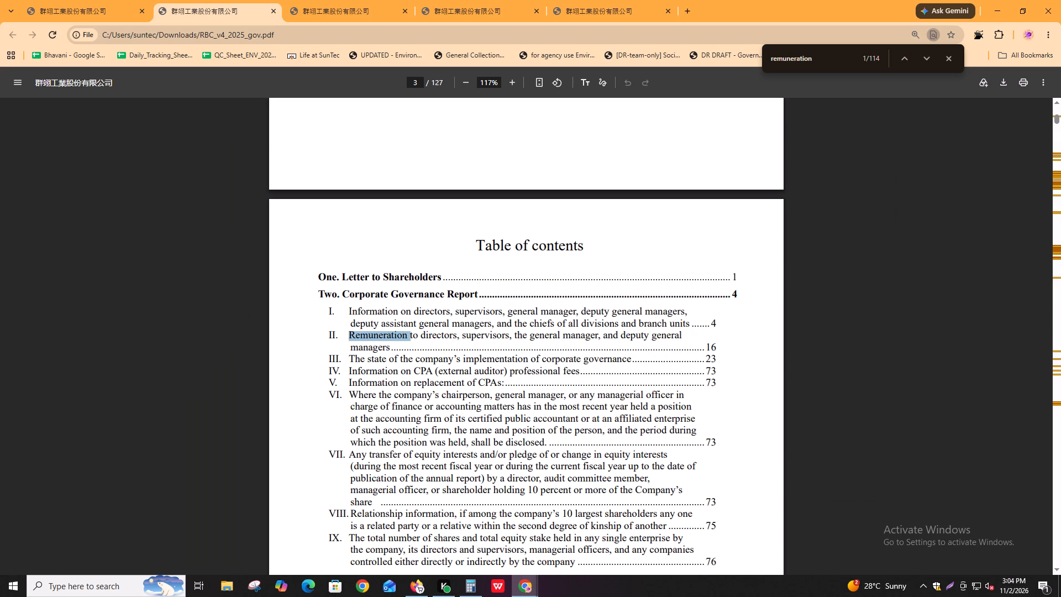
Open the section on remuneration to directors, supervisors, the general manager and deputy general managers from the table of contents.
key("Return")
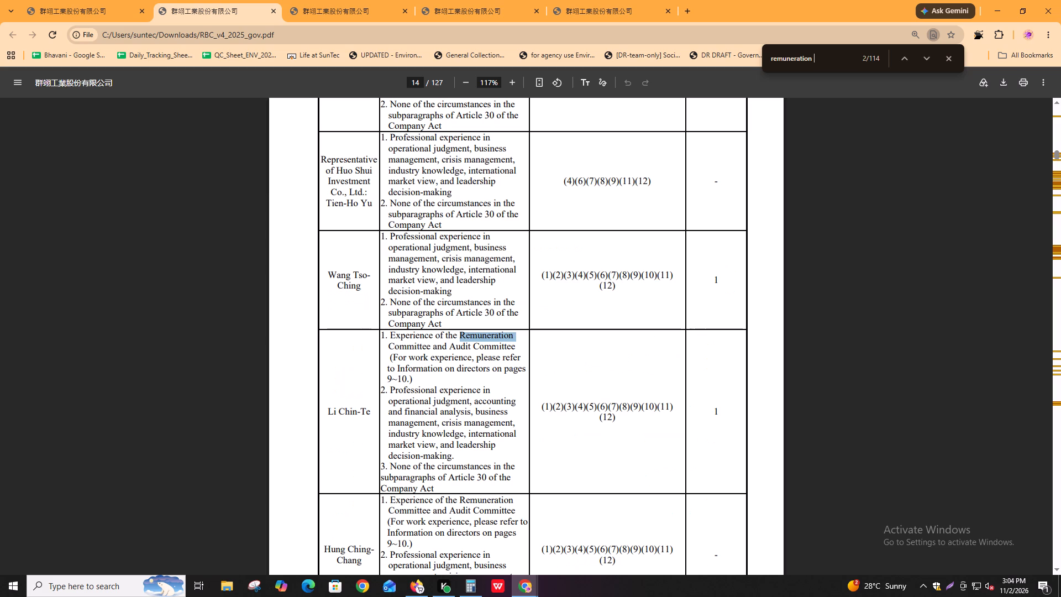
key("shift+Return")
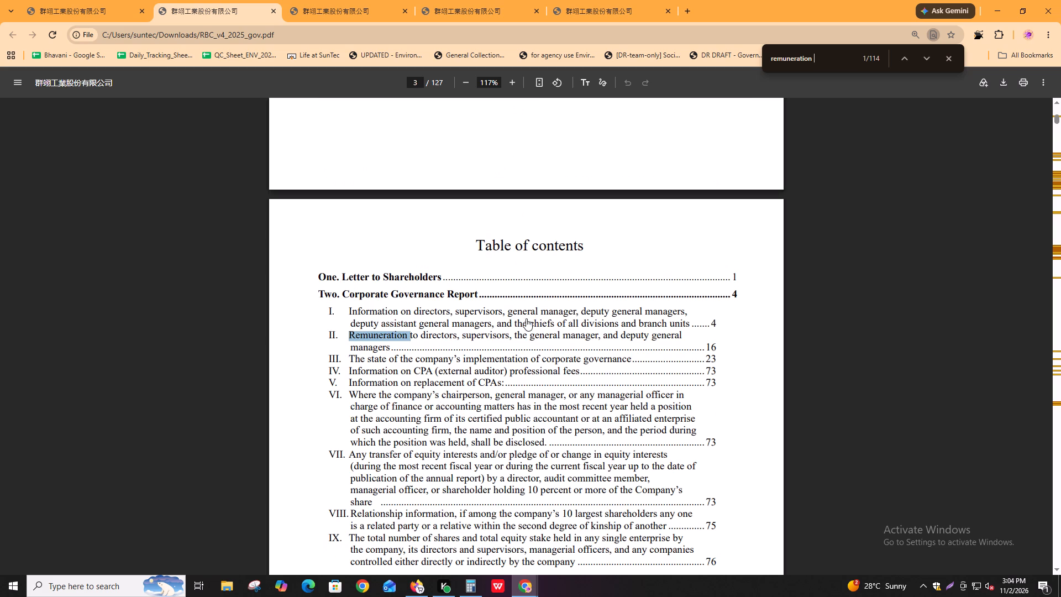
left_click(528, 336)
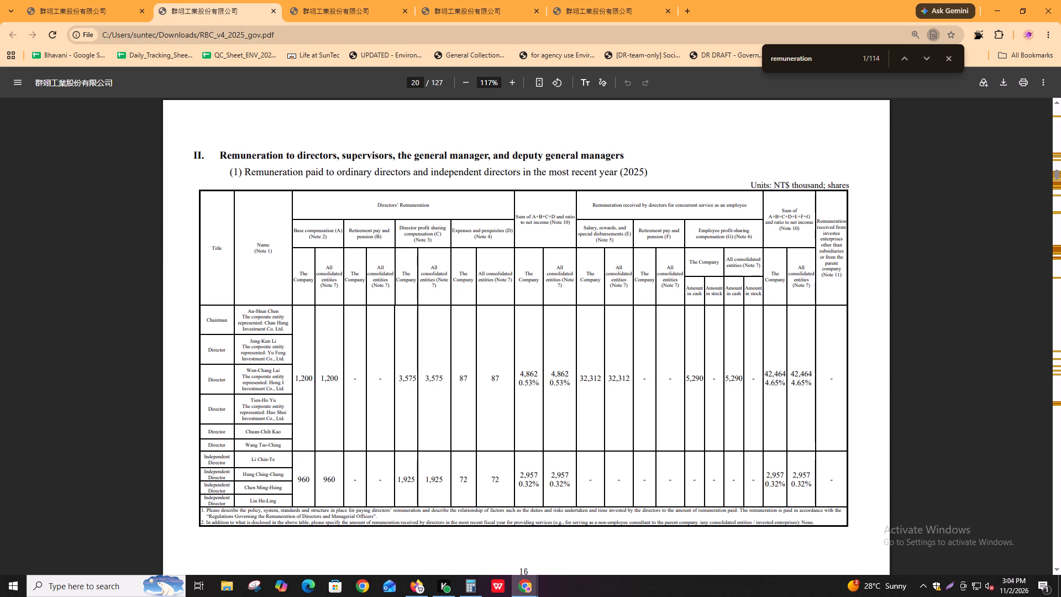
Check the early "remuneration" matches in the directors' professional qualifications and independence section.
key("ctrl+f")
key("Return")
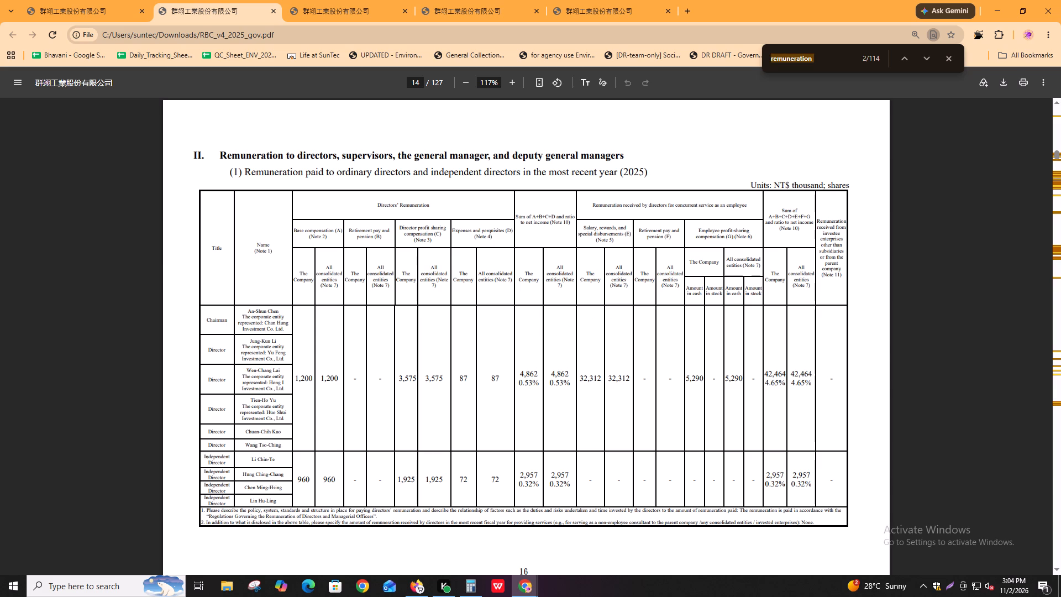
key("Return")
key("Return")
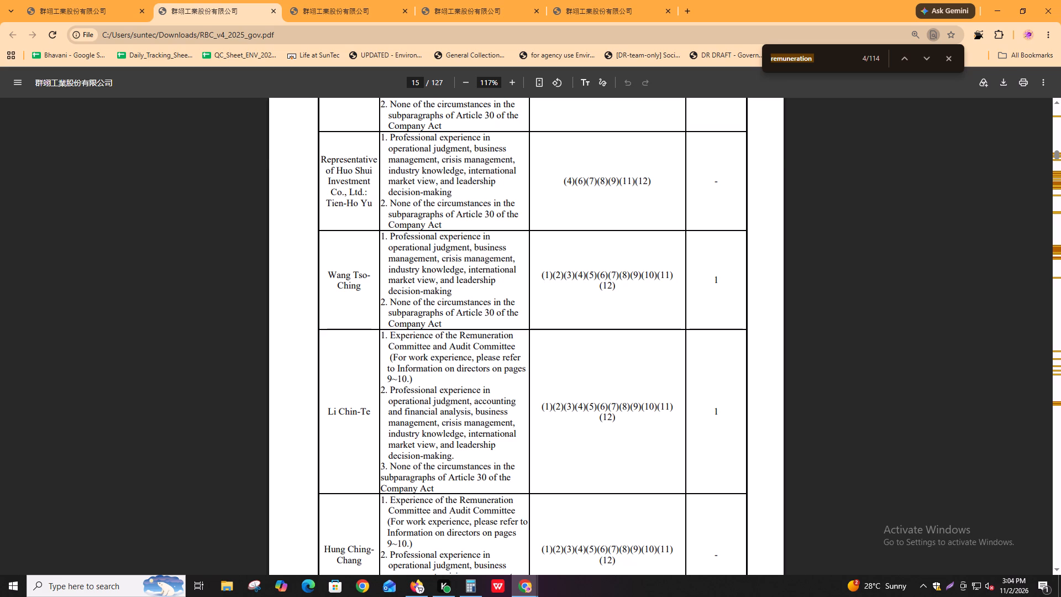
key("Return")
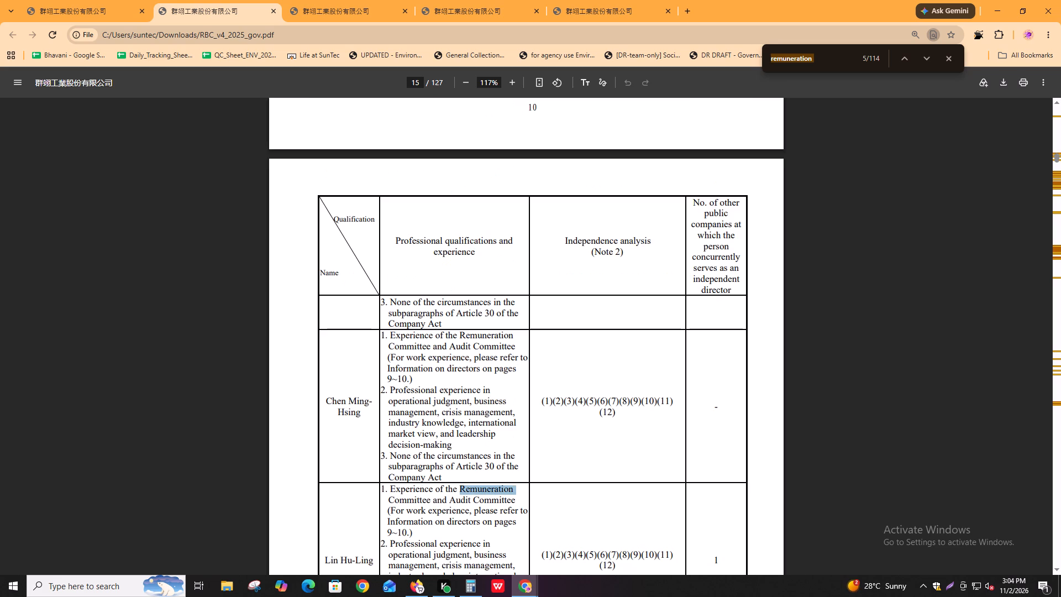
key("Return")
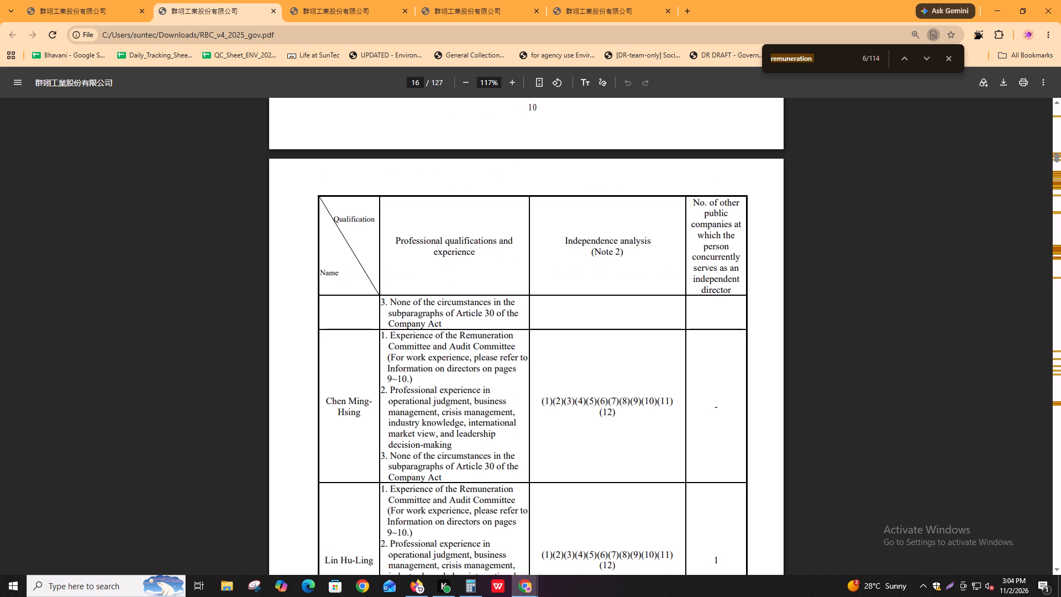
Examine the "remuneration" matches in the 2025 directors' and independent directors' remuneration table and its footnotes for CEO pay data.
key("Return")
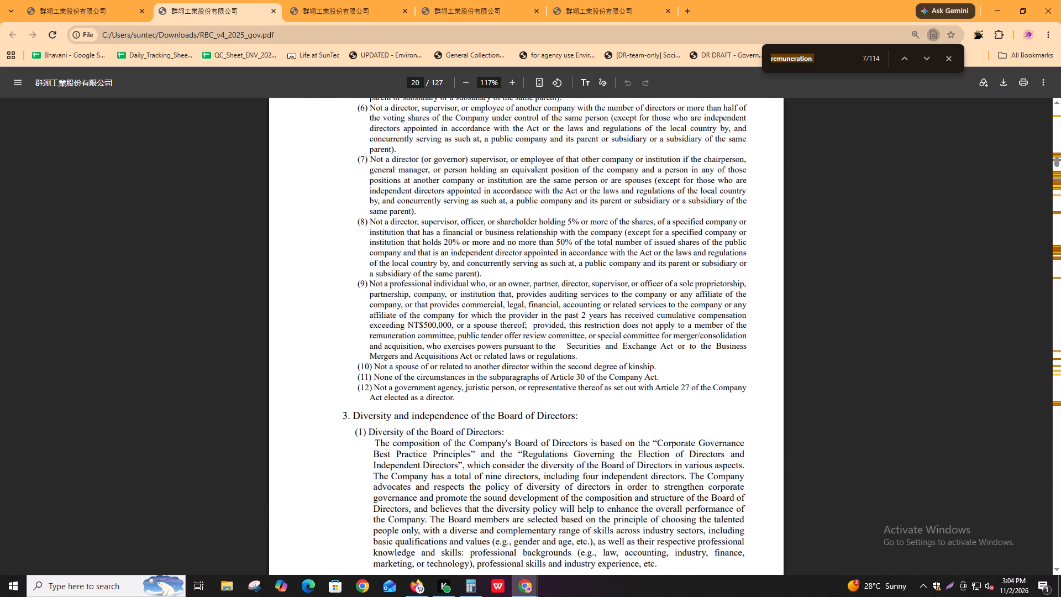
key("Return")
key("Return")
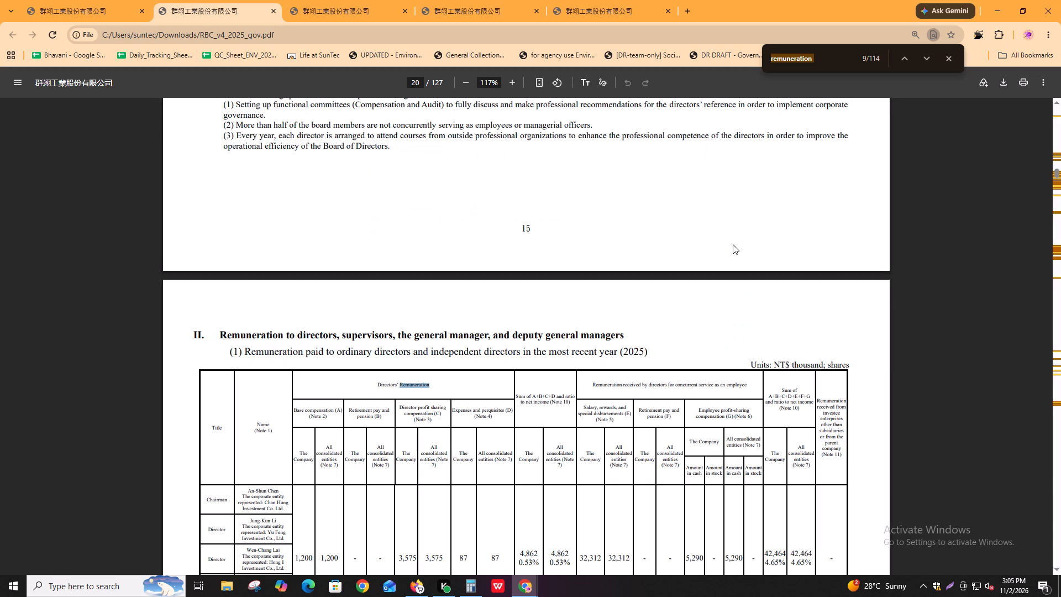
key("ctrl+f")
key("Return")
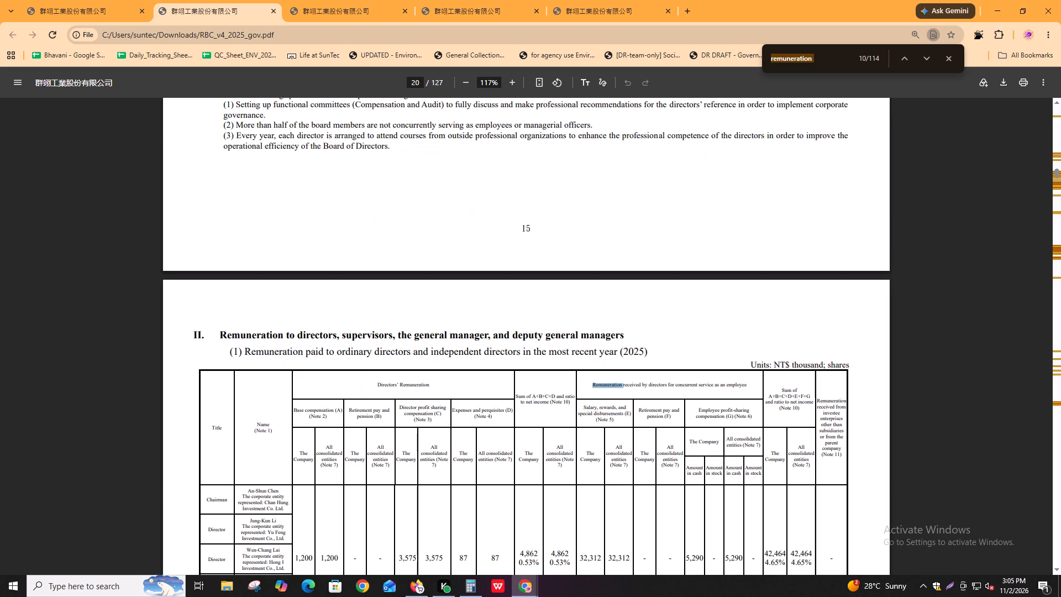
key("Return")
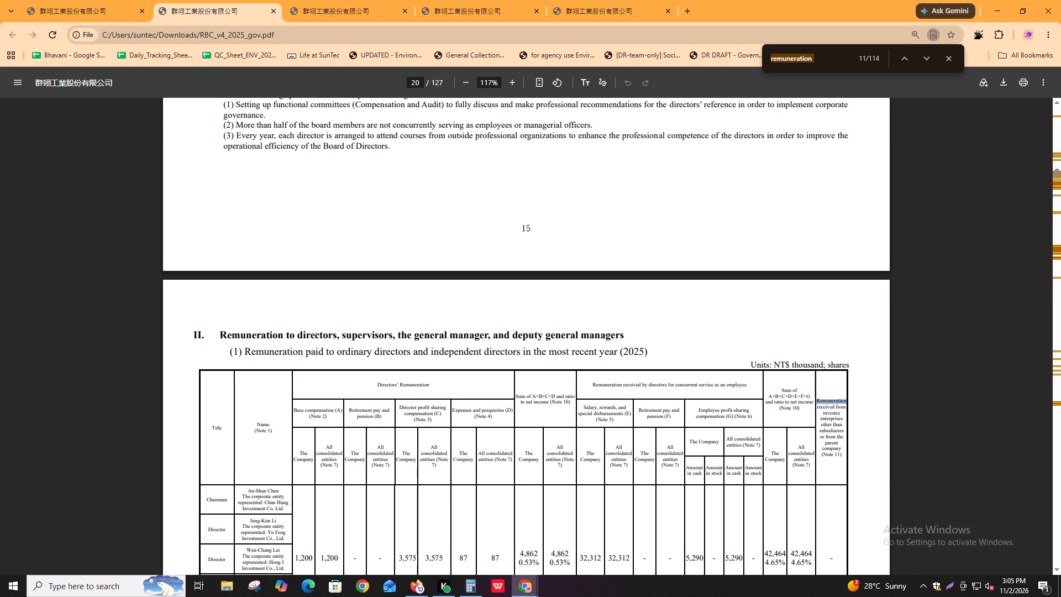
key("Return")
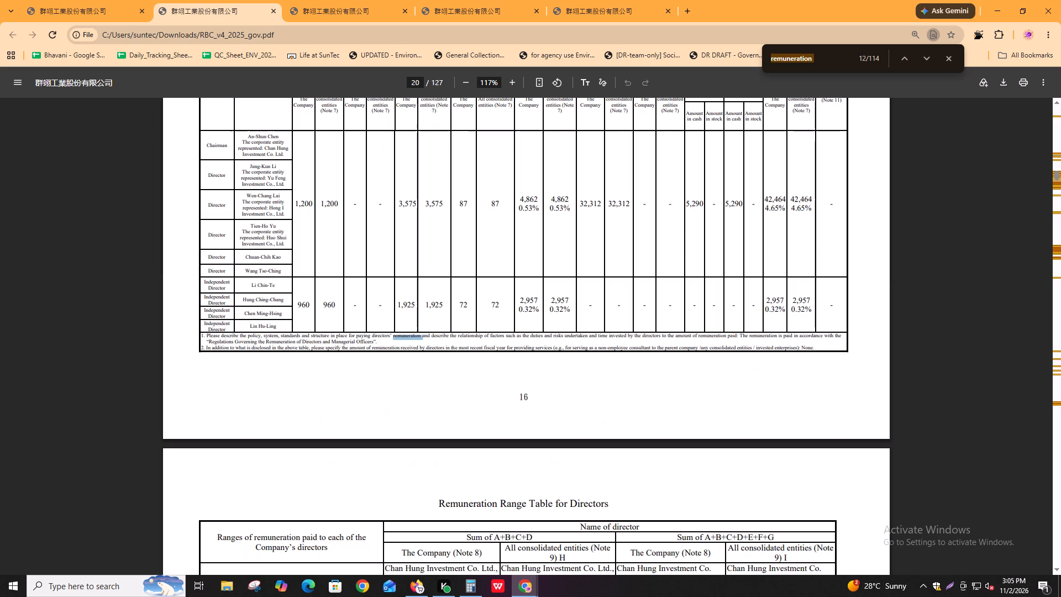
key("Return")
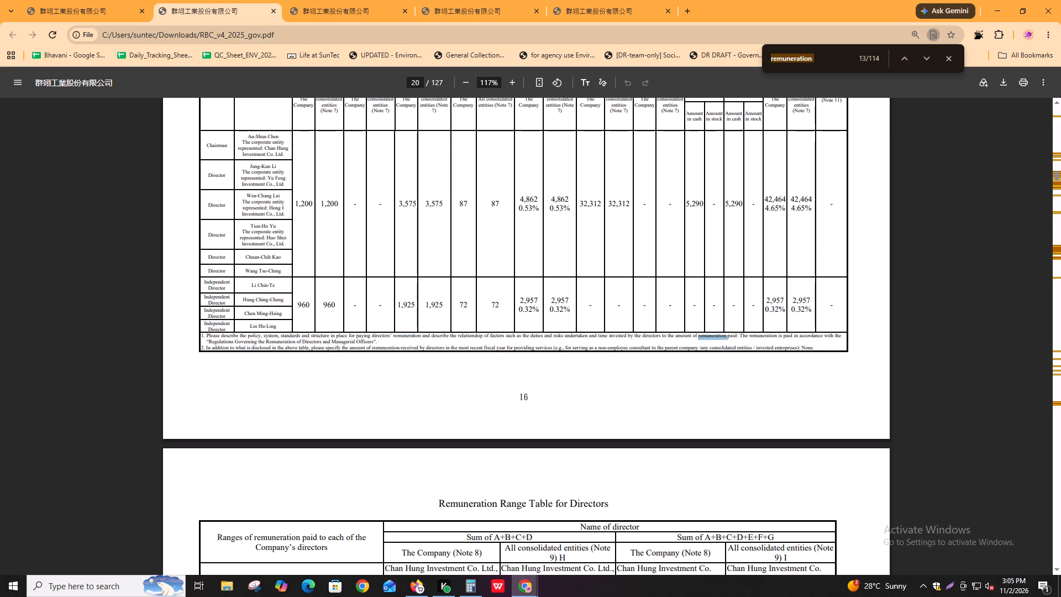
key("Return")
key("Return")
key("Return")
Examine the Remuneration Range Table for Directors for pay figures of individual directors.
key("Return")
key("Return")
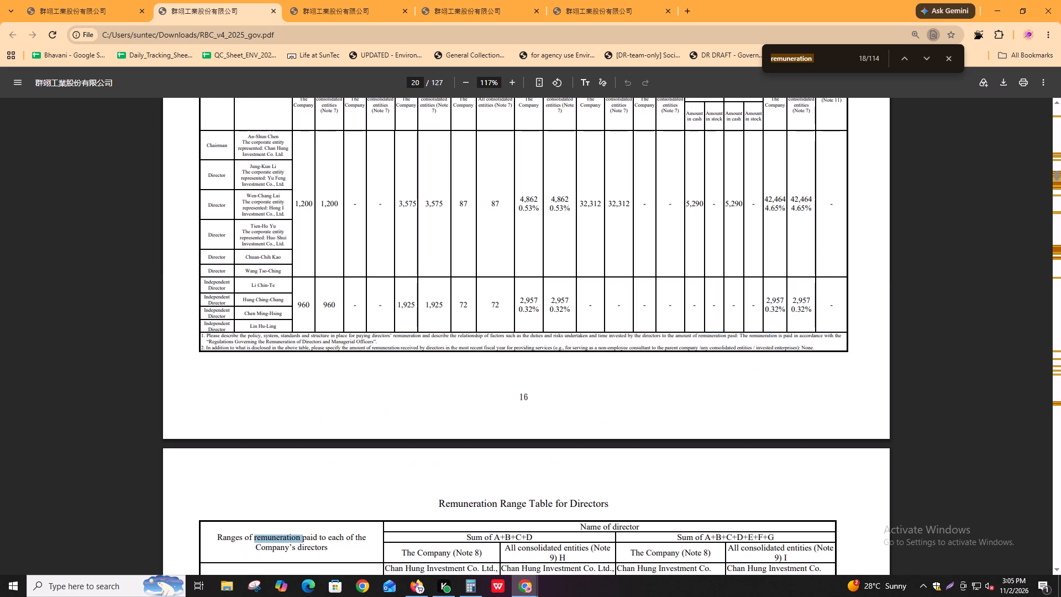
key("shift+Return")
scroll(738, 244, "down", 4)
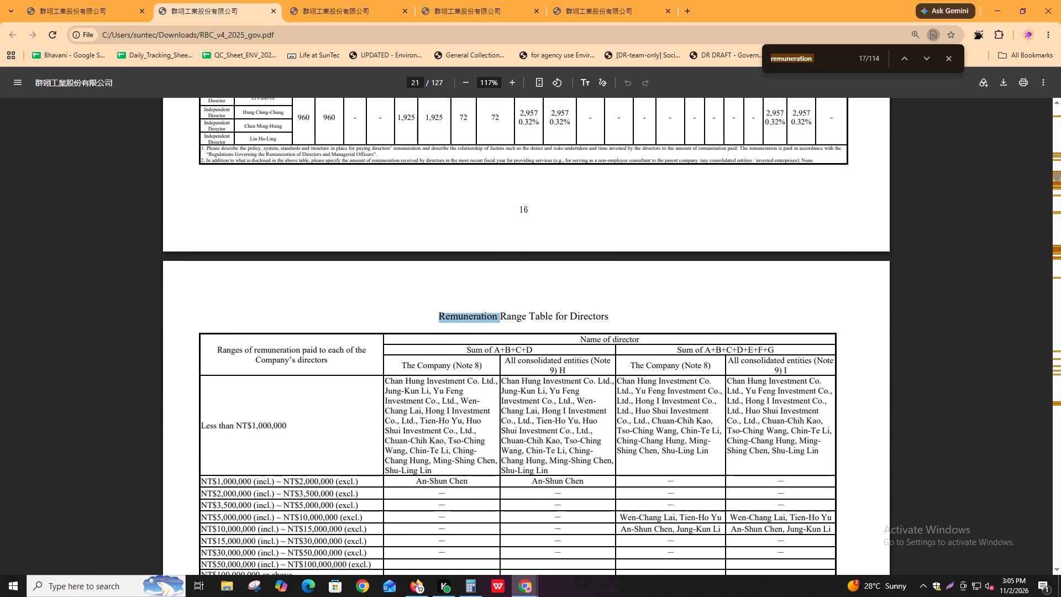
scroll(472, 406, "down", 1)
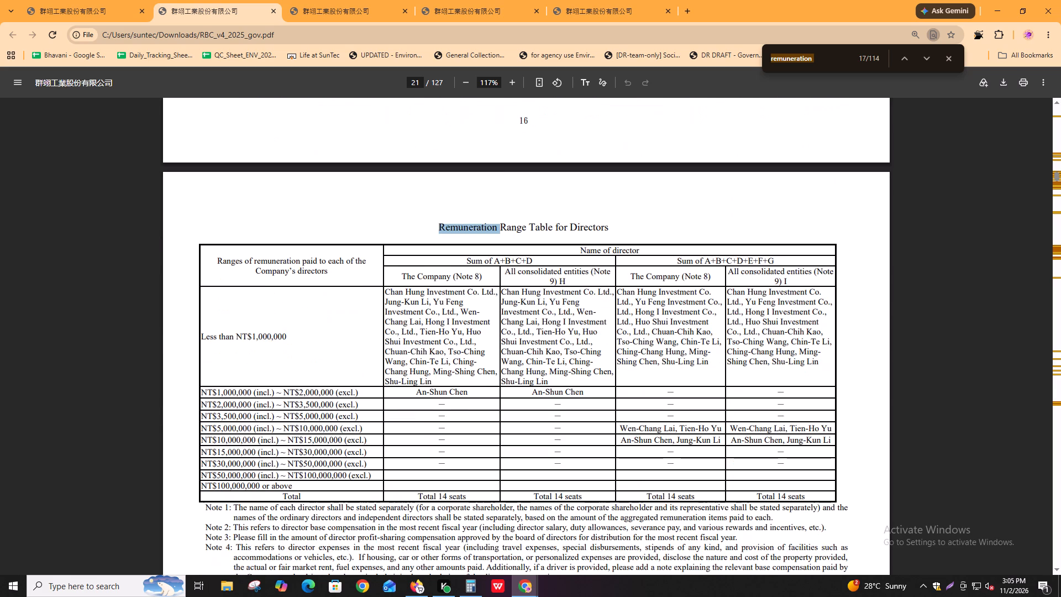
key("Return")
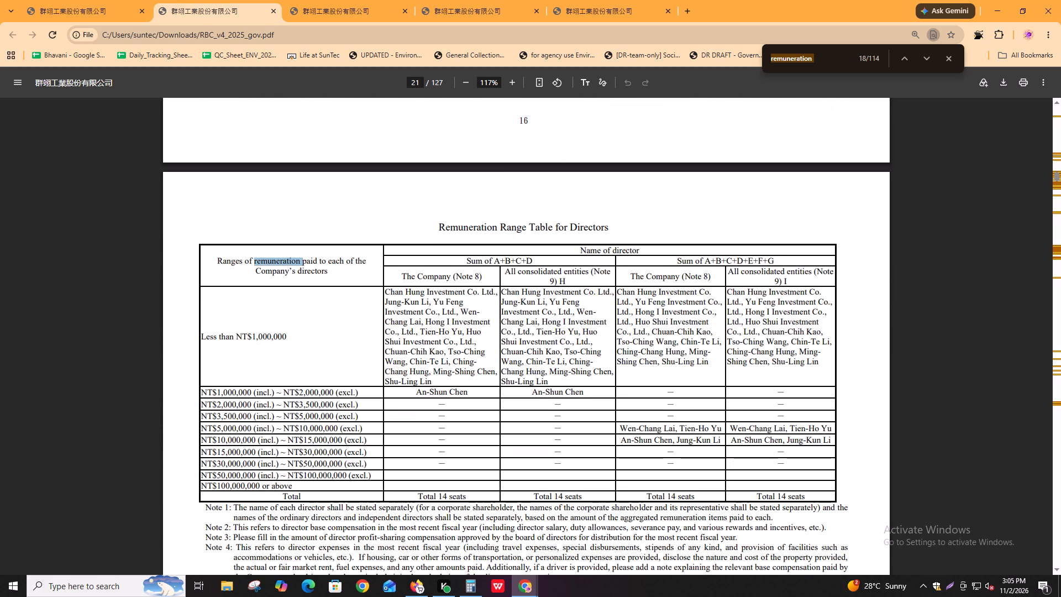
key("Return")
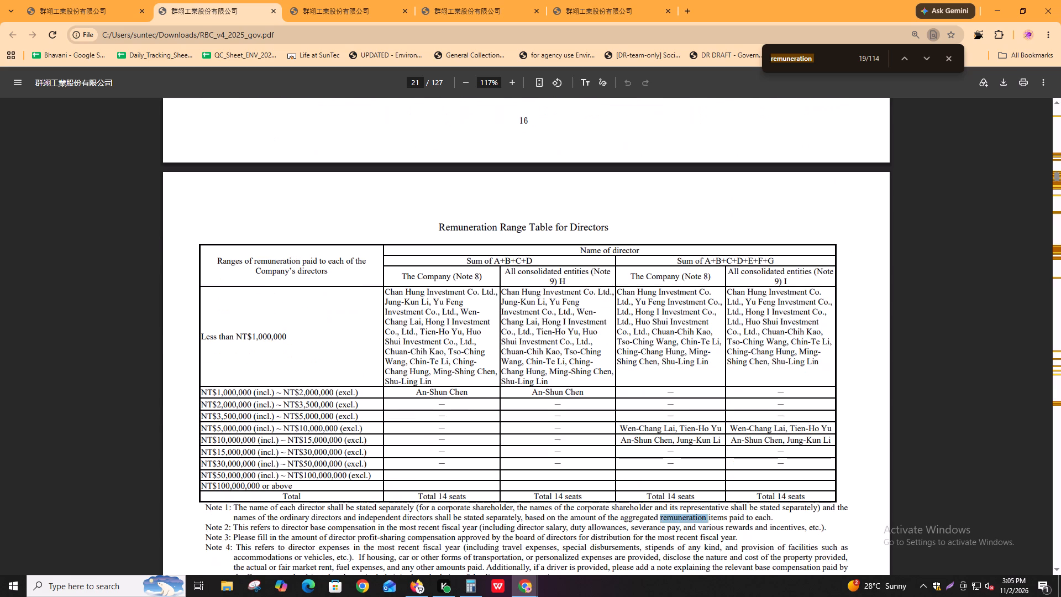
Review the "remuneration" matches in Notes 5 to 11 below the directors' range table.
key("Return")
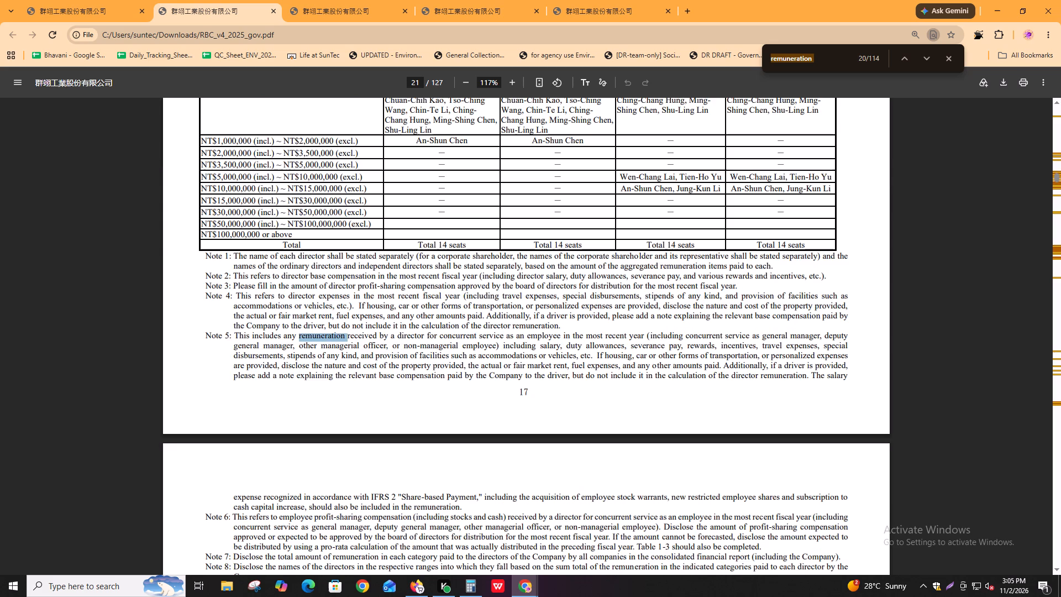
key("Return")
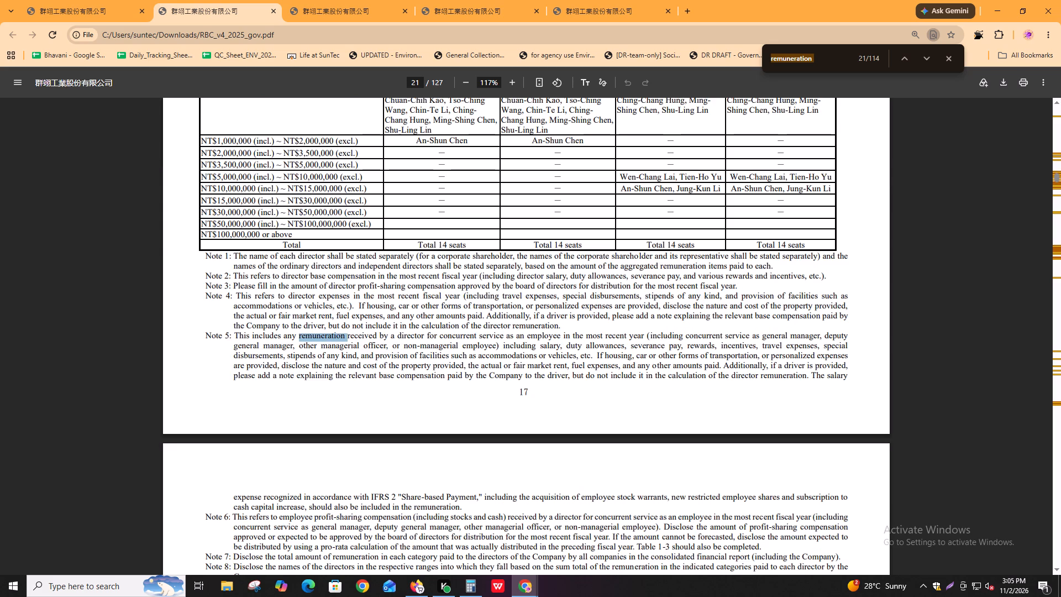
key("Return")
key("Return")
key("Return")
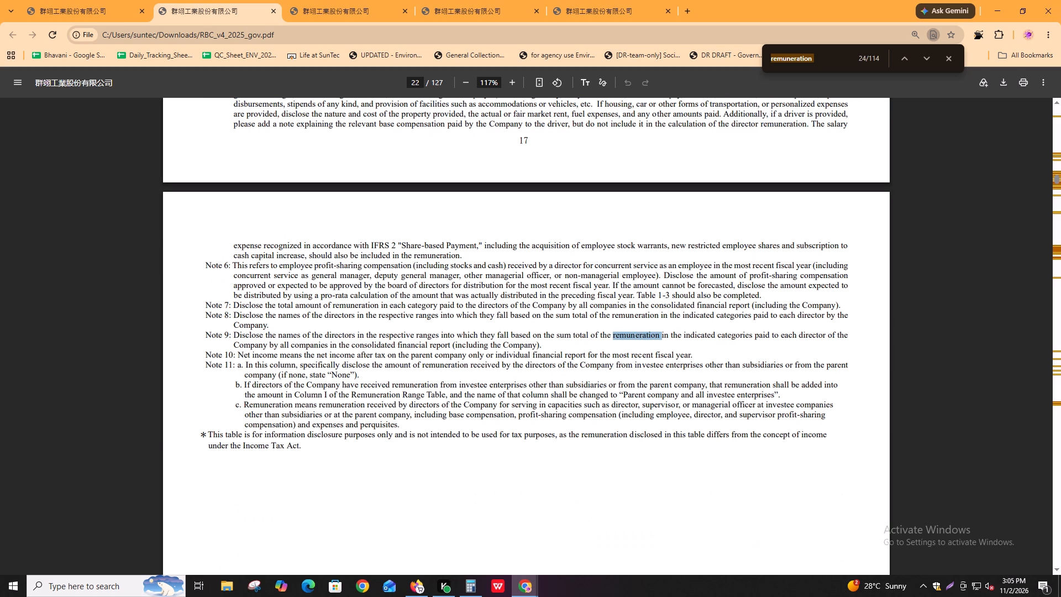
key("Return")
key("Return")
key("Return")
key("Return")
key("Return")
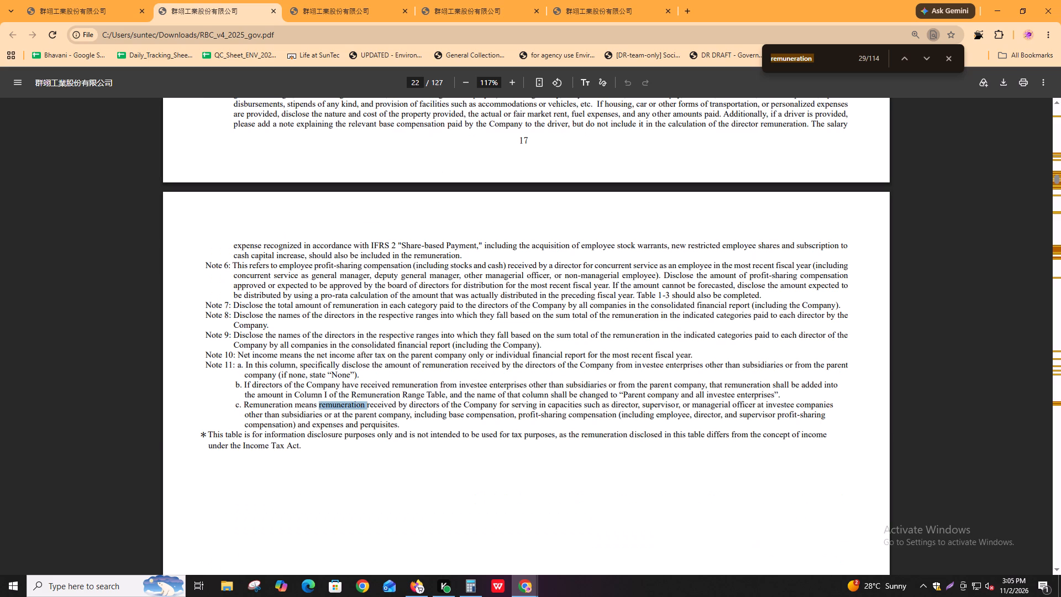
Examine the 2025 remuneration table for the general manager and deputy general managers for CEO pay figures.
key("Return")
key("Return")
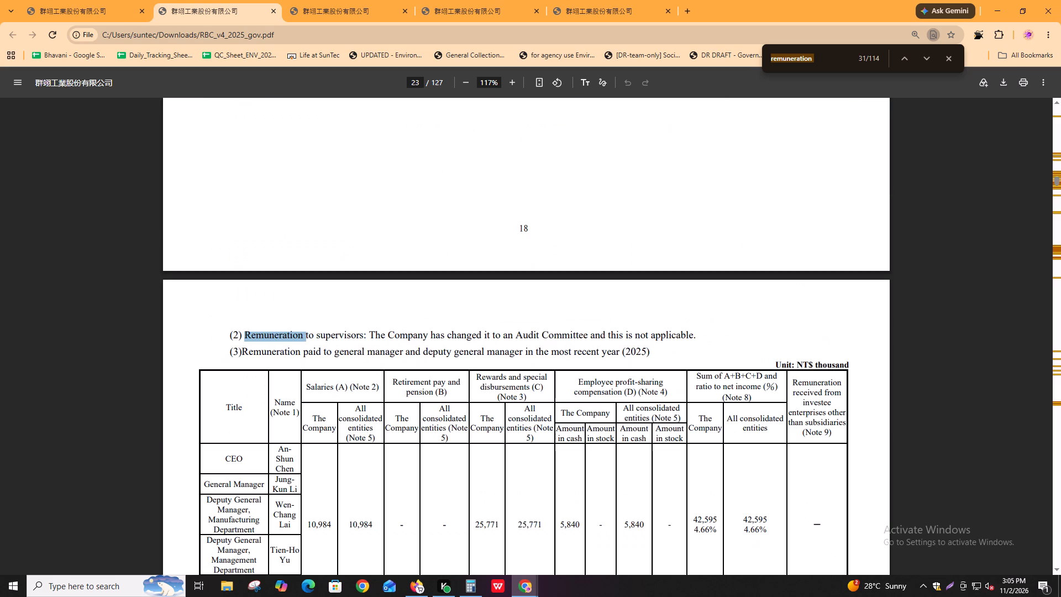
key("Return")
scroll(484, 475, "down", 4)
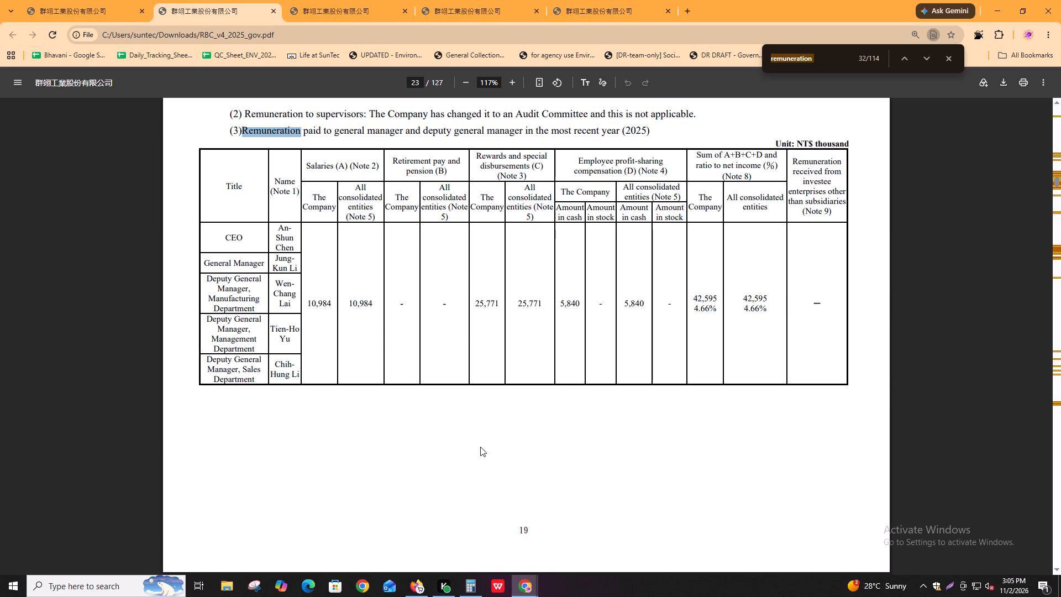
key("Return")
Examine the Remuneration Range Table for General Manager and Deputy General Managers and its notes through Note 6.
key("Return")
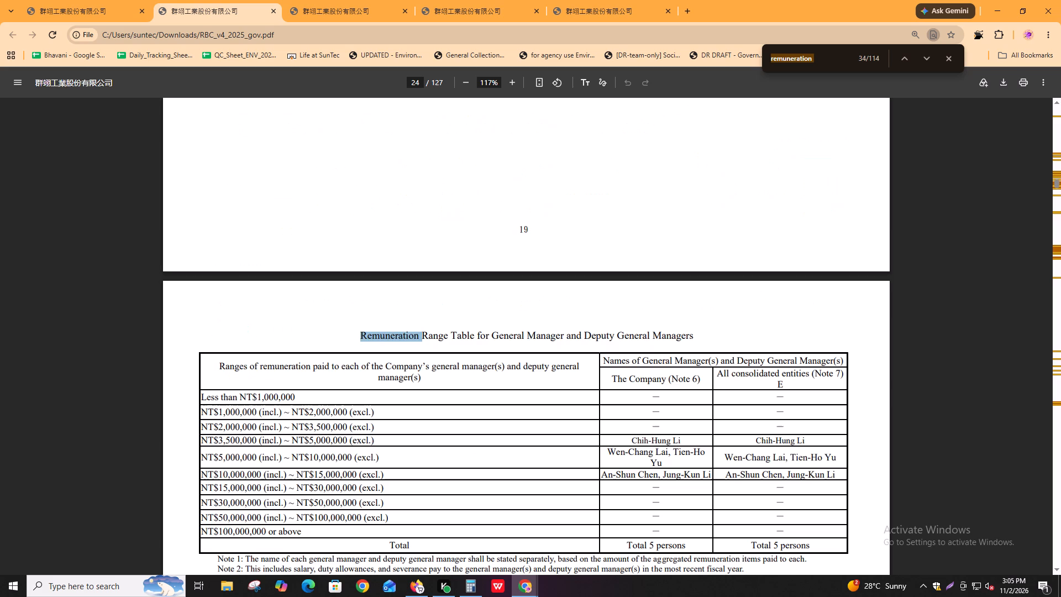
key("Return")
key("Return")
key("Return")
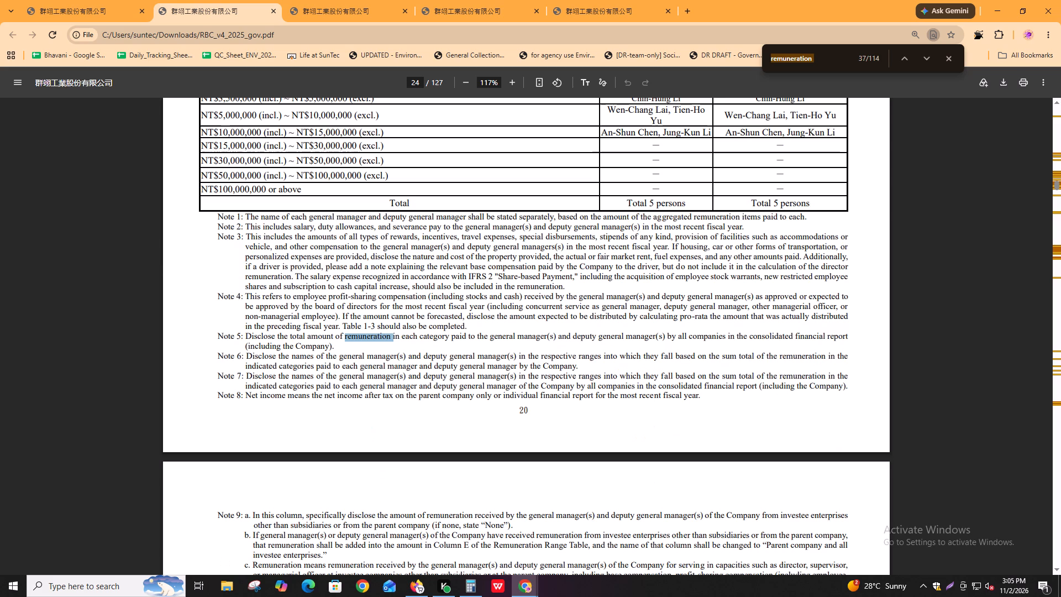
key("shift+Return")
key("Return")
key("Return")
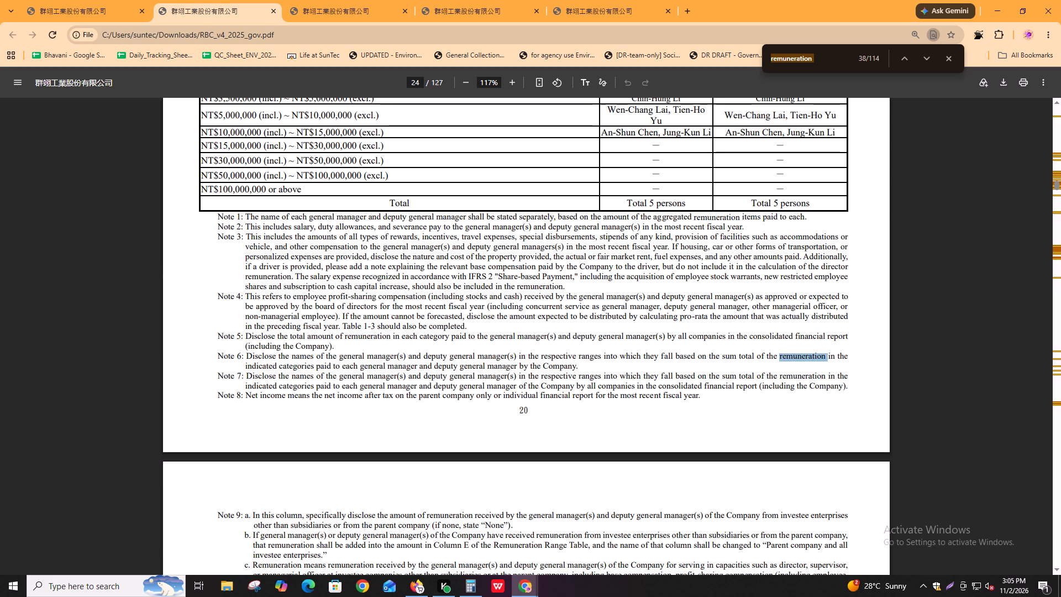
Review the remaining "remuneration" matches in Notes 7 to 9 of the general managers' range table.
key("Return")
key("Return")
key("Return")
key("shift+Return")
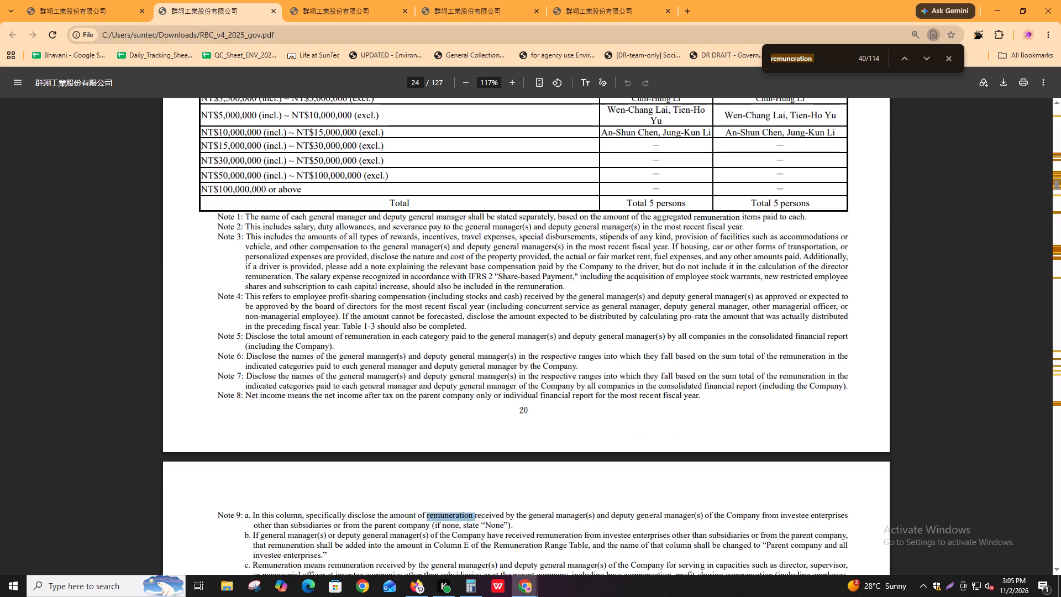
key("Return")
key("Return")
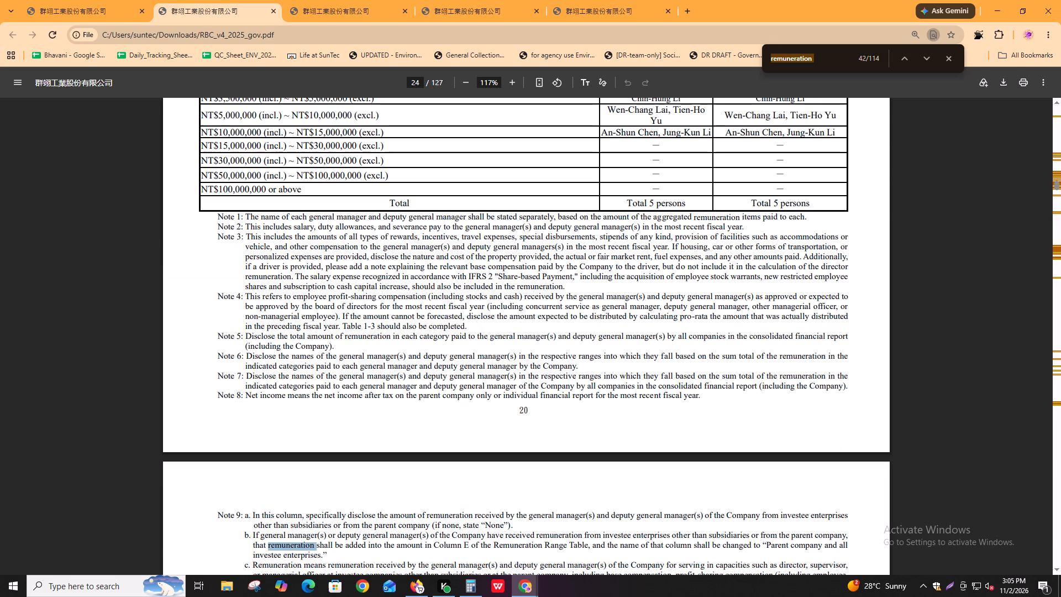
key("Return")
key("Return")
key("Return")
Check the highest-remunerated personnel disclosure and the 2024–2025 table of total remuneration as a percentage of net income.
key("Return")
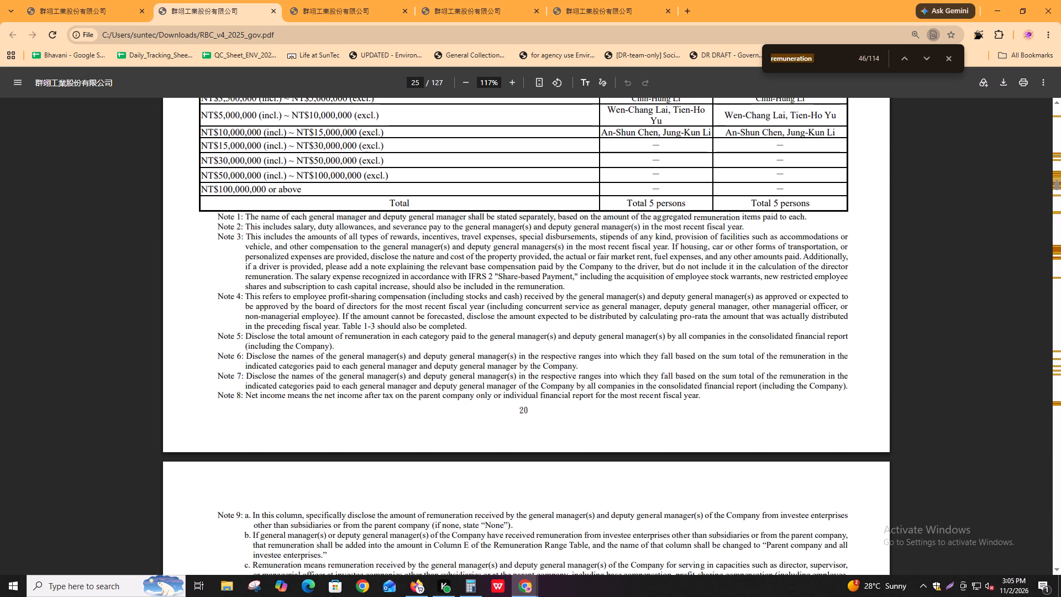
key("Return")
key("Return")
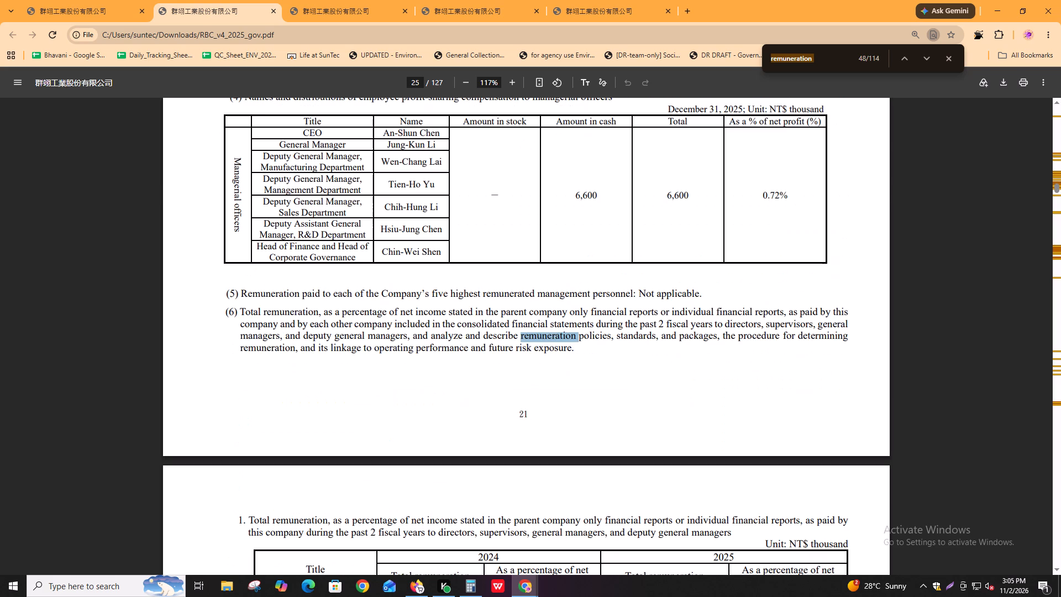
key("shift+Return")
key("Return")
key("Return")
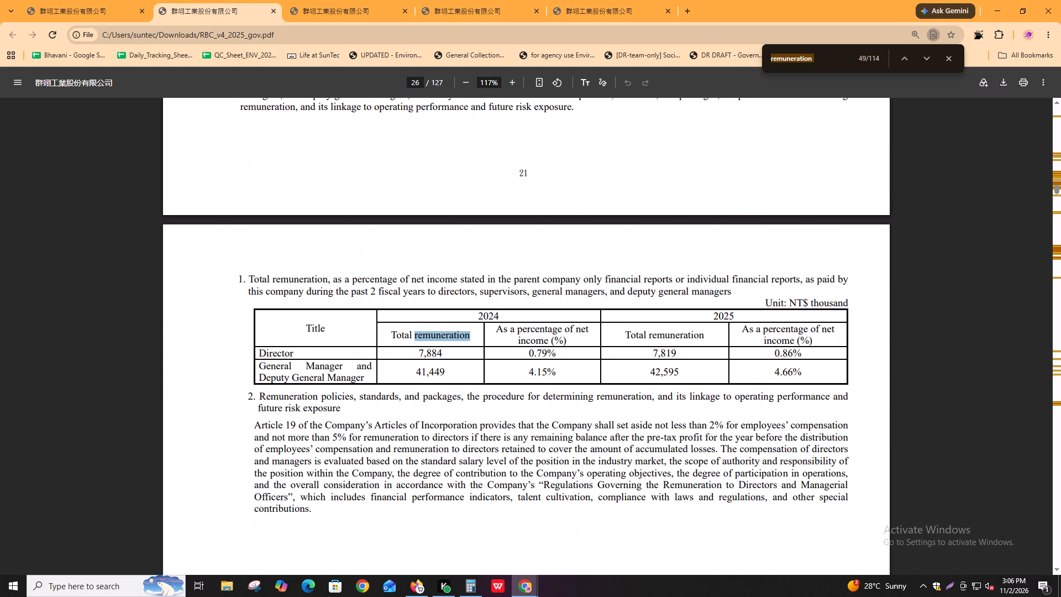
key("Return")
key("shift+Return")
Review the "remuneration" matches in the 2025 total remuneration column and the Article 19 remuneration policy text.
key("Return")
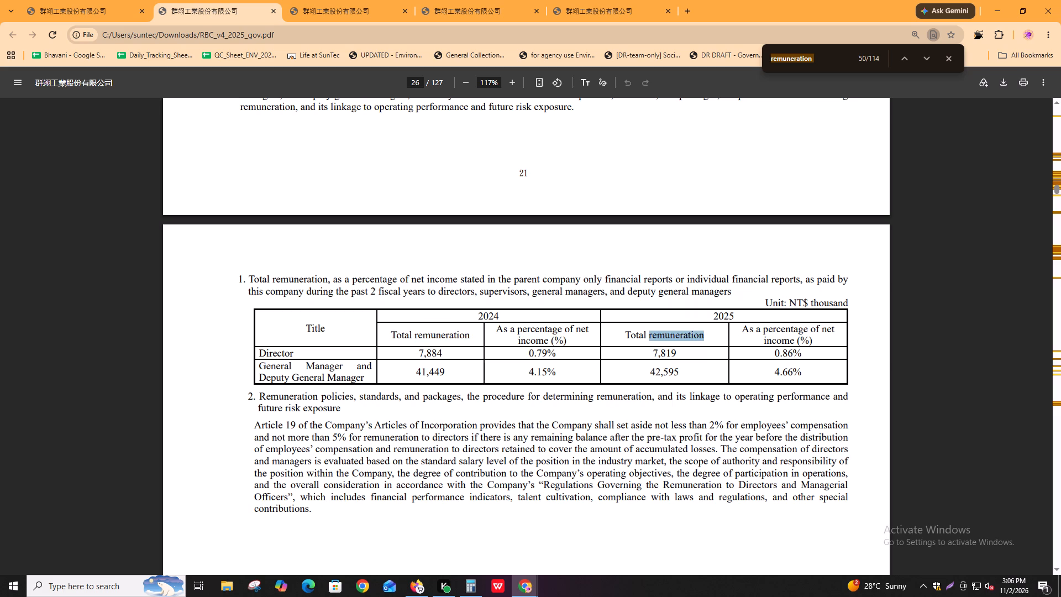
key("Return")
key("Return")
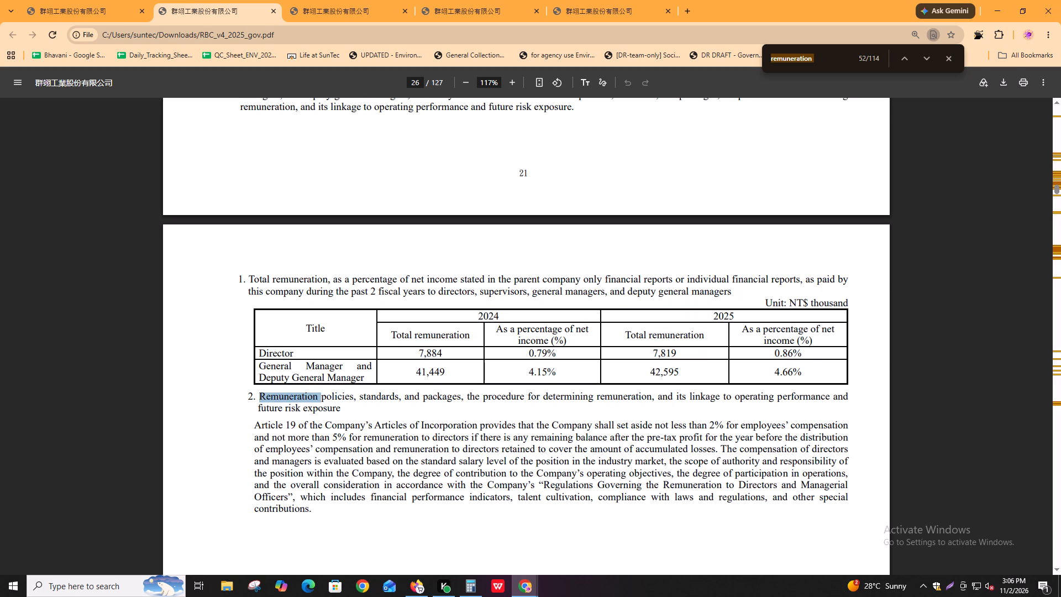
key("Return")
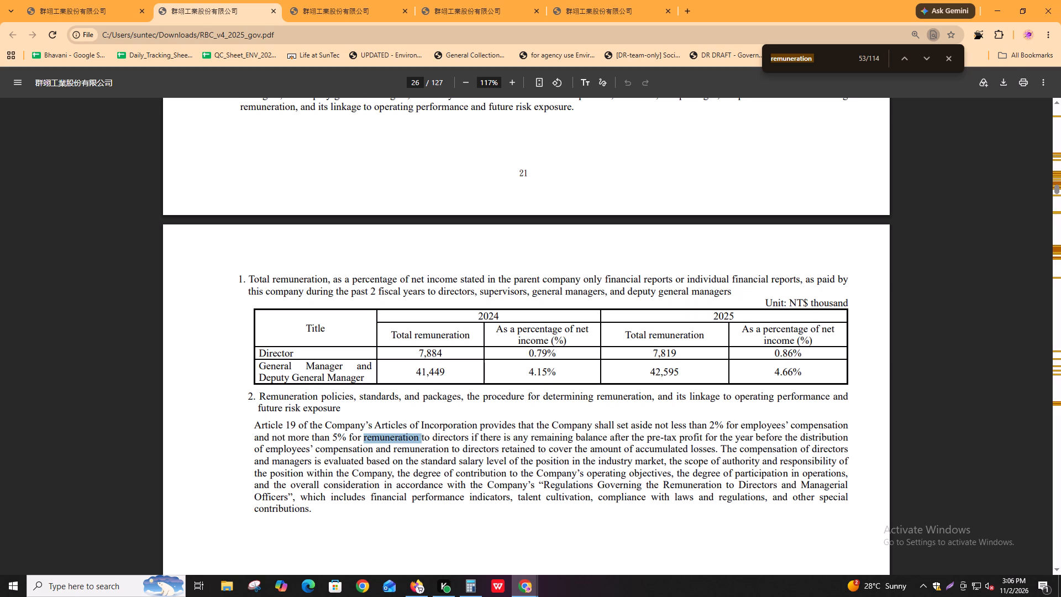
key("Return")
key("Return")
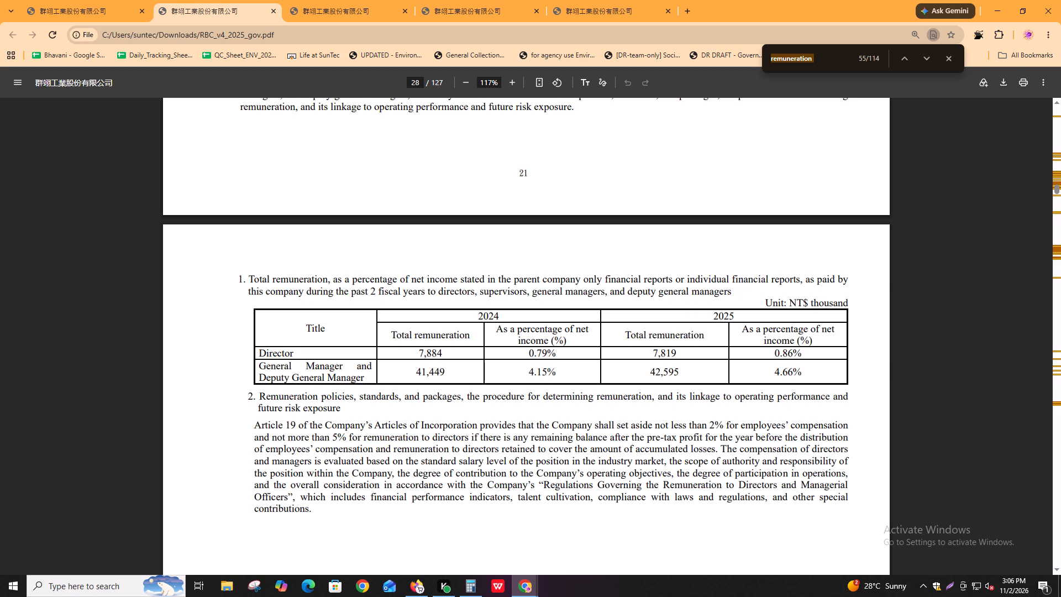
Follow the "remuneration" matches through the corporate governance evaluation table to the Remuneration Committee section.
key("Return")
key("Return")
key("Return")
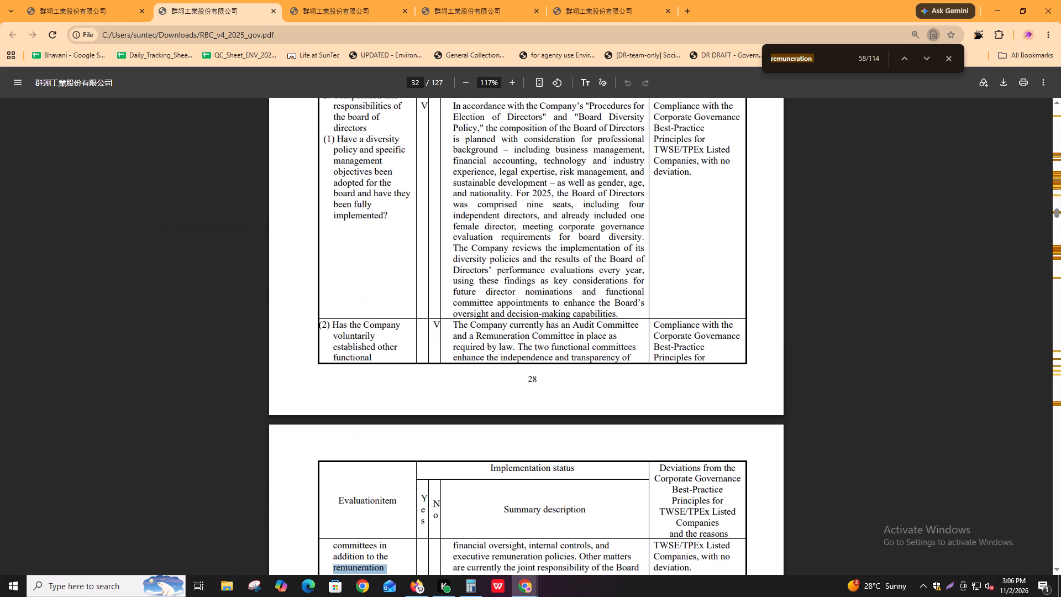
key("Return")
key("Return")
key("Return")
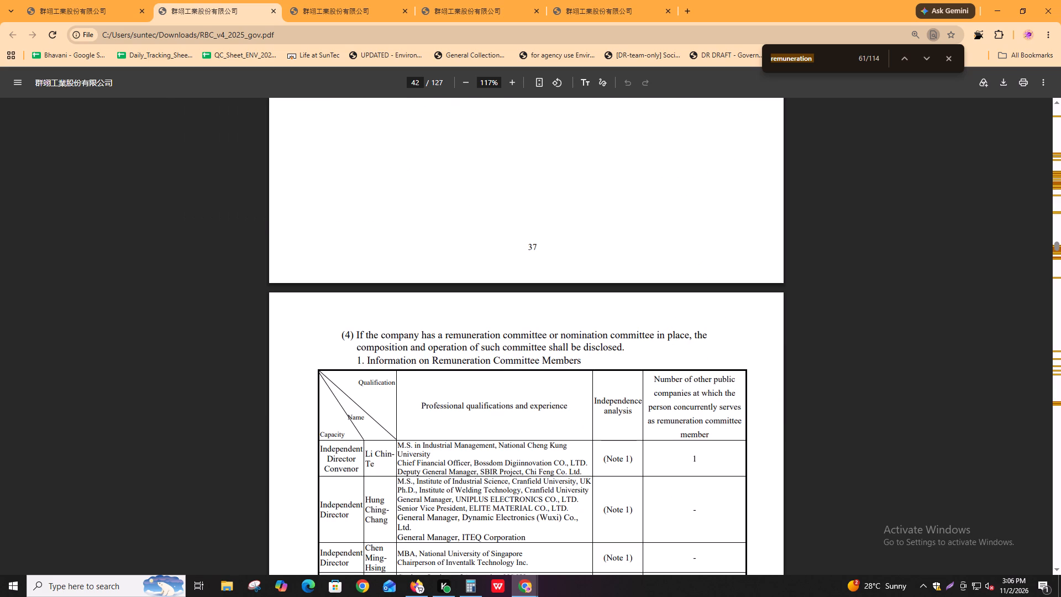
Examine the Remuneration Committee member information, Note 1 and the opening items on the committee's operation.
key("shift+Return")
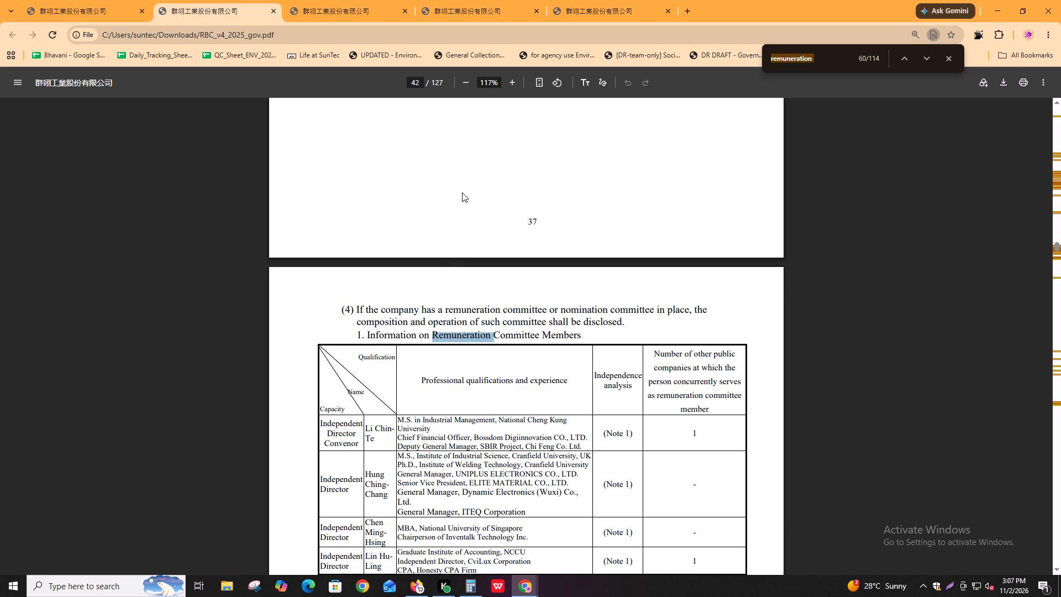
key("Return")
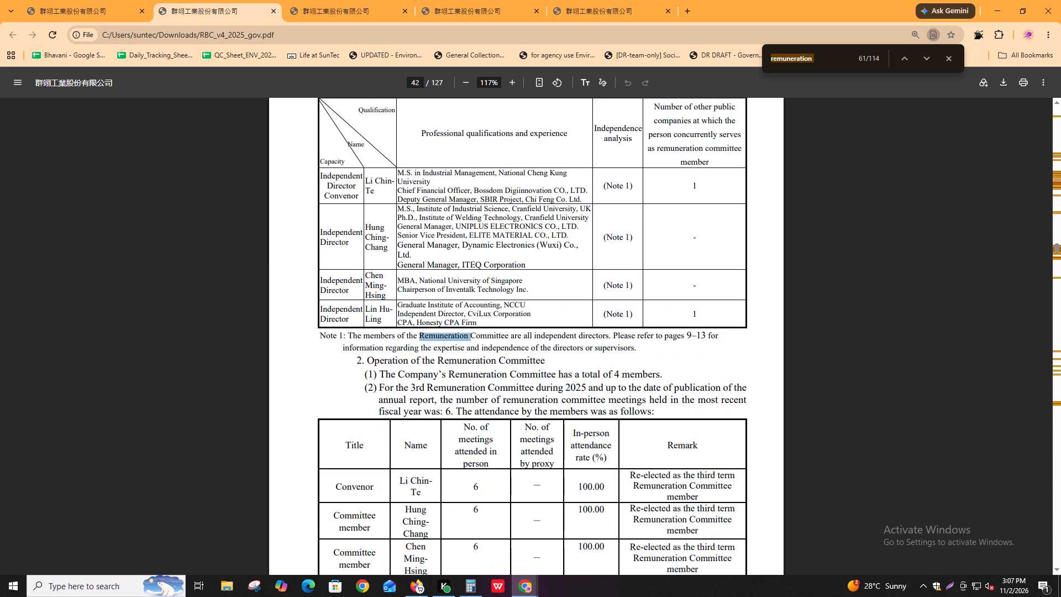
key("Return")
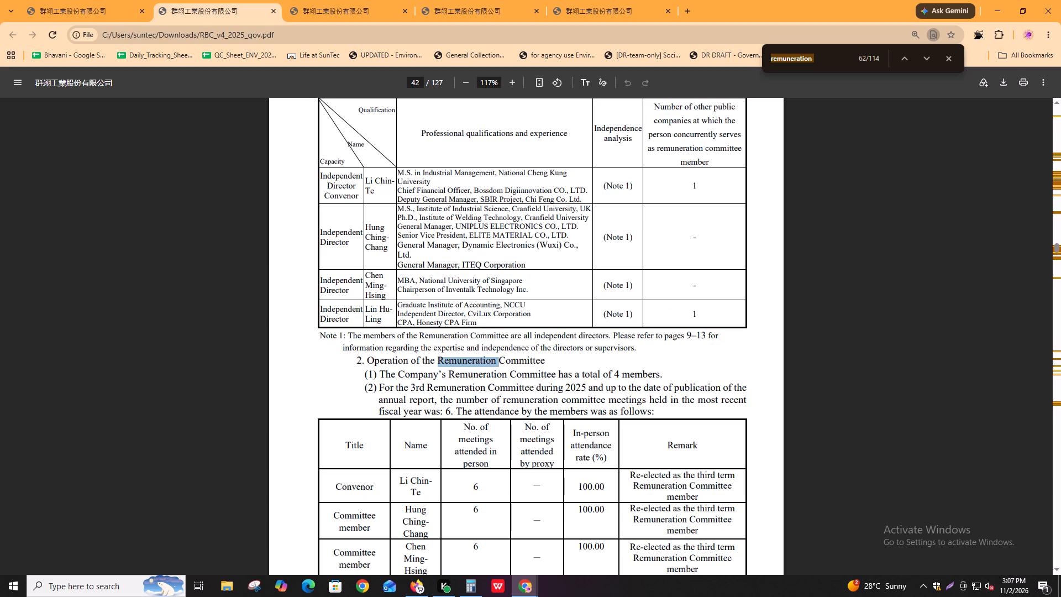
key("Return")
key("Return")
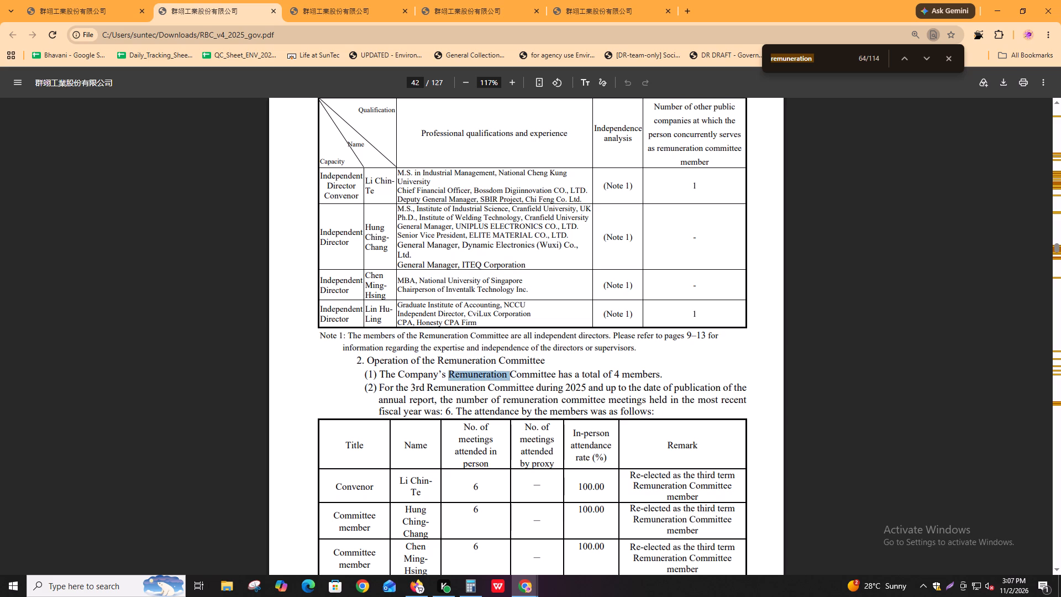
key("Return")
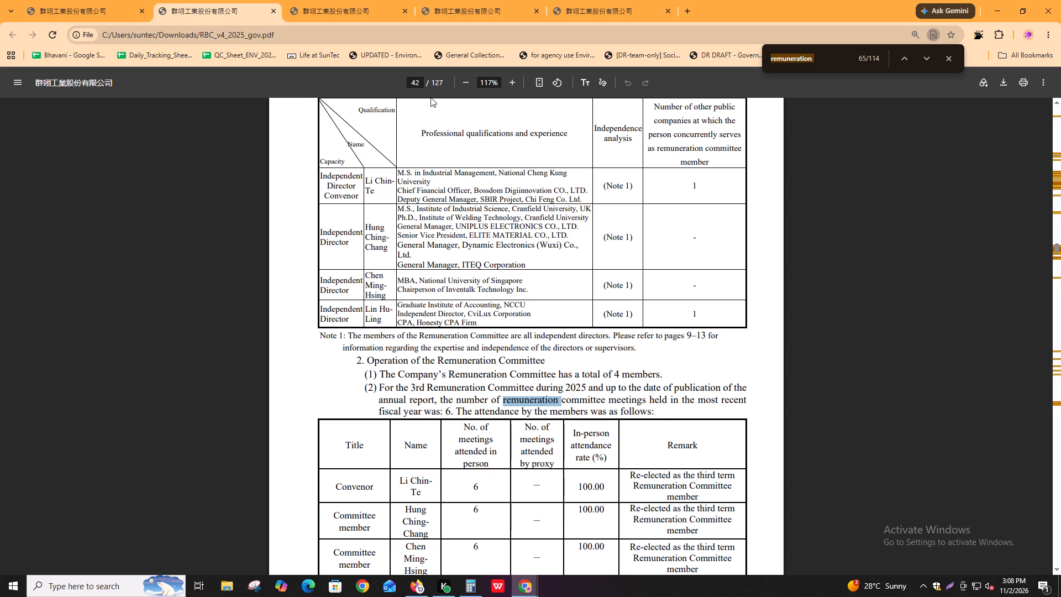
Check the Remuneration Committee attendance table and item 1 of the other information required to be disclosed.
key("Return")
key("Return")
key("Return")
key("Return")
key("Return")
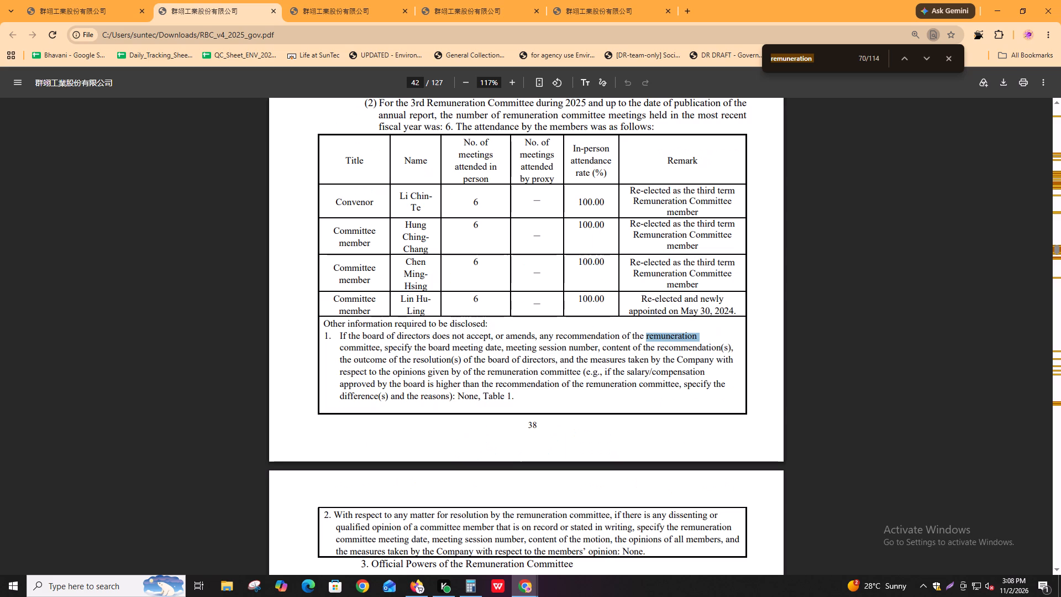
key("Return")
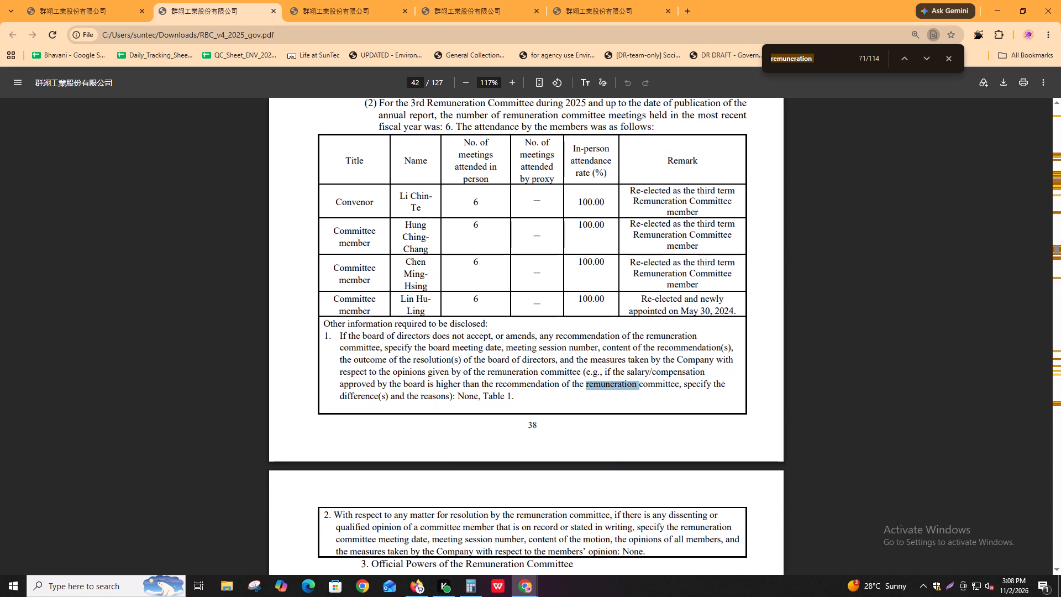
key("Return")
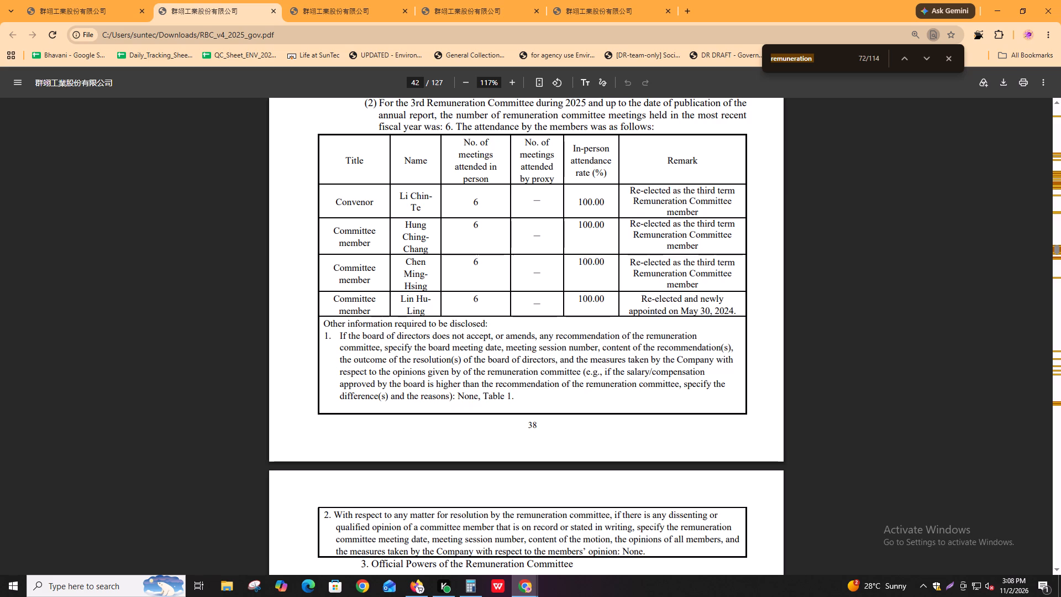
Examine the dissenting-opinion disclosure and the opening of "Official Powers of the Remuneration Committee".
key("Return")
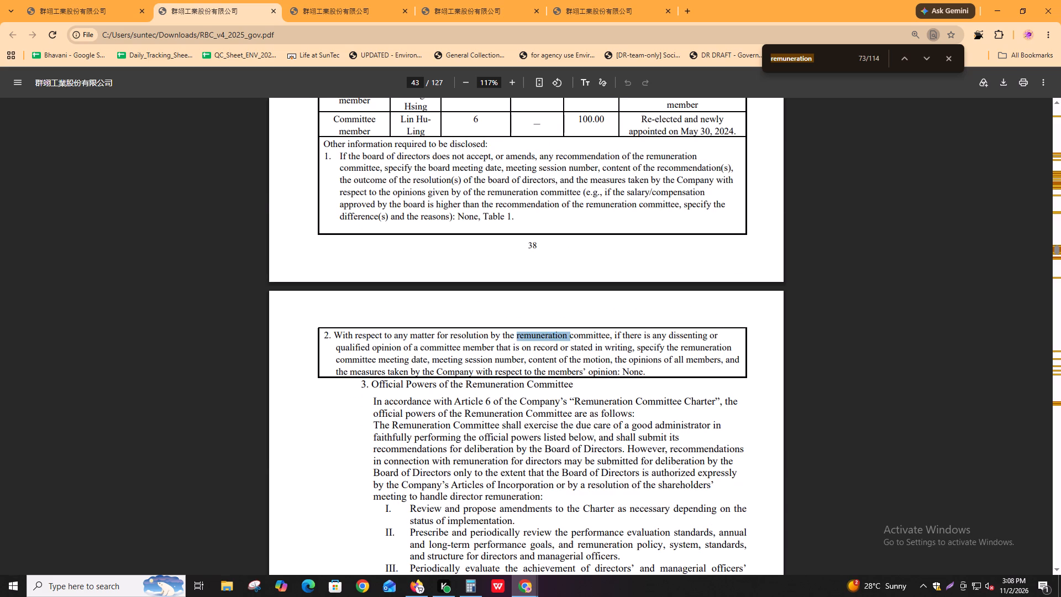
key("Return")
key("Return")
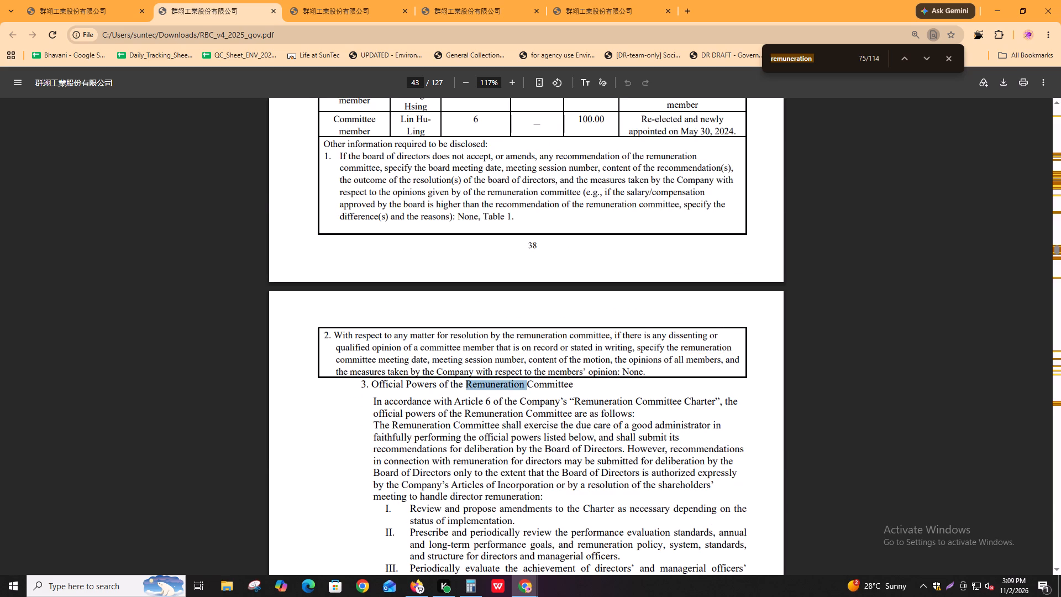
key("Return")
key("Return")
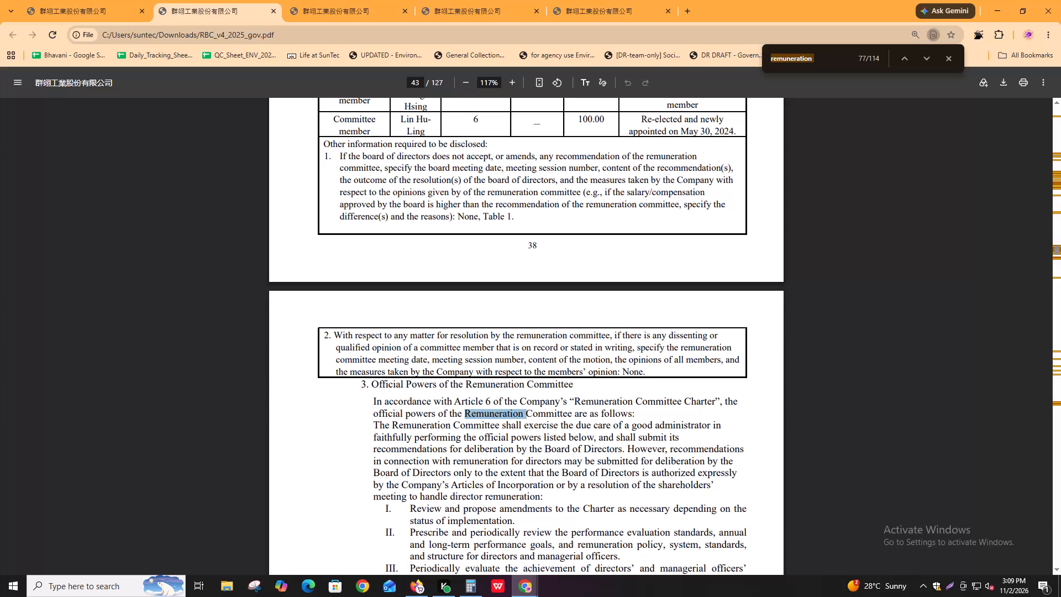
key("Return")
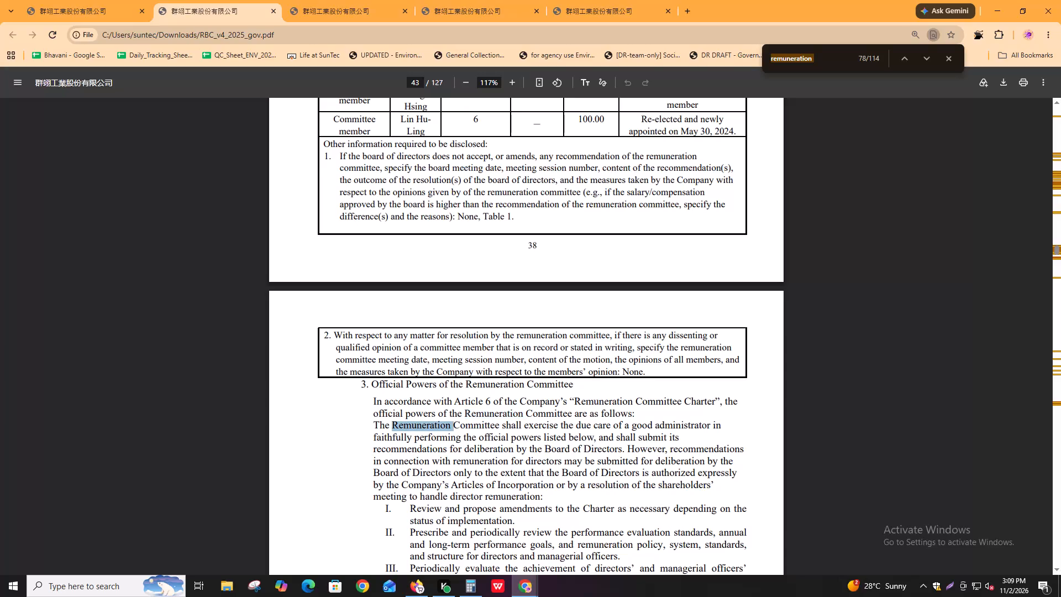
Skim the remaining "remuneration" matches in the committee's official powers through to the material resolutions table.
key("Return")
key("Return")
key("Return")
key("Return")
key("Return")
key("Return")
key("Return")
key("Return")
key("Return")
key("Return")
key("Return")
key("Return")
key("Return")
key("Return")
key("Return")
key("Return")
key("Return")
key("Return")
key("Return")
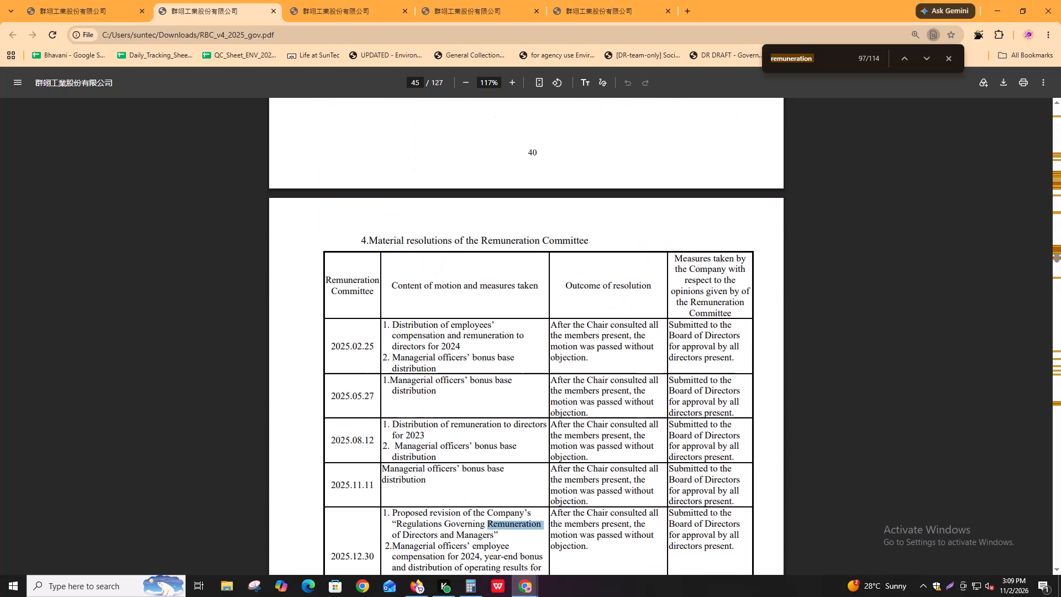
Go back through the "remuneration" matches to principle V on directors' and managerial officers' remuneration on report page 39.
key("shift+Return")
key("shift+Return")
key("shift+Return")
key("shift+Return")
key("shift+Return")
key("shift+Return")
key("shift+Return")
key("shift+Return")
key("shift+Return")
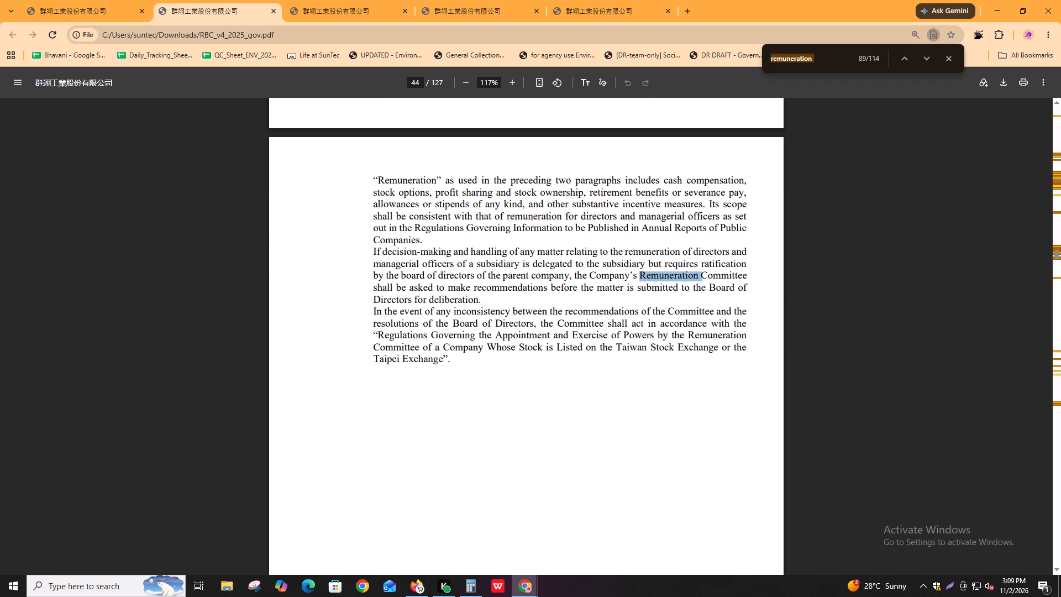
key("shift+Return")
key("shift+Return")
key("shift+Return")
key("shift+Return")
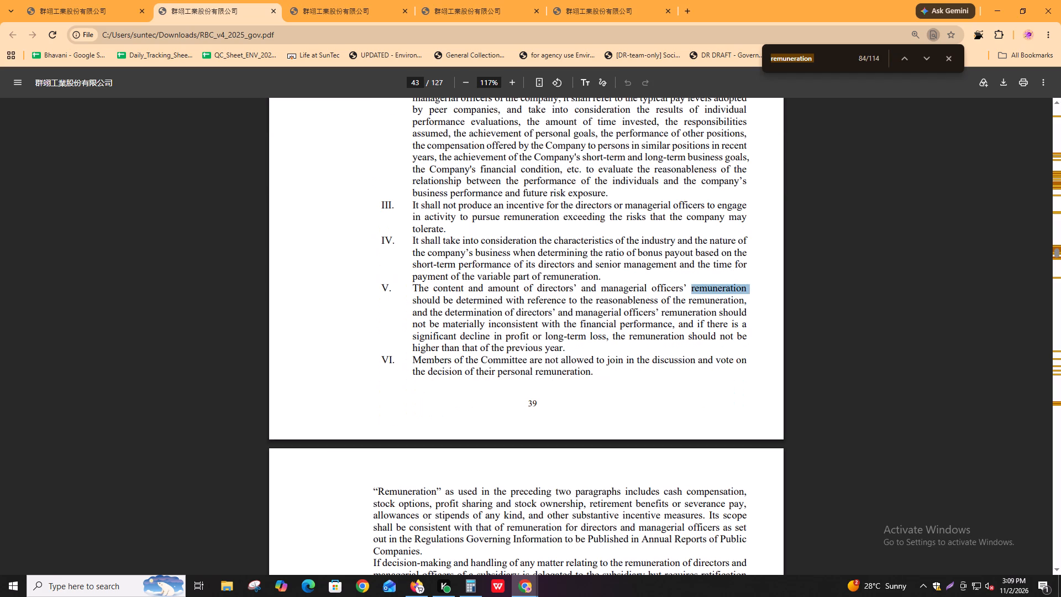
Review the "remuneration" matches in principles V and VI, the definition of remuneration and the subsidiary provisions.
key("Return")
key("Return")
key("Return")
key("Return")
key("Return")
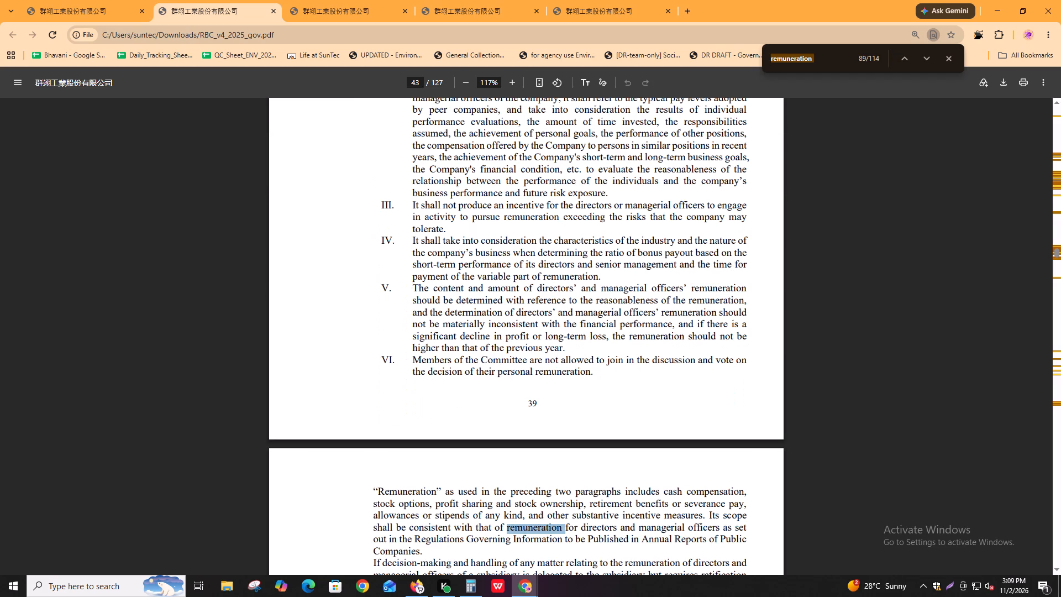
key("Return")
key("Return")
key("Return")
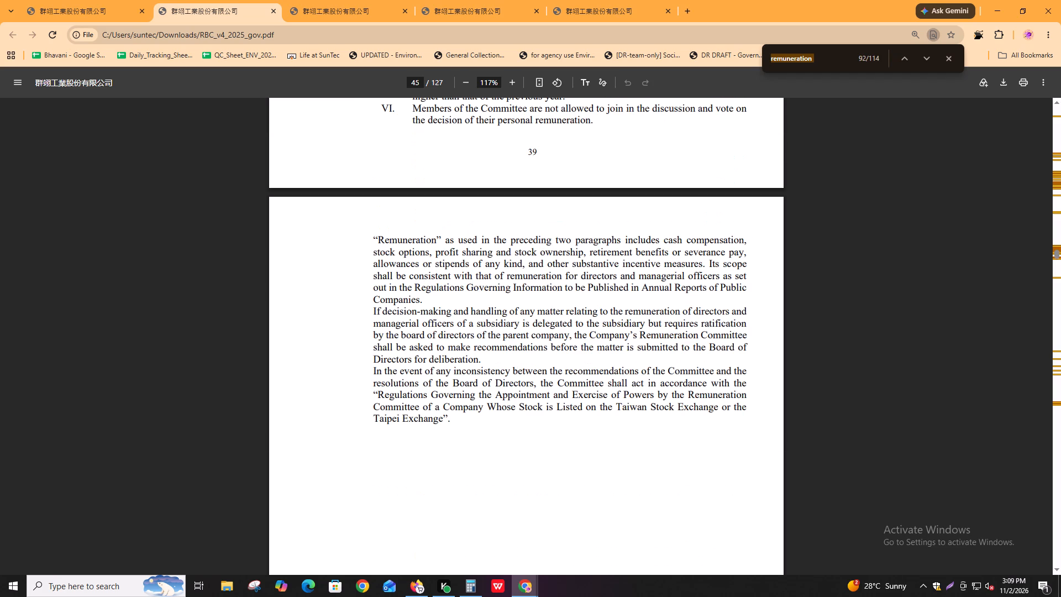
Examine the Remuneration Committee's material resolutions table for directors' remuneration and managerial officers' compensation items.
key("Return")
key("Return")
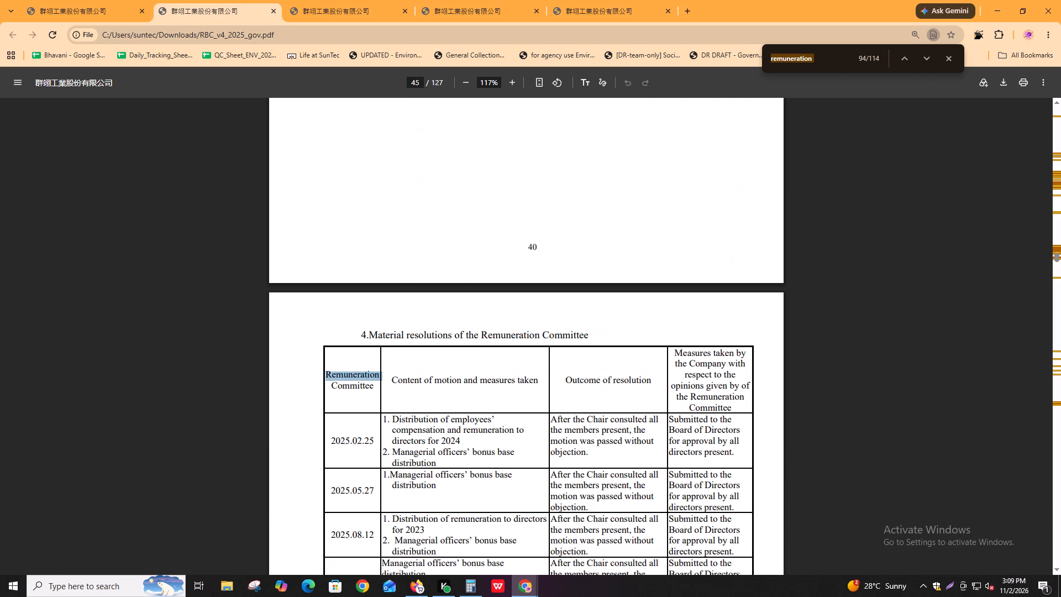
key("Return")
key("Return")
key("Return")
key("Return")
key("Return")
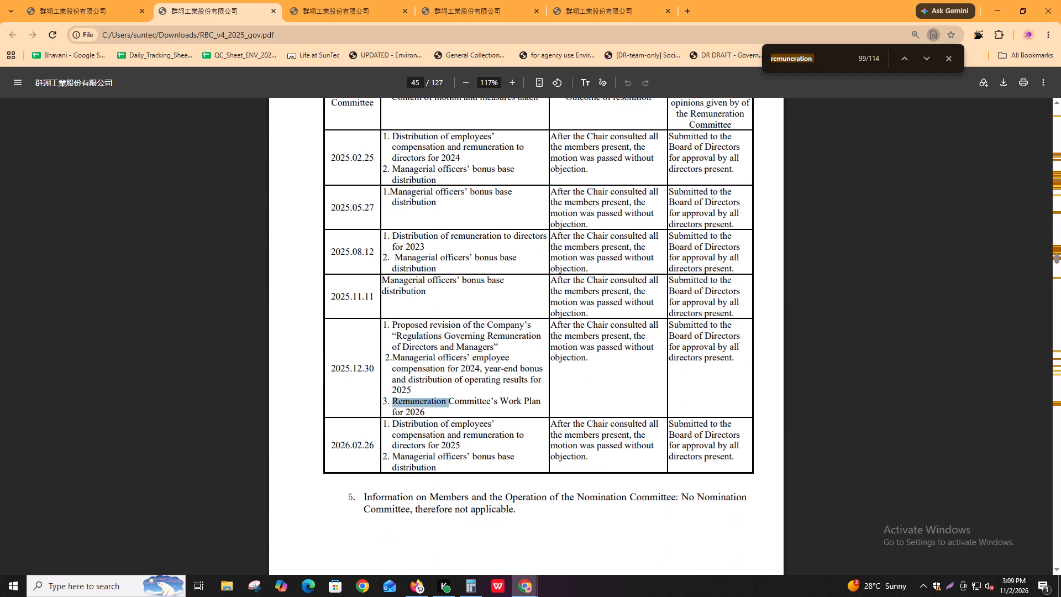
key("Return")
key("shift+Return")
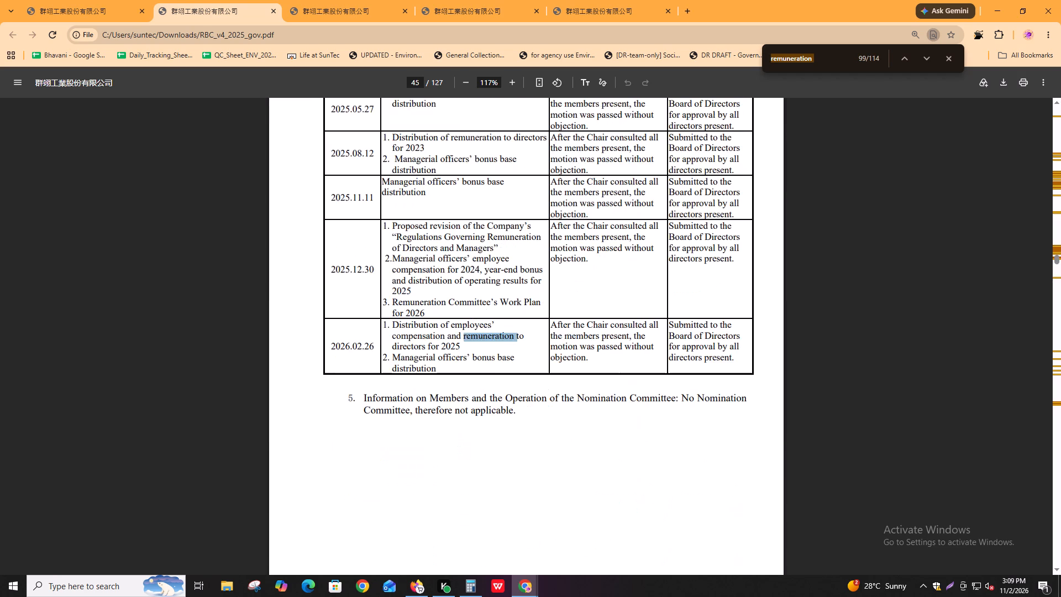
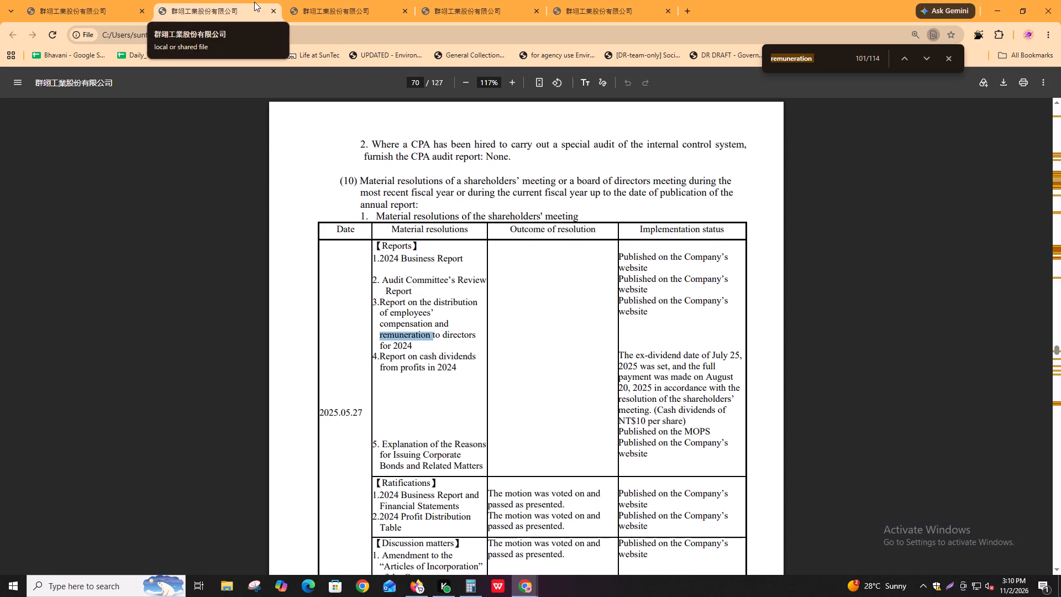
key("Return")
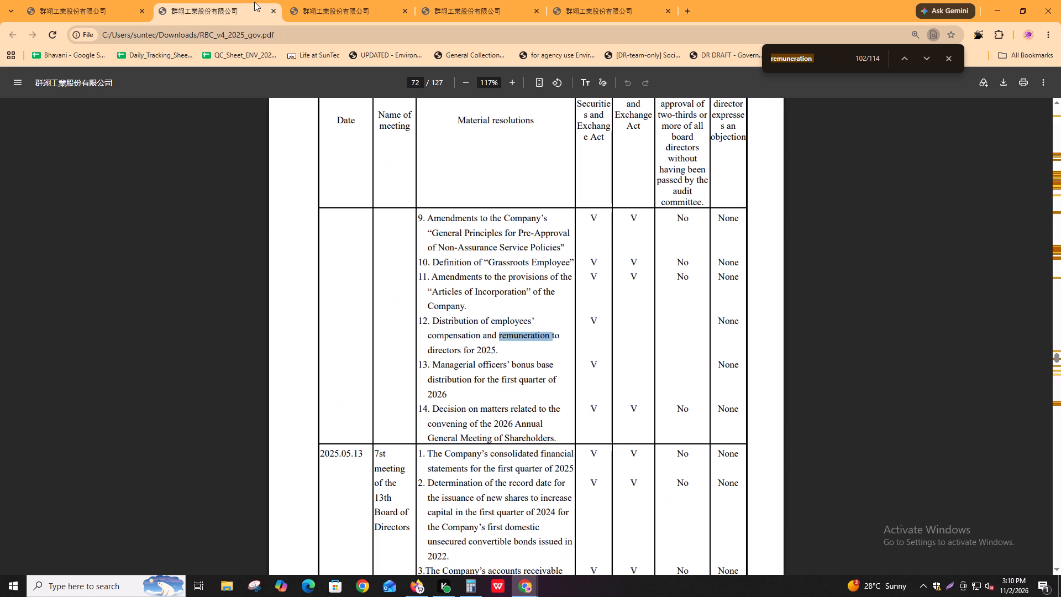
key("Return")
key("Return")
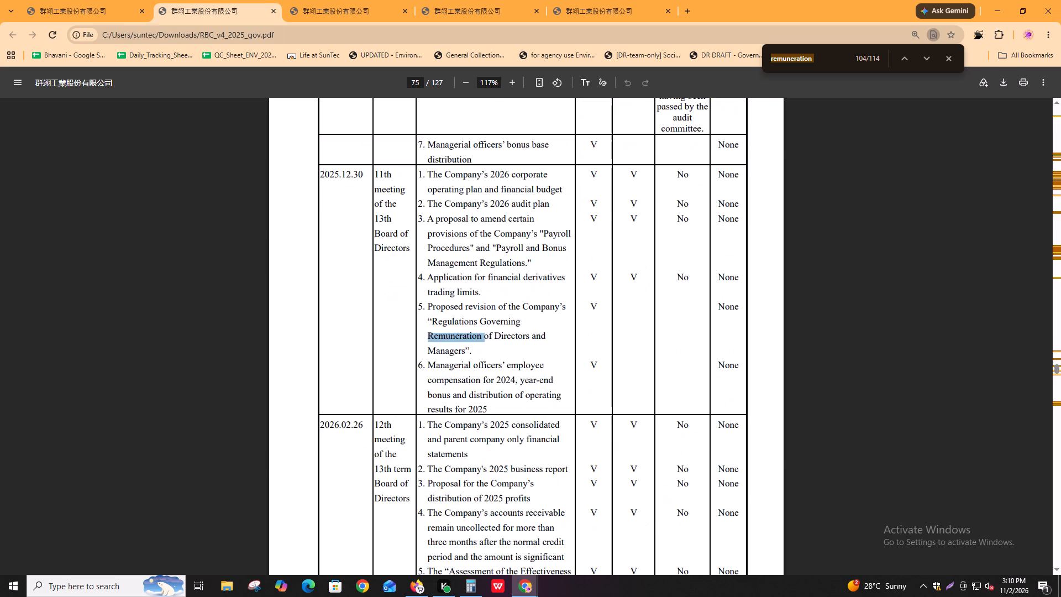
Review the last "remuneration" matches through the profit-sharing compensation section, and cycle back to the first match in the table of contents.
key("Return")
key("Return")
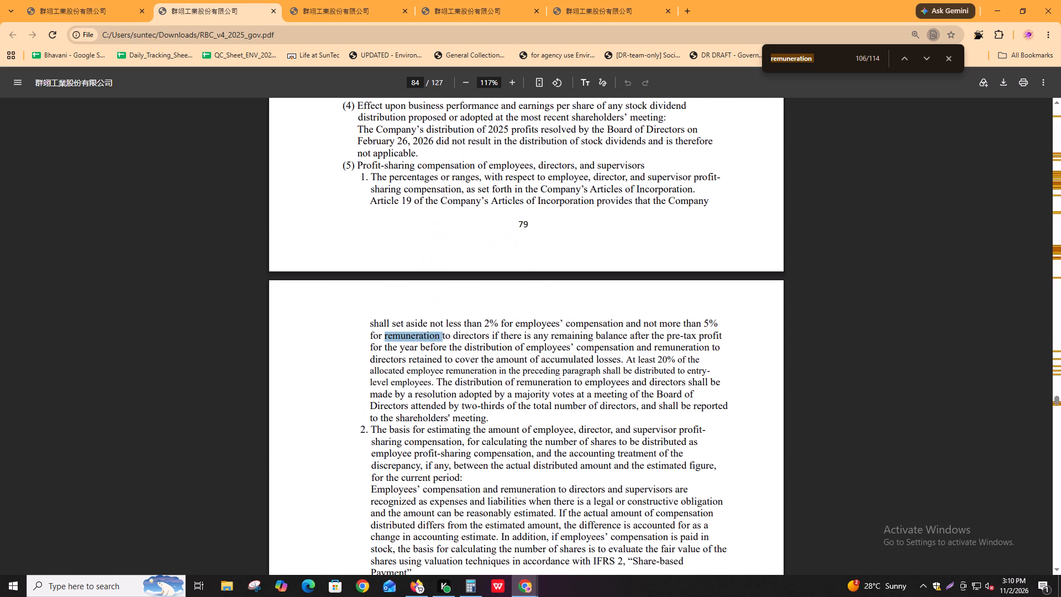
key("Return")
key("Return")
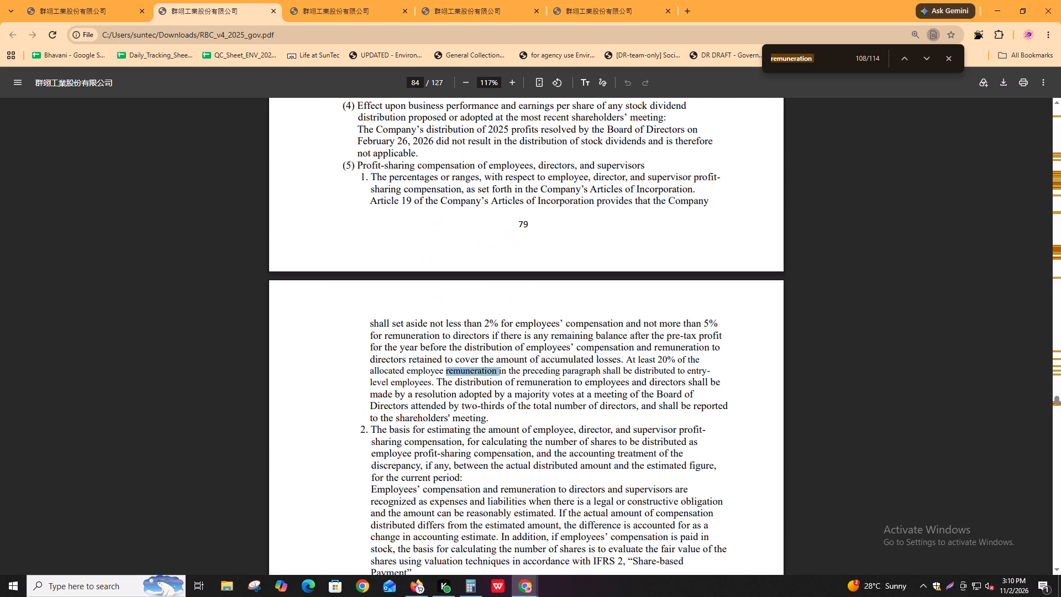
key("Return")
key("Return")
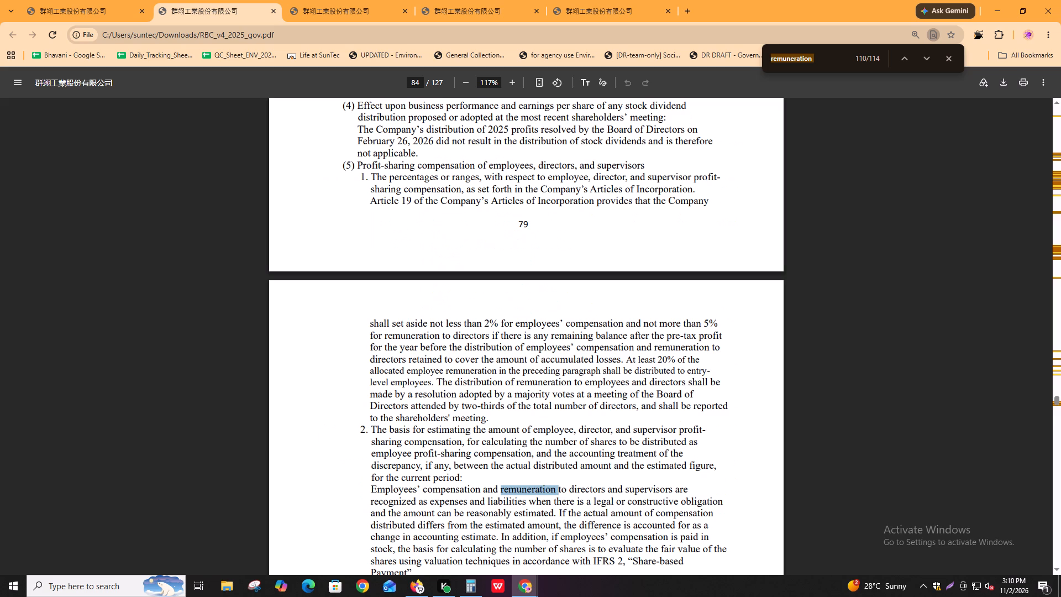
key("Return")
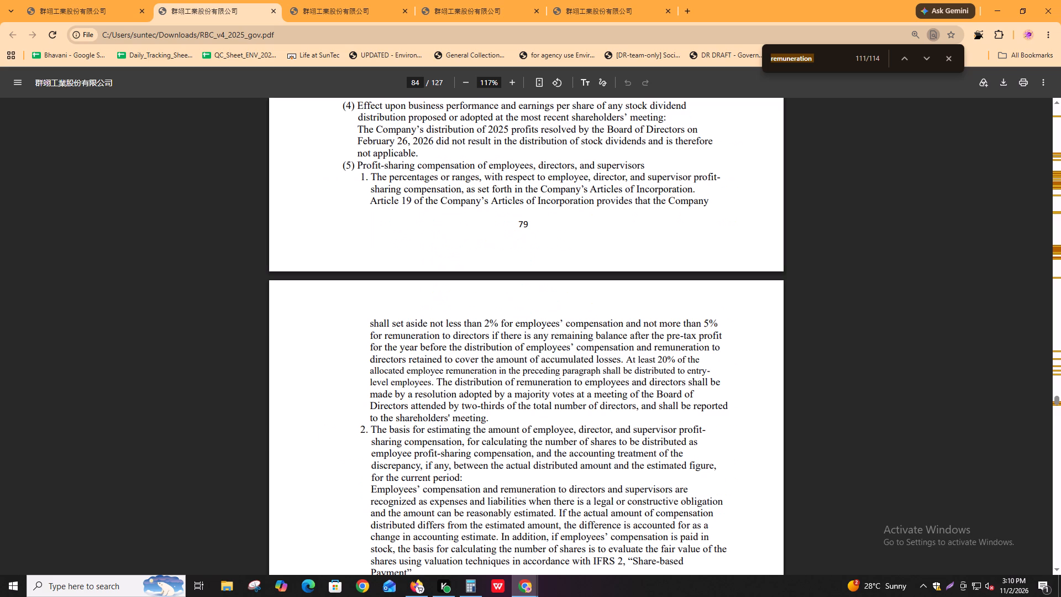
key("Return")
key("Return")
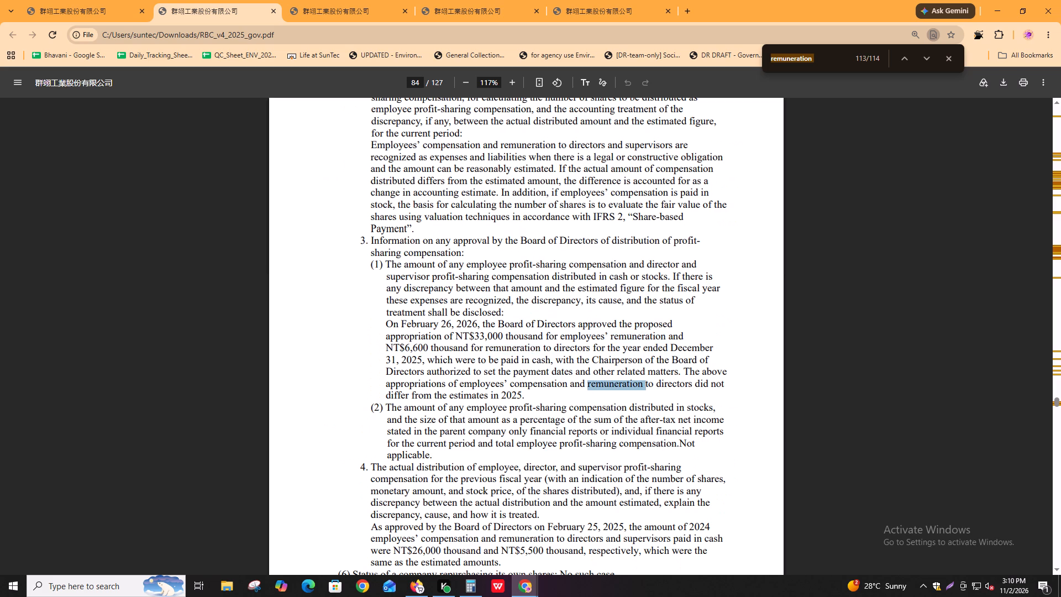
key("Return")
key("Return")
key("Return")
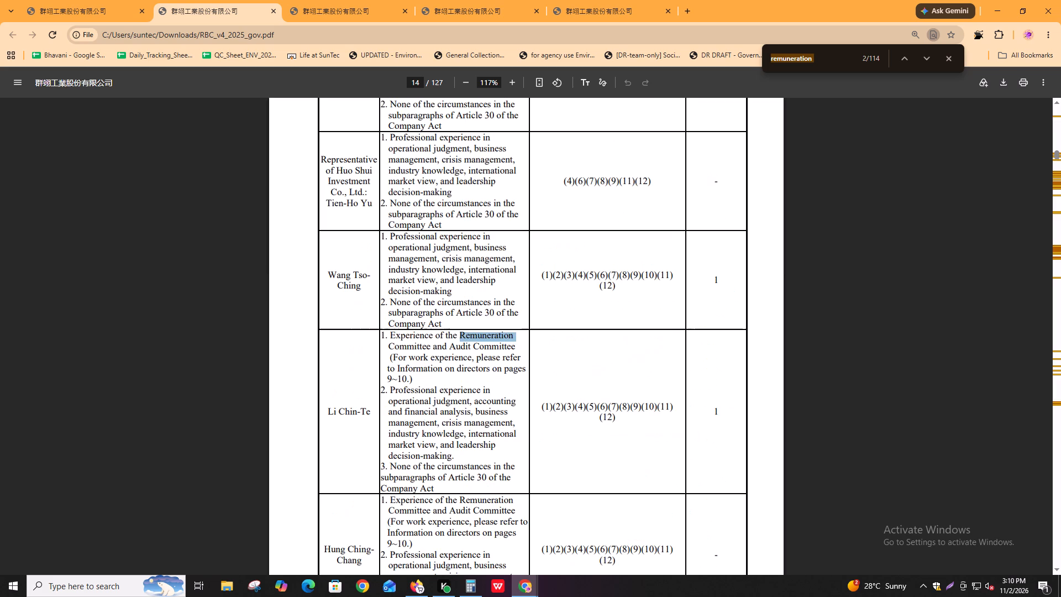
key("shift+Return")
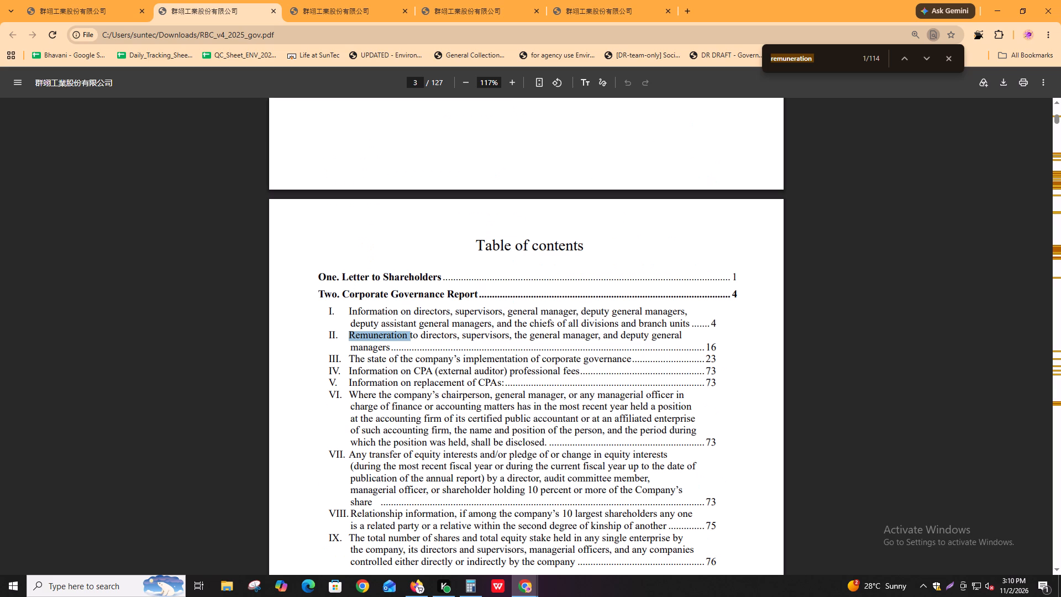
Search the report for "salary" and examine the matches in the director and general manager remuneration tables, notes and policies.
key("ctrl+f")
type("salary")
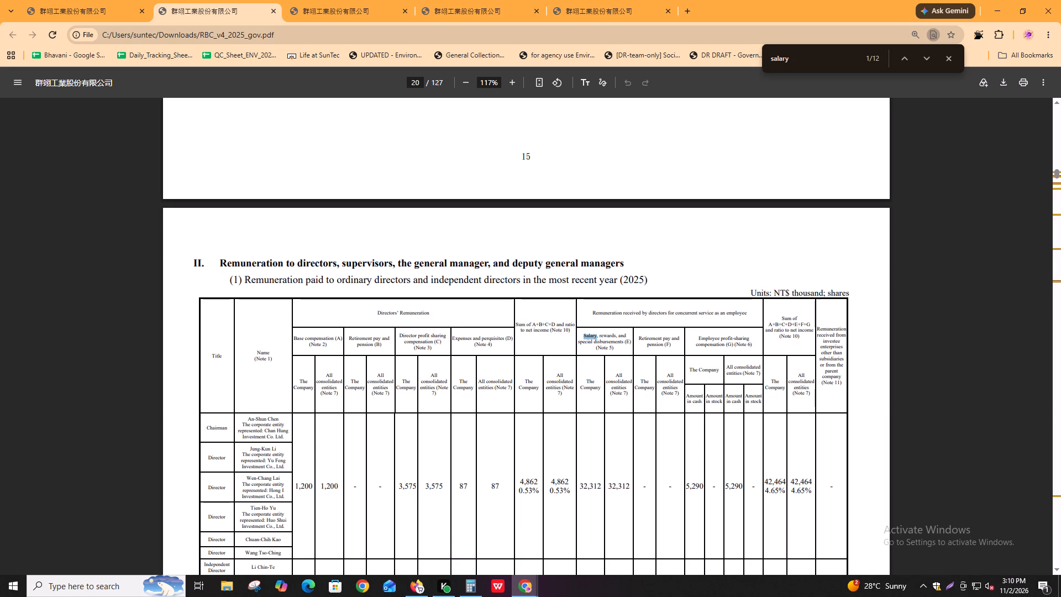
key("Return")
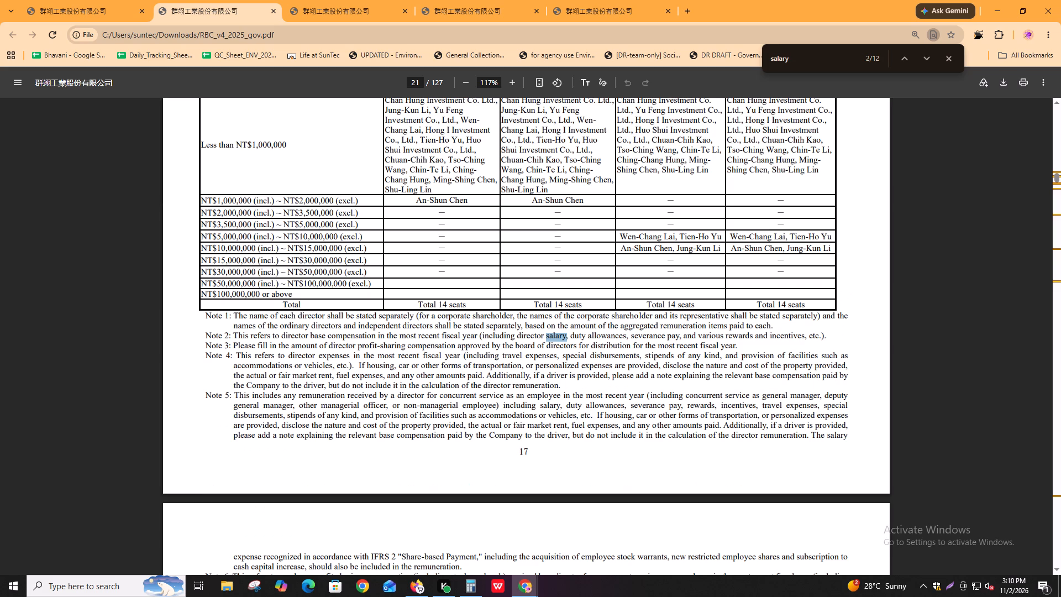
key("shift+Return")
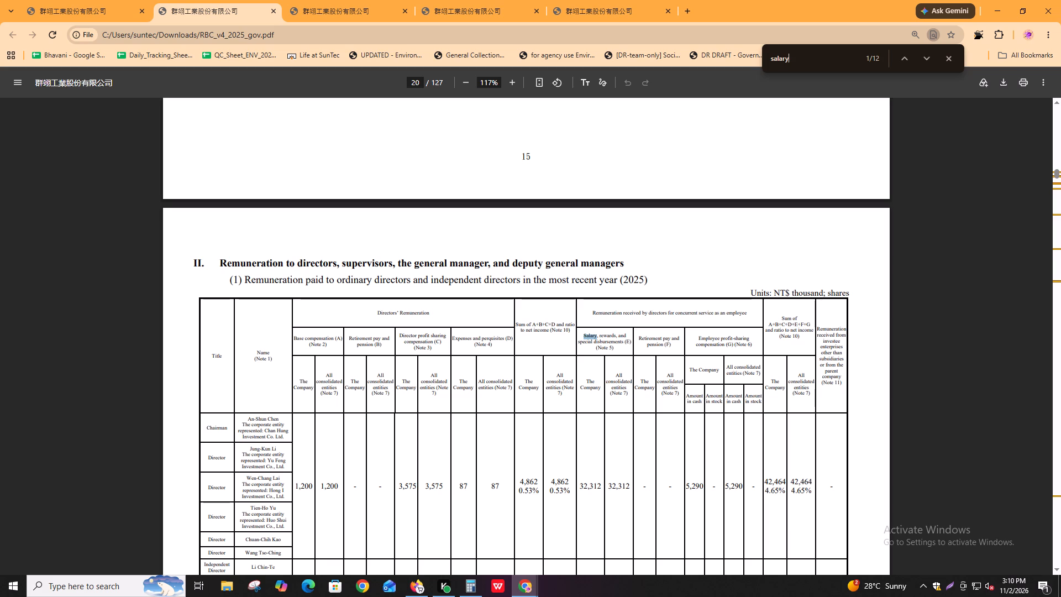
key("Return")
key("Return")
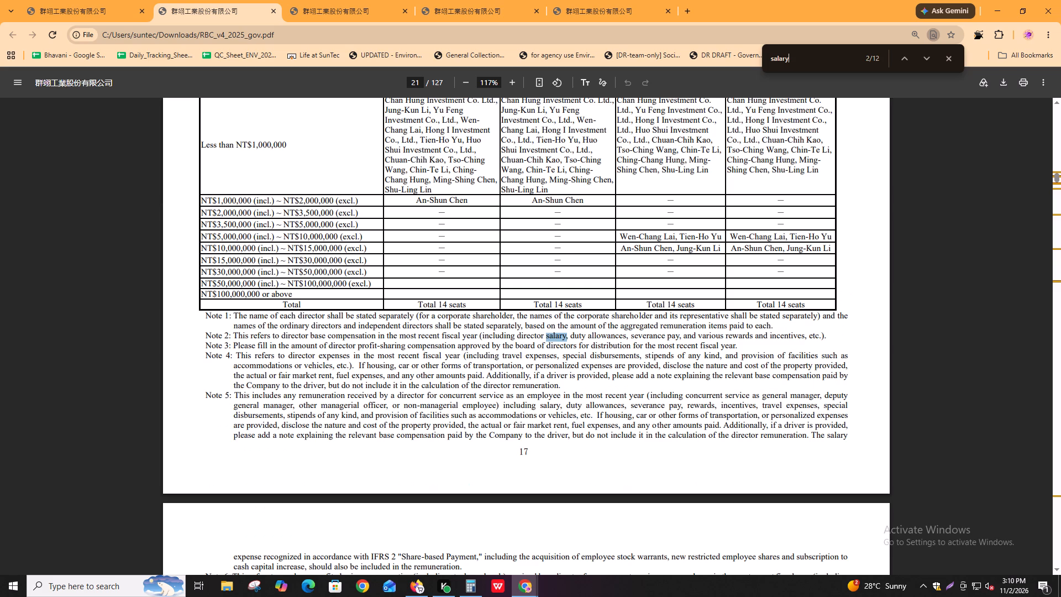
key("Return")
key("Return")
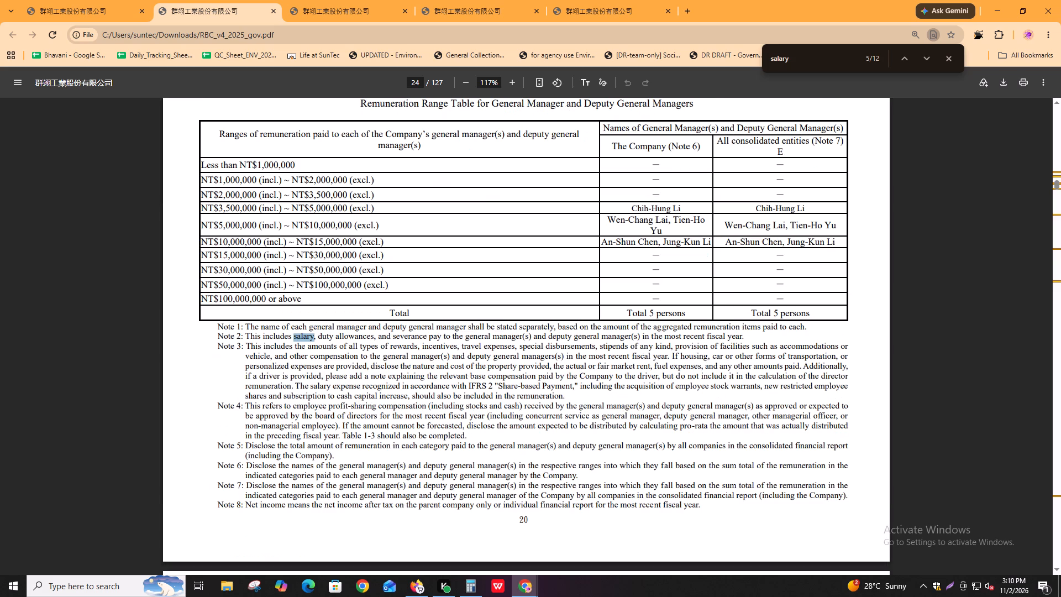
key("Return")
key("Return")
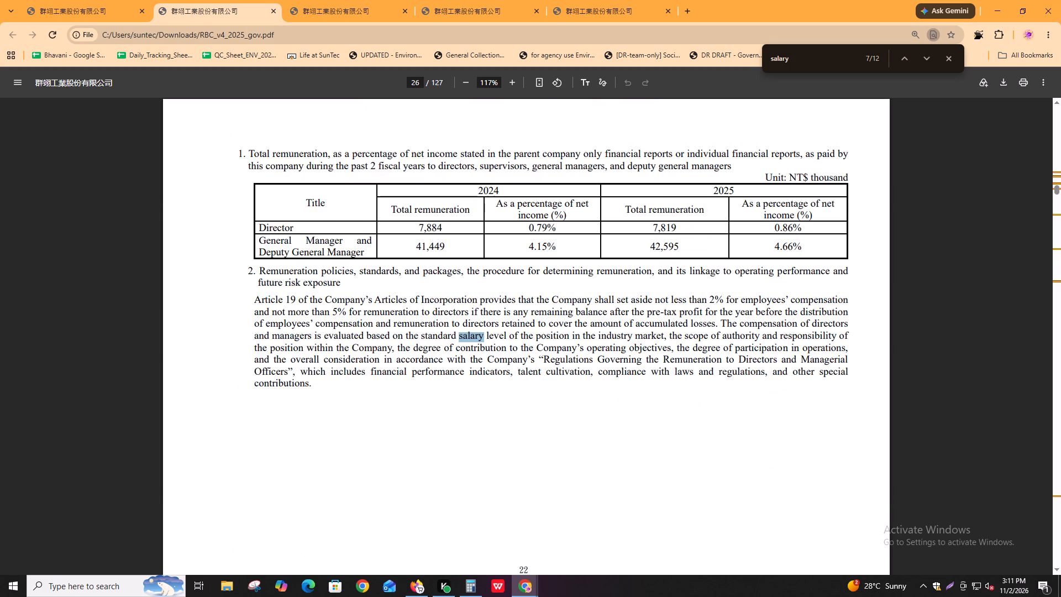
Check the remaining "salary" matches in the board evaluation, employee welfare and retirement system sections.
key("ctrl+f")
key("Return")
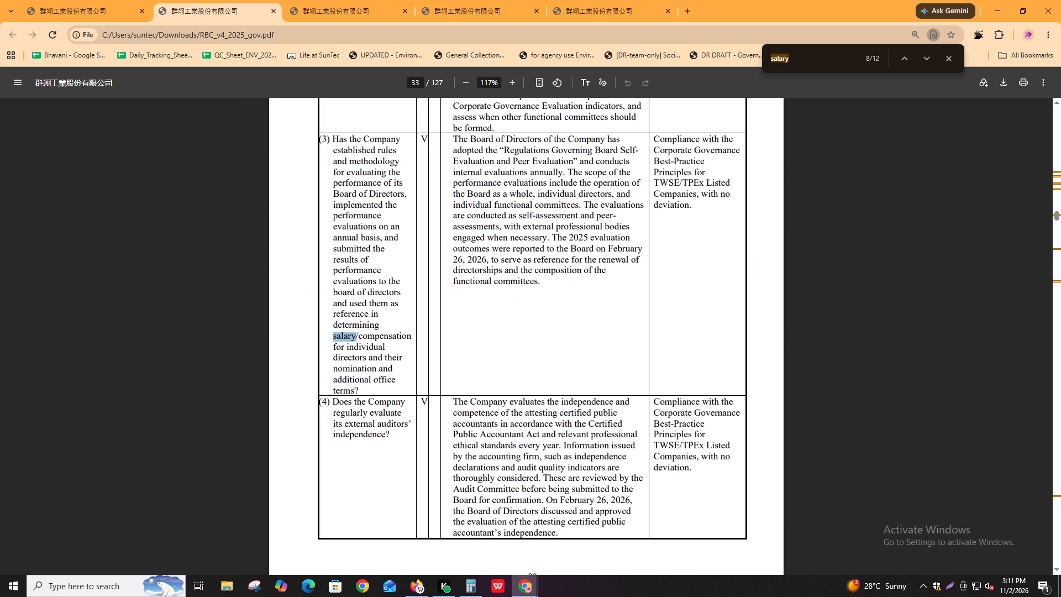
key("Return")
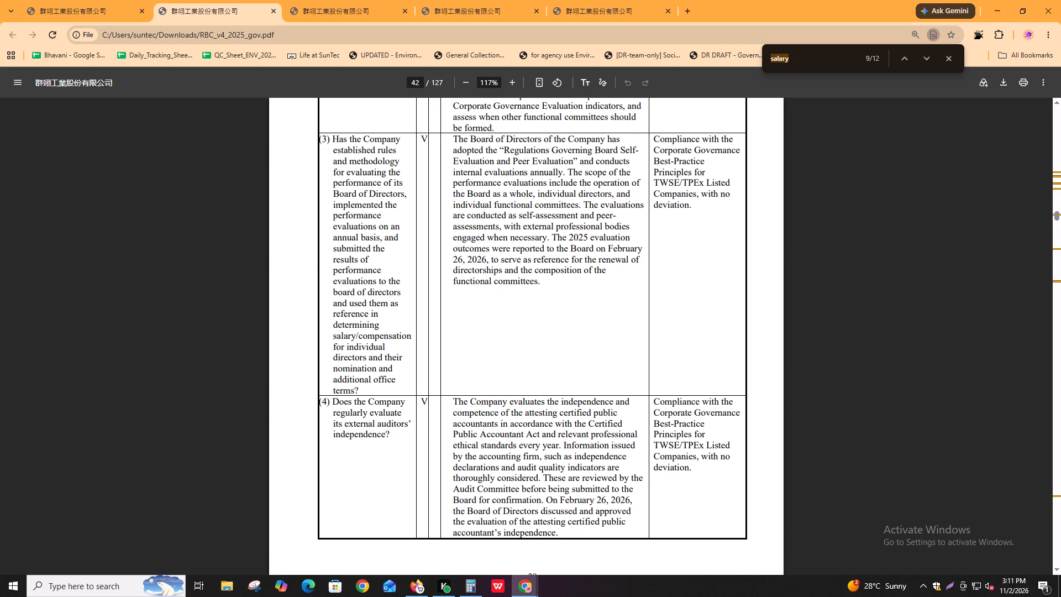
key("Return")
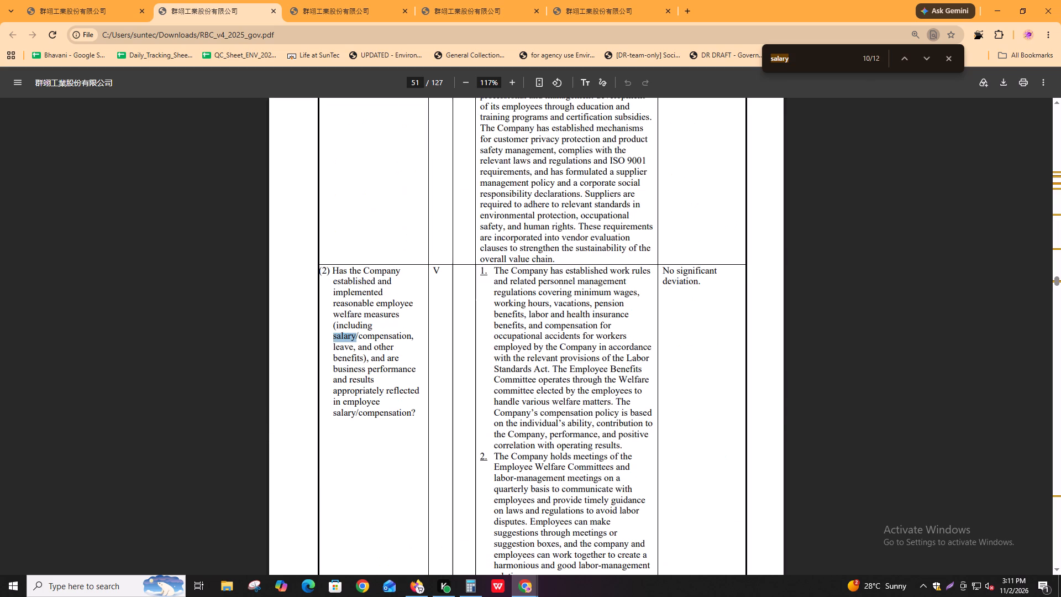
key("Return")
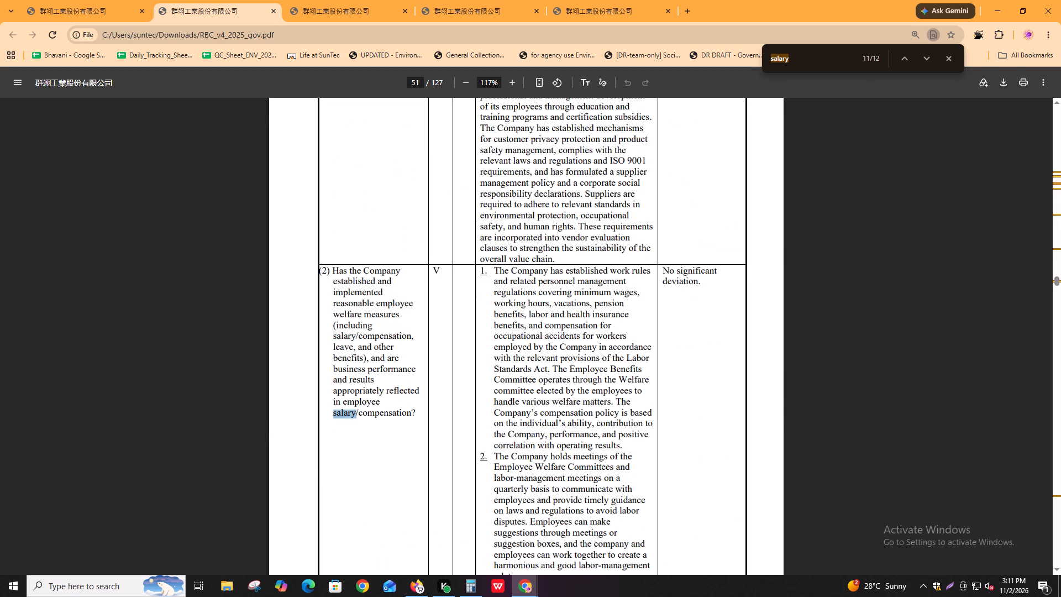
key("Return")
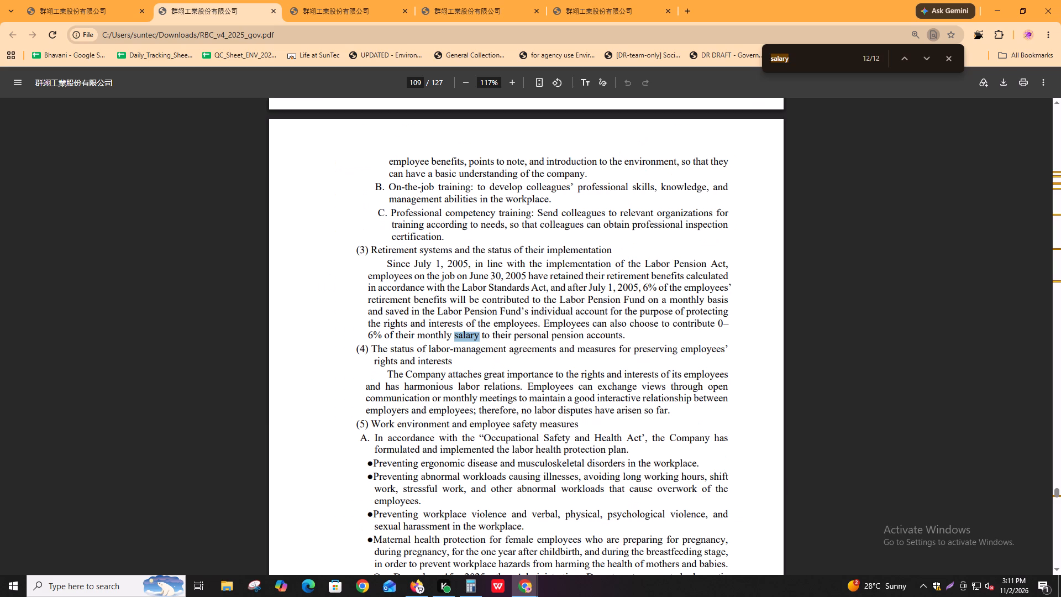
Search the report for "highest" and check every match for individual pay disclosures of top management.
key("ctrl+f")
type("highest")
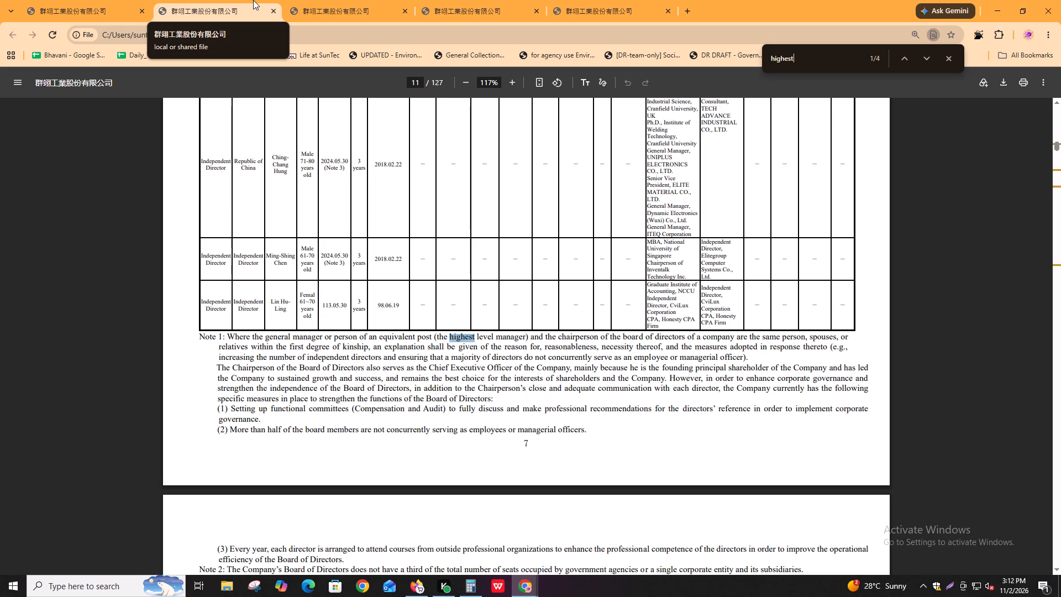
key("Return")
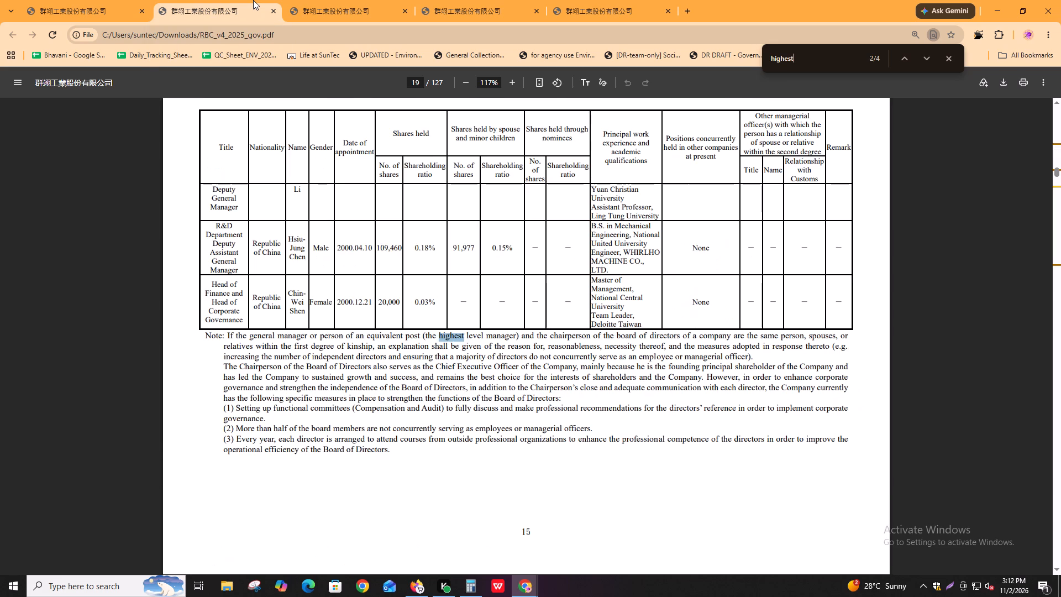
key("Return")
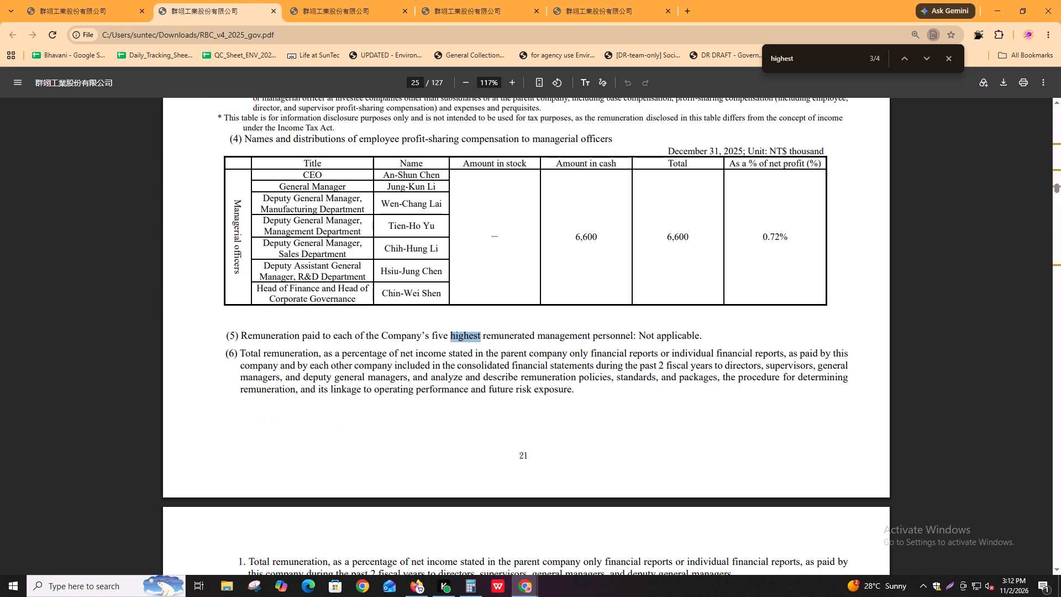
key("Return")
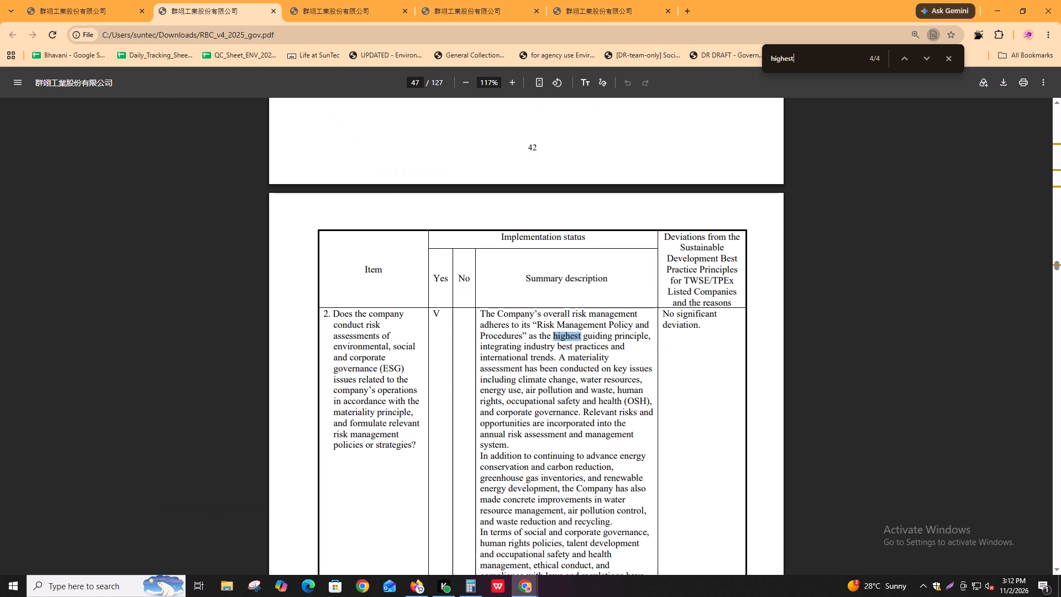
key("Return")
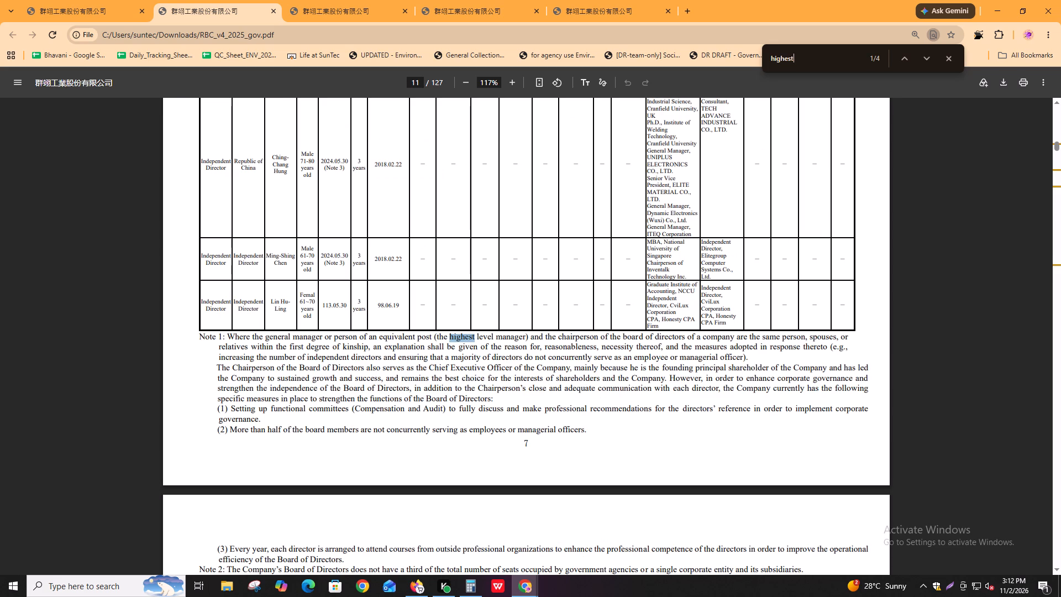
key("ctrl+f")
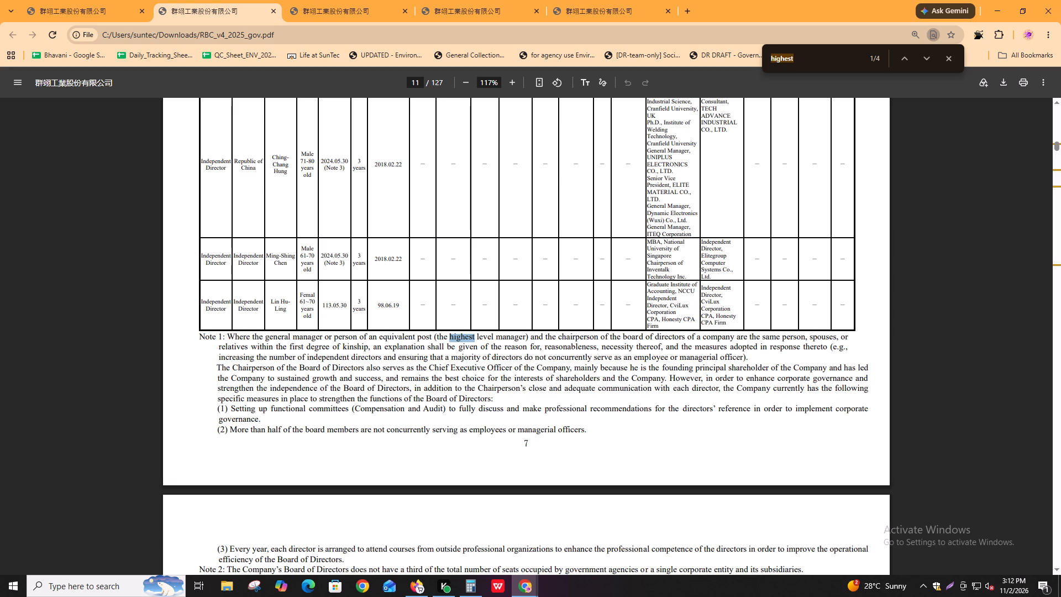
Search the report for "median" and "pay rat" to look for median pay or pay ratio disclosures.
key("alt+Tab")
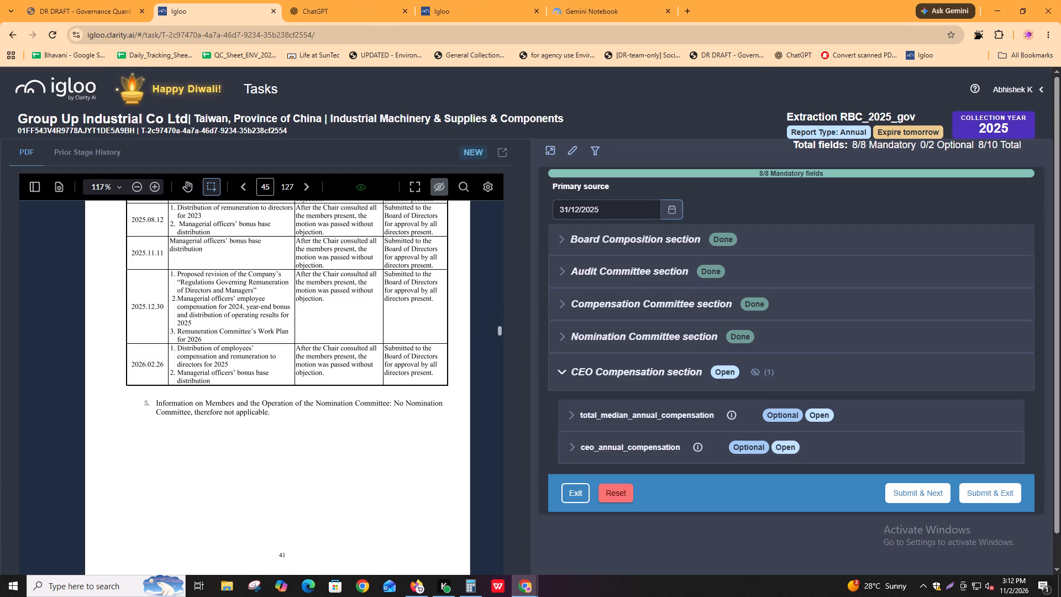
key("alt+Tab")
key("ctrl+f")
type("median")
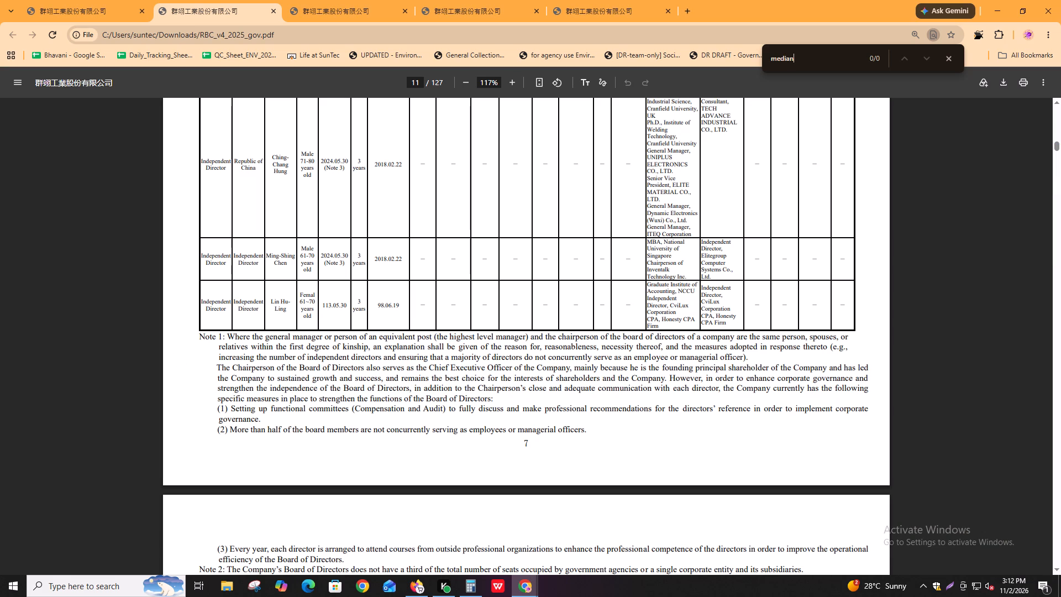
key("ctrl+f")
type("pay rat")
key("Return")
key("Return")
key("ctrl+f")
key("alt+Tab")
left_click(490, 5)
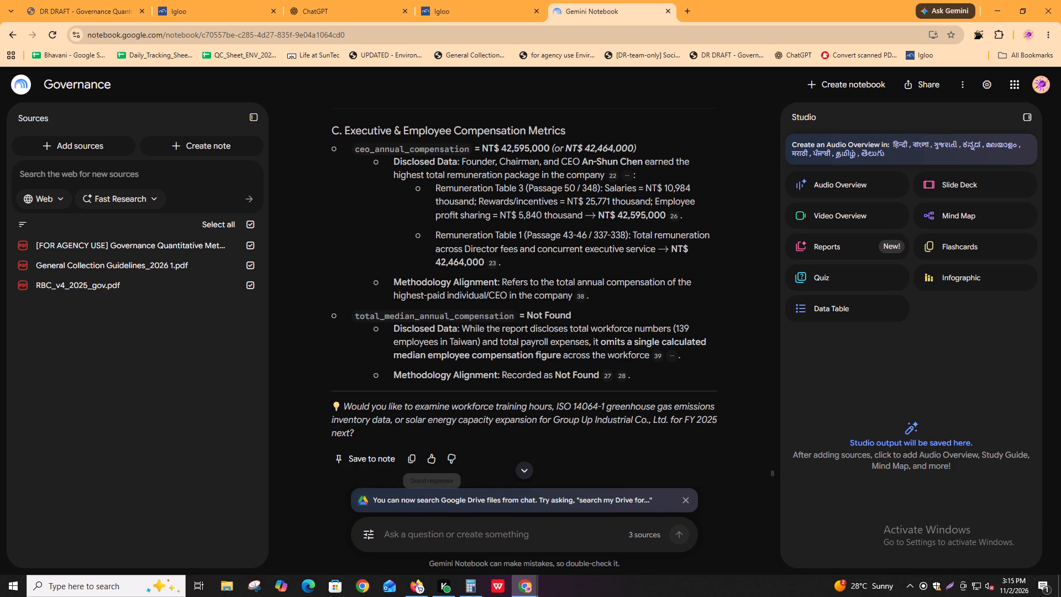
left_click_drag(476, 294, 528, 294)
left_click(528, 294)
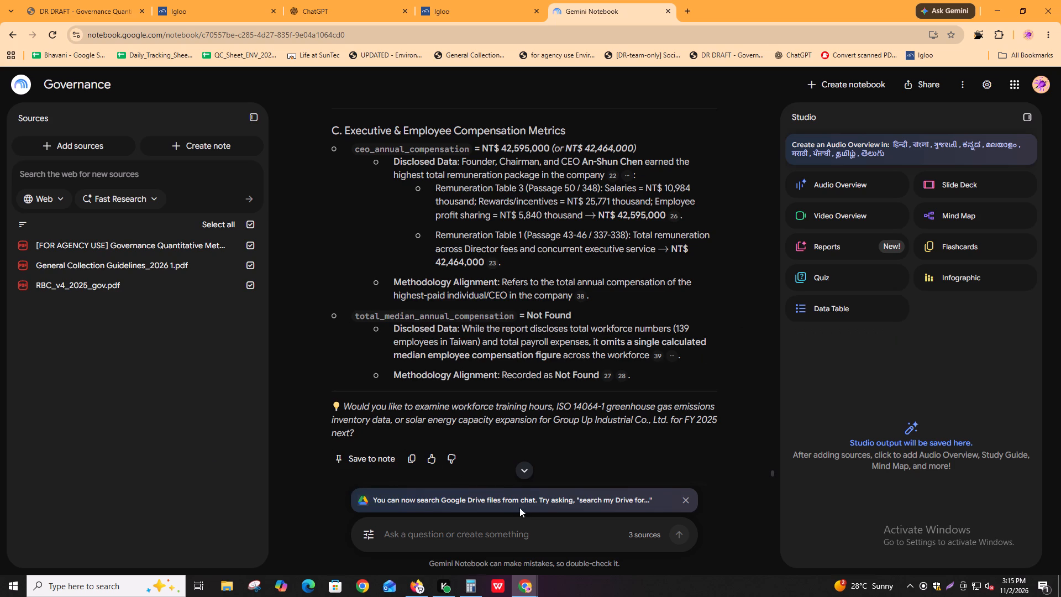
In the Igloo task, set the total_median_annual_compensation reason to "Data not found in reports".
left_click(224, 0)
left_click(665, 416)
left_click(805, 447)
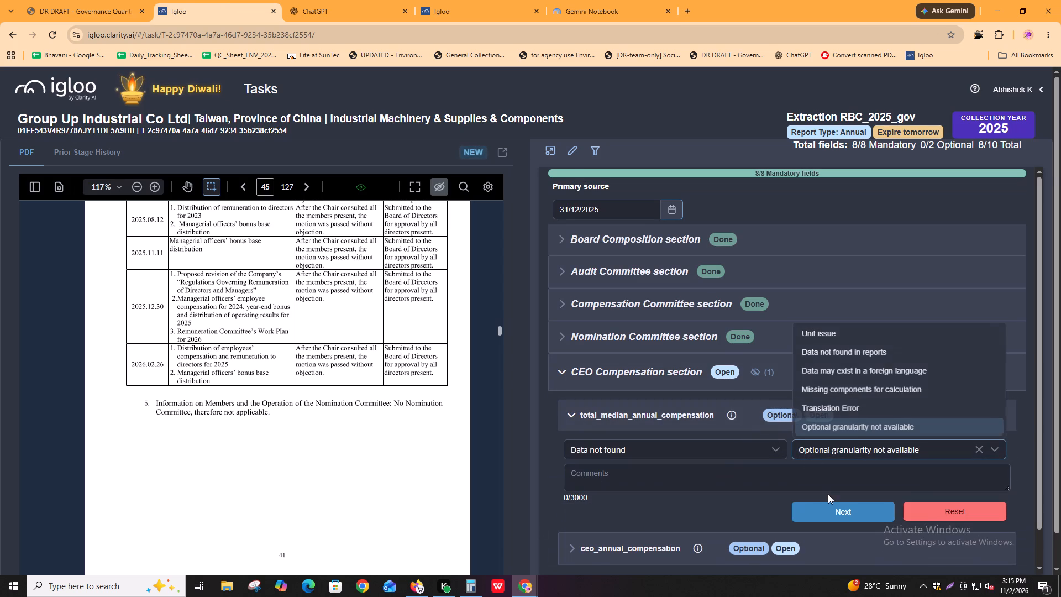
left_click(811, 355)
Expand ceo_annual_compensation and set its reason to "Data not found in reports".
scroll(719, 537, "down", 4)
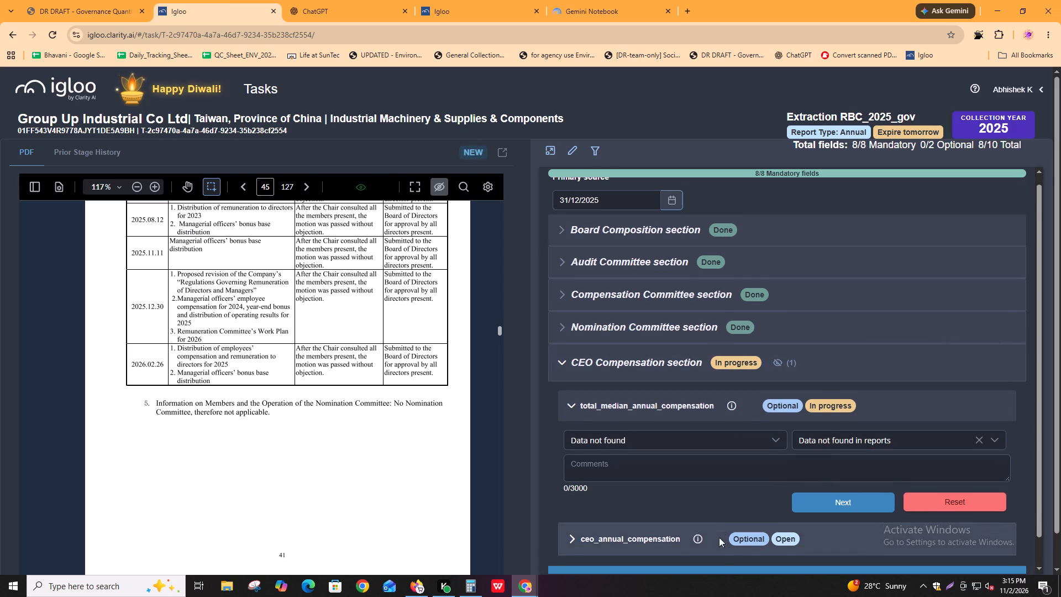
left_click(648, 507)
left_click(831, 541)
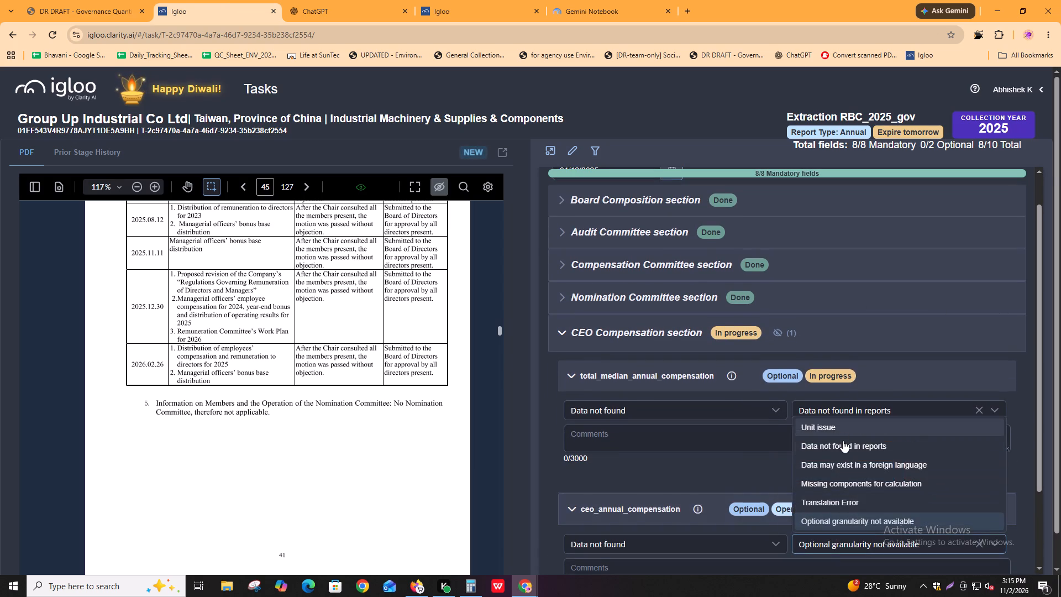
left_click(843, 441)
Switch to the BHAVANI spreadsheet and look over the "no mention" comment blocks on the SOC sheet.
left_click(747, 437)
key("alt+Tab")
left_click(864, 324, "alt")
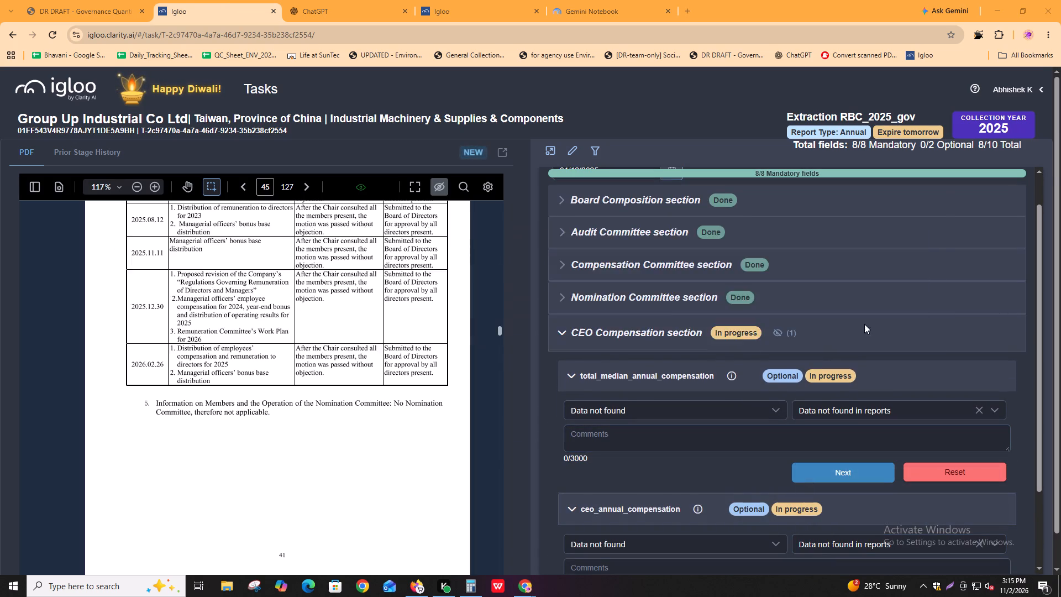
scroll(391, 460, "down", 2)
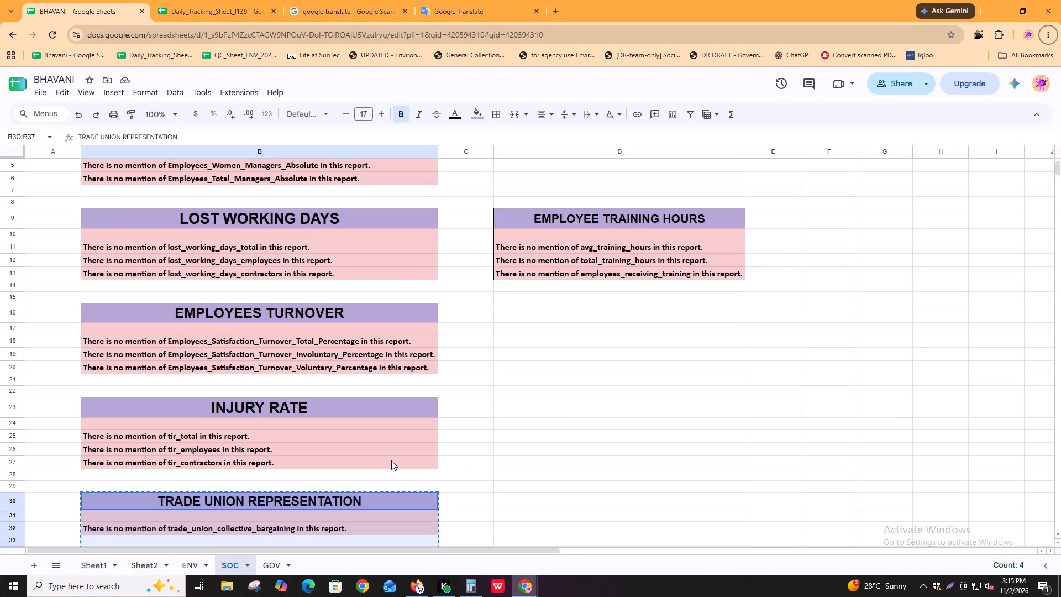
scroll(391, 460, "down", 1)
scroll(372, 453, "up", 3)
scroll(602, 251, "up", 4)
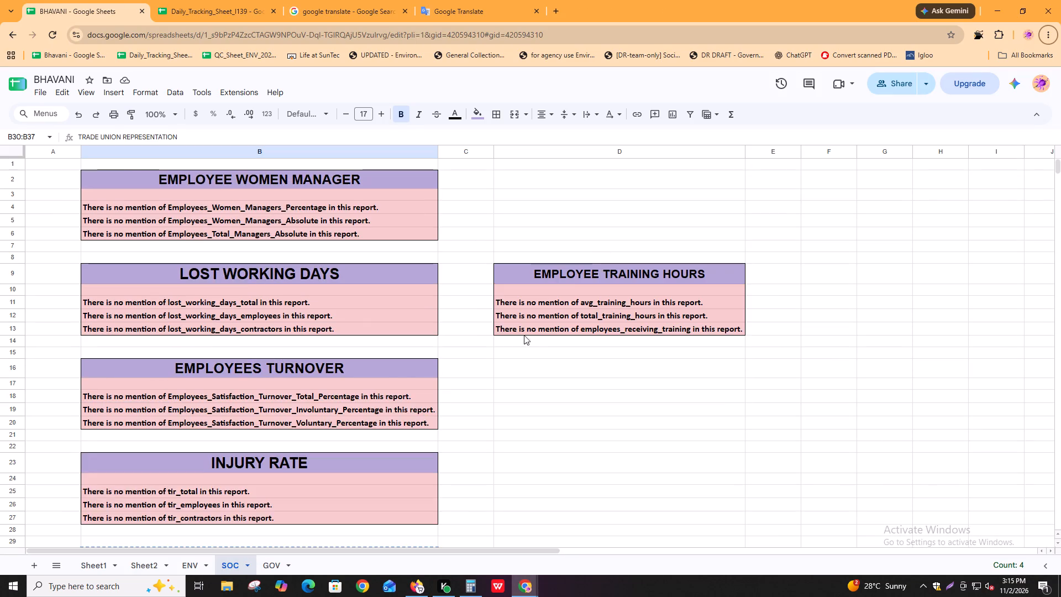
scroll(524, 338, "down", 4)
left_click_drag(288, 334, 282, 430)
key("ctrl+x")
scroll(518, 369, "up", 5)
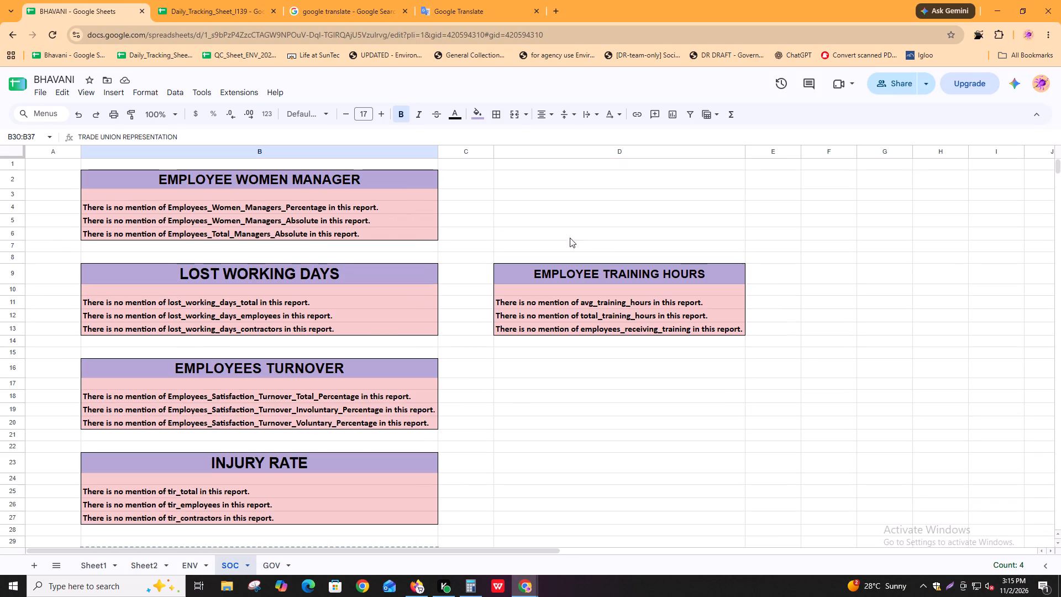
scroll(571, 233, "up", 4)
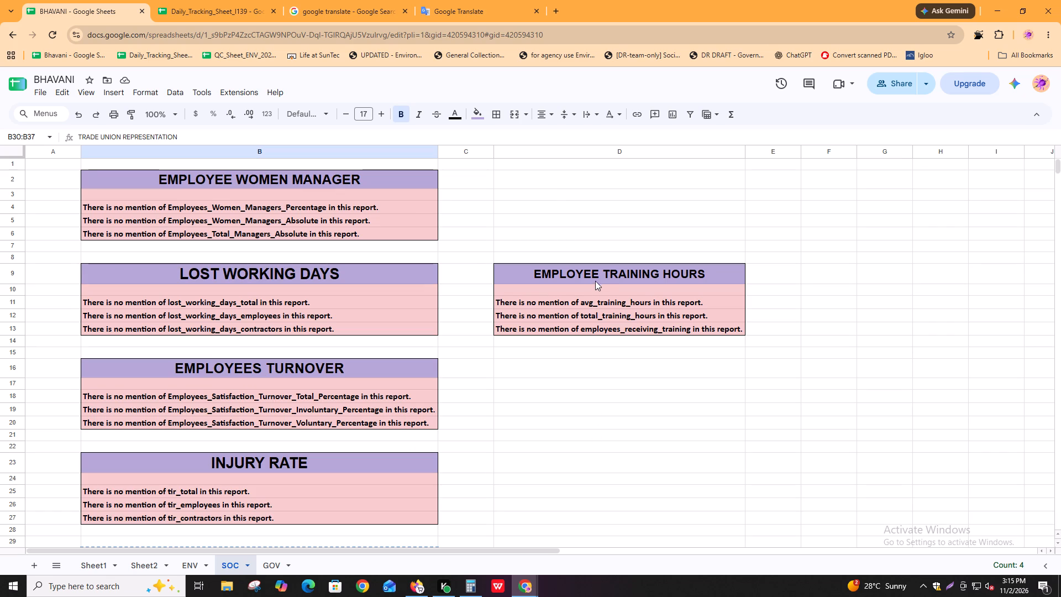
Move the EMPLOYEE TRAINING HOURS block on the SOC sheet so that it starts at cell D16.
left_click_drag(595, 278, 586, 330)
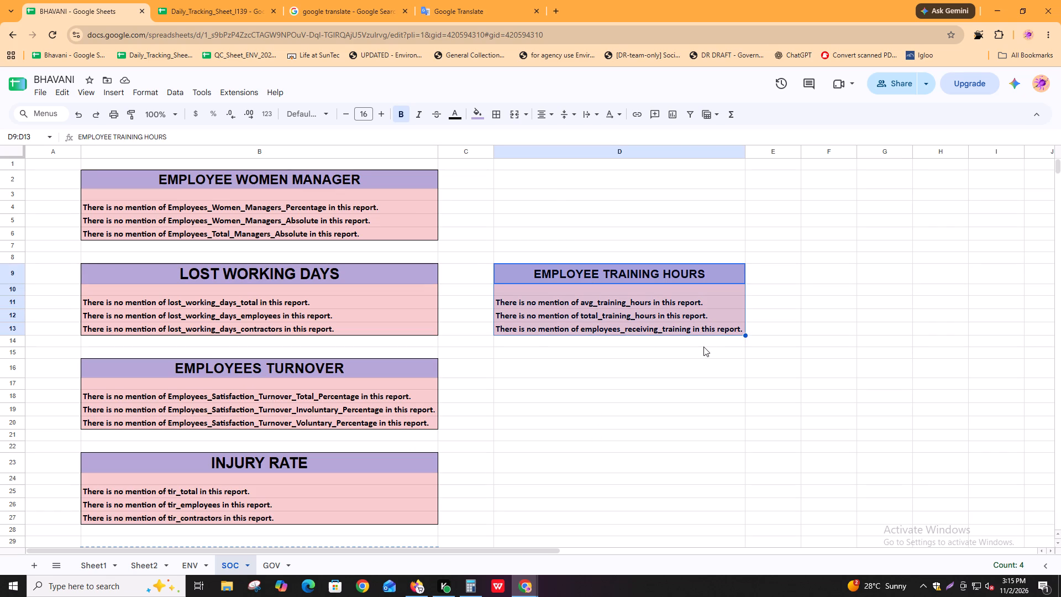
key("ctrl+x")
left_click(580, 376)
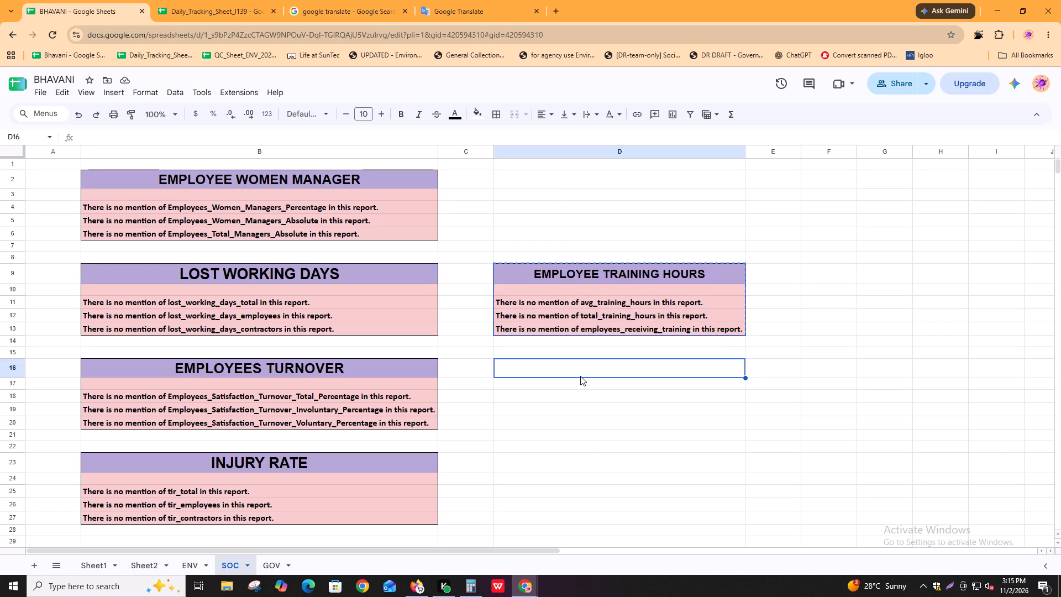
key("ctrl+v")
Move the TRADE UNION REPRESENTATION and EMPLOYEE FATALITIES blocks from column B to start at D2, and fit column D's width to its text.
scroll(473, 402, "down", 4)
scroll(369, 402, "up", 1)
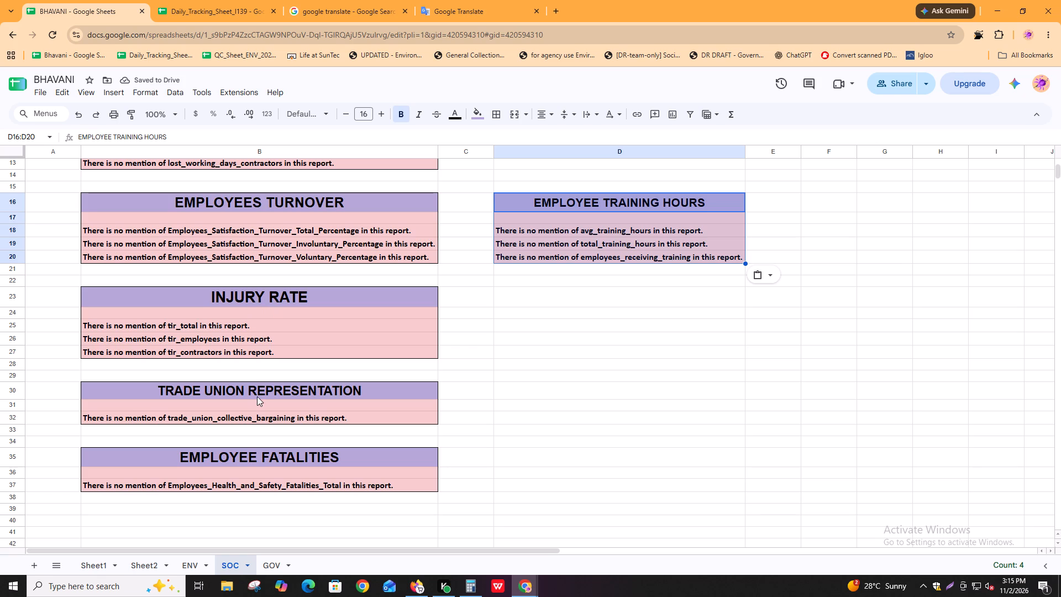
left_click_drag(258, 395, 254, 486)
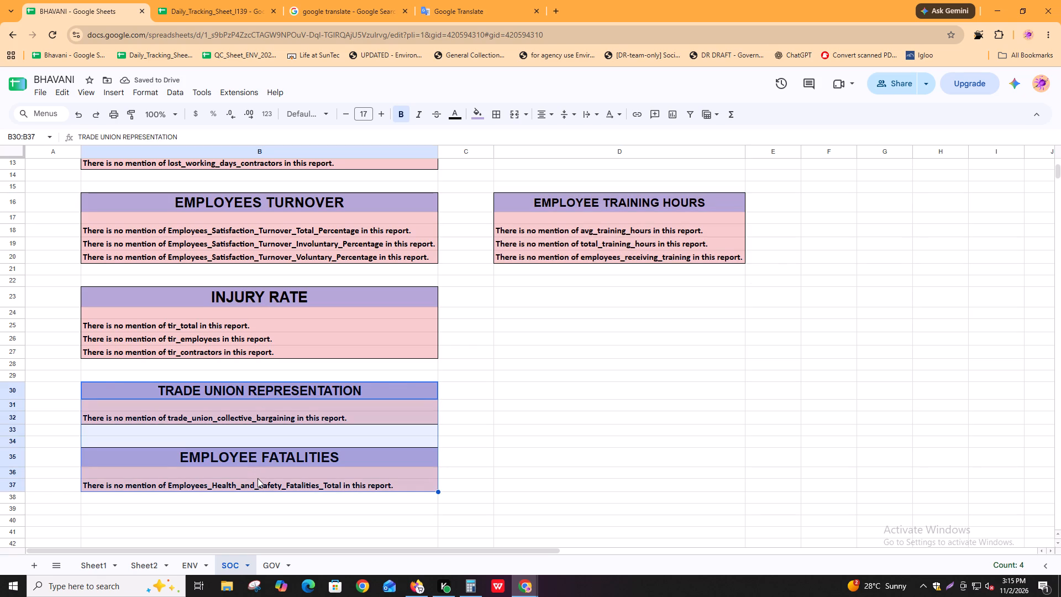
key("ctrl+x")
scroll(675, 433, "up", 5)
left_click(548, 184)
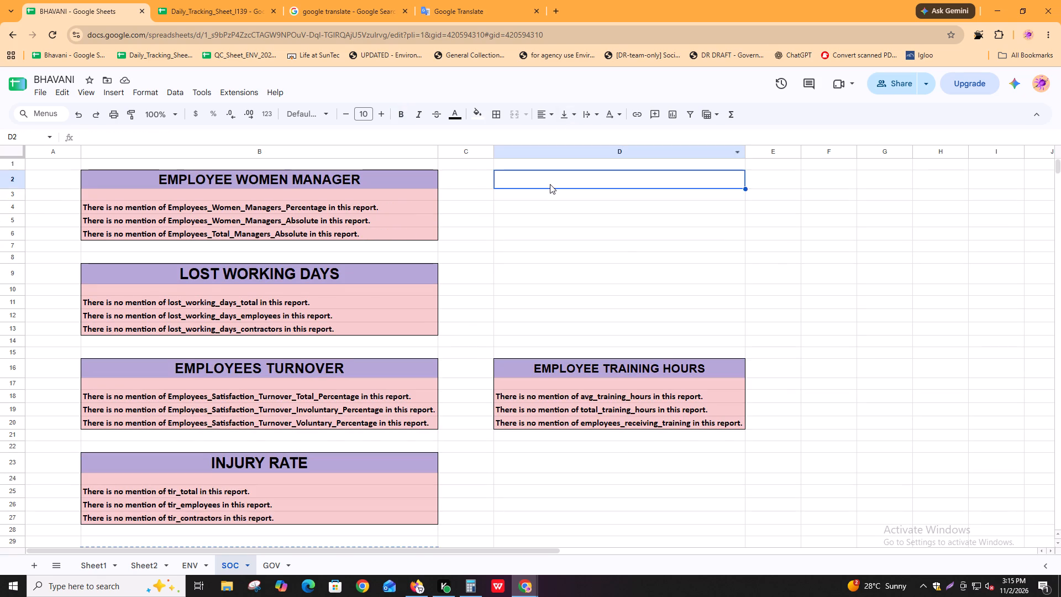
key("ctrl+v")
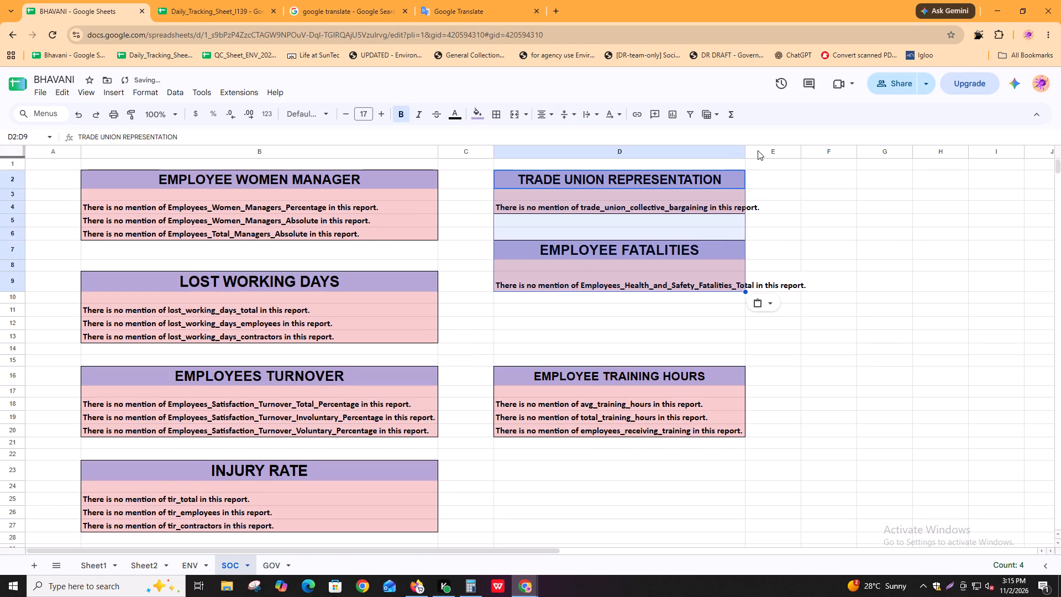
double_click(745, 154)
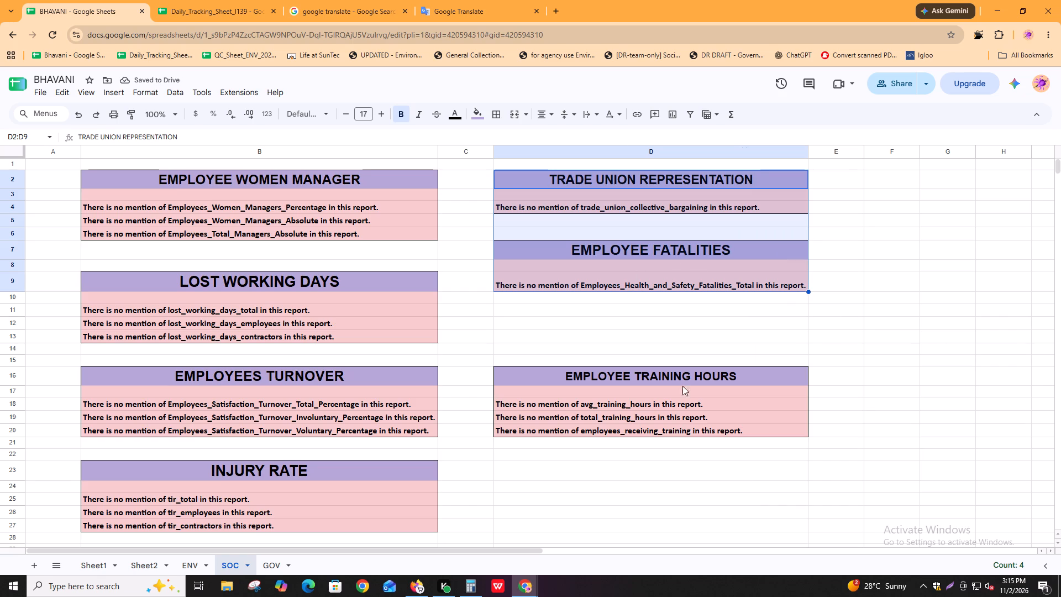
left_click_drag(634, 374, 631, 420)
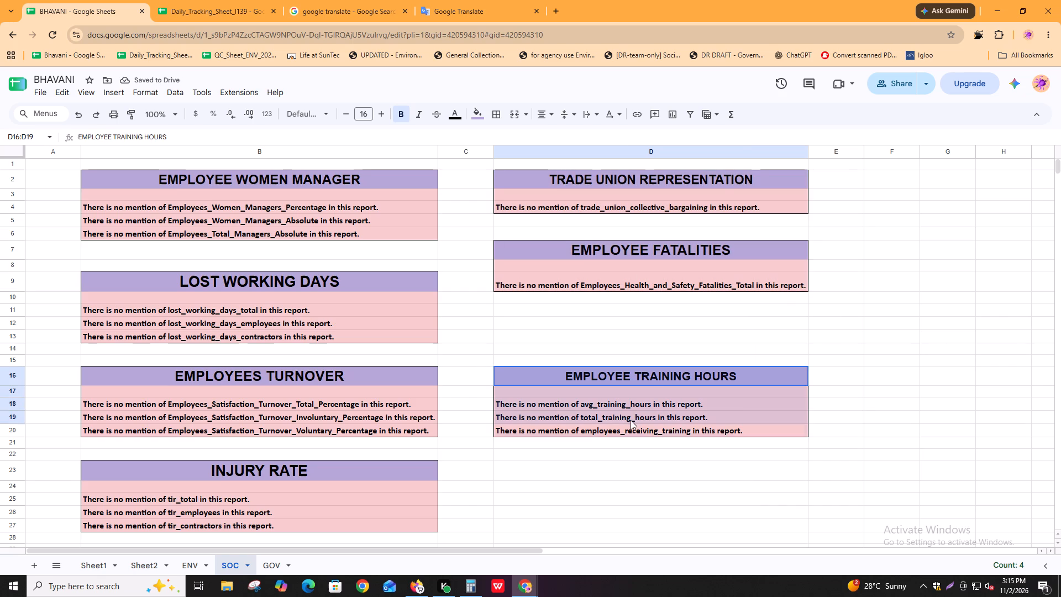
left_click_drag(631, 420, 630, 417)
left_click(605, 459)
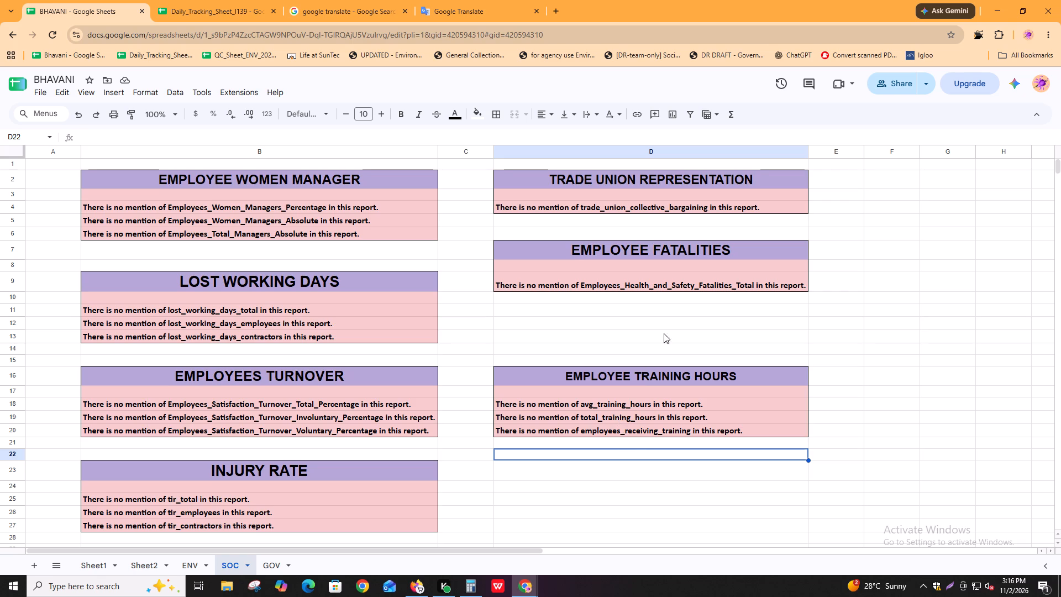
Move the EMPLOYEE FATALITIES block so that it starts at cell D23, alongside INJURY RATE.
left_click_drag(574, 246, 574, 271)
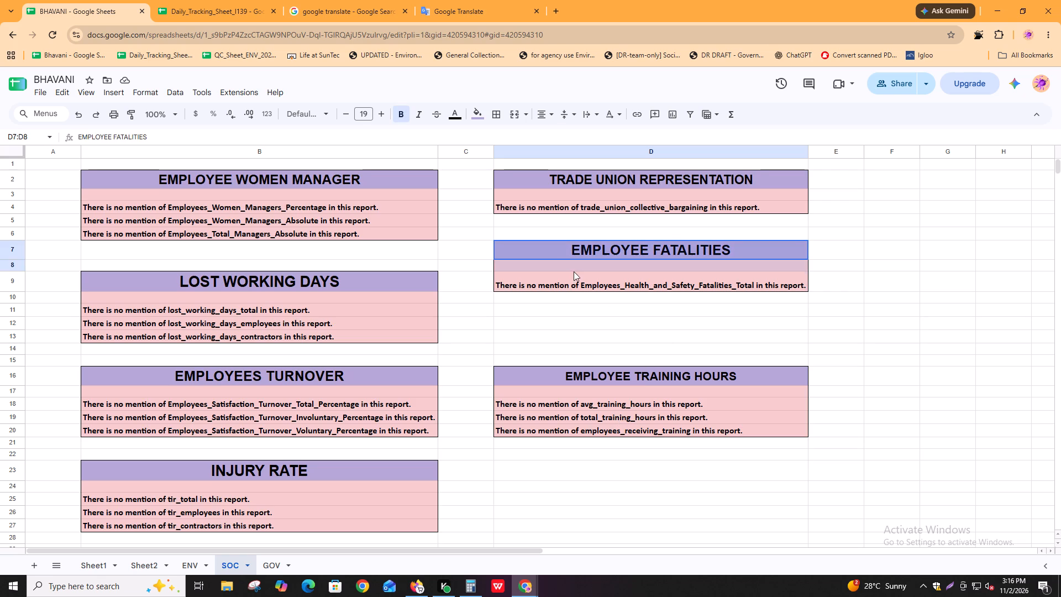
left_click_drag(574, 271, 574, 284)
key("ctrl+x")
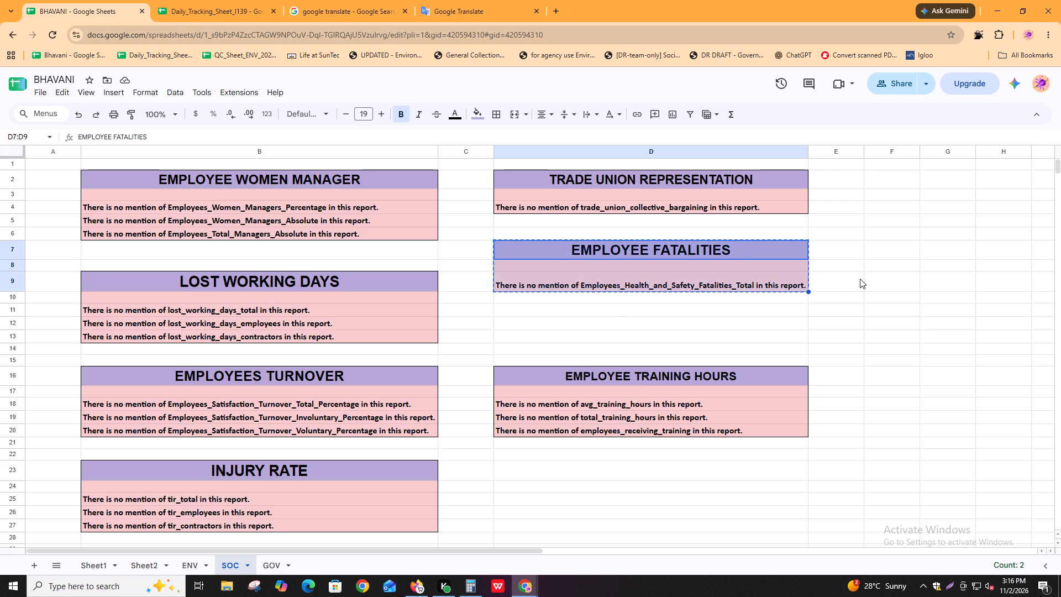
left_click_drag(608, 475, 608, 484)
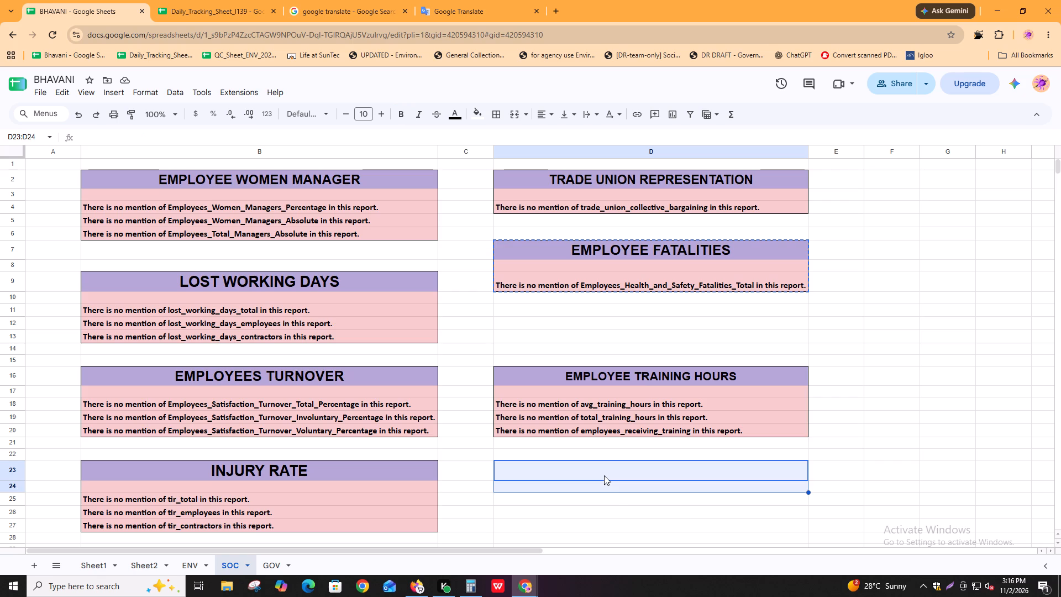
left_click(604, 475)
key("ctrl+v")
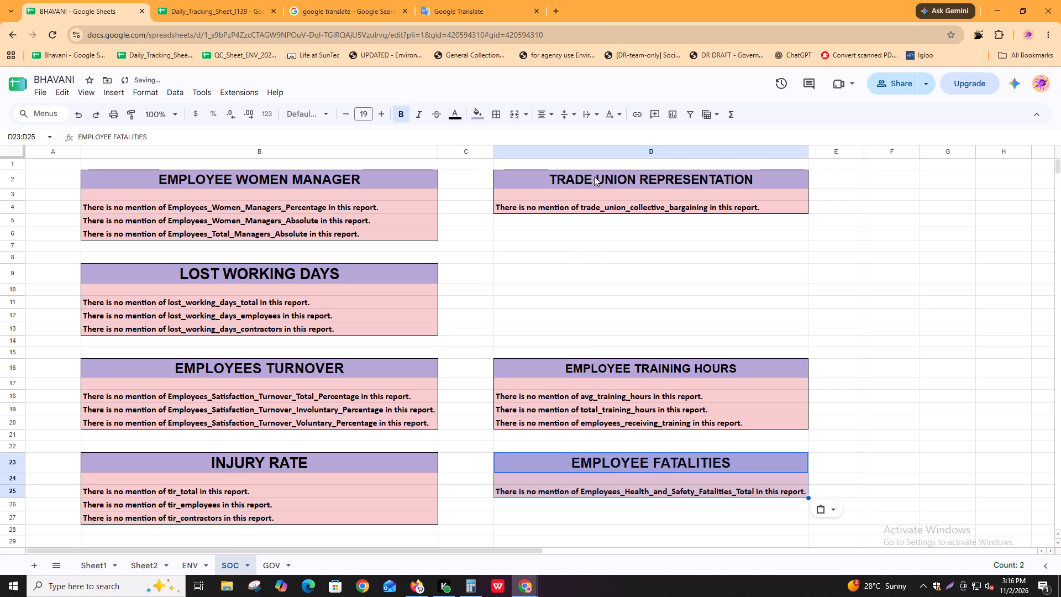
Move the TRADE UNION REPRESENTATION block so that it starts at cell D9, alongside LOST WORKING DAYS.
left_click_drag(594, 176, 590, 208)
key("ctrl+x")
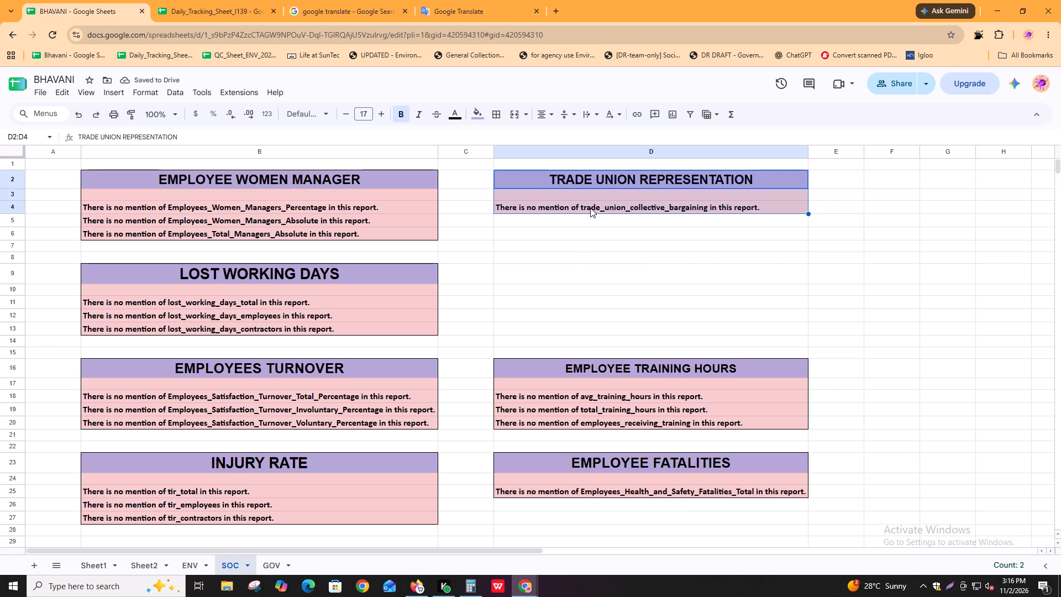
left_click(538, 271)
key("ctrl+v")
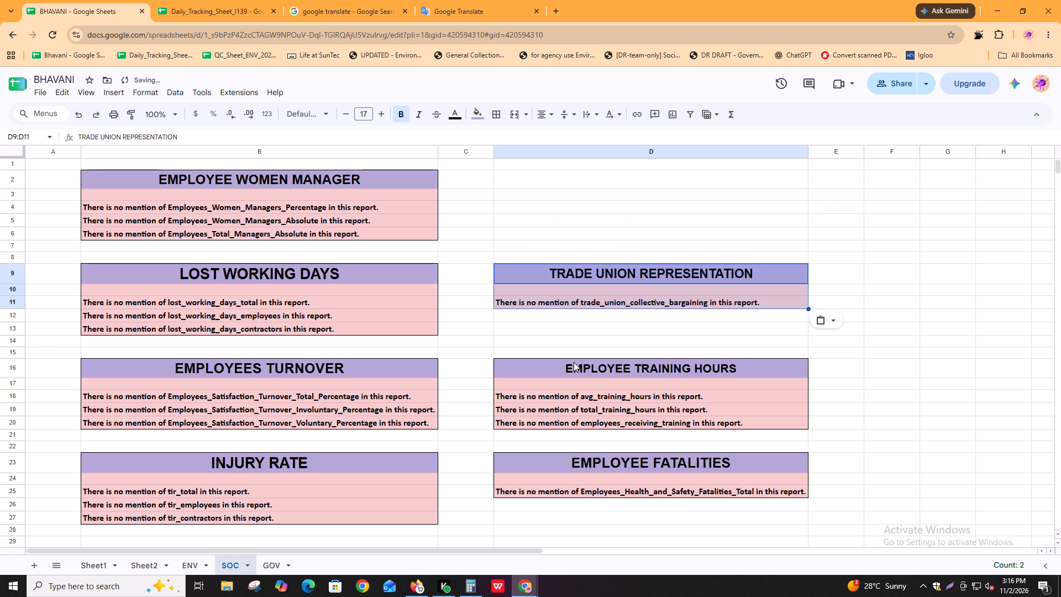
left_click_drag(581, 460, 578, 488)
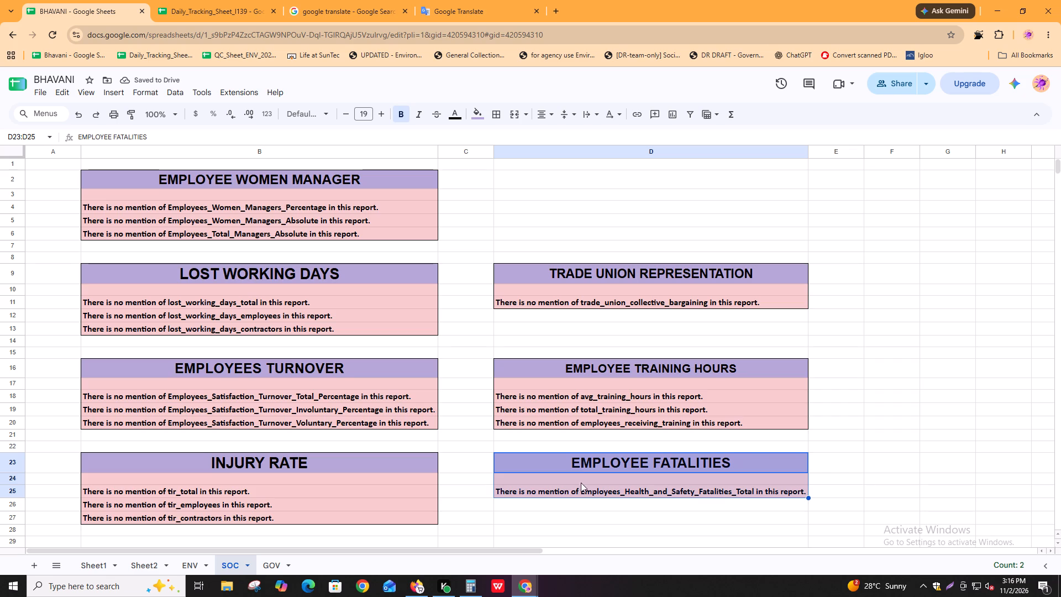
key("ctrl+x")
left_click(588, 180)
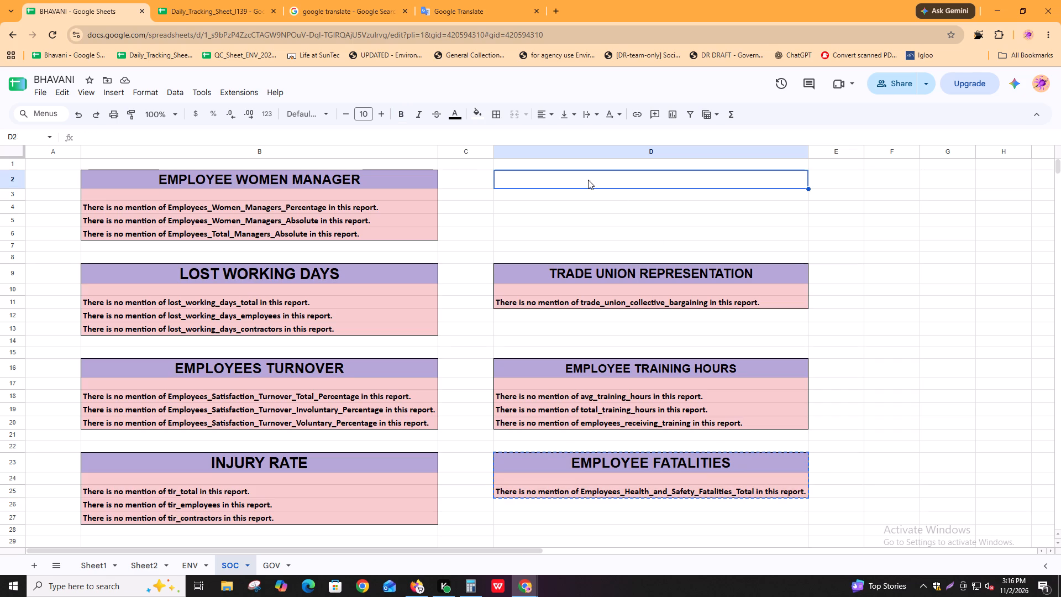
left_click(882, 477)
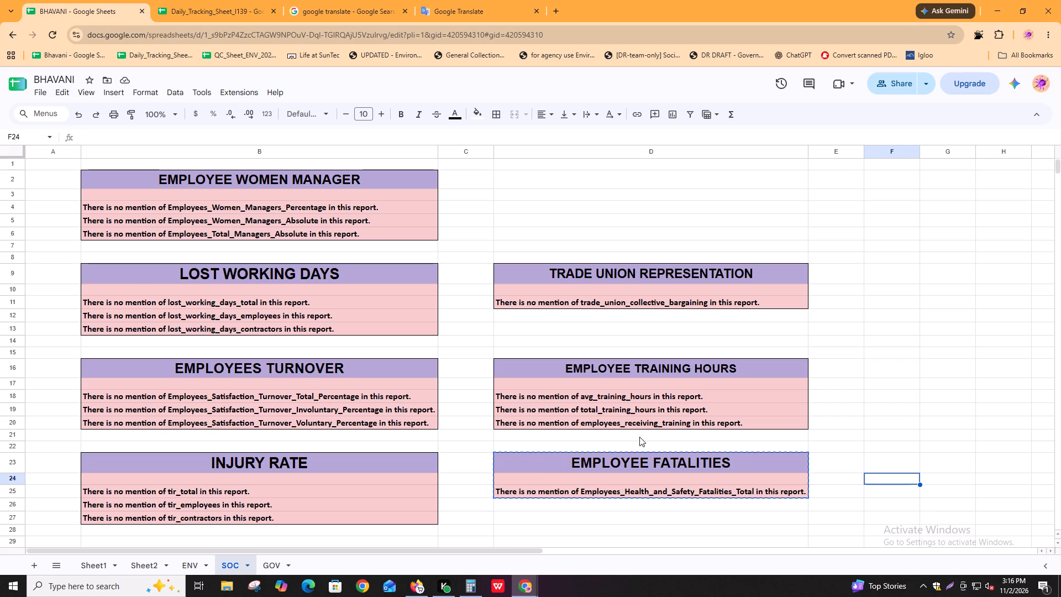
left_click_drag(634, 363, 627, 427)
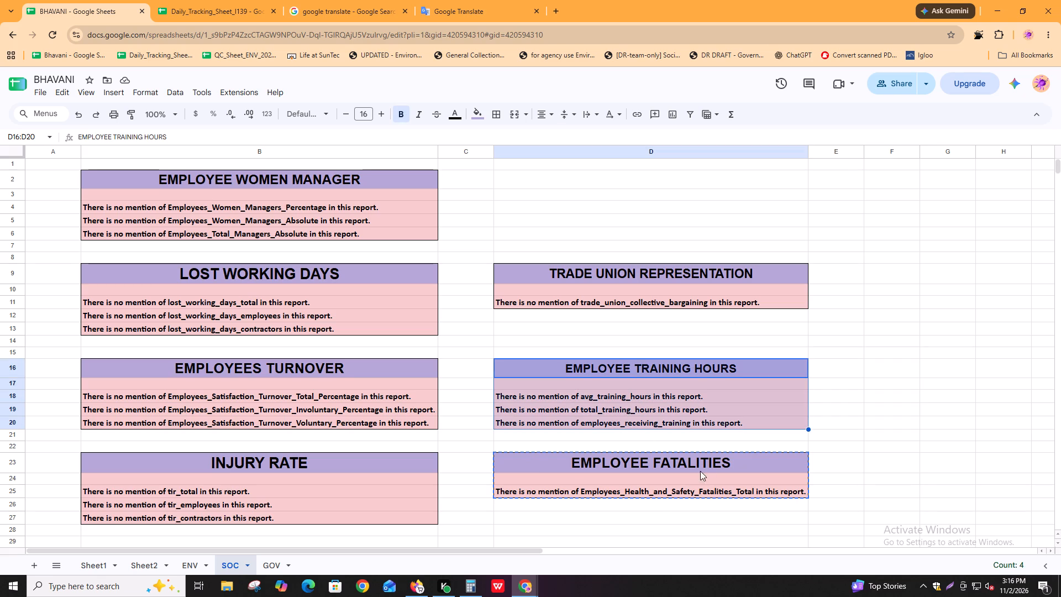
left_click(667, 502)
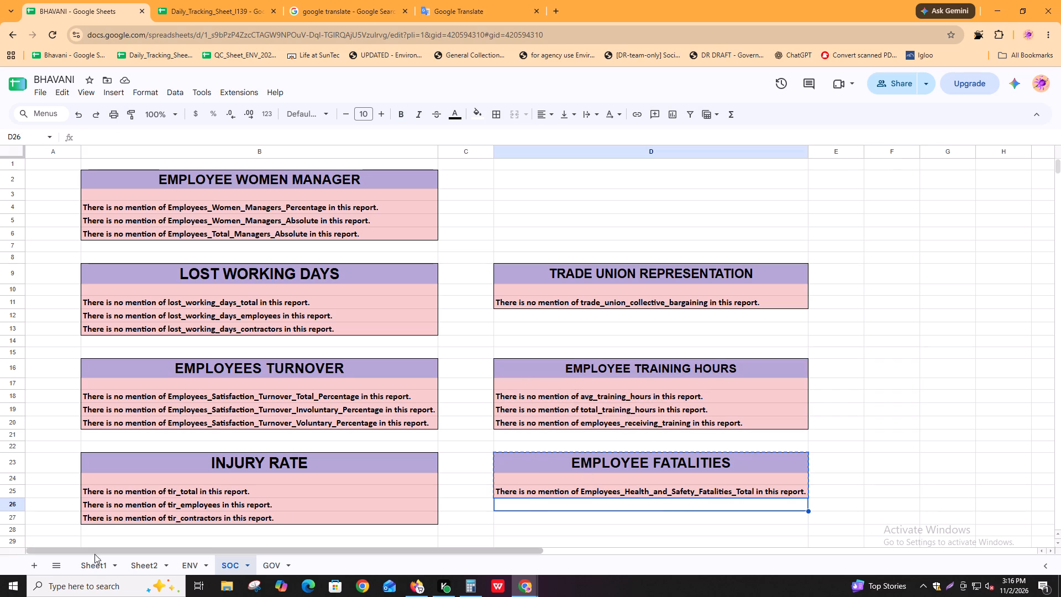
Copy the total_median_annual_compensation "no mention" sentence from the GOV sheet into that field's comments in Igloo and complete the field.
left_click(277, 559)
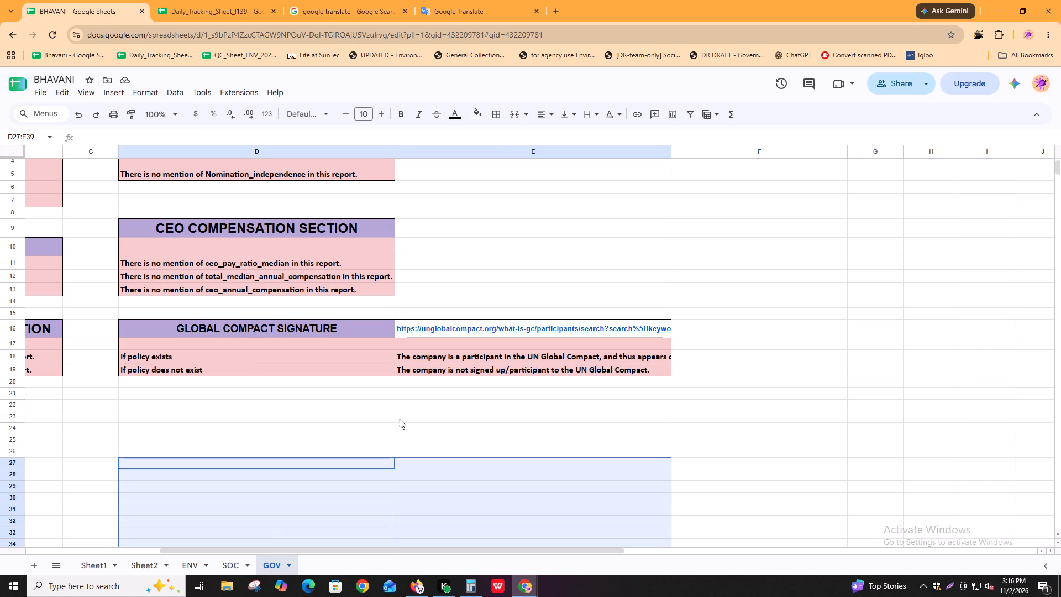
left_click(400, 416)
scroll(398, 416, "up", 7, "shift")
scroll(398, 410, "up", 4)
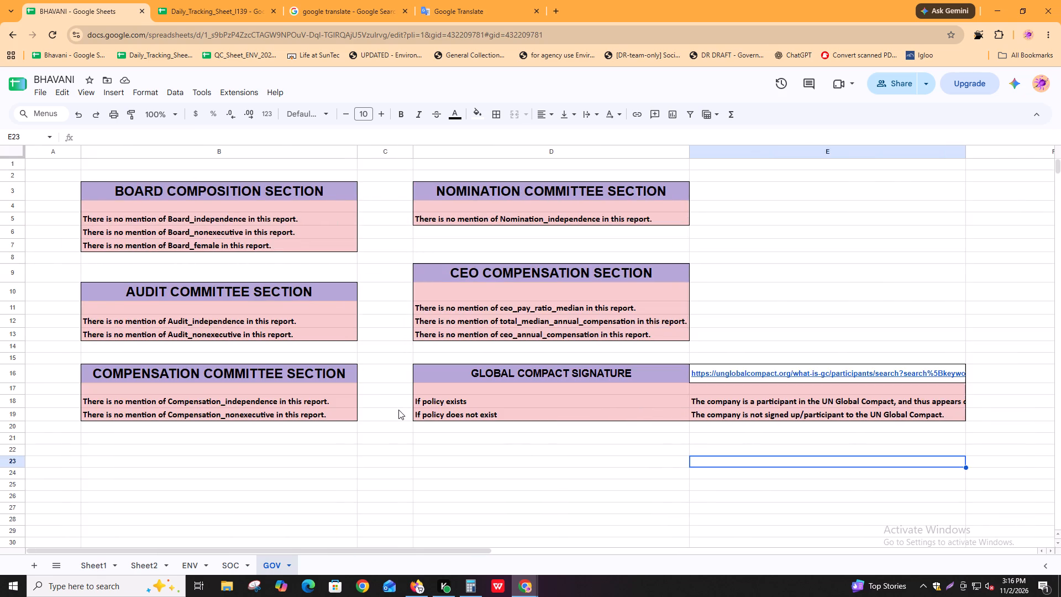
key("alt+Tab")
key("alt+Tab")
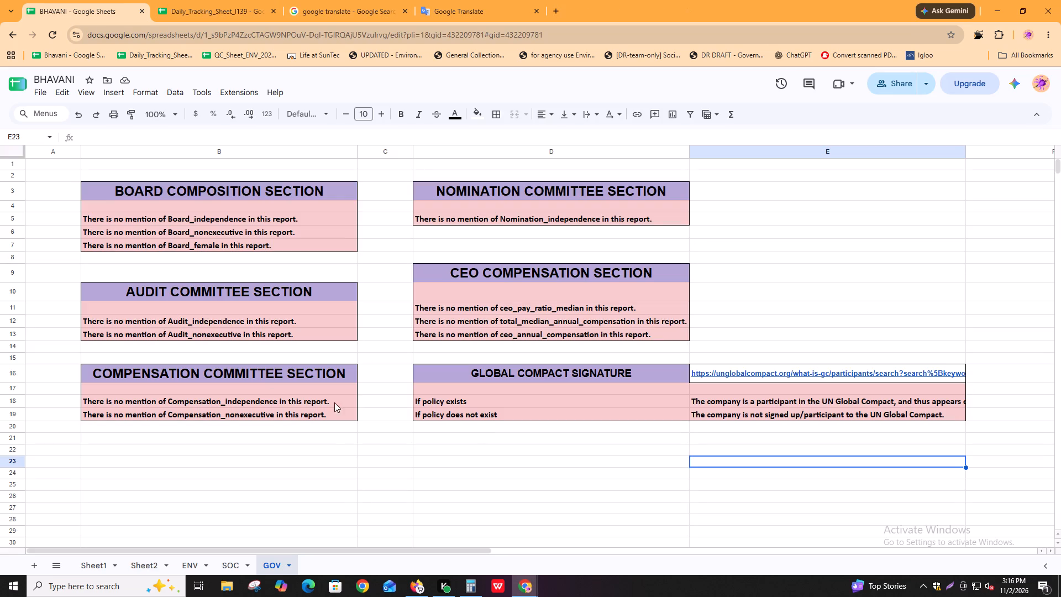
left_click(526, 323)
key("ctrl+c")
key("alt+Tab")
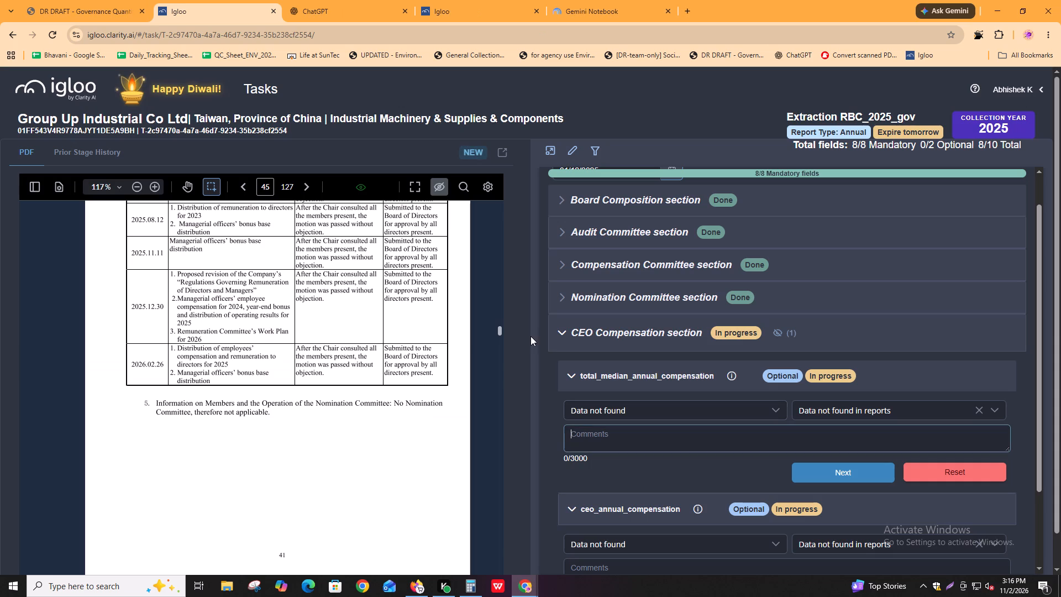
key("ctrl+v")
left_click(829, 468)
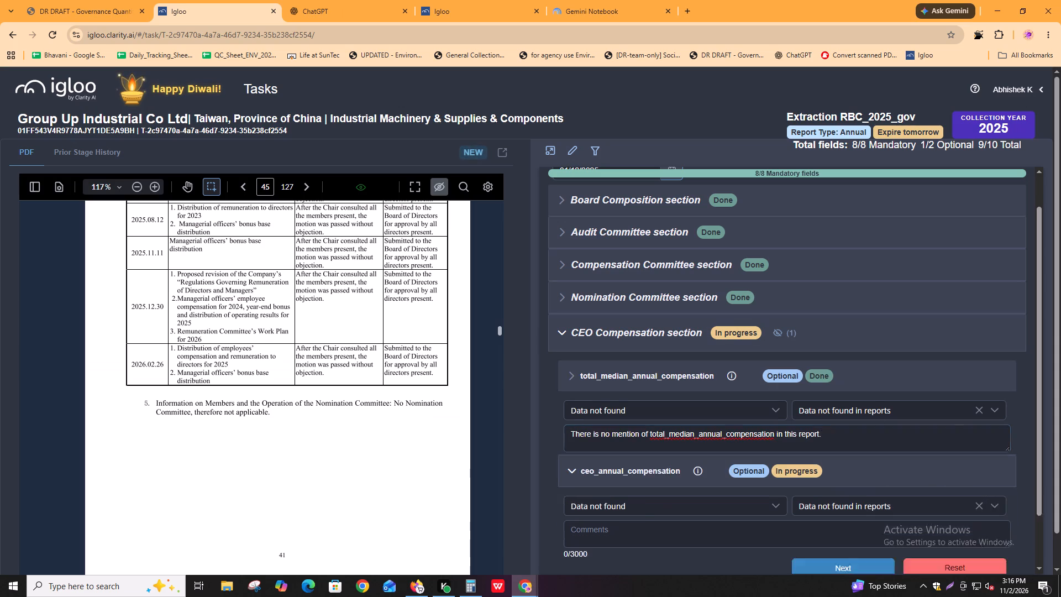
Copy the ceo_annual_compensation "no mention" sentence from the GOV sheet into that field's comments in Igloo and complete the field.
left_click(806, 477)
key("alt+Tab")
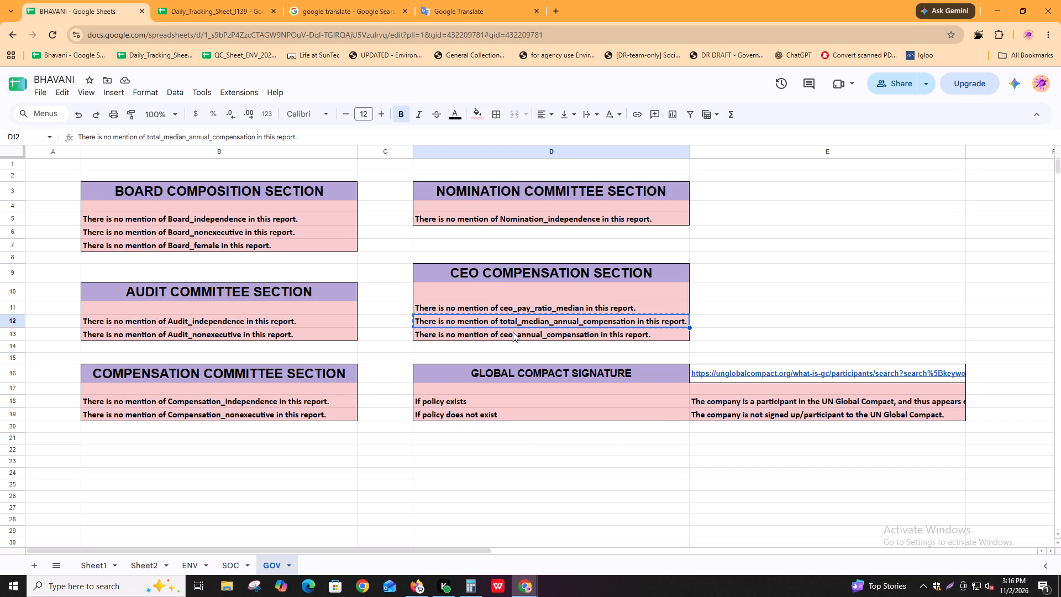
left_click(513, 332)
key("ctrl+c")
key("alt+Tab")
key("ctrl+v")
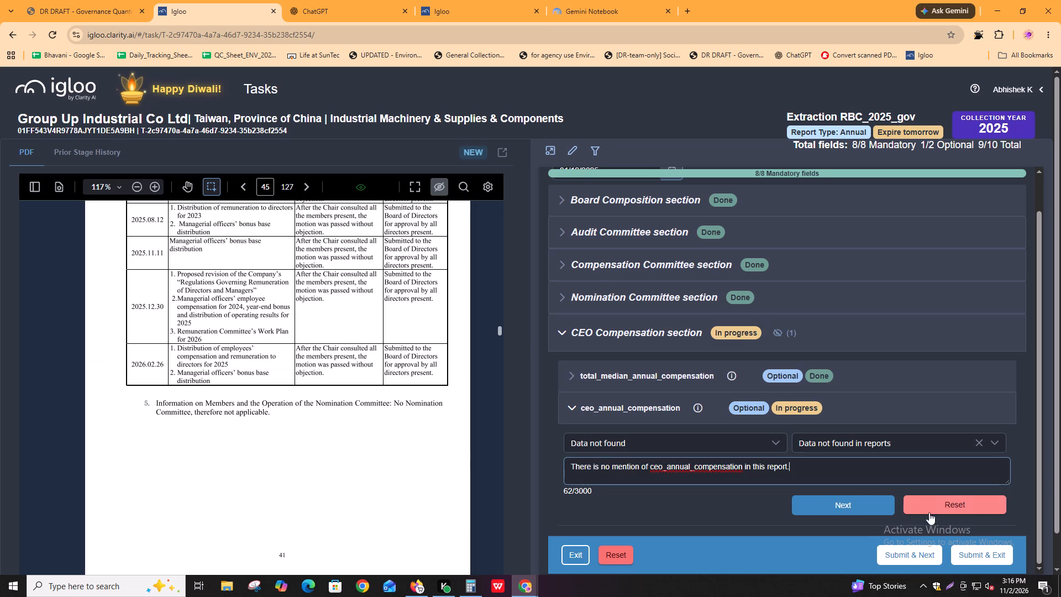
left_click(873, 504)
Reopen total_median_annual_compensation and step through both CEO Compensation fields to recheck their reasons and comments.
left_click(733, 417)
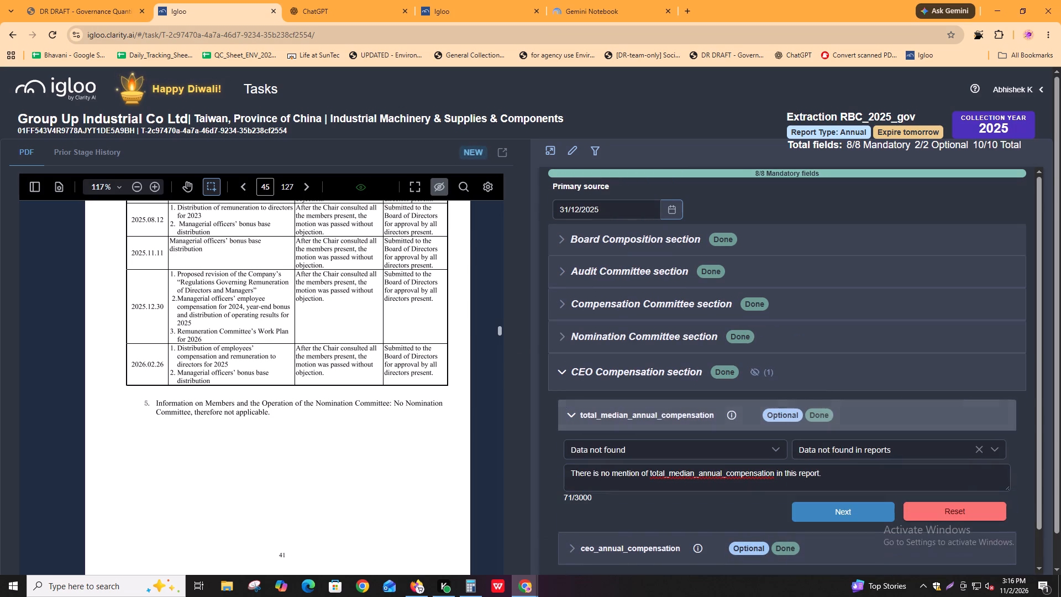
left_click(839, 514)
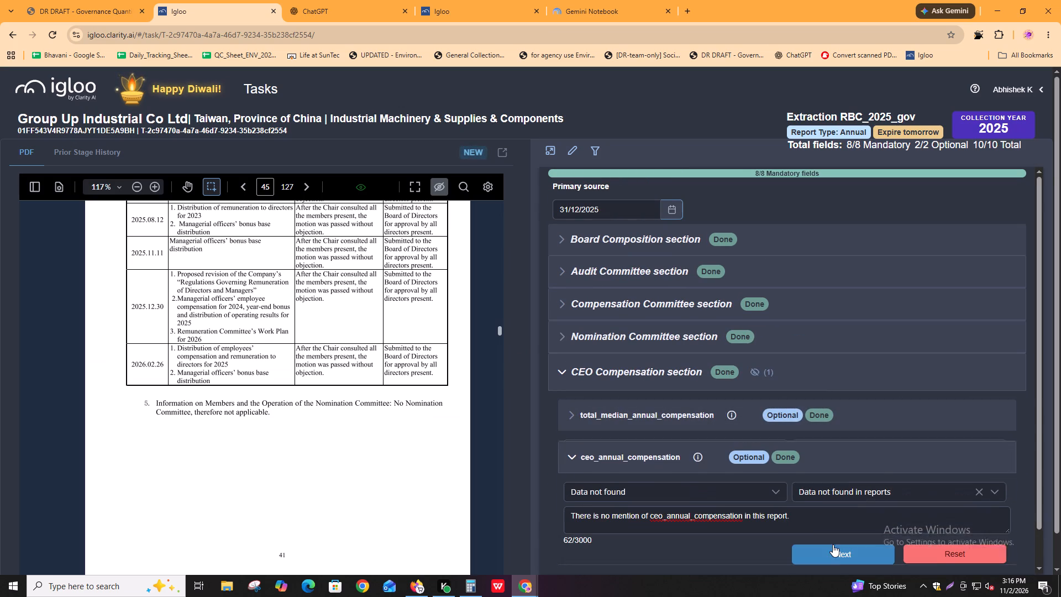
left_click(833, 544)
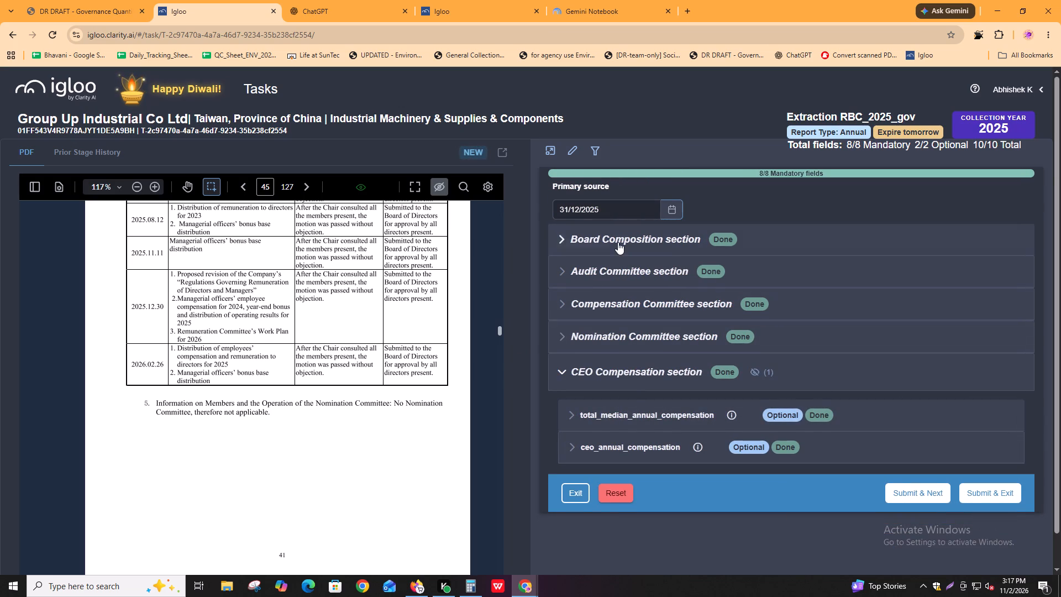
Review Board_independence, Board_nonexecutive and Board_female in the Board Composition section, checking values, comments and source evidence in the report.
left_click(618, 242)
left_click(645, 284)
left_click(587, 413)
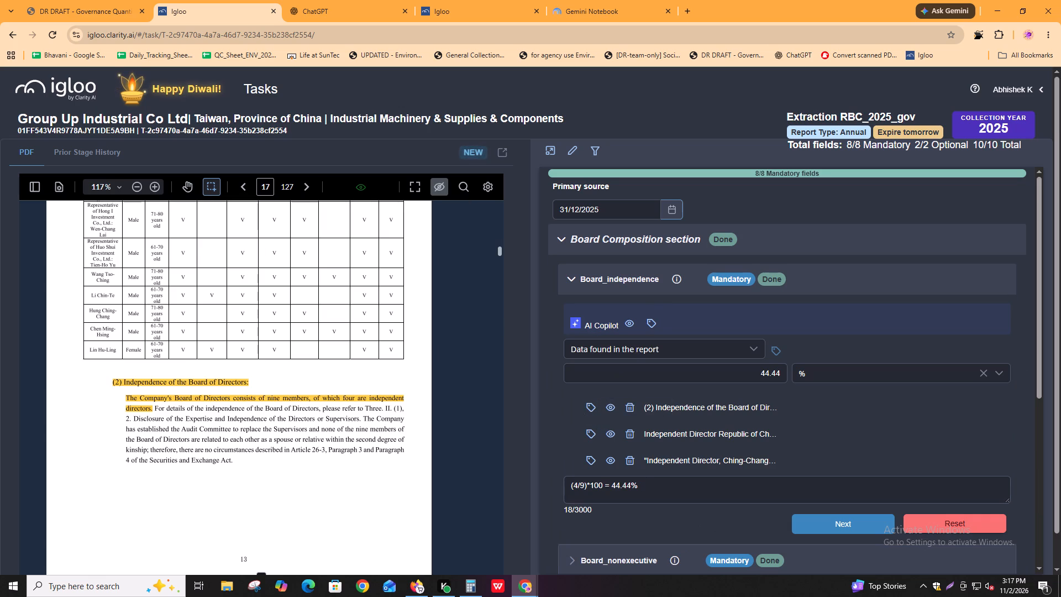
left_click(822, 524)
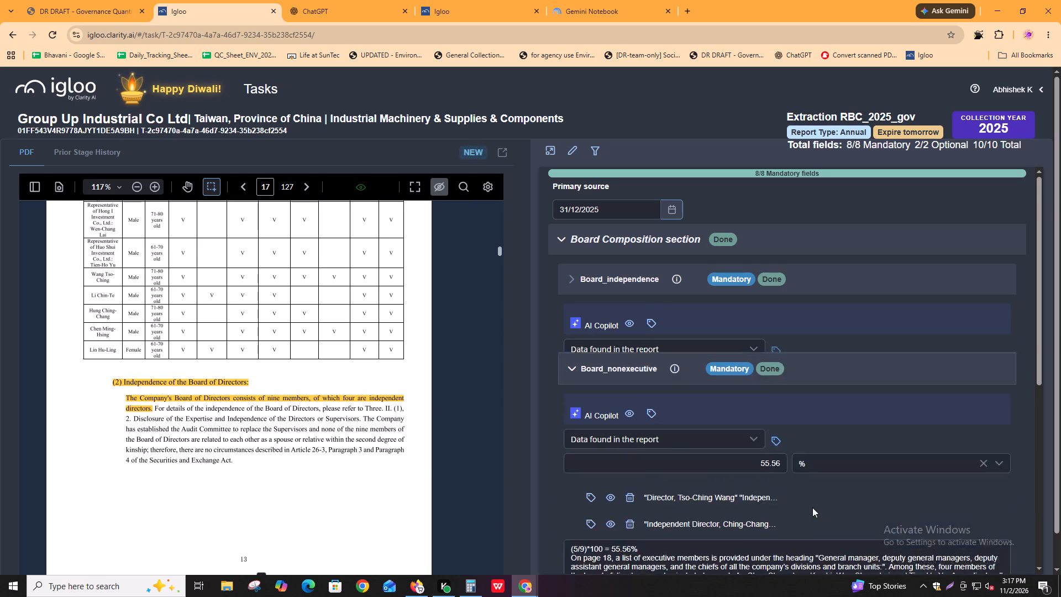
left_click(597, 438)
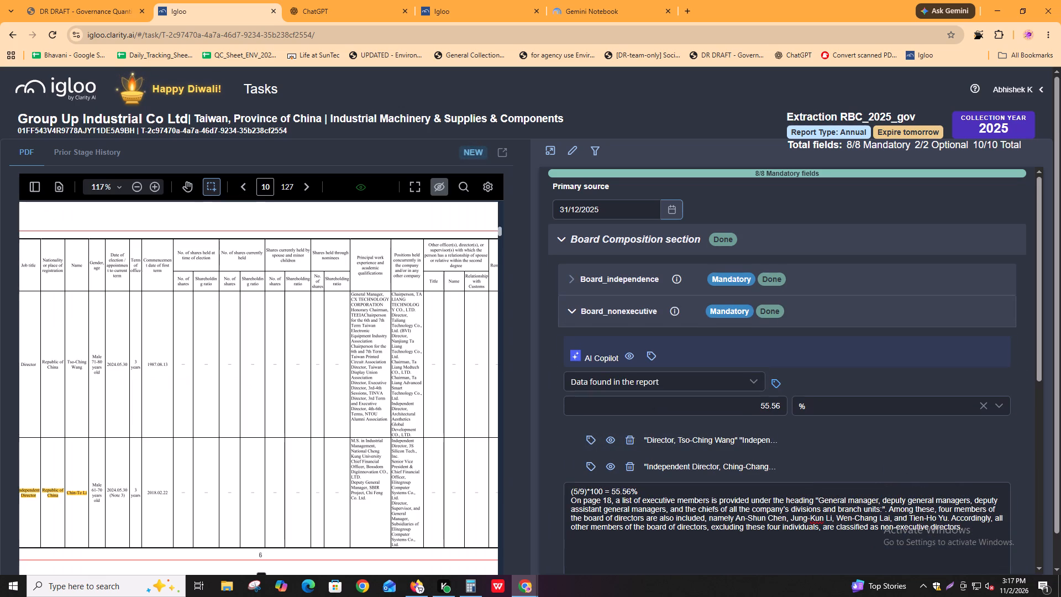
scroll(186, 488, "up", 3, "shift")
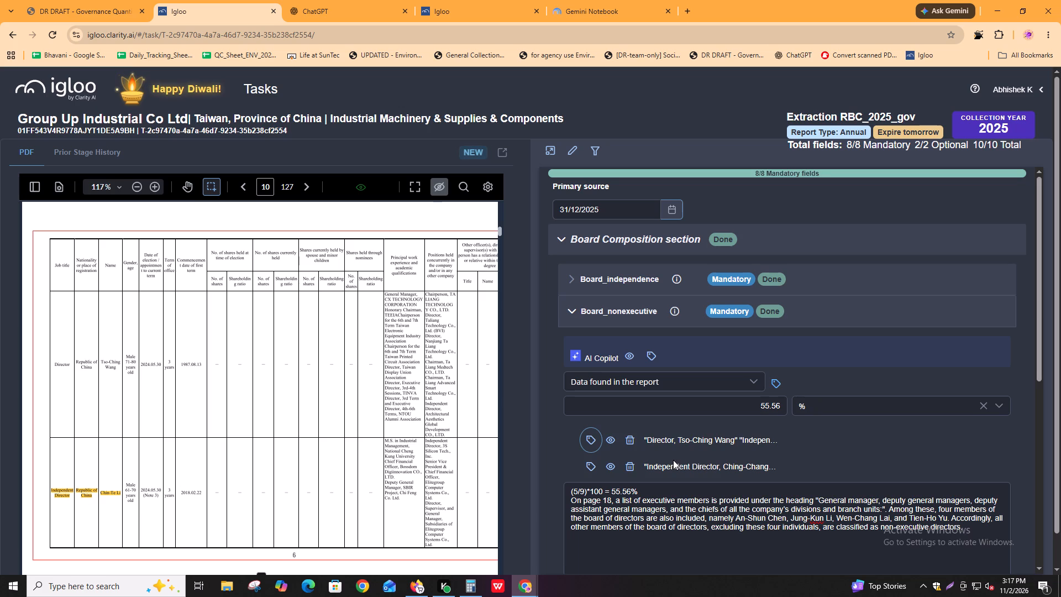
left_click(658, 561)
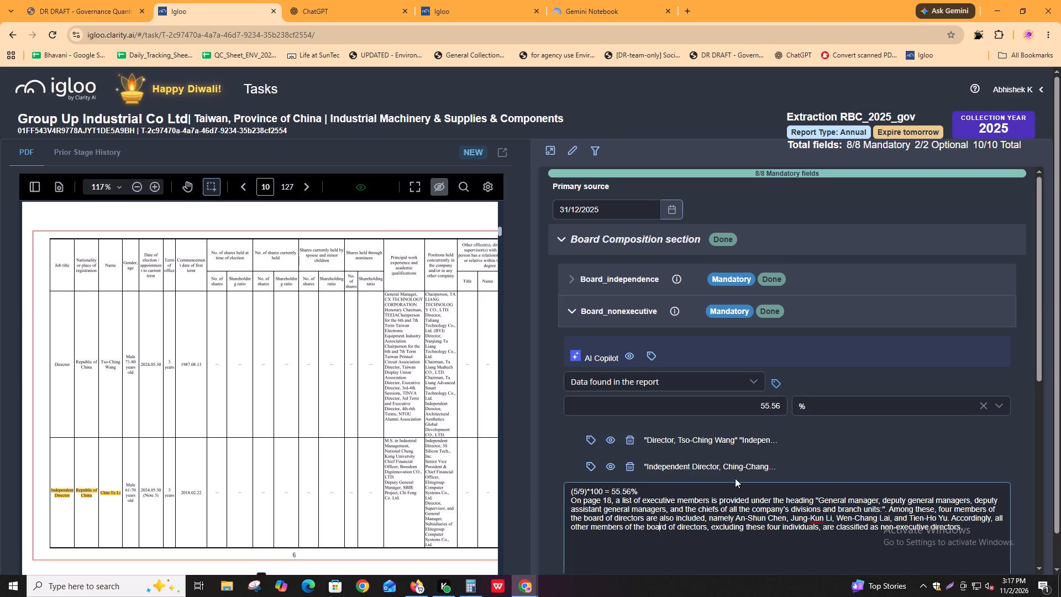
scroll(785, 455, "down", 3)
left_click(821, 455)
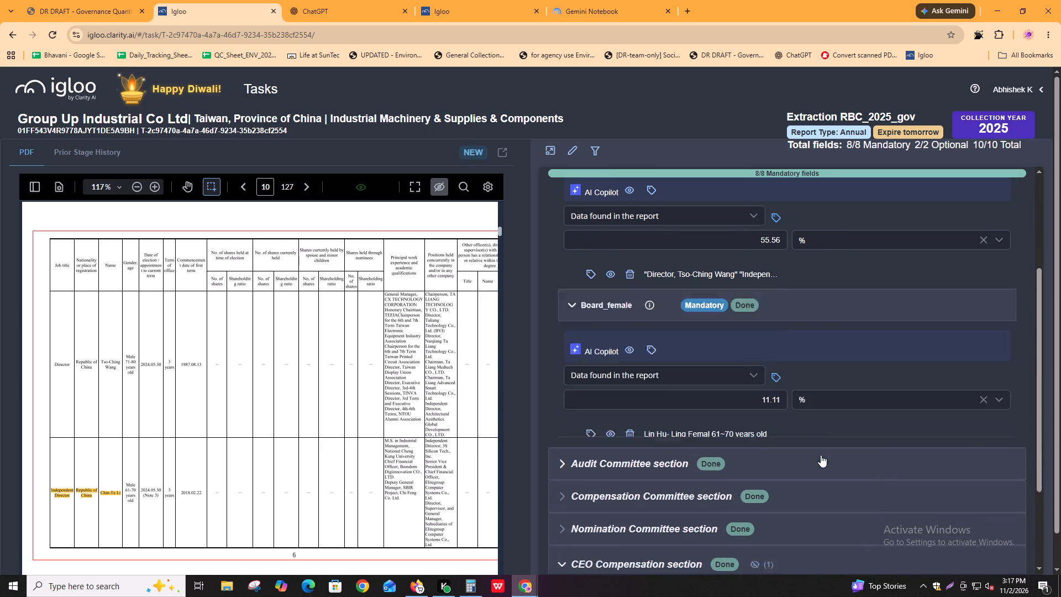
left_click(831, 371)
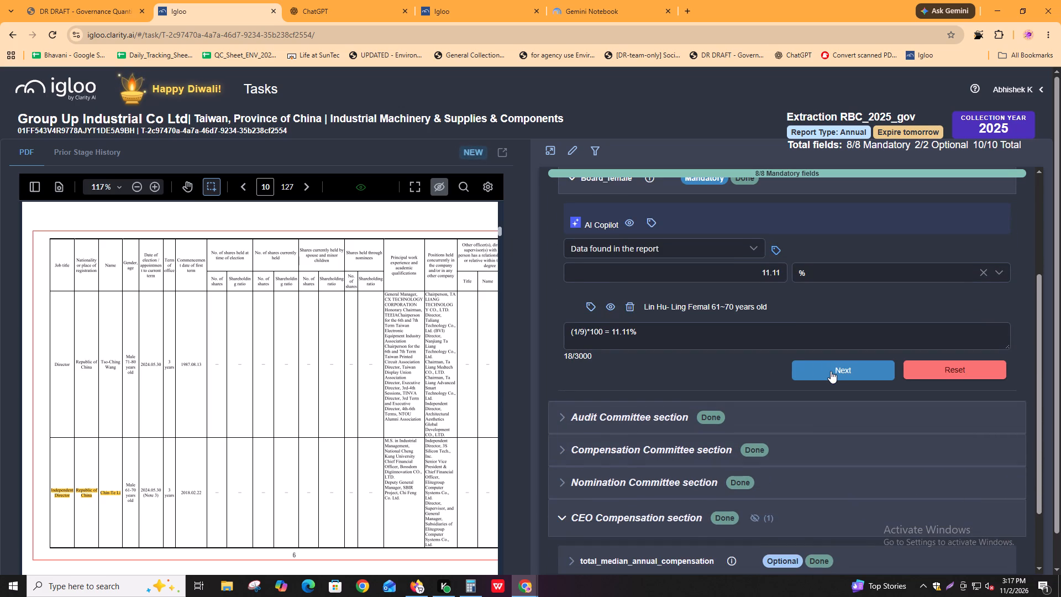
Review the Audit, Compensation and Nomination Committee fields, checking their values, reasons and comments and the Audit_independence evidence in the report.
left_click(631, 291)
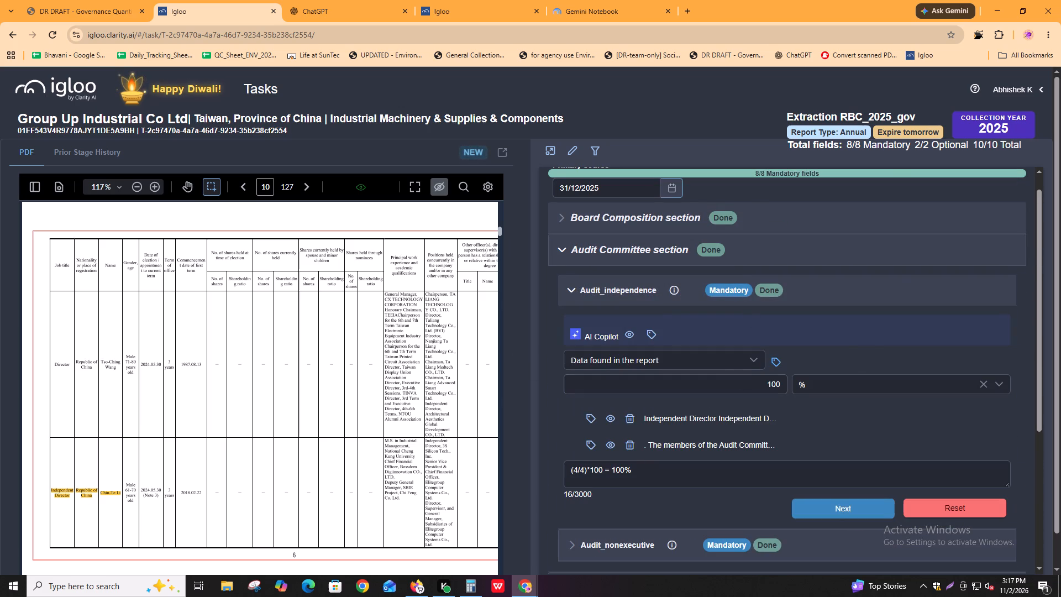
left_click(593, 414)
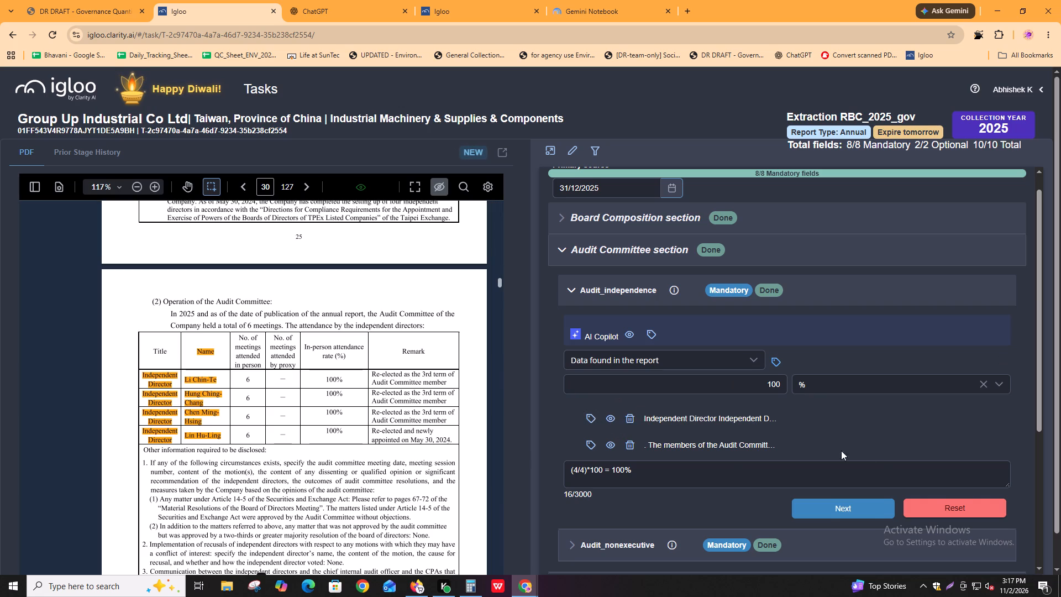
scroll(874, 503, "down", 1)
left_click(846, 453)
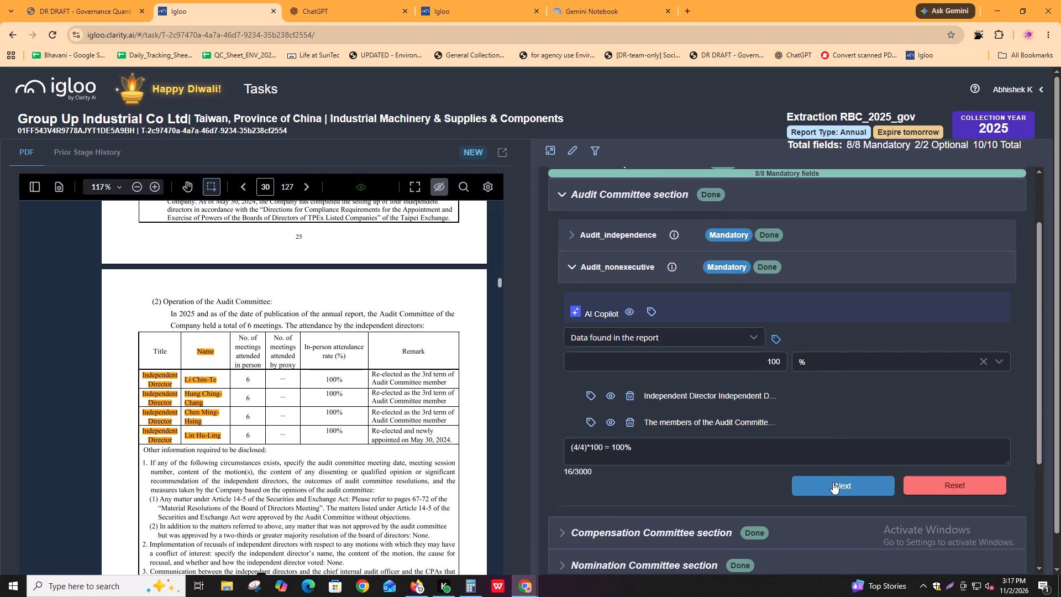
left_click(833, 482)
left_click(679, 324)
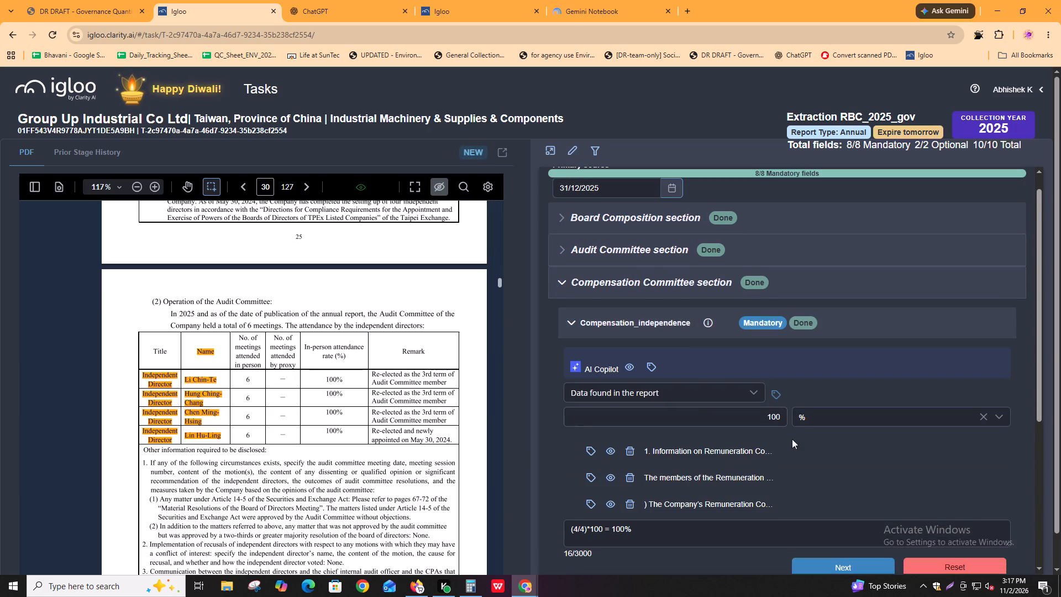
scroll(830, 459, "down", 1)
left_click(845, 509)
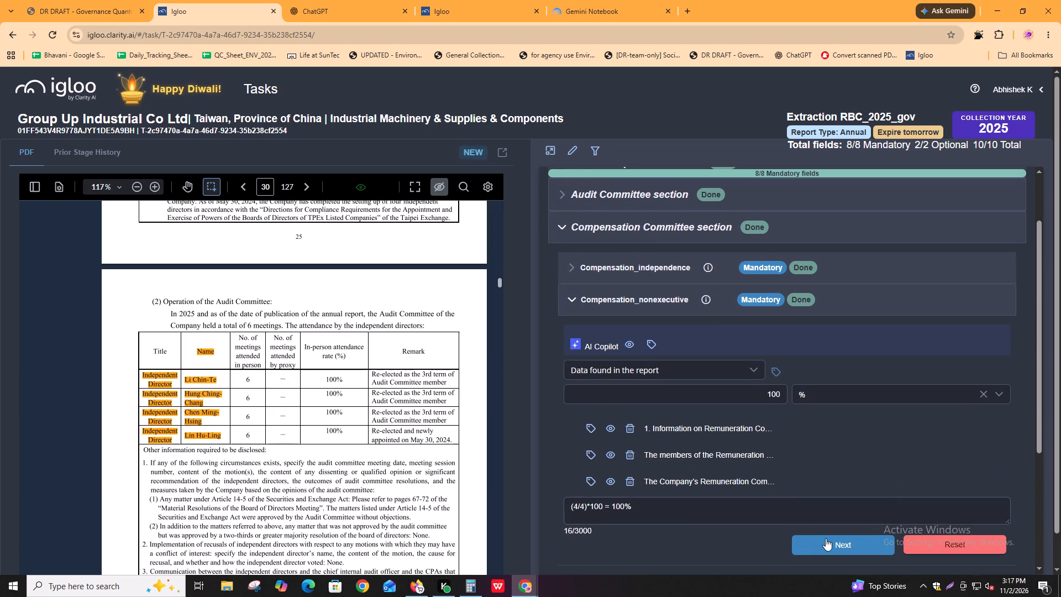
left_click(825, 539)
left_click(619, 370)
scroll(809, 510, "down", 2)
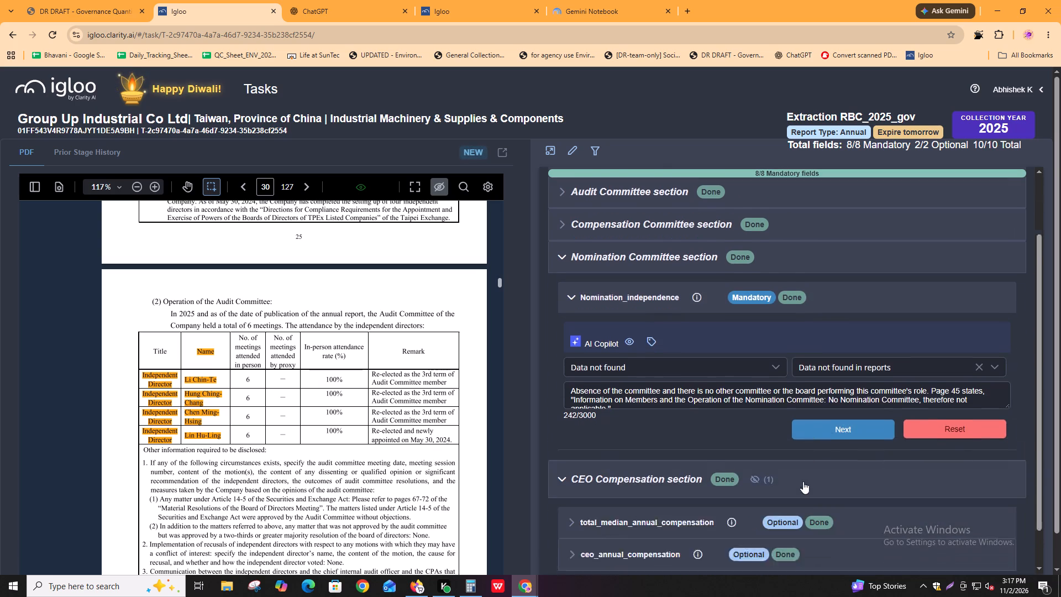
left_click(831, 402)
With all Igloo sections expanded and Group Up Industrial's Mandatory Found cell selected in Sheet1, tally the found and not-found mandatory and optional fields.
left_click(636, 339)
left_click(636, 298)
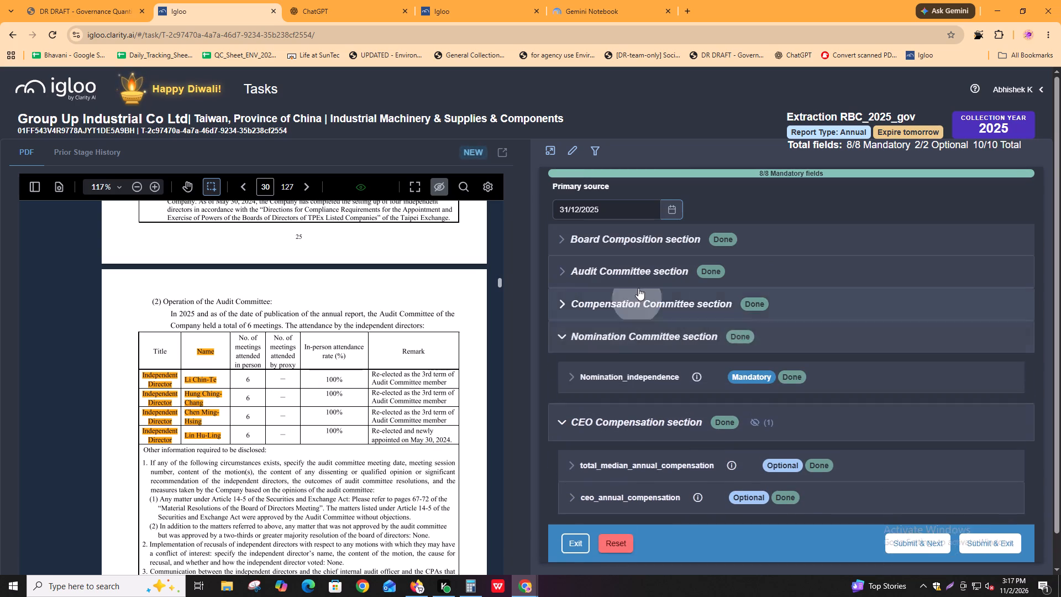
left_click(642, 266)
left_click(648, 245)
key("alt+Tab")
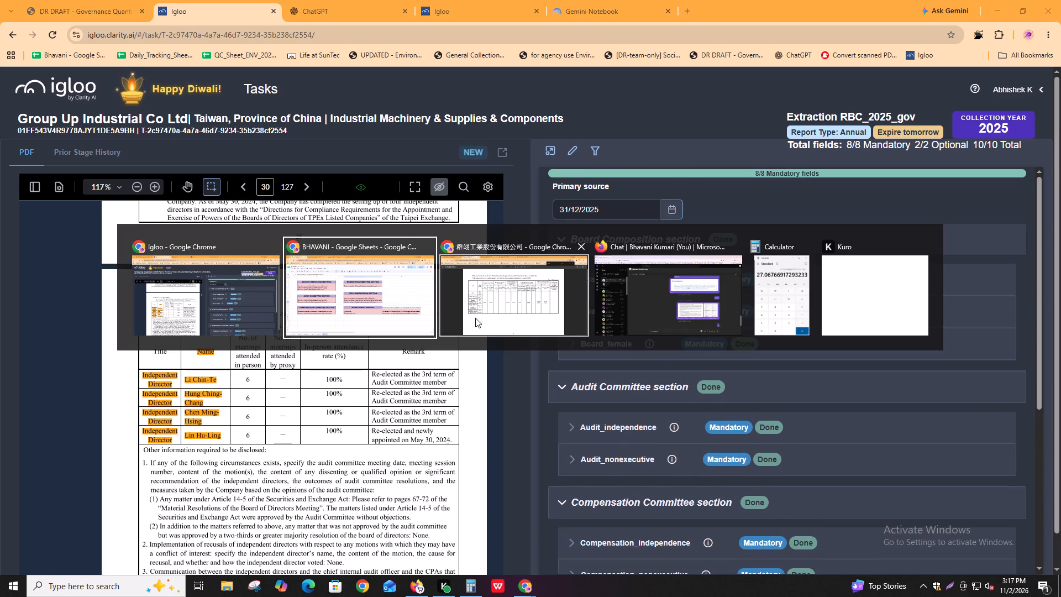
left_click(334, 303, "alt")
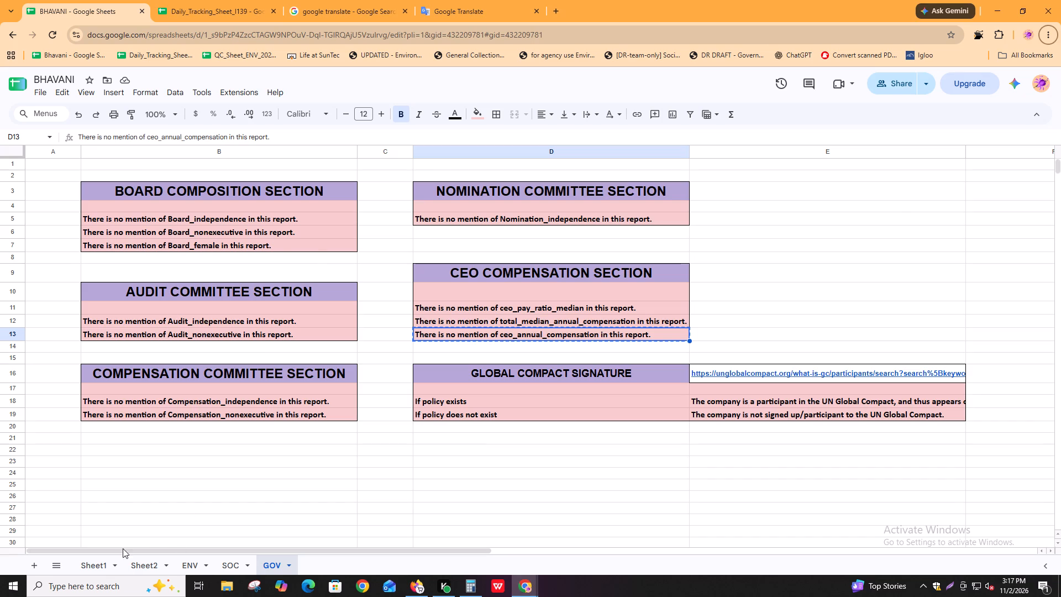
left_click(102, 563)
left_click(515, 292)
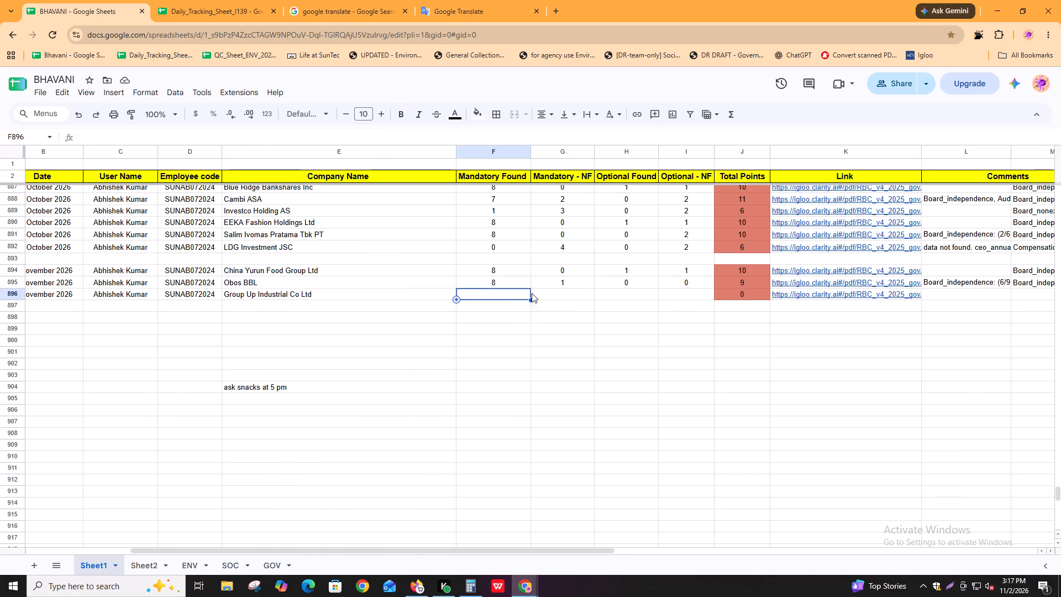
key("alt+Tab")
double_click(717, 288)
double_click(718, 311)
double_click(718, 334)
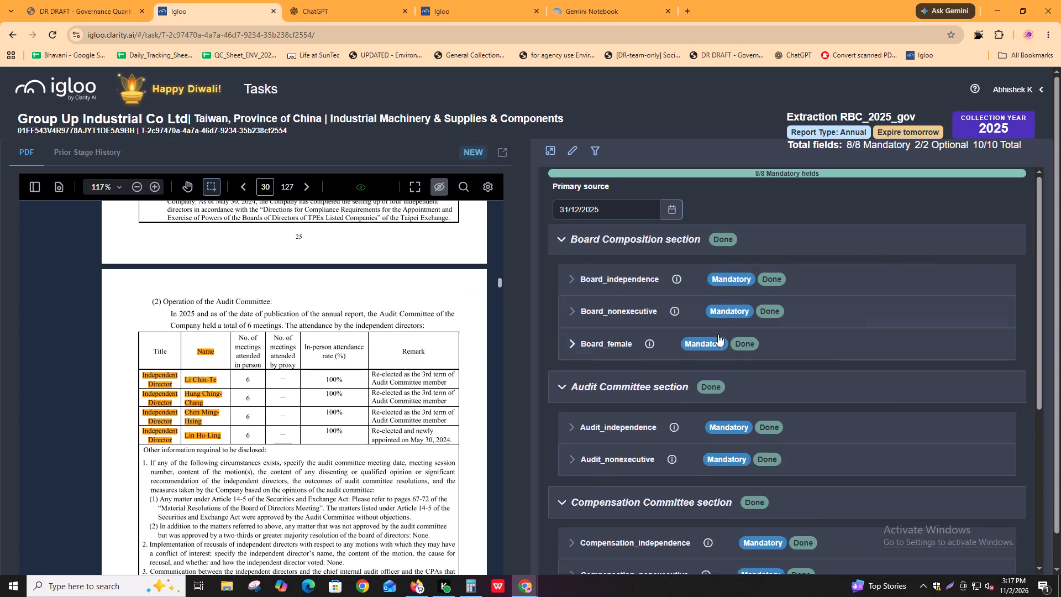
scroll(727, 358, "down", 1)
double_click(726, 367)
double_click(727, 403)
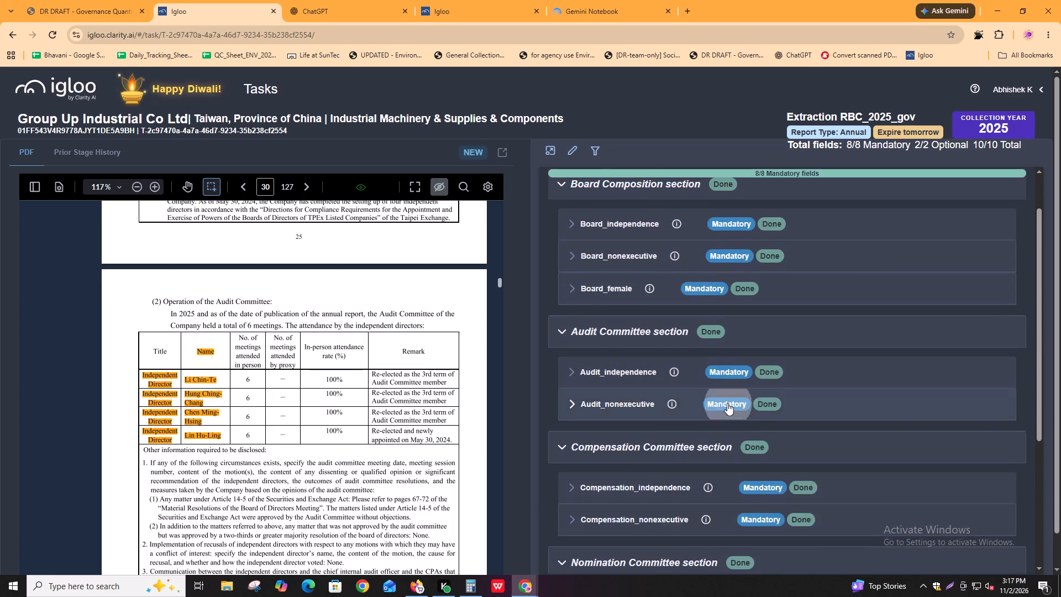
left_click(733, 479)
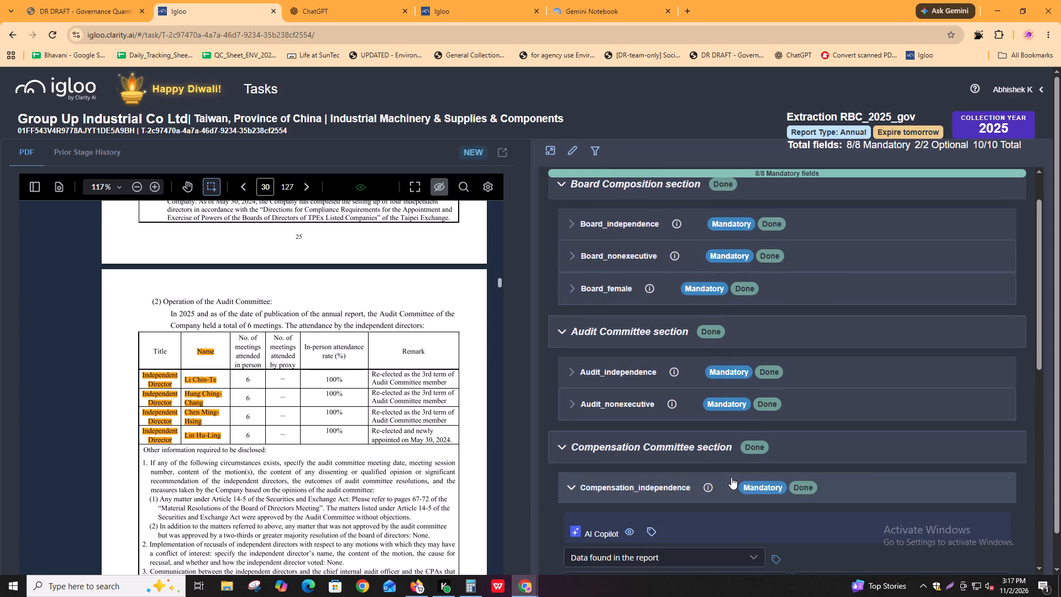
left_click(731, 477)
scroll(732, 475, "down", 2)
left_click(742, 397)
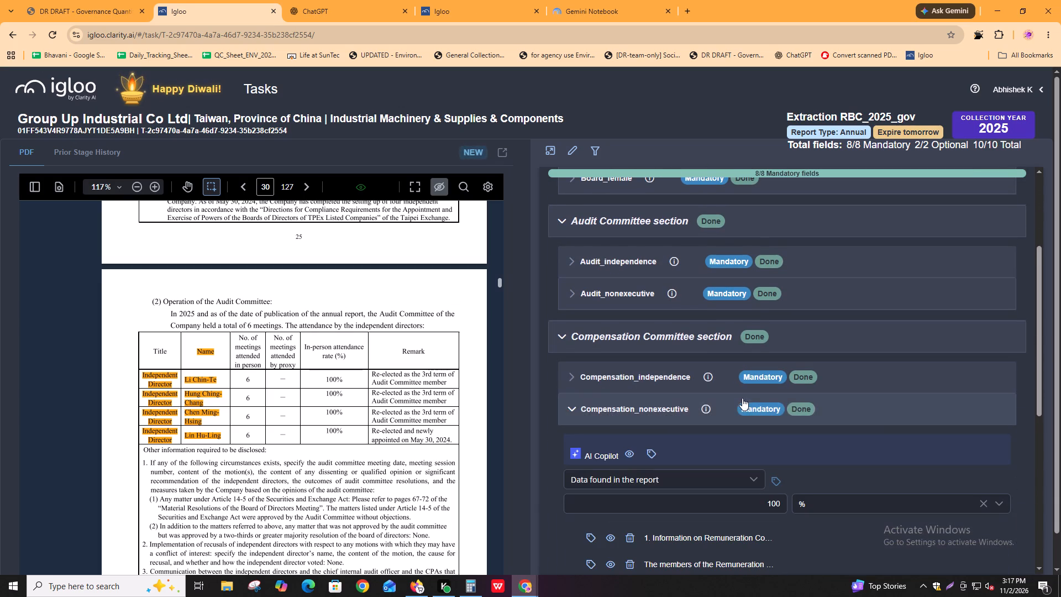
left_click(742, 398)
scroll(767, 470, "down", 3)
left_click(747, 379)
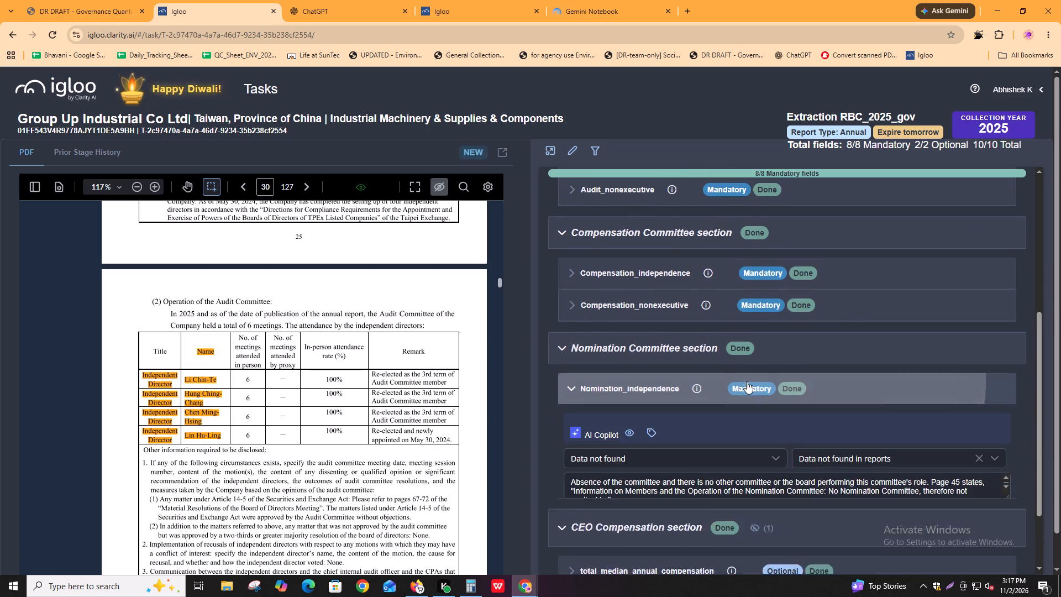
left_click(747, 382)
double_click(754, 475)
double_click(751, 509)
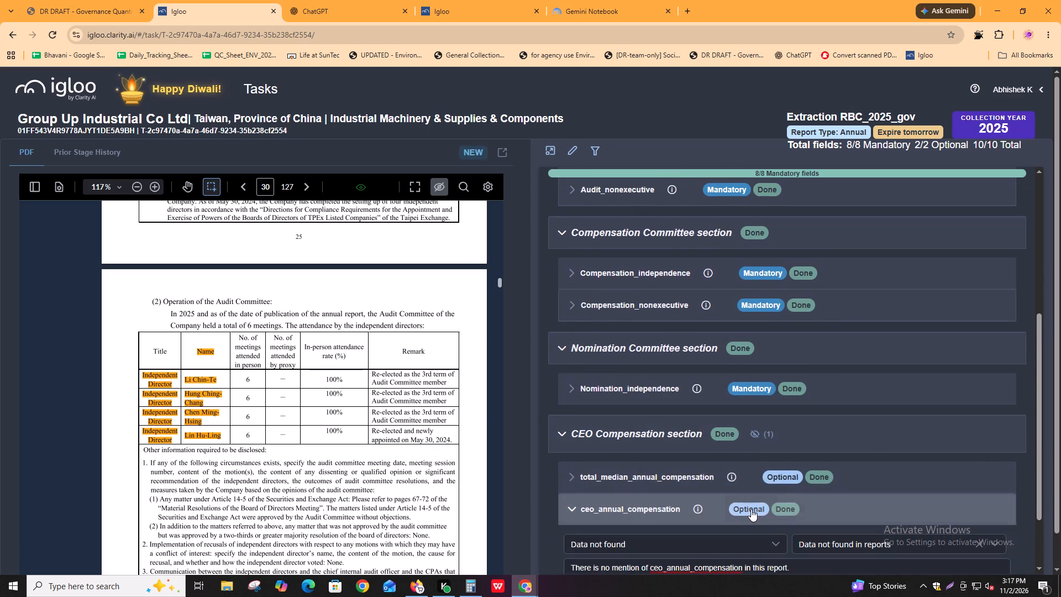
Enter Group Up Industrial's counts in row 896 of Sheet1: Mandatory Found 7, Mandatory - NF 1, Optional Found 0, Optional - NF 2.
key("alt+Tab")
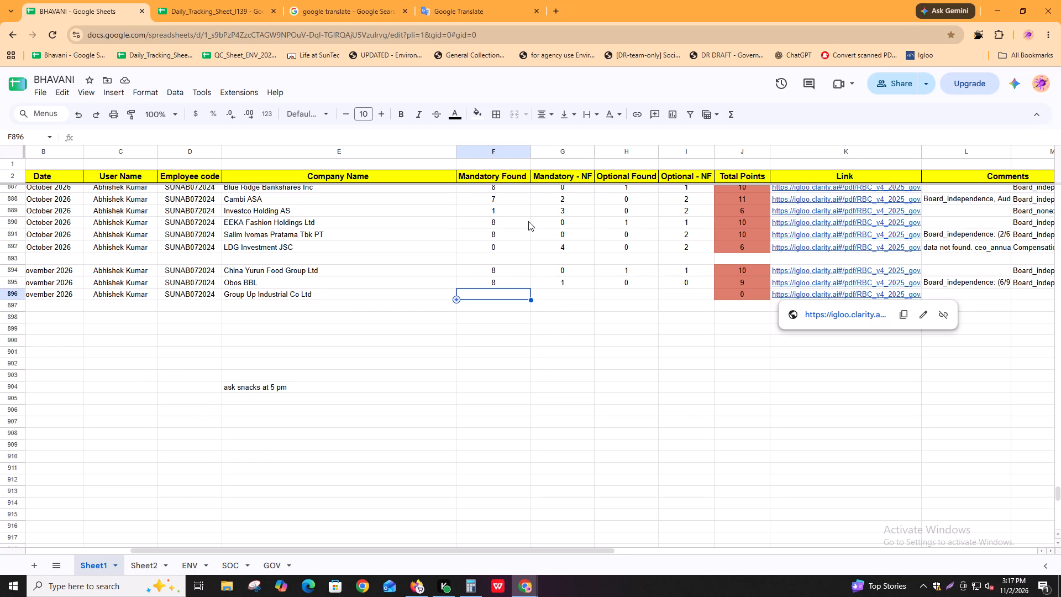
key("7")
key("Right")
key("1")
key("Right")
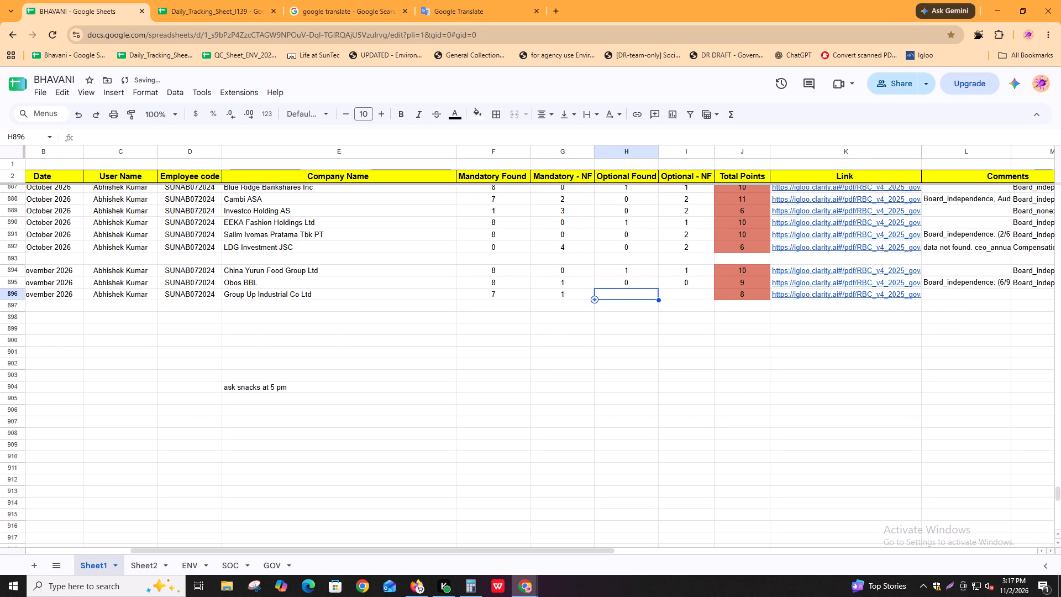
key("0")
key("Right")
key("2")
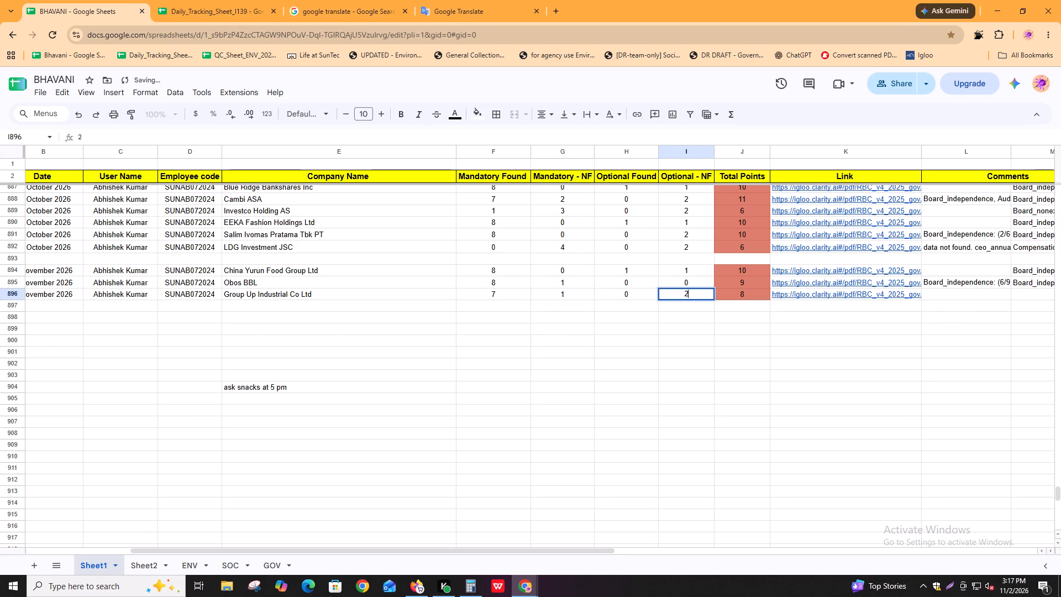
key("Right")
Copy the field name Board_independence from Igloo into Group Up Industrial's comments cell M896 in Sheet1, followed by a comma and space.
key("alt+Tab")
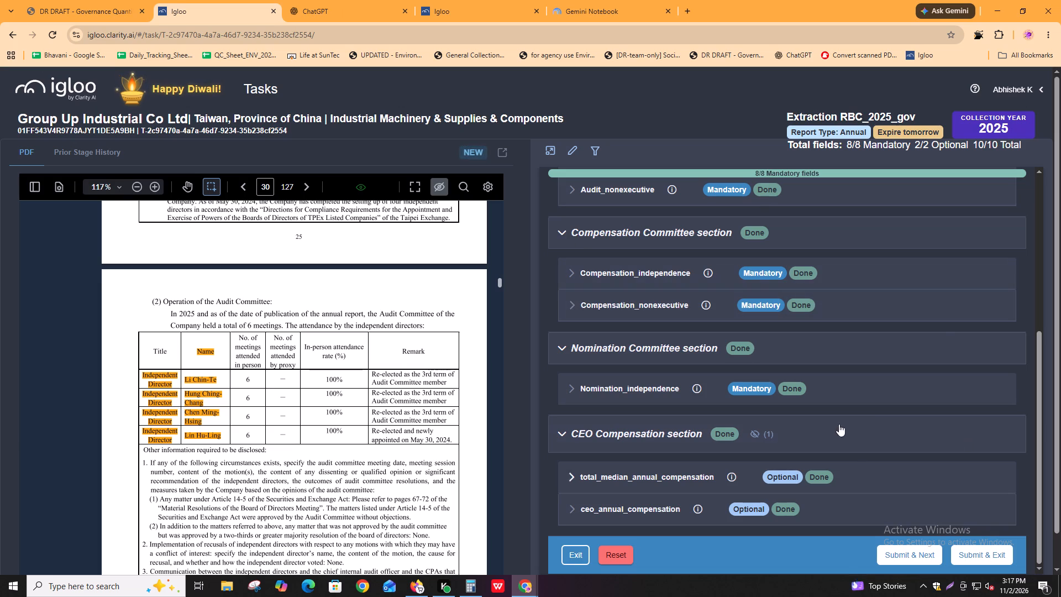
key("alt+Tab")
key("alt+Tab")
key("alt+Tab")
scroll(847, 351, "down", 4, "shift")
left_click(827, 294)
key("alt+Tab")
scroll(732, 319, "up", 4)
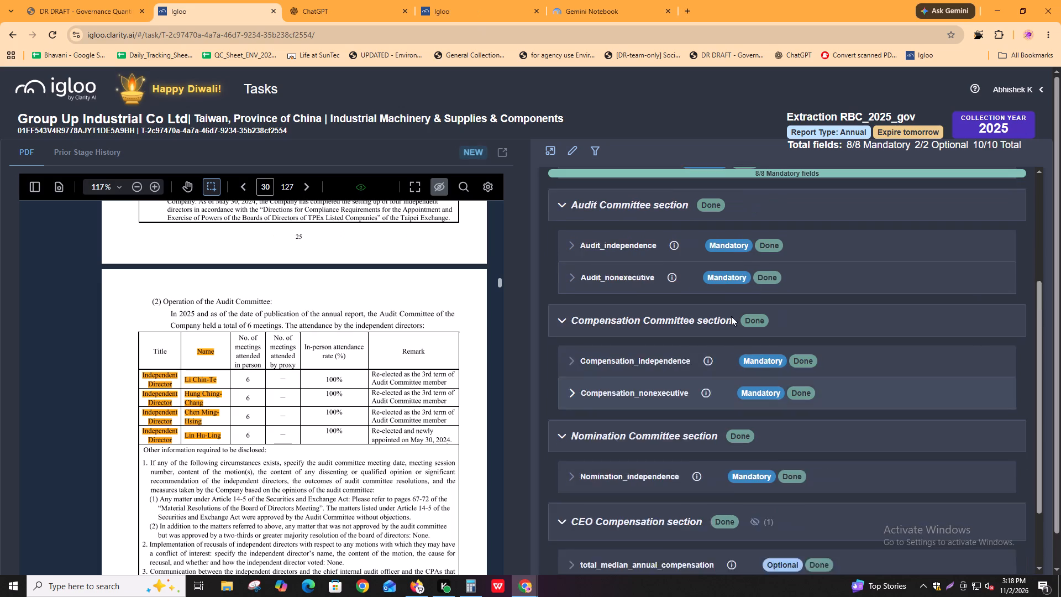
scroll(728, 320, "up", 4)
double_click(644, 276, "alt")
key("alt+Tab")
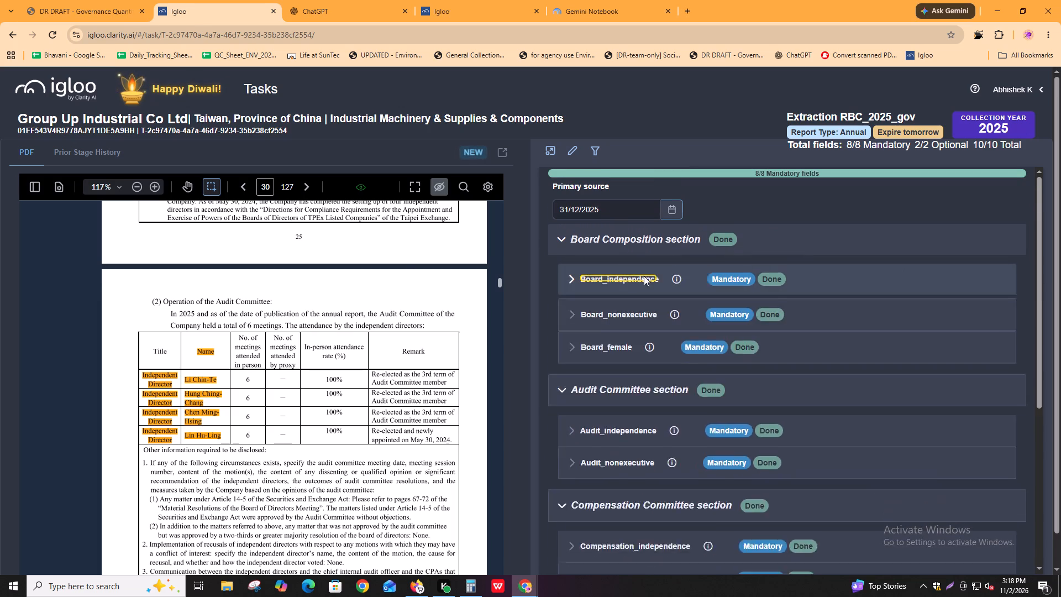
key("ctrl+v")
key("F2")
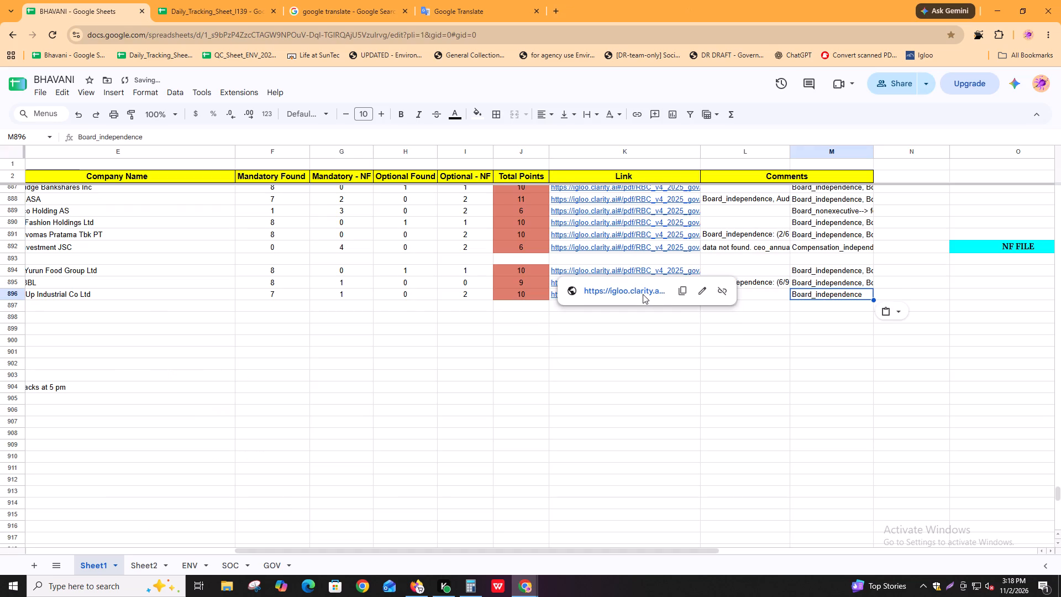
type(",")
key("space")
Append the Igloo field names Board_nonexecutive and Board_female to the comma-separated list in cell M896.
key("alt+Tab")
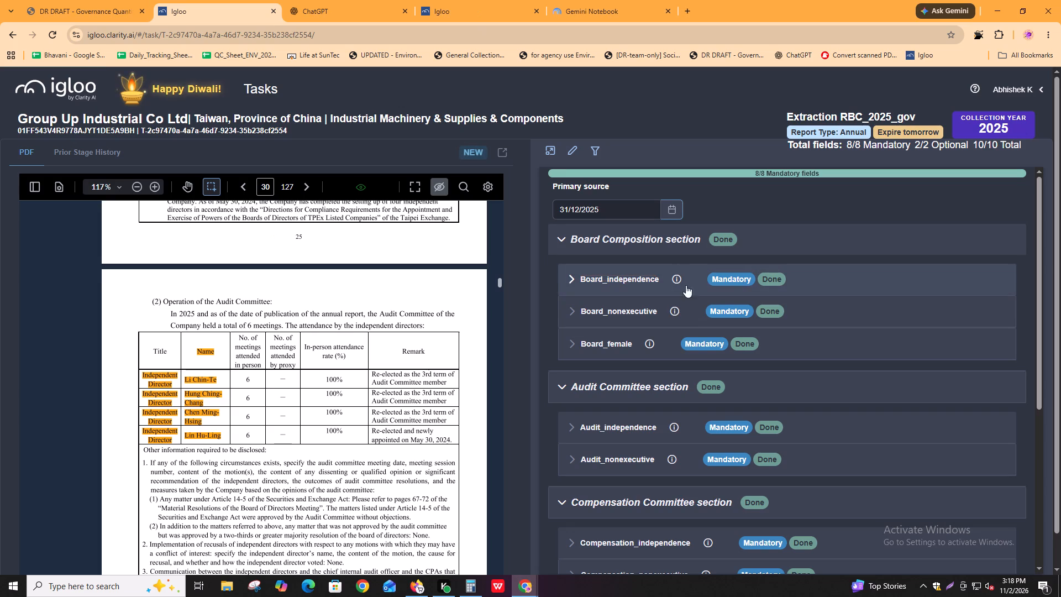
double_click(628, 307, "alt")
key("alt+Tab")
key("ctrl+v")
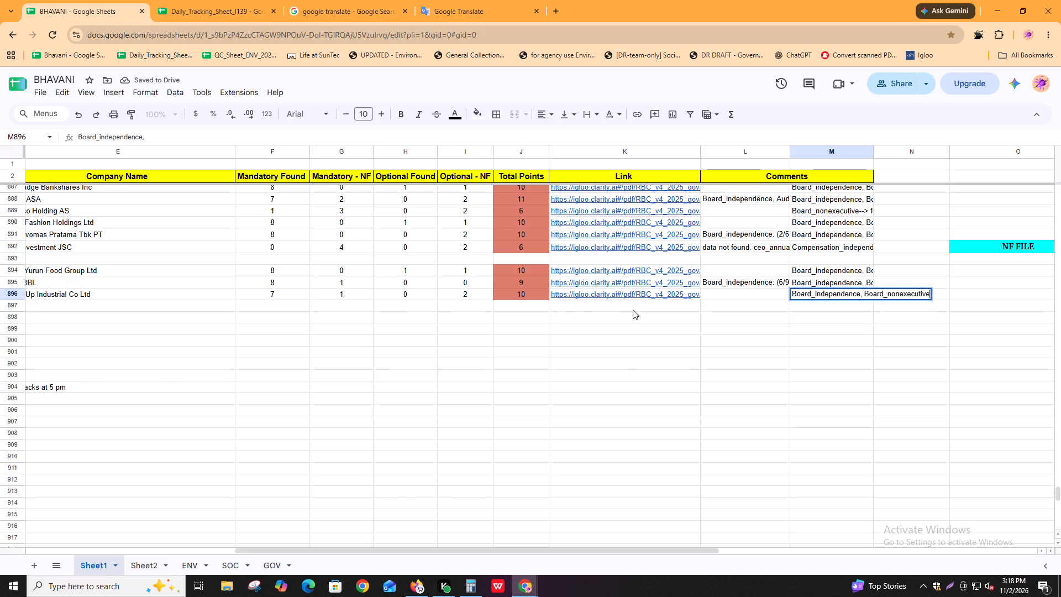
type(",")
key("space")
key("alt+Tab")
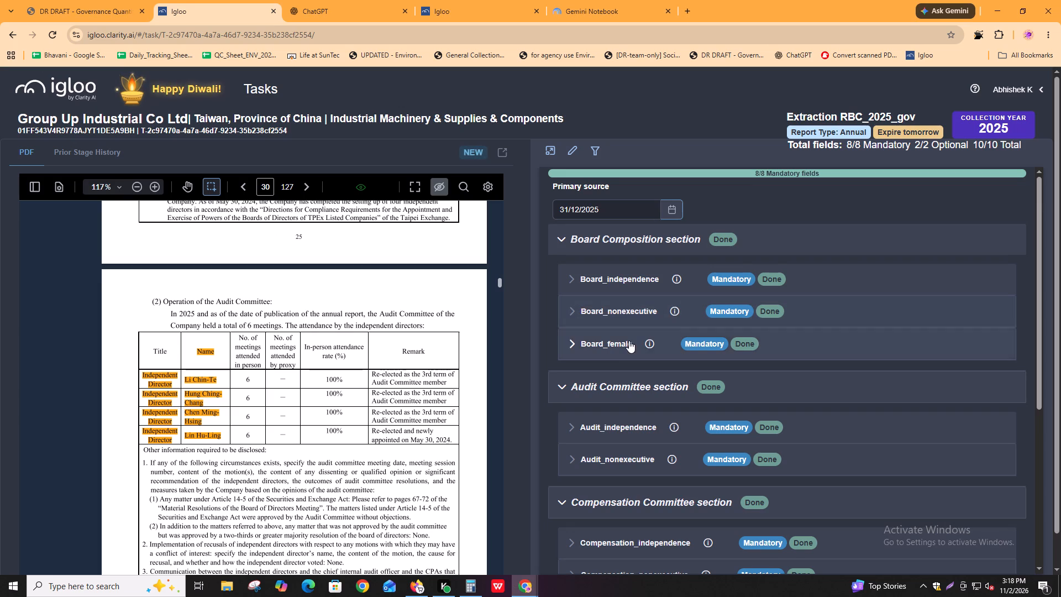
double_click(623, 339, "alt")
key("alt+Tab")
key("ctrl+v")
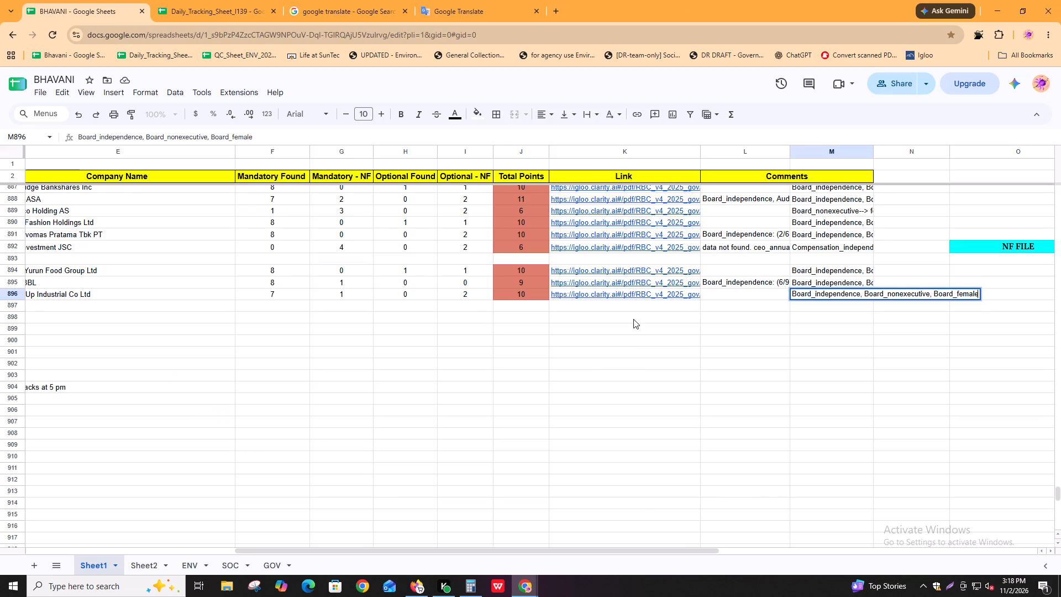
Append the Igloo field names Audit_independence and Audit_nonexecutive to the comma-separated list in cell M896.
type(",")
key("space")
key("alt+Tab")
double_click(622, 428, "alt")
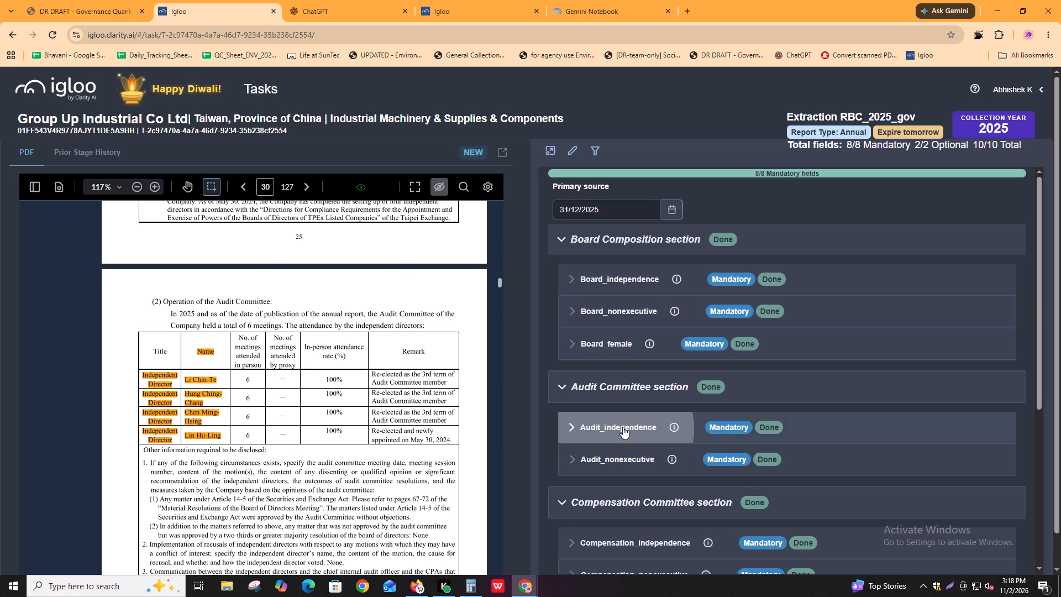
key("alt+Tab")
key("ctrl+v")
type(",")
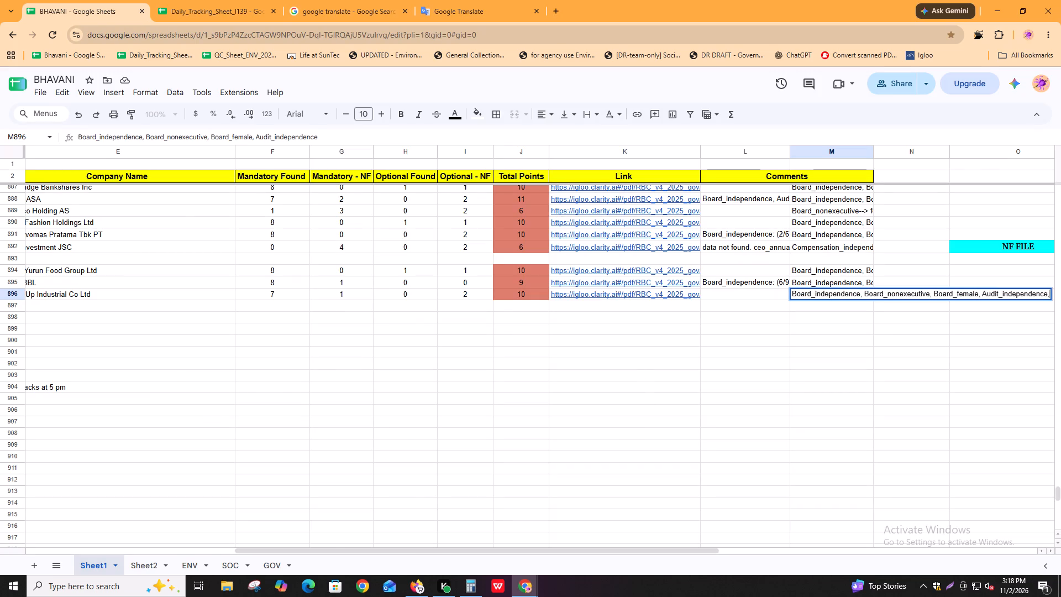
key("space")
key("alt+Tab")
double_click(632, 461, "alt")
key("alt+Tab")
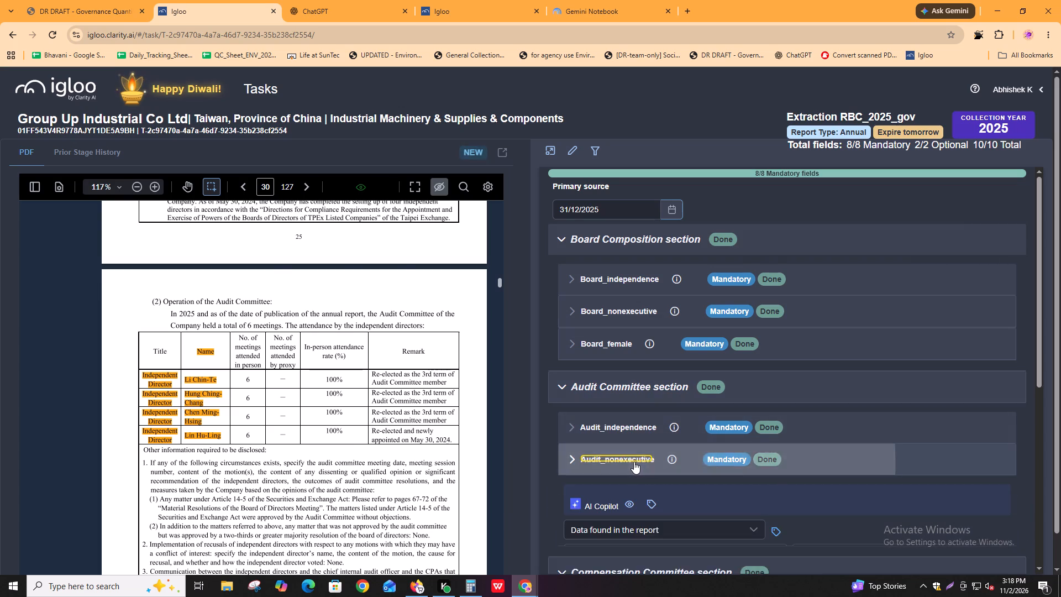
key("ctrl+v")
type(",")
key("space")
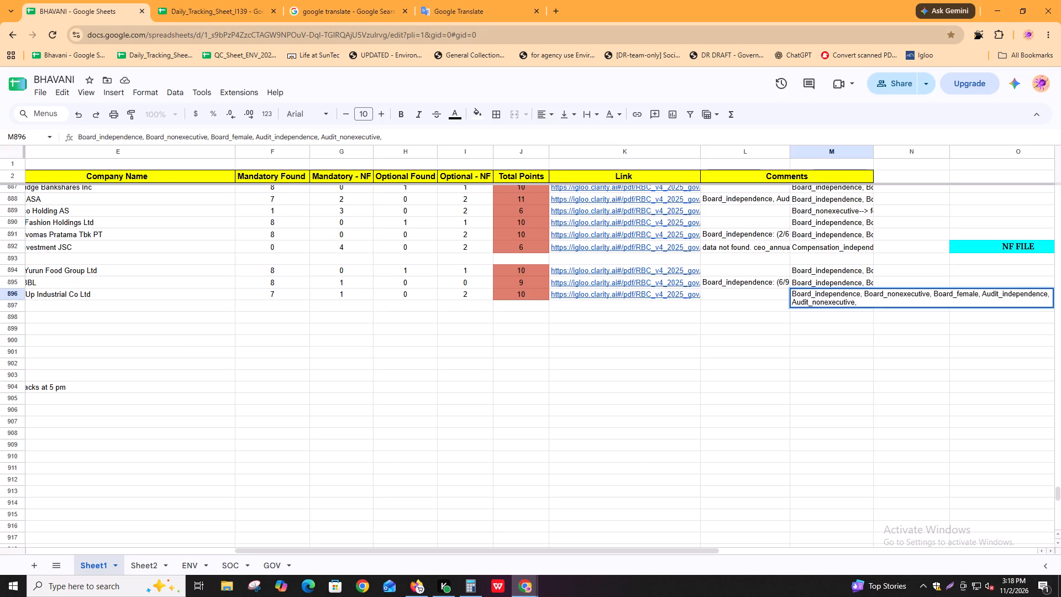
Append Compensation_independence and Compensation_nonexecutive from Igloo to M896, ending the list with "--> found.".
key("alt+Tab")
scroll(715, 431, "down", 4)
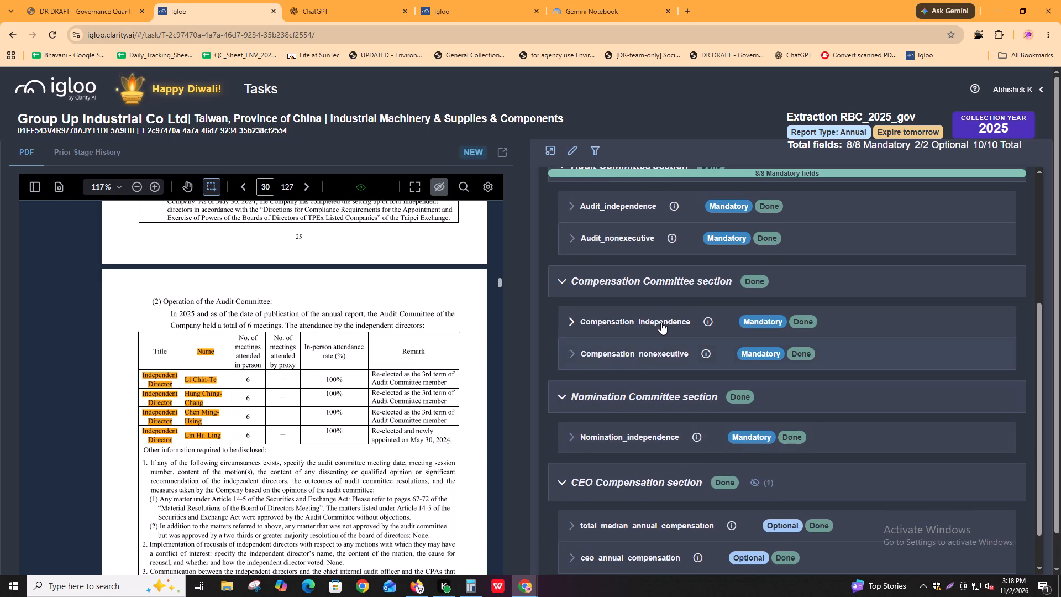
double_click(661, 322, "alt")
key("alt+Tab")
left_click(892, 302)
key("ctrl+v")
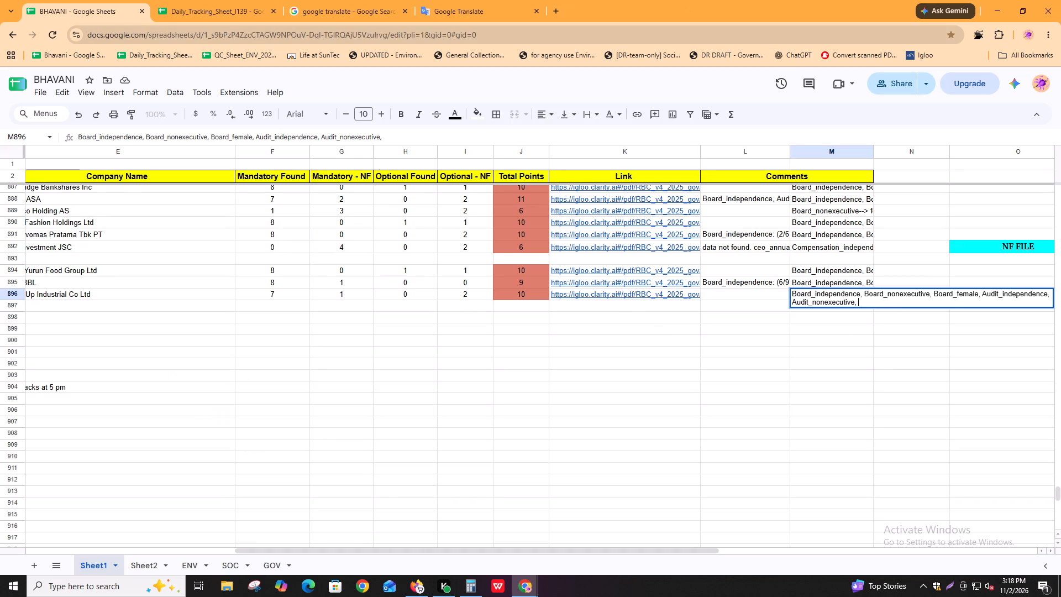
type(",")
key("space")
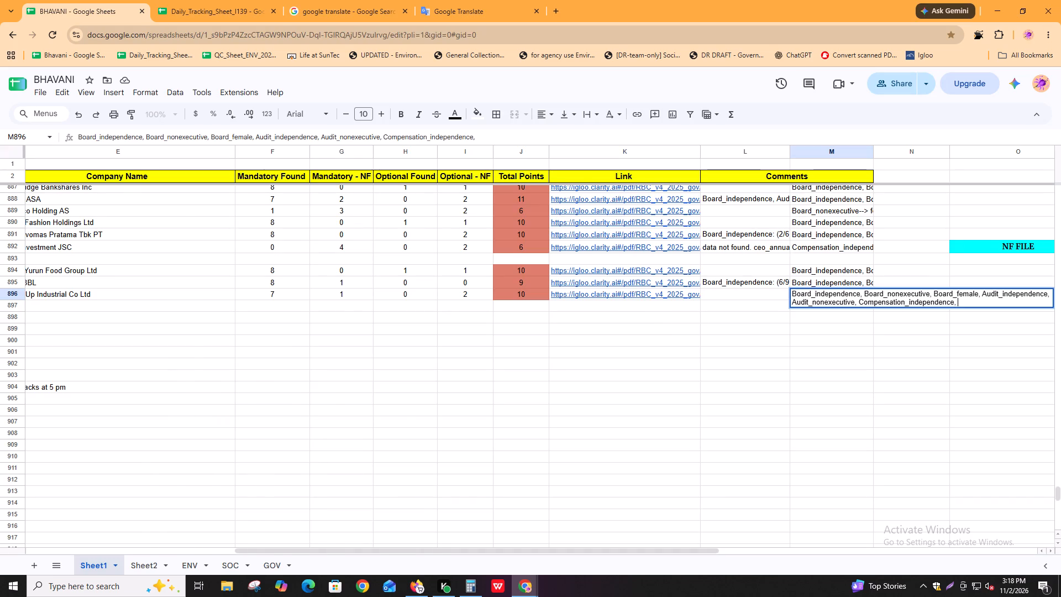
key("alt+Tab")
double_click(680, 353, "alt")
key("alt+Tab")
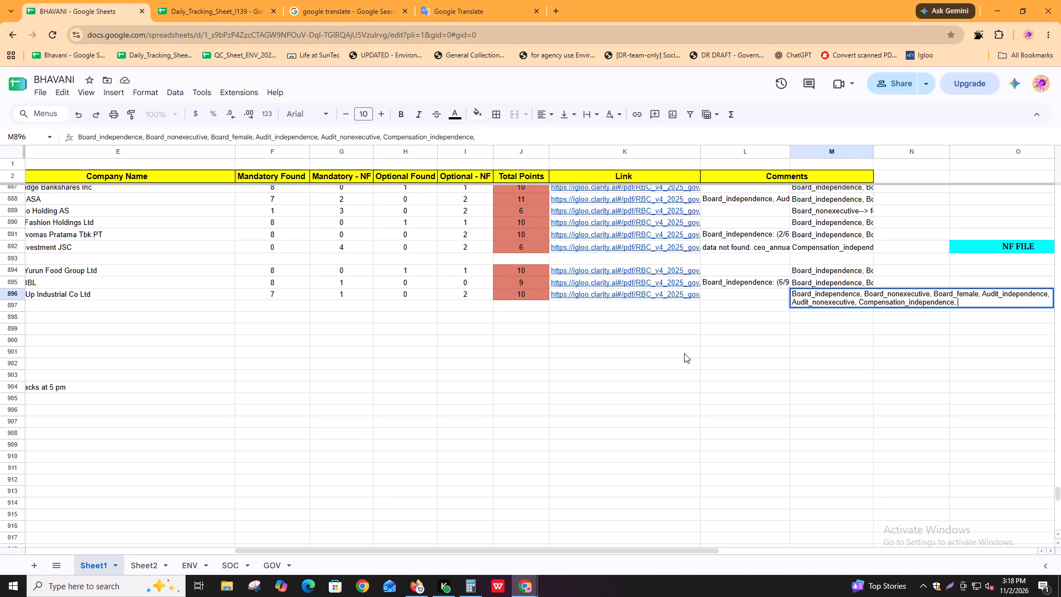
key("ctrl+v")
type("--> found")
key("period")
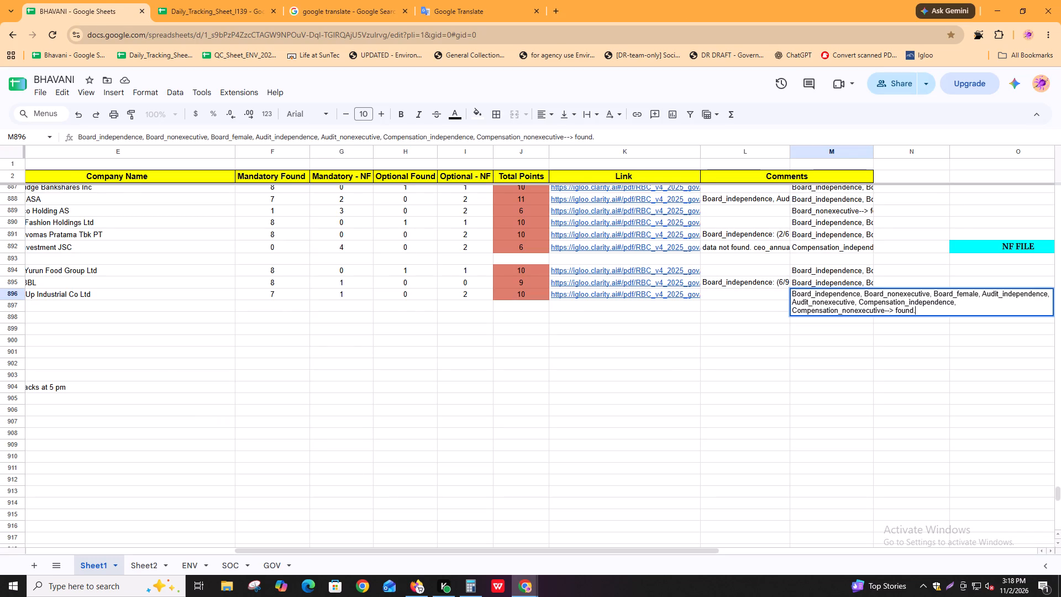
key("Return")
Reopen M896 for editing and append the Igloo field name Nomination_independence after "found.", followed by a comma and space.
scroll(777, 449, "down", 7, "shift")
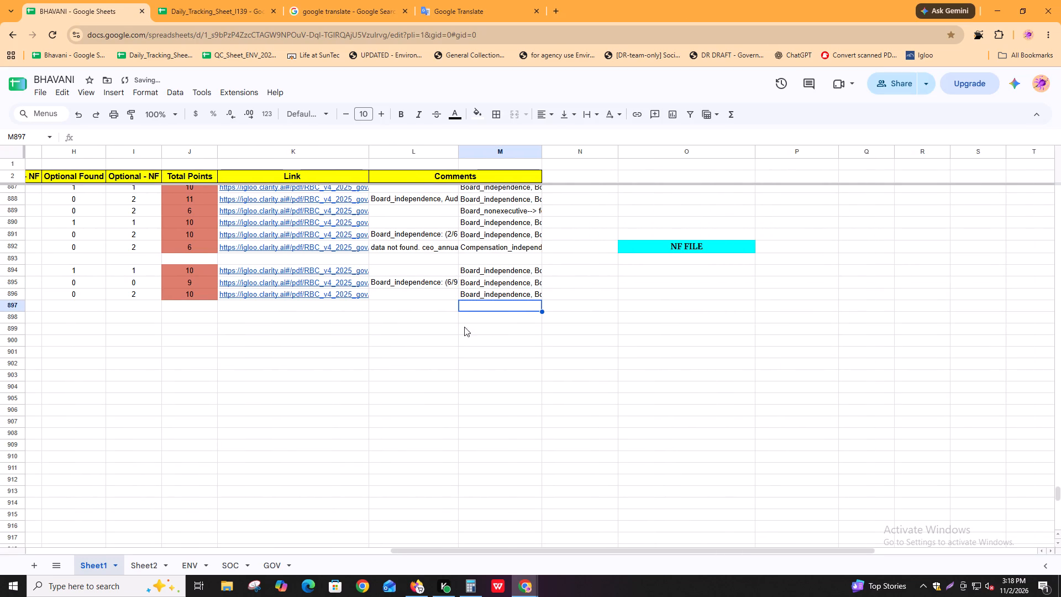
double_click(450, 290)
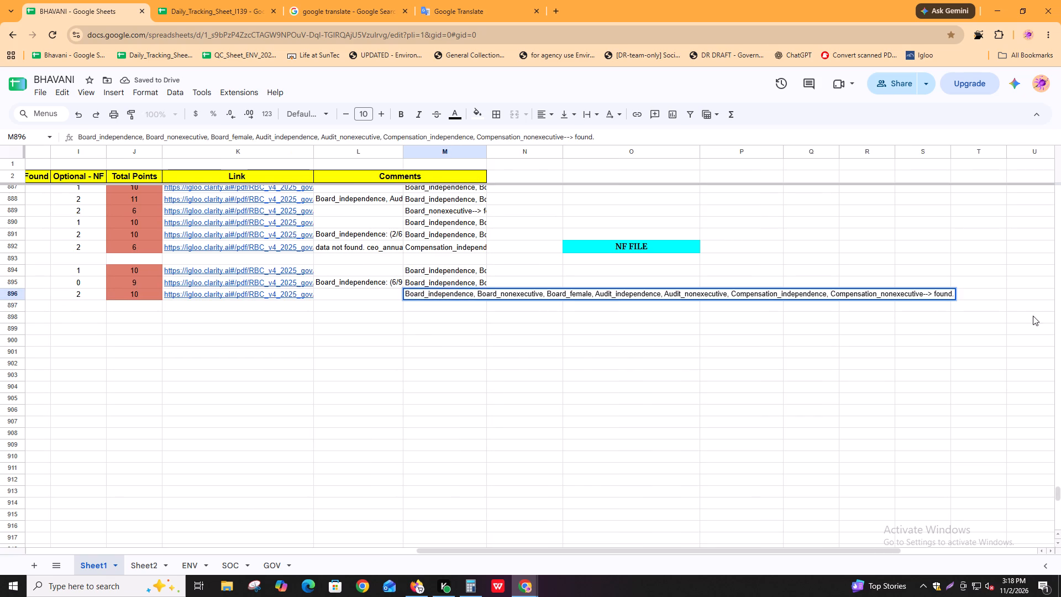
key("space")
key("alt+Tab")
scroll(645, 475, "down", 1)
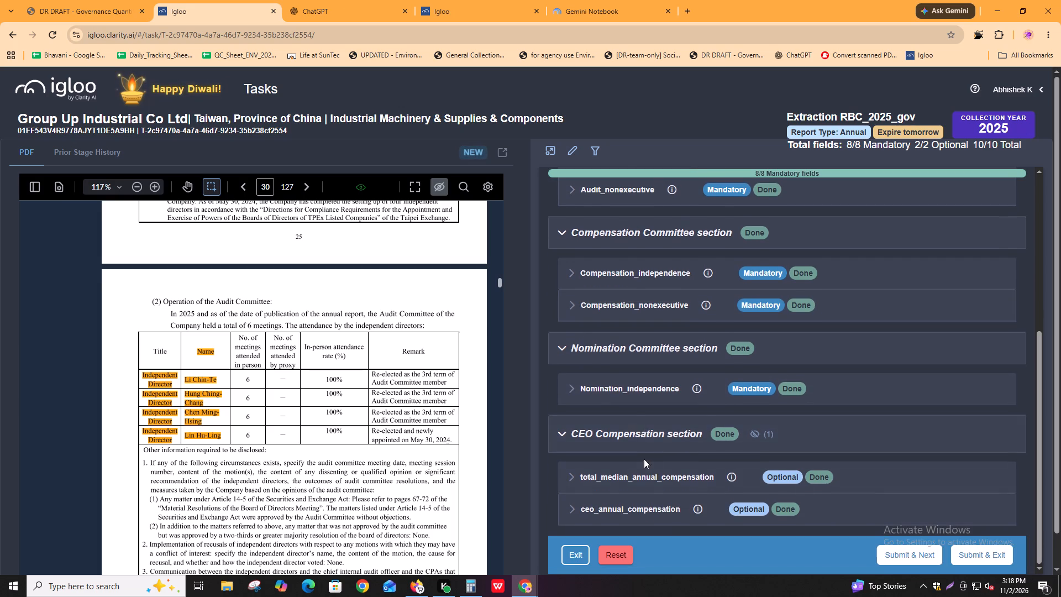
double_click(637, 389, "alt")
key("alt+Tab")
key("ctrl+v")
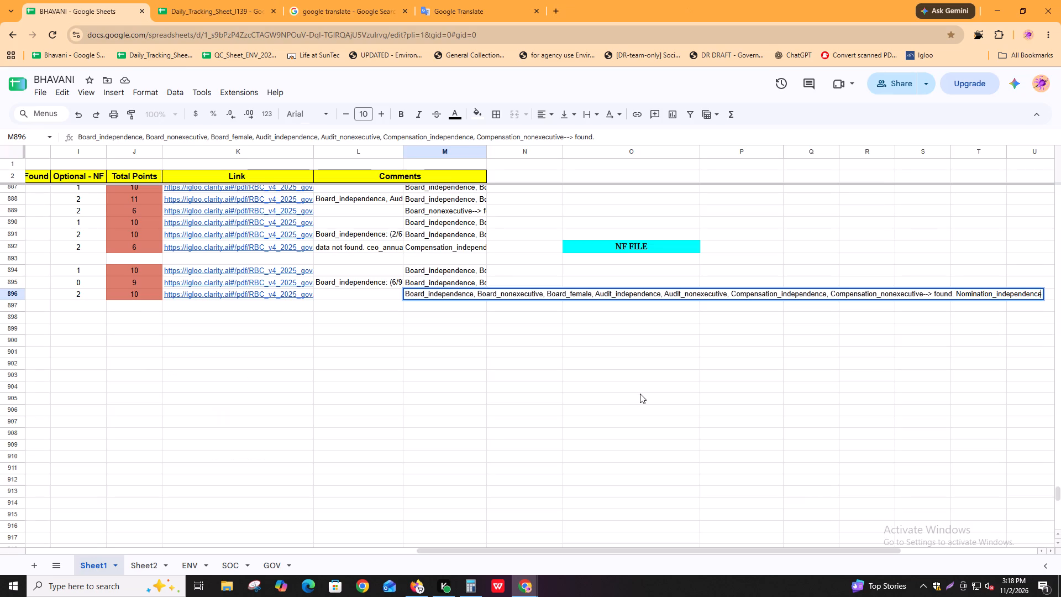
type(",")
key("space")
Append total_median_annual_compensation and ceo_annual_compensation from Igloo to M896, ending with "--> not found".
key("alt+Tab")
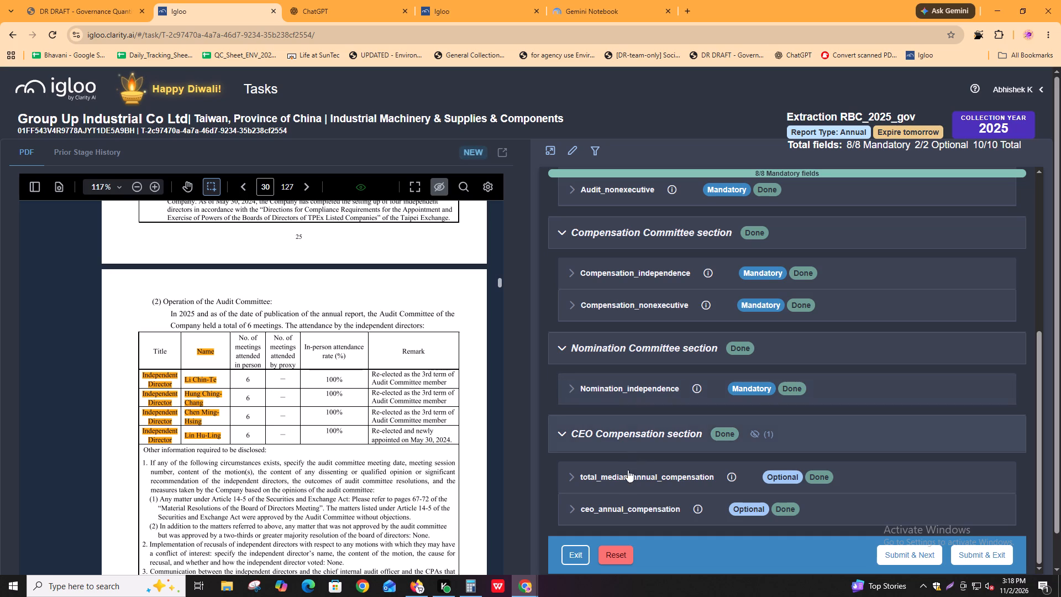
double_click(622, 478, "alt")
key("alt+Tab")
key("ctrl+v")
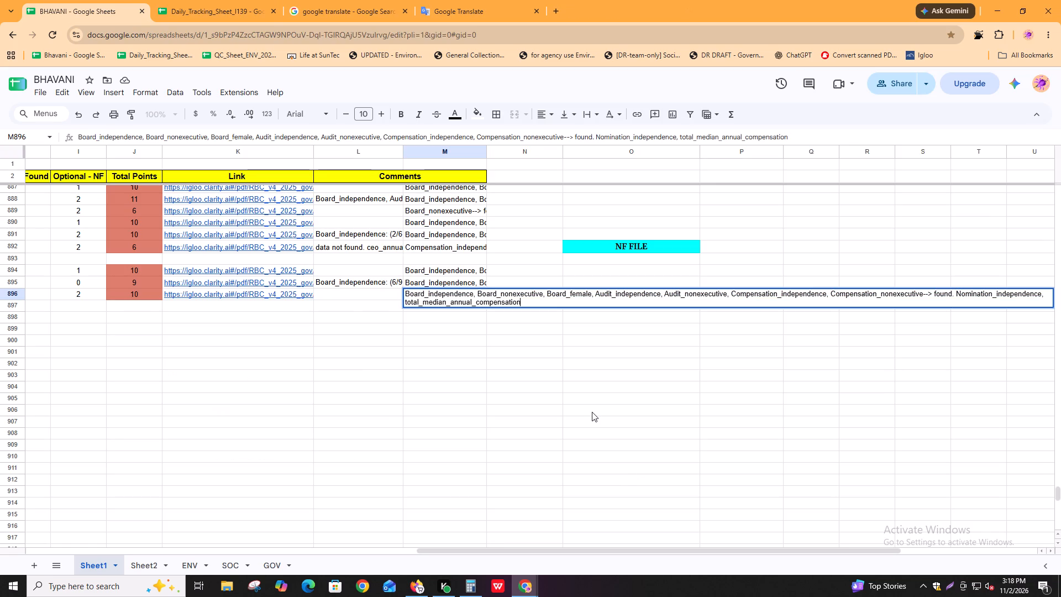
type(",")
key("space")
key("alt+Tab")
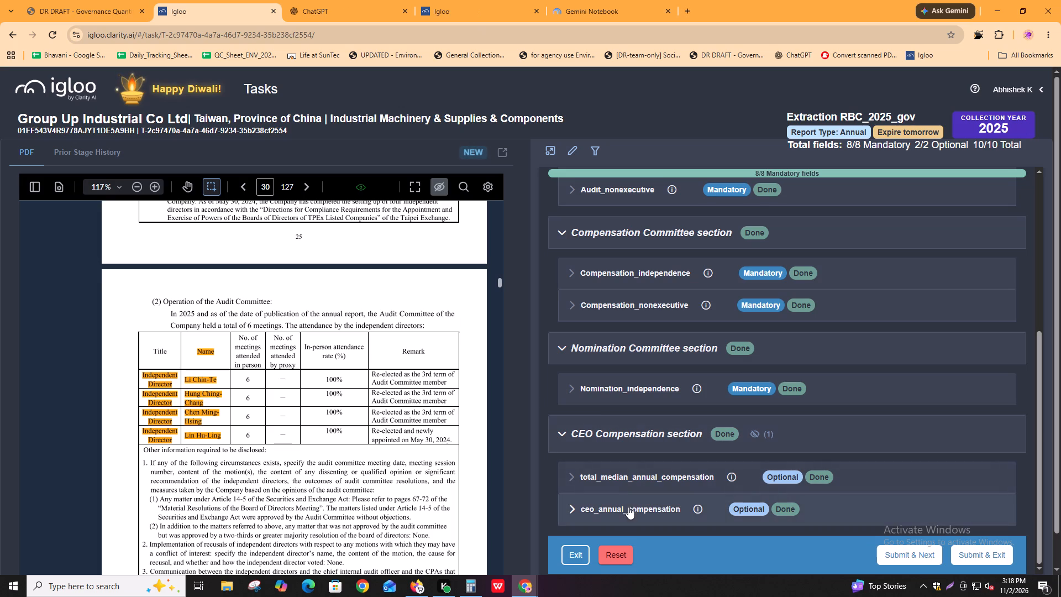
double_click(628, 507, "alt")
key("alt+Tab")
key("ctrl+v")
type("--> not found")
key("Return")
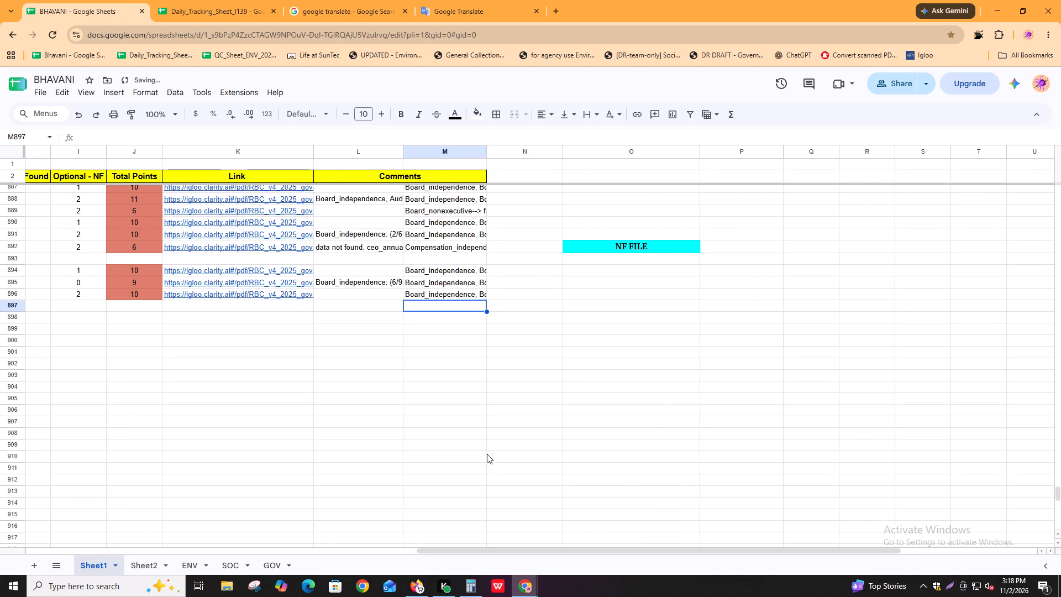
Check the sum of the Total Points cells J893 to J896 in Sheet1.
scroll(486, 448, "up", 13, "shift")
scroll(627, 417, "down", 3, "shift")
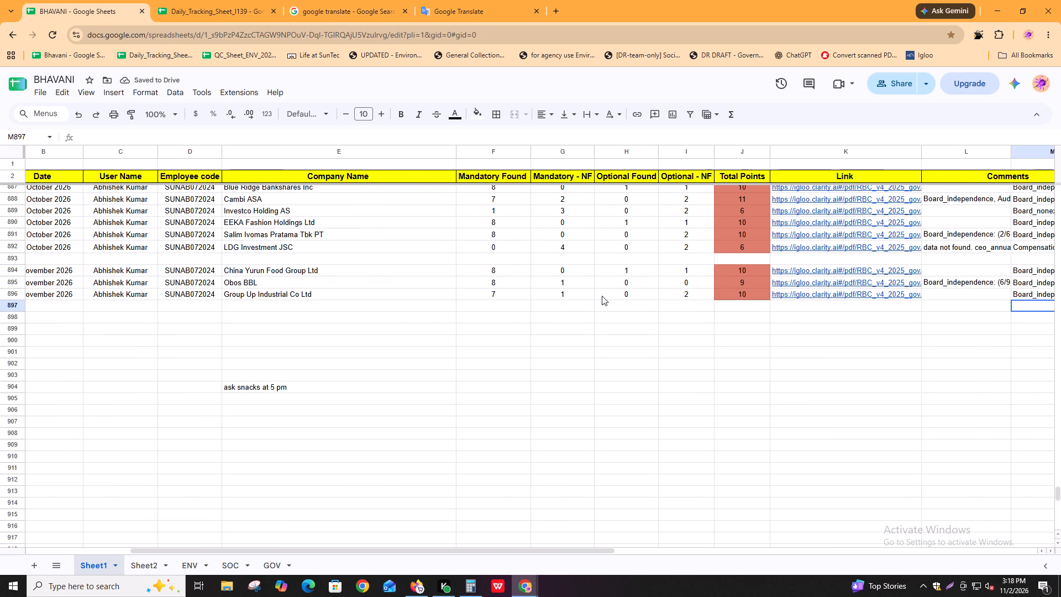
left_click_drag(701, 264, 693, 297)
left_click(696, 352)
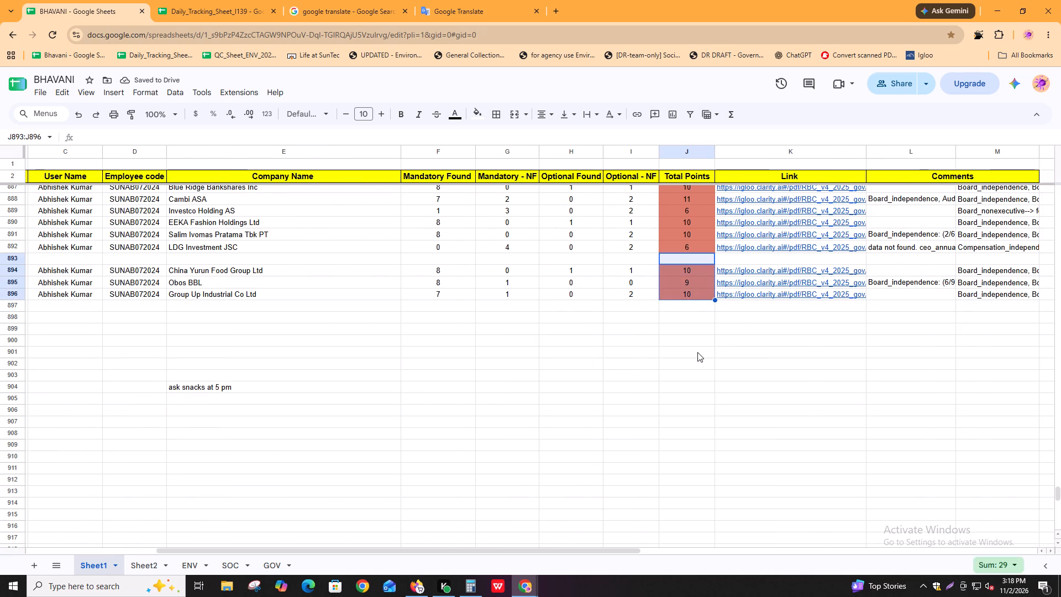
scroll(840, 339, "down", 3, "shift")
Copy the field name Board_nonexecutive from Igloo into Group Up Industrial's comments cell L896, followed by a colon and space.
left_click(750, 297)
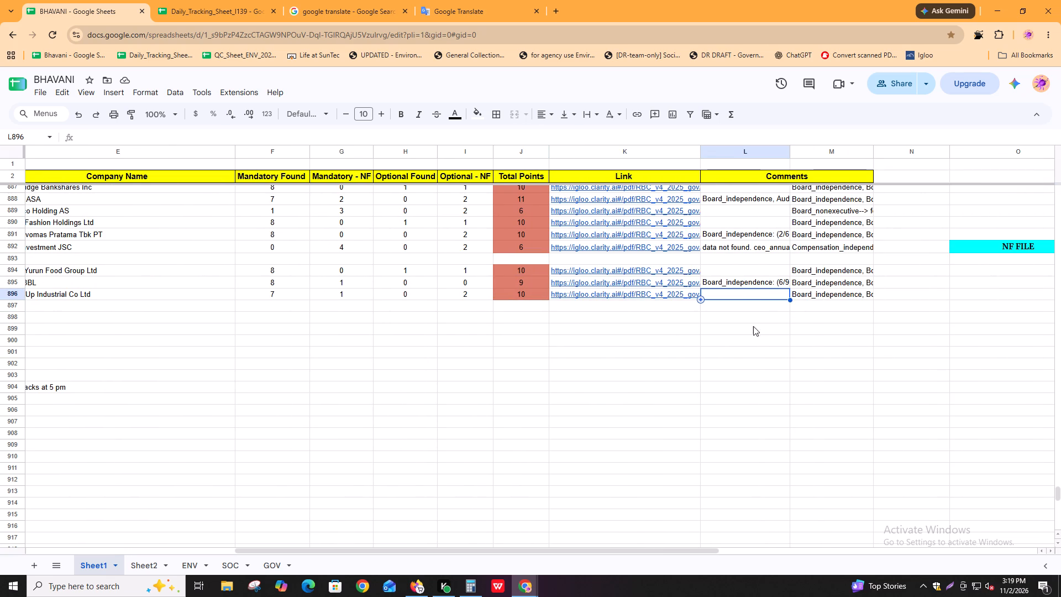
key("alt+Tab")
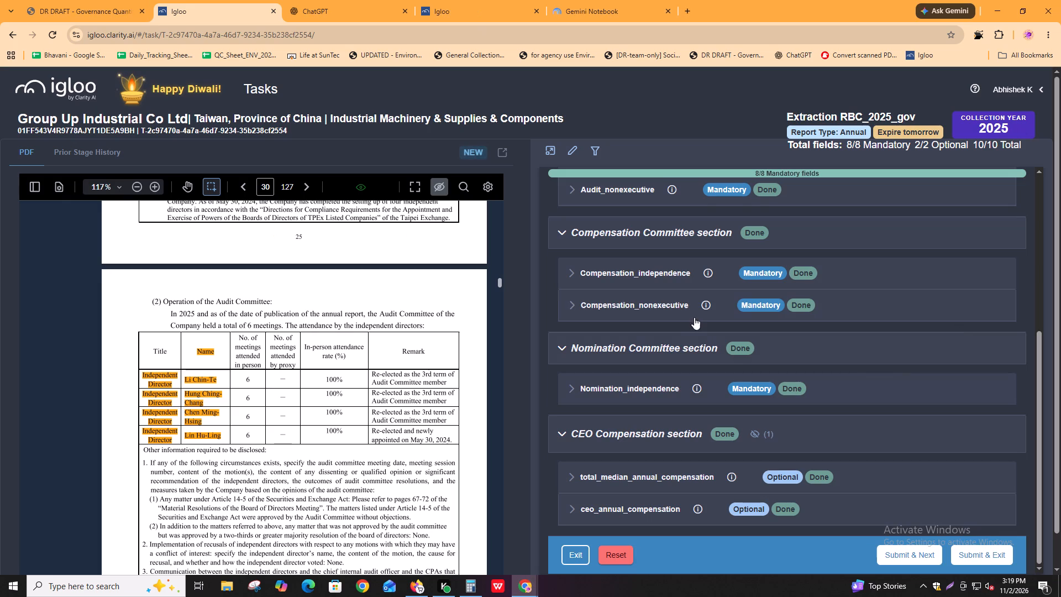
scroll(696, 313, "up", 11)
left_click(626, 286)
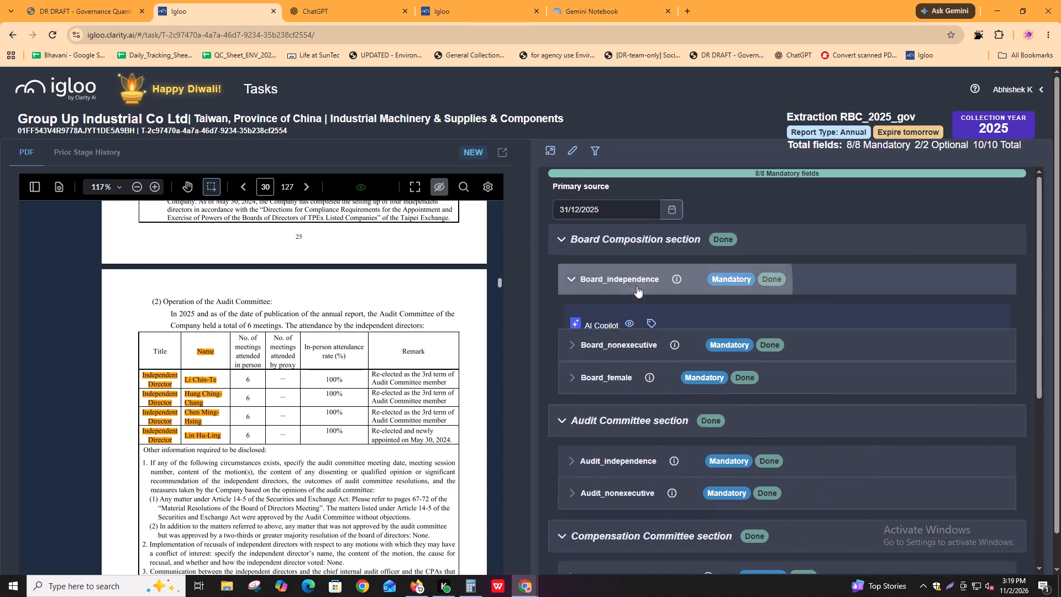
left_click(634, 281)
left_click(634, 312)
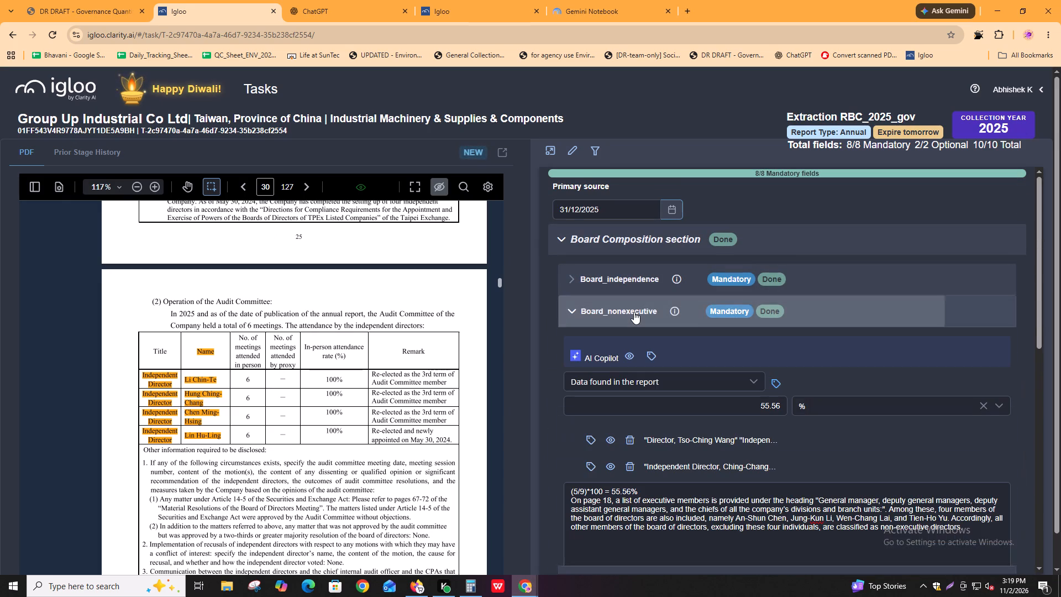
left_click(634, 312, "alt")
key("alt+Tab")
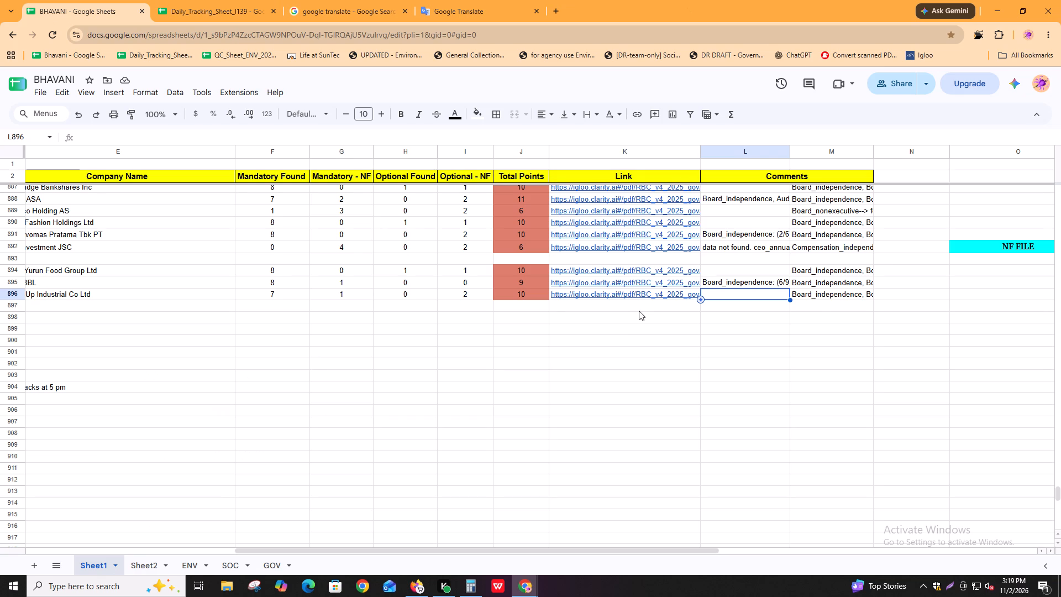
key("ctrl+v")
key("F2")
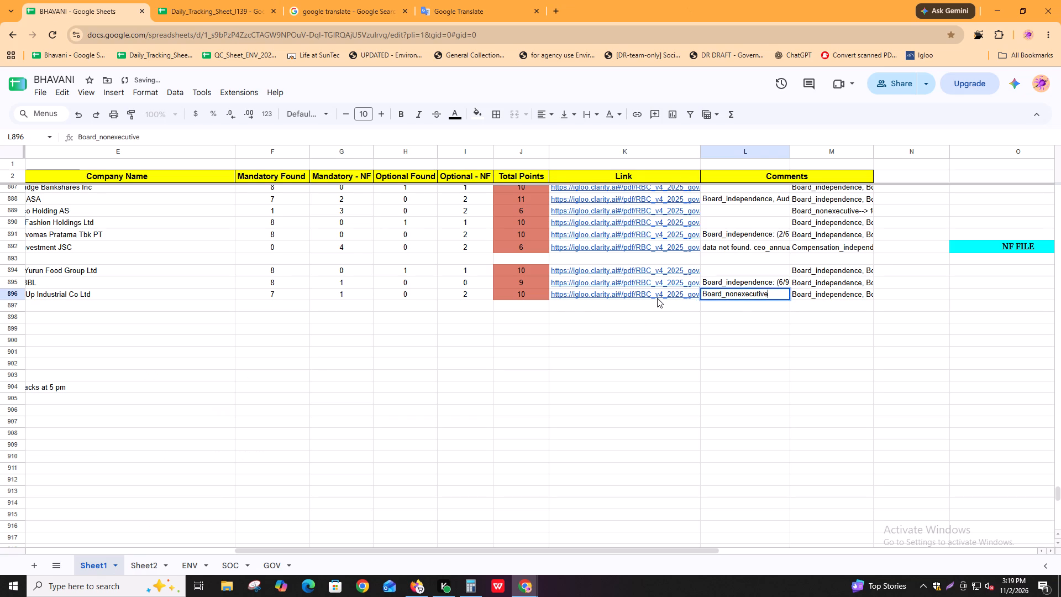
type(":")
key("space")
Copy the Board_nonexecutive calculation and explanation comment from Igloo into L896 after the field name.
key("alt+Tab")
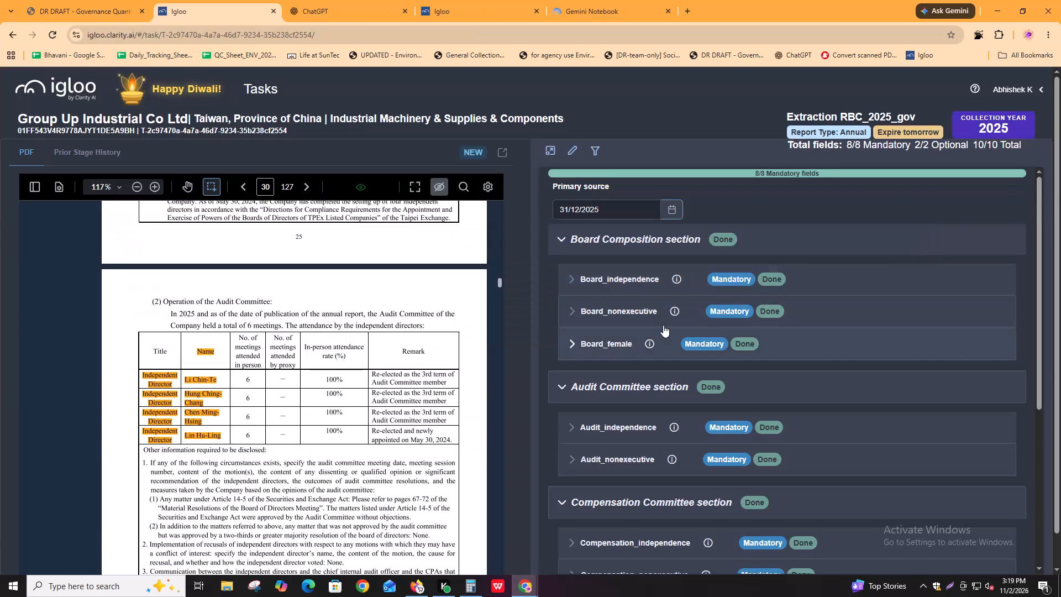
left_click(663, 324)
left_click(653, 521, "alt")
left_click(650, 313)
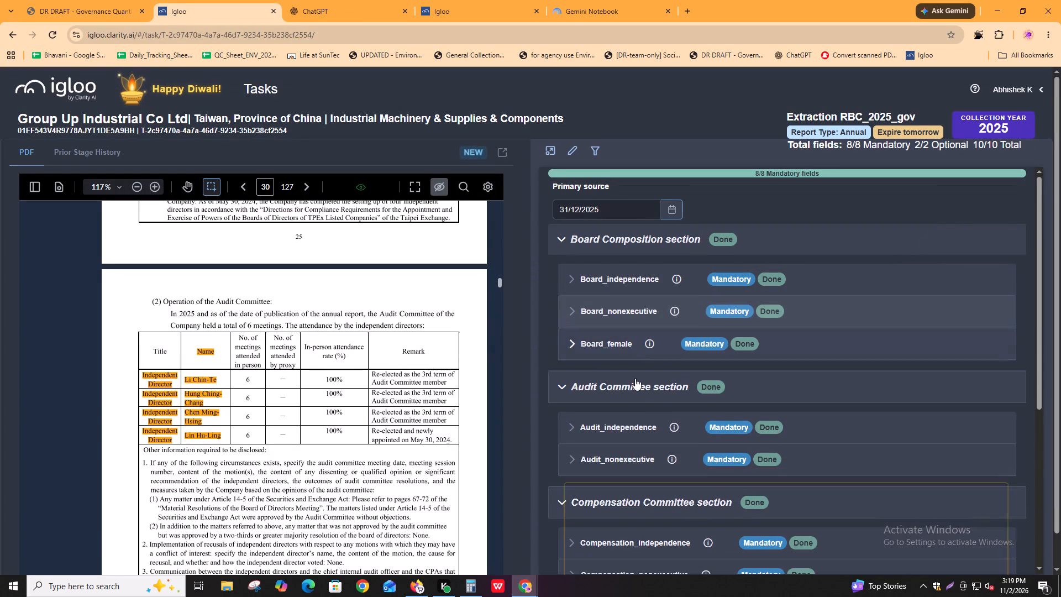
left_click(635, 378)
left_click(631, 383)
left_click(632, 347)
left_click(632, 347)
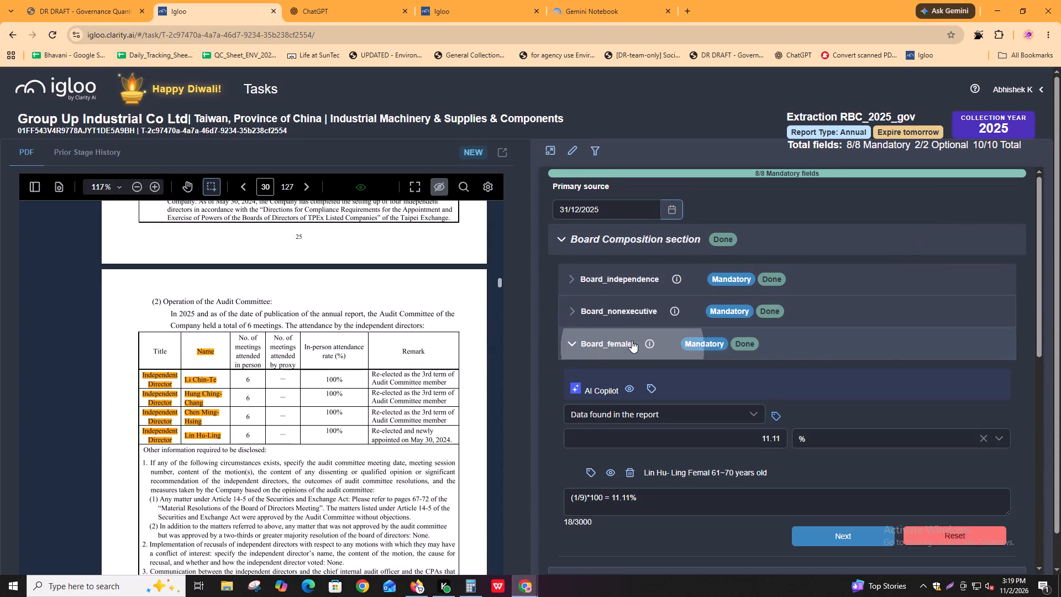
left_click(625, 416)
scroll(627, 416, "down", 3)
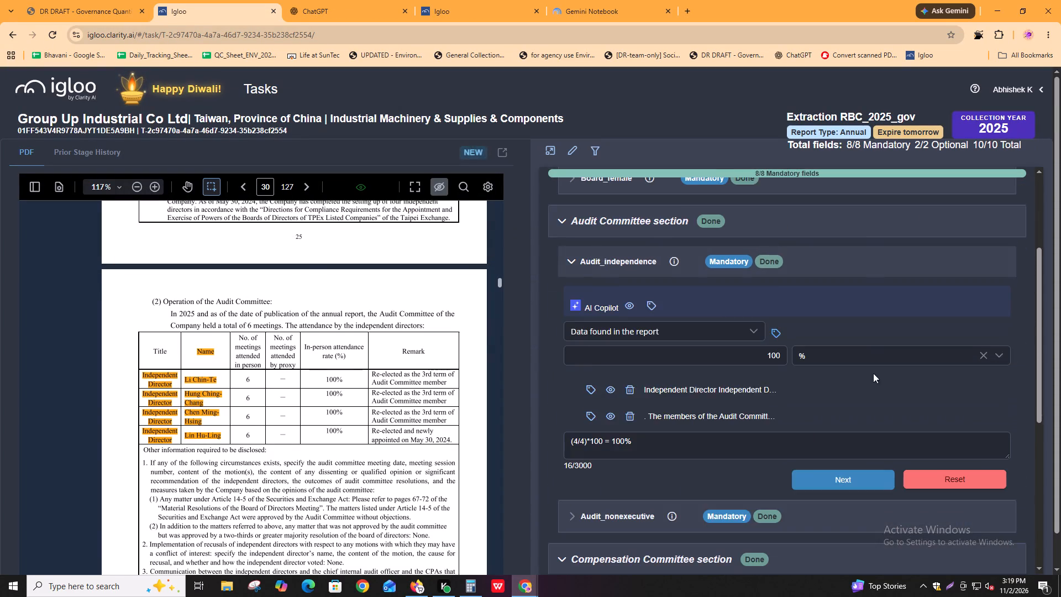
key("alt+Tab")
key("ctrl+v")
Collapse the Audit Committee section in Igloo and check the Compensation_independence and Compensation_nonexecutive entries for explanatory comments.
key("alt+Tab")
scroll(799, 411, "down", 3)
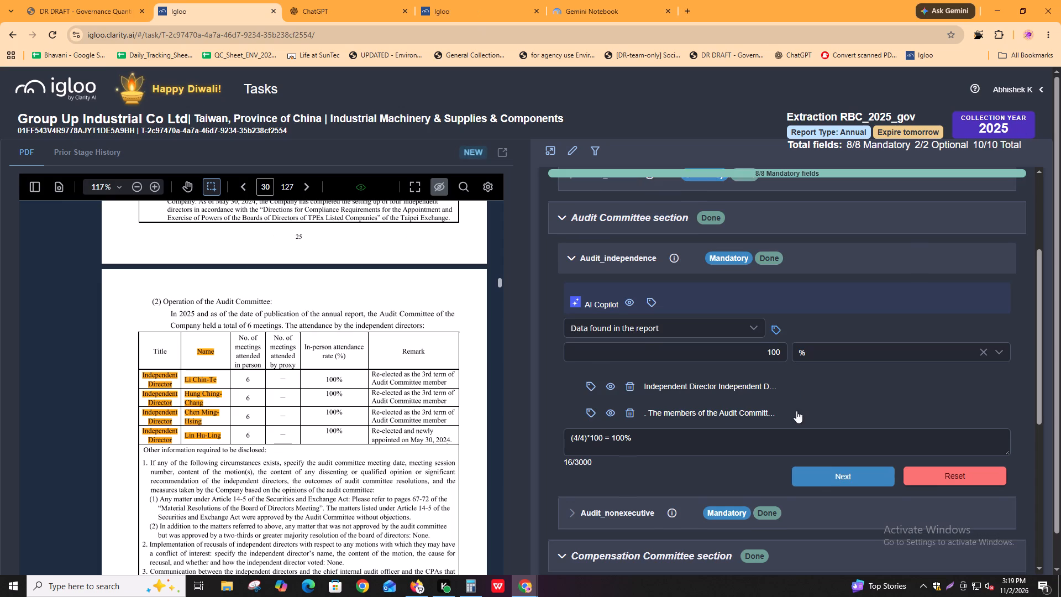
left_click(844, 313)
left_click(850, 345)
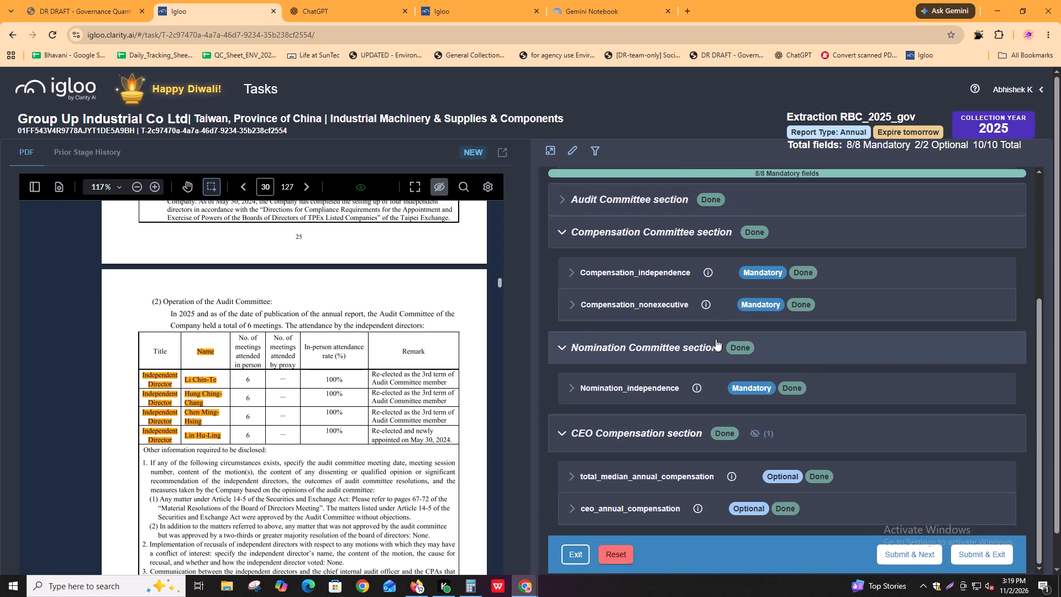
scroll(706, 316, "up", 1)
left_click(703, 316)
left_click(703, 316)
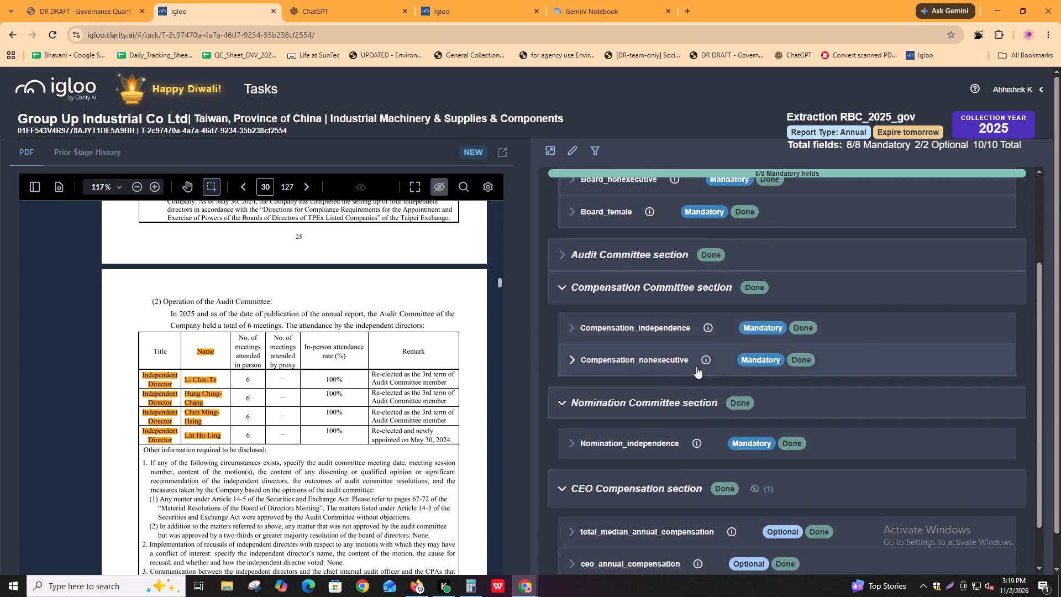
left_click(696, 366)
left_click(696, 366)
Copy the field name Nomination_independence from Igloo onto a new line in comments cell L896, followed by a colon and space.
scroll(706, 399, "down", 3)
left_click(653, 393)
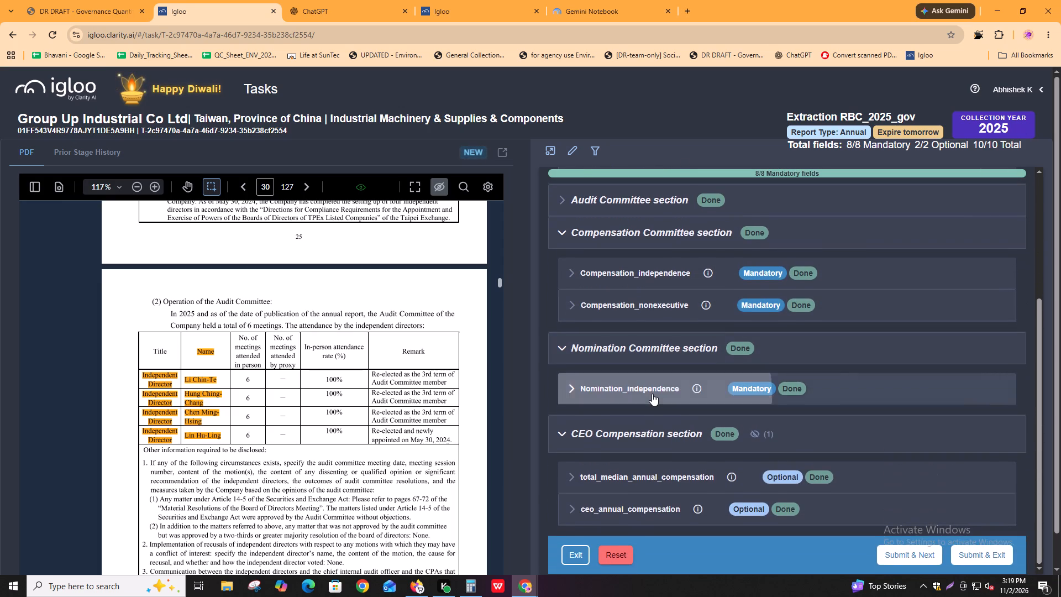
double_click(649, 386, "alt")
key("alt+Tab")
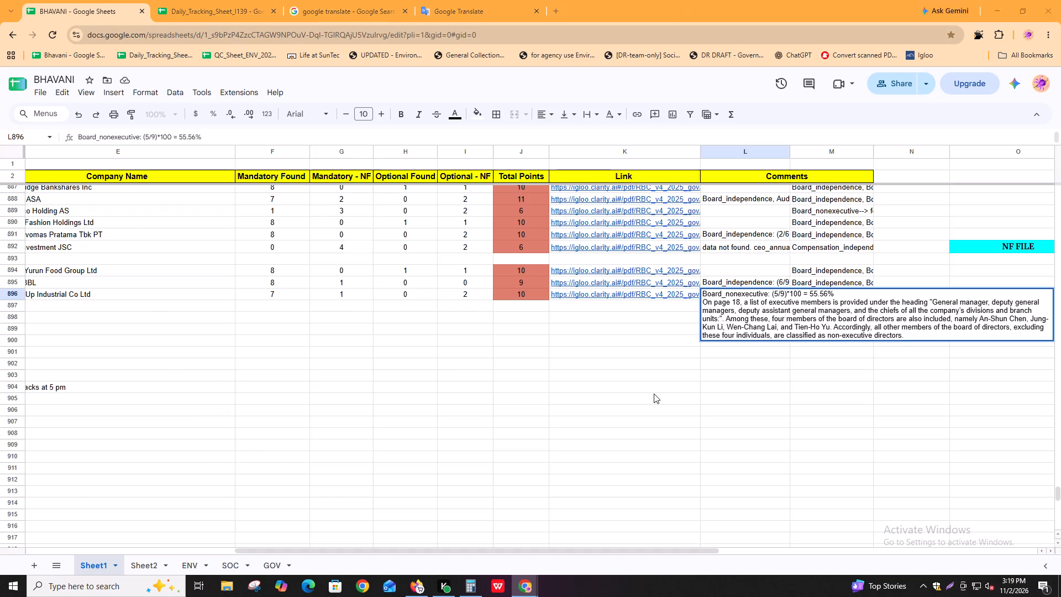
key("ctrl+Return")
key("ctrl+v")
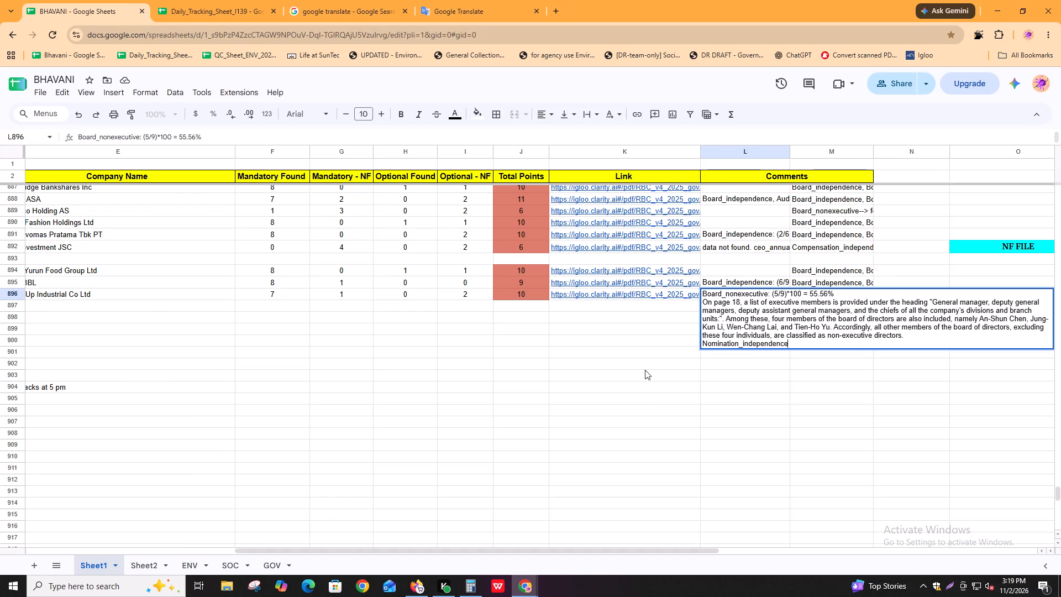
type(":")
key("space")
Copy the Nomination_independence explanation comment from Igloo into L896 after the field name.
key("alt+Tab")
left_click(676, 500, "alt")
key("alt+Tab")
key("ctrl+v")
Advance past the Nomination_independence entry in Igloo and collapse the Board Composition, Compensation Committee and CEO Compensation sections.
key("alt+Tab")
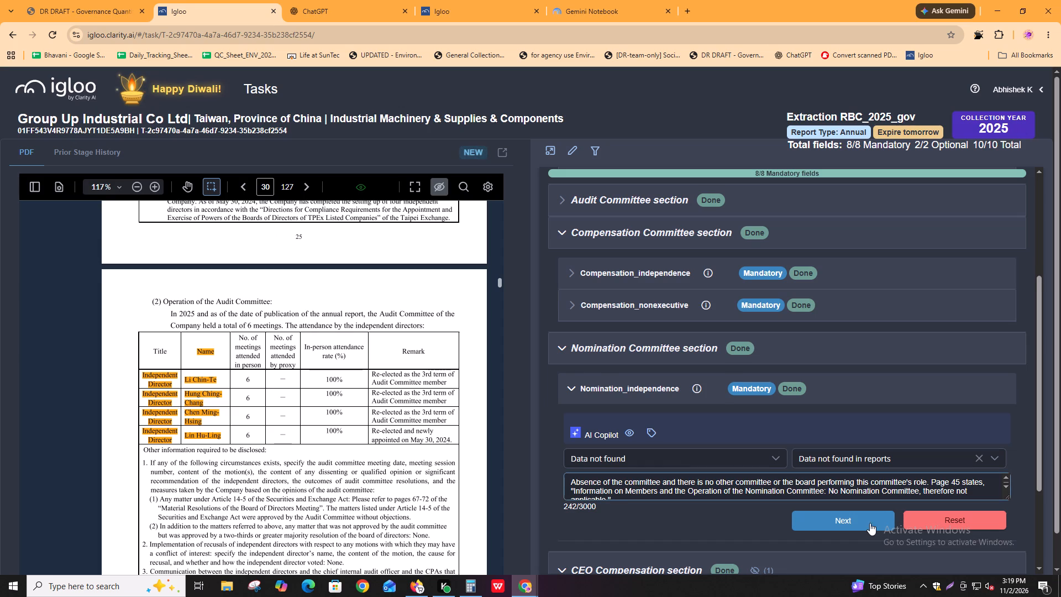
left_click(870, 523)
scroll(653, 226, "up", 3)
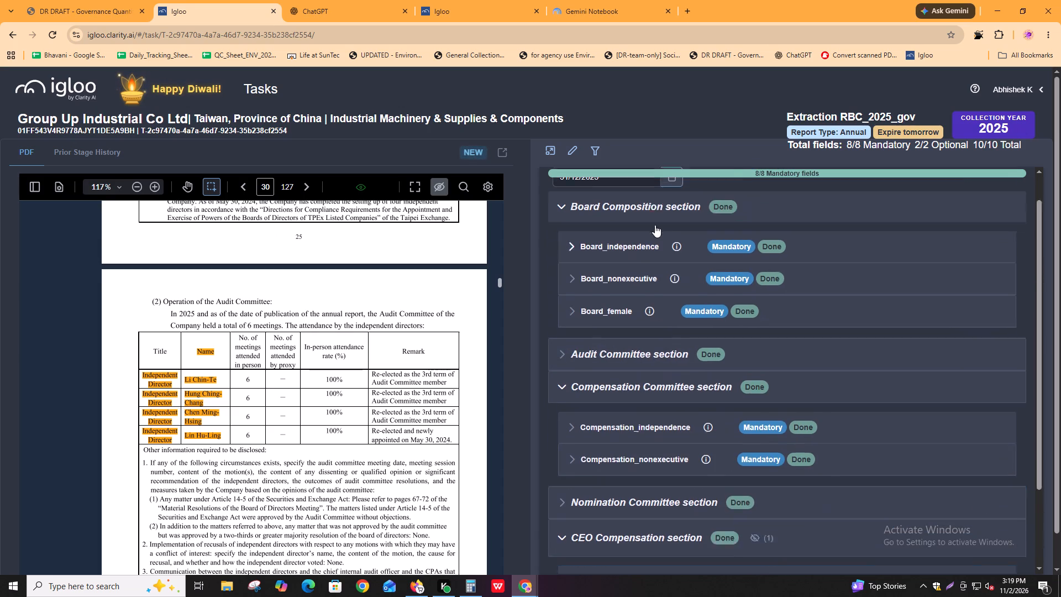
left_click(651, 232)
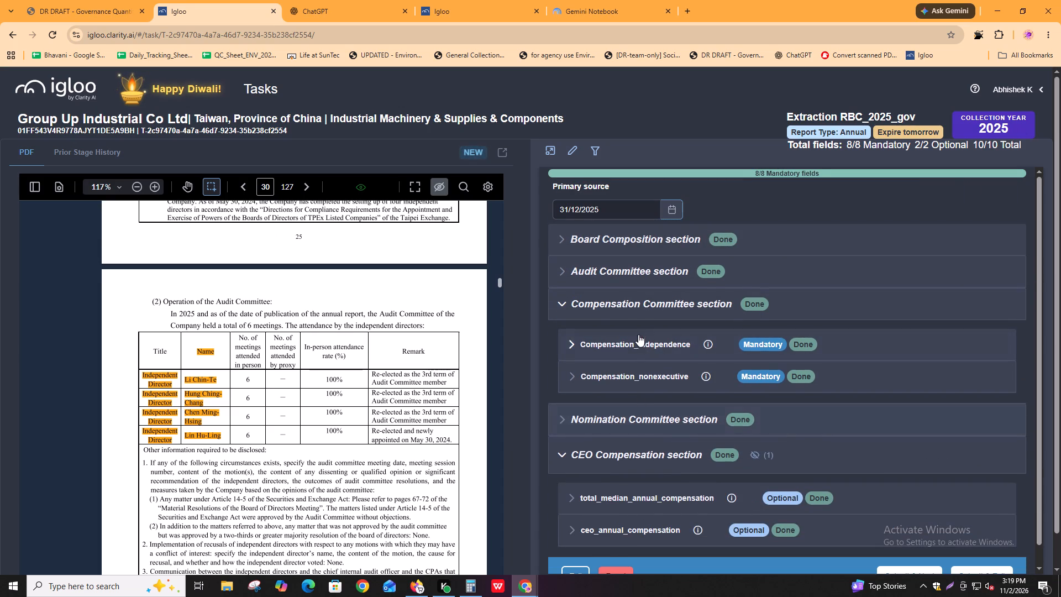
left_click(643, 298)
left_click(651, 387)
Finish editing Group Up Industrial's comments cell L896 in Sheet1.
key("alt+Tab")
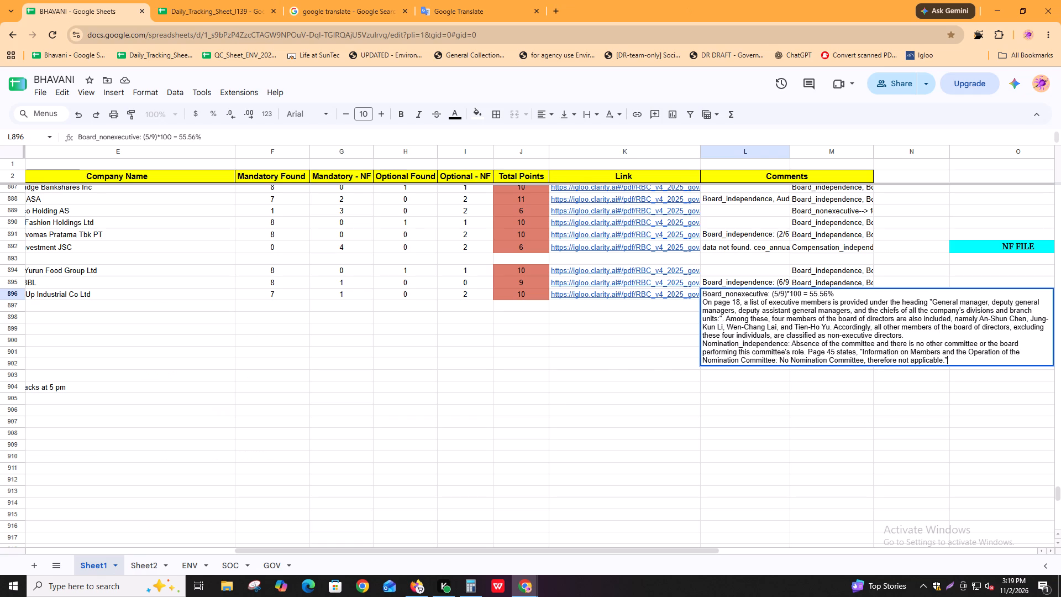
left_click(958, 389)
Recheck the Board_independence, Board_nonexecutive and Board_female entries in Igloo's Board Composition section.
key("alt+Tab")
scroll(765, 278, "up", 3)
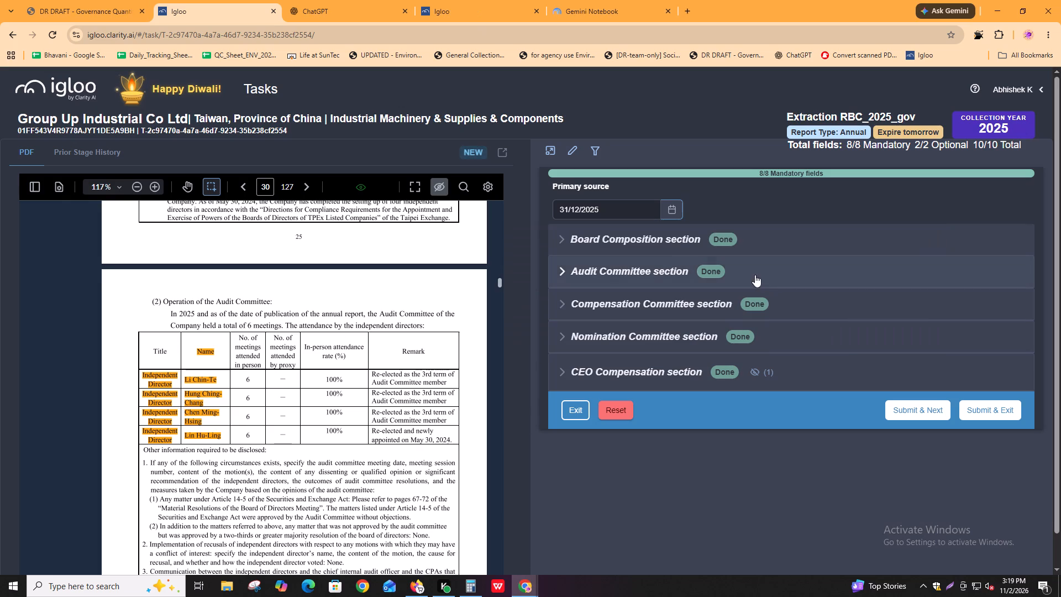
left_click(672, 247)
left_click(660, 279)
left_click(660, 279)
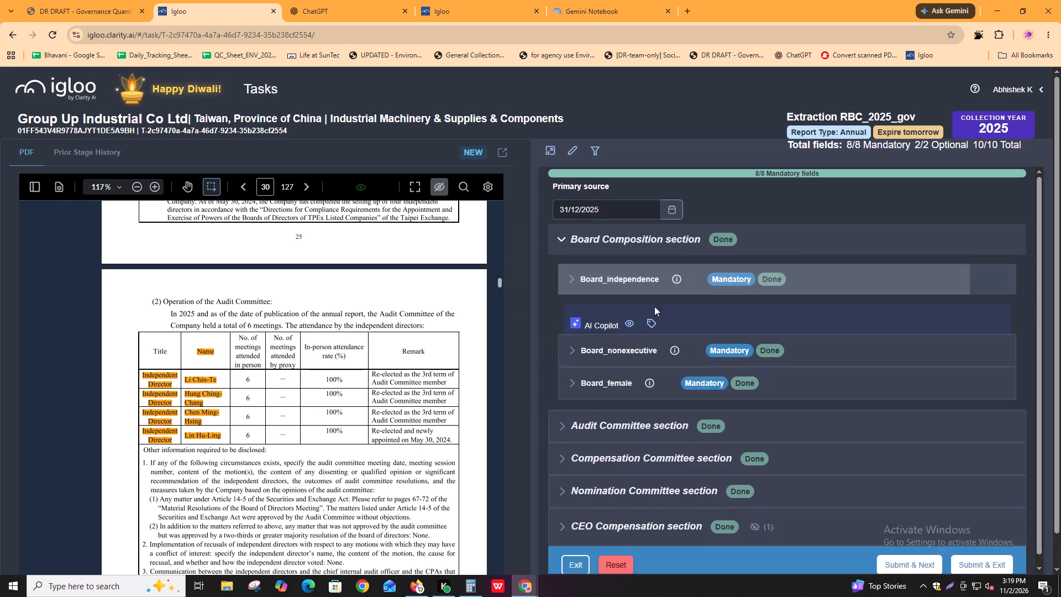
left_click(654, 307)
left_click(653, 307)
left_click(647, 350)
left_click(647, 350)
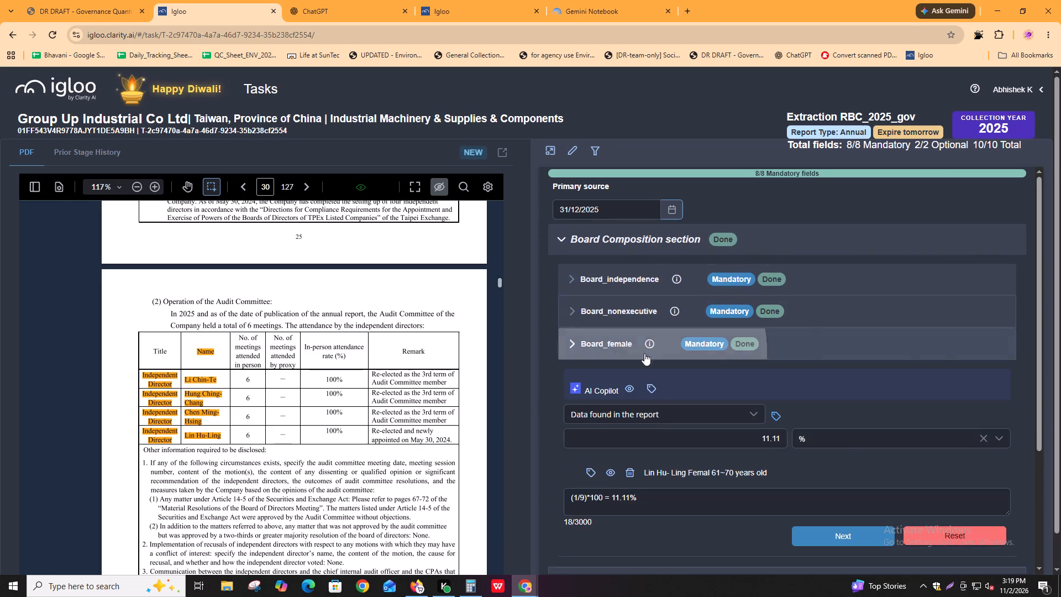
Recheck Audit_independence and Audit_nonexecutive in Igloo, and collapse the Audit Committee and Board Composition sections.
left_click(639, 393)
left_click(638, 425)
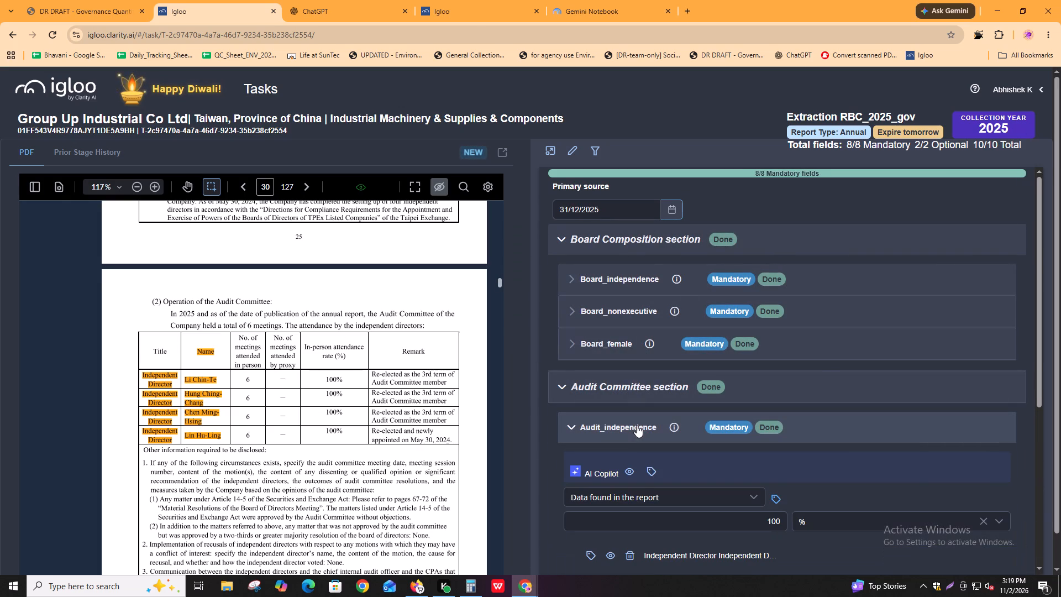
scroll(635, 424, "down", 3)
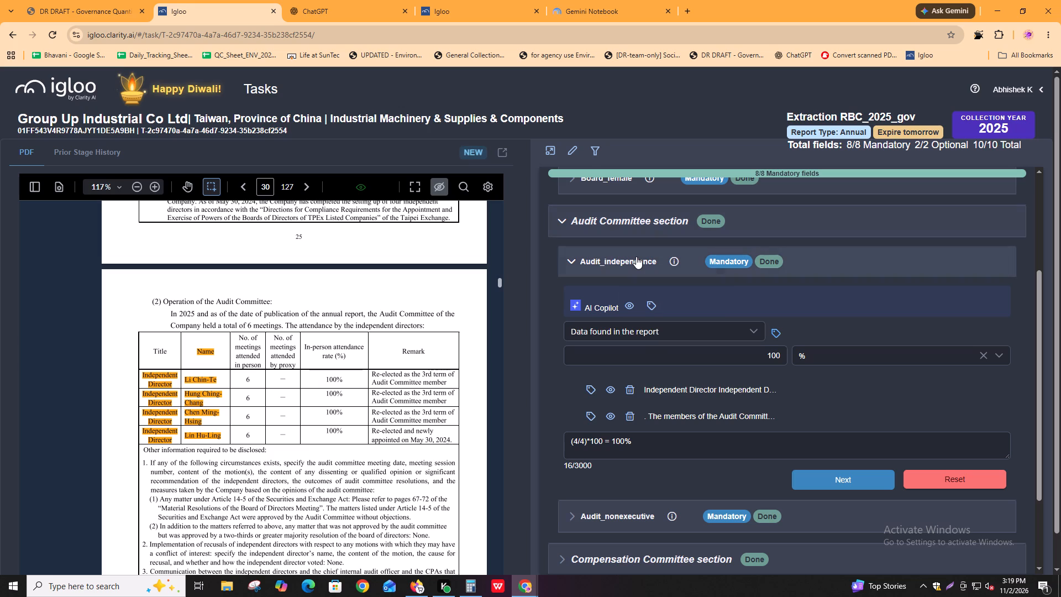
left_click(636, 256)
left_click(627, 410)
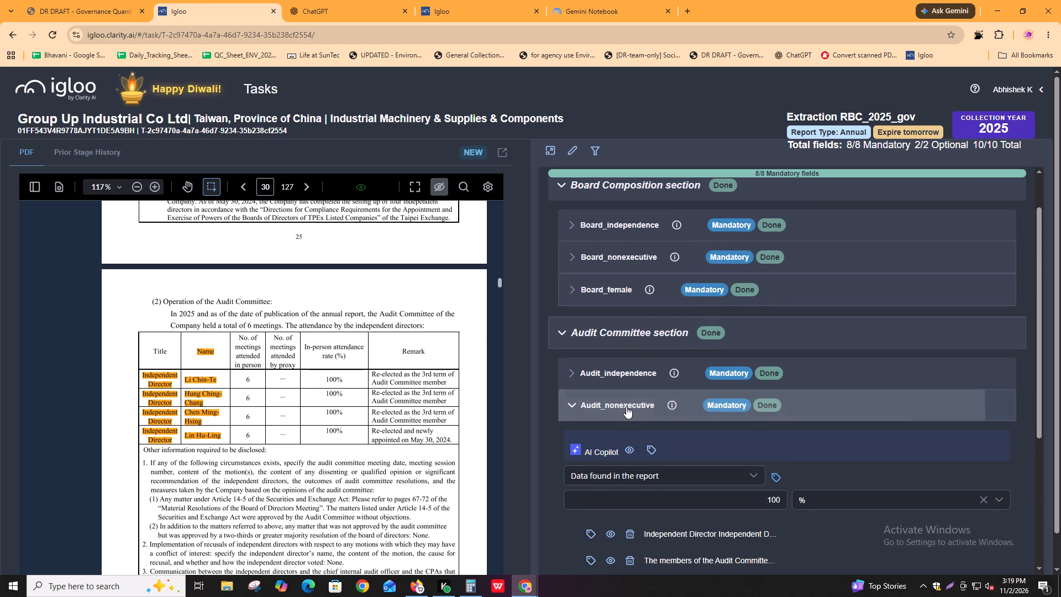
scroll(626, 406, "down", 2)
scroll(617, 349, "up", 1)
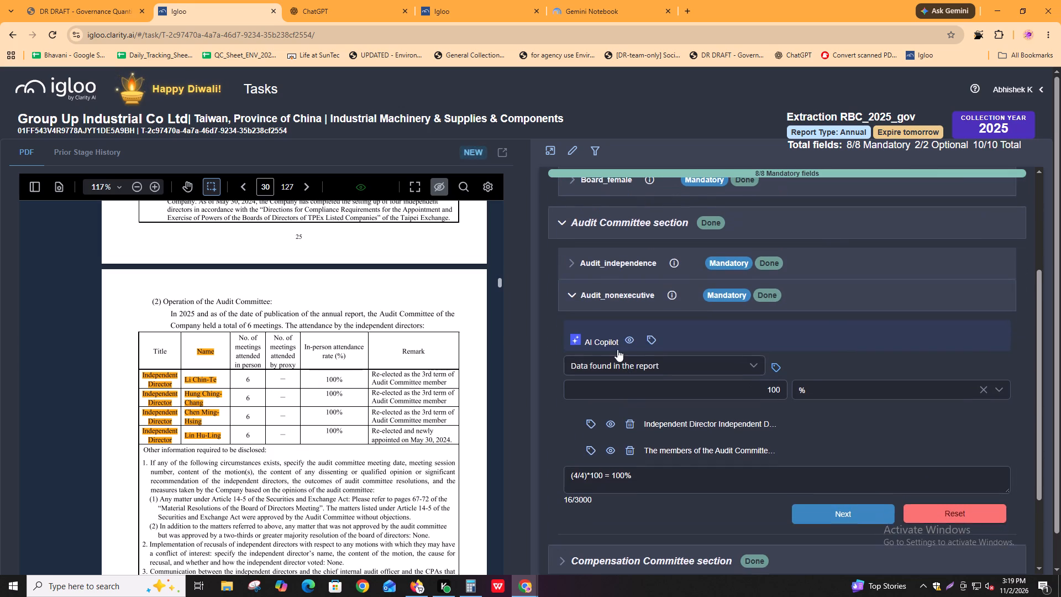
left_click(618, 342)
left_click(627, 297)
left_click(629, 300)
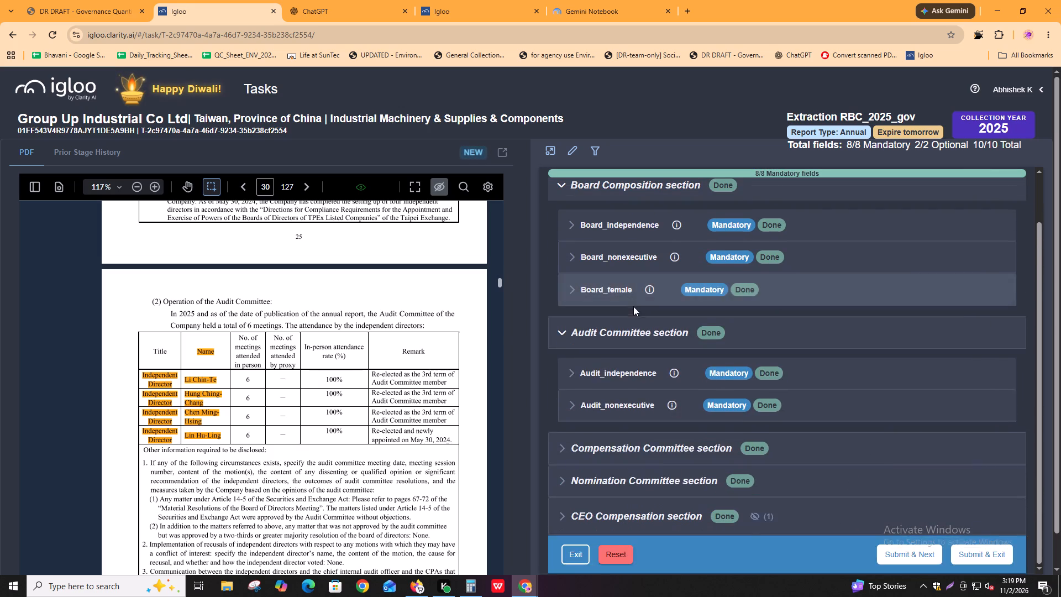
scroll(633, 306, "up", 3)
left_click(639, 237)
left_click(638, 277)
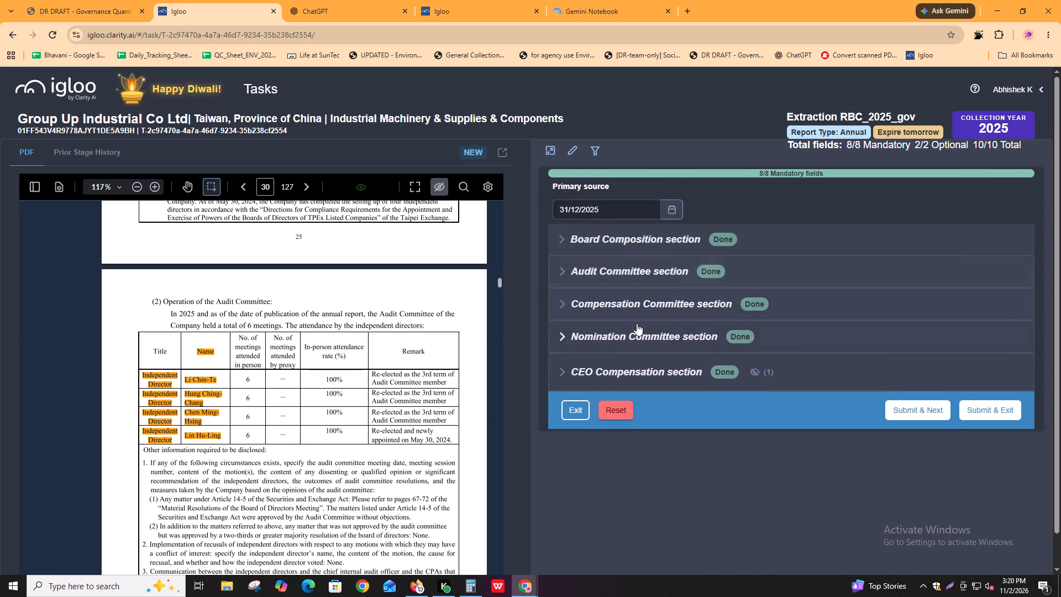
Recheck the Compensation_independence and Compensation_nonexecutive entries in Igloo and collapse the Compensation Committee section.
left_click(639, 308)
left_click(663, 342)
left_click(664, 342)
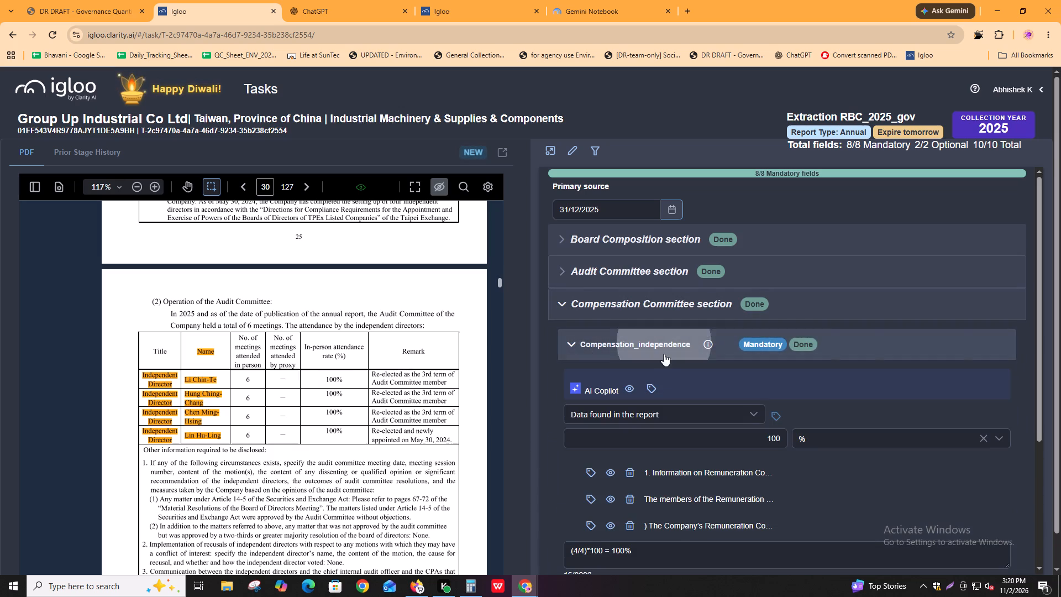
left_click(658, 377)
scroll(658, 377, "down", 2)
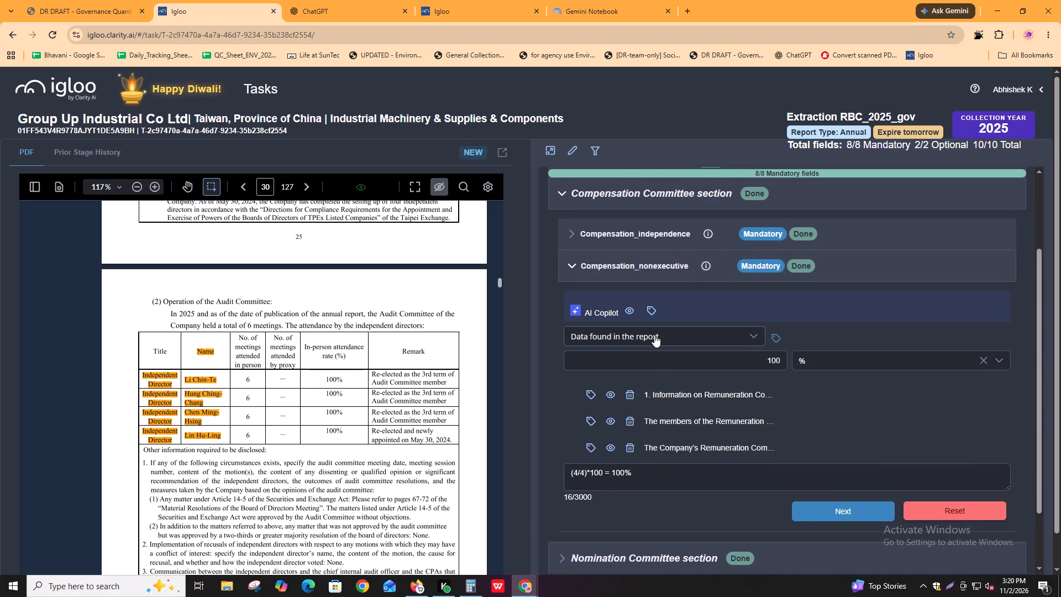
scroll(655, 334, "up", 1)
left_click(656, 329)
left_click(661, 301)
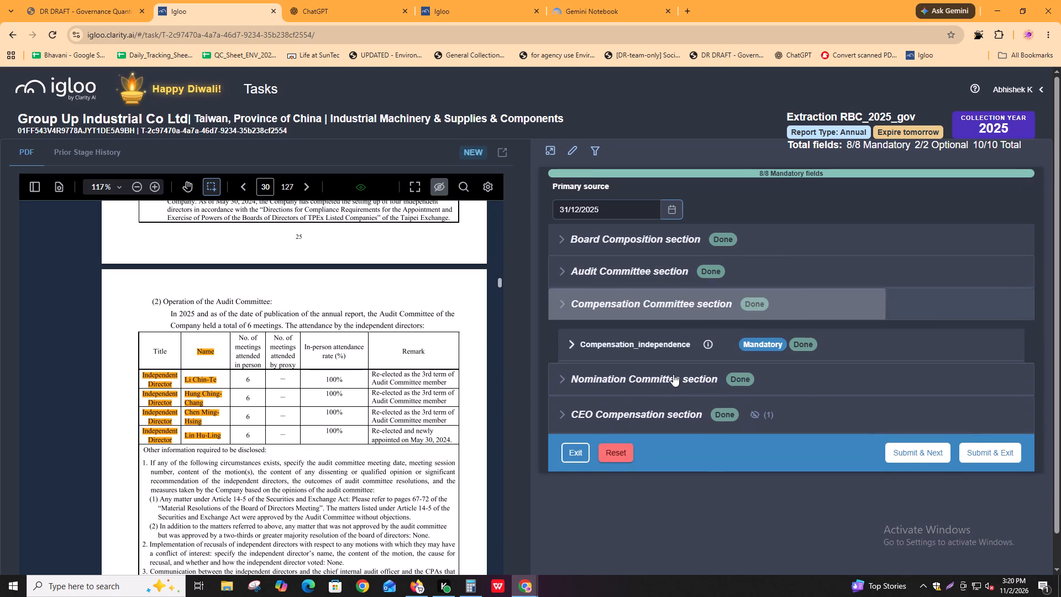
Recheck the Nomination_independence, total_median_annual_compensation and ceo_annual_compensation entries in Igloo, collapsing the Nomination Committee and CEO Compensation sections.
left_click(679, 344)
left_click(671, 373)
left_click(671, 373)
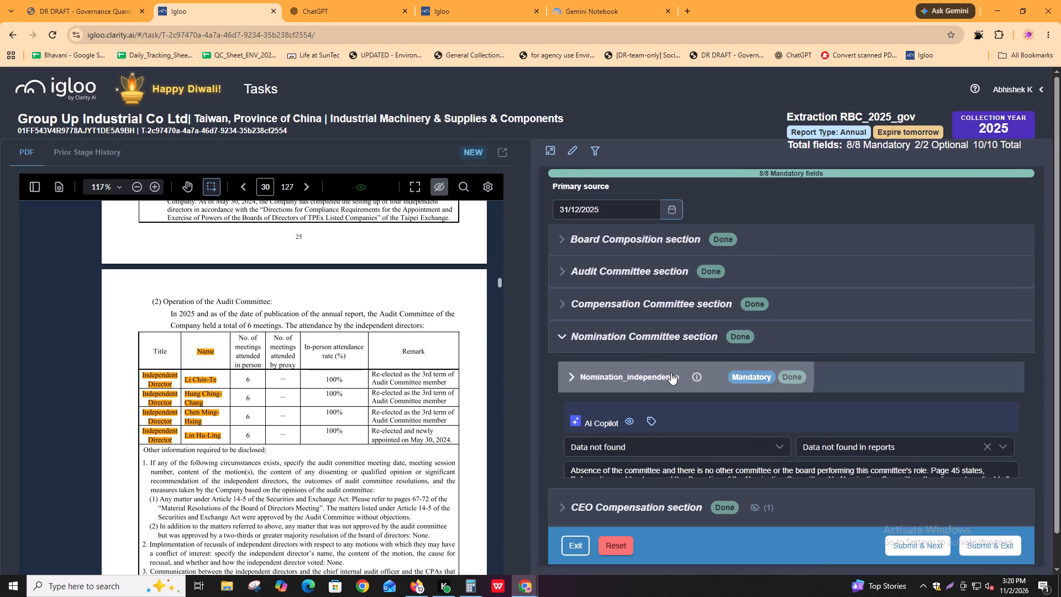
left_click(662, 337)
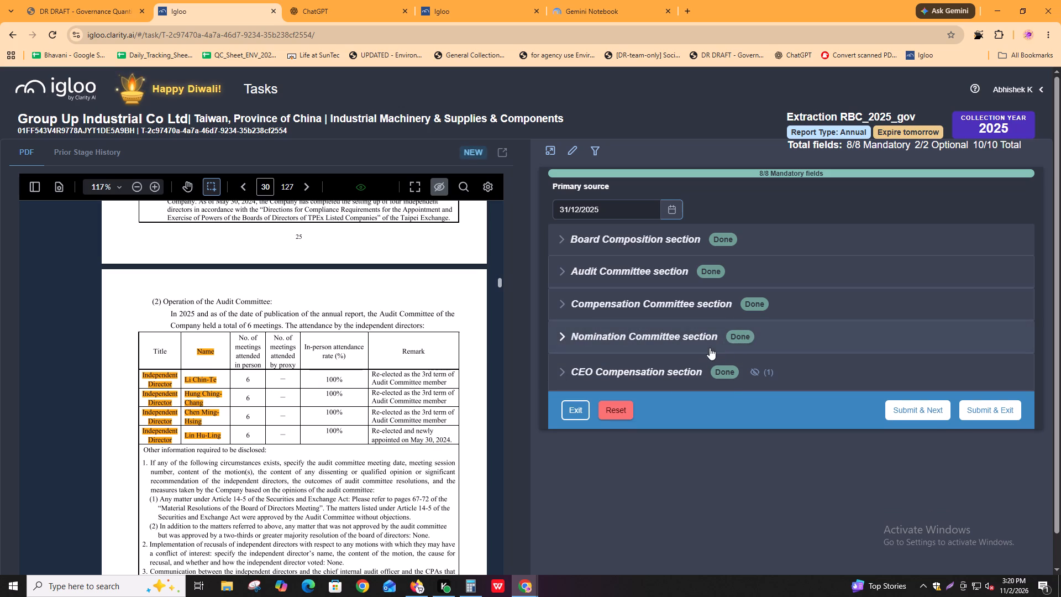
scroll(719, 329, "up", 3)
left_click(661, 366)
scroll(660, 425, "down", 3)
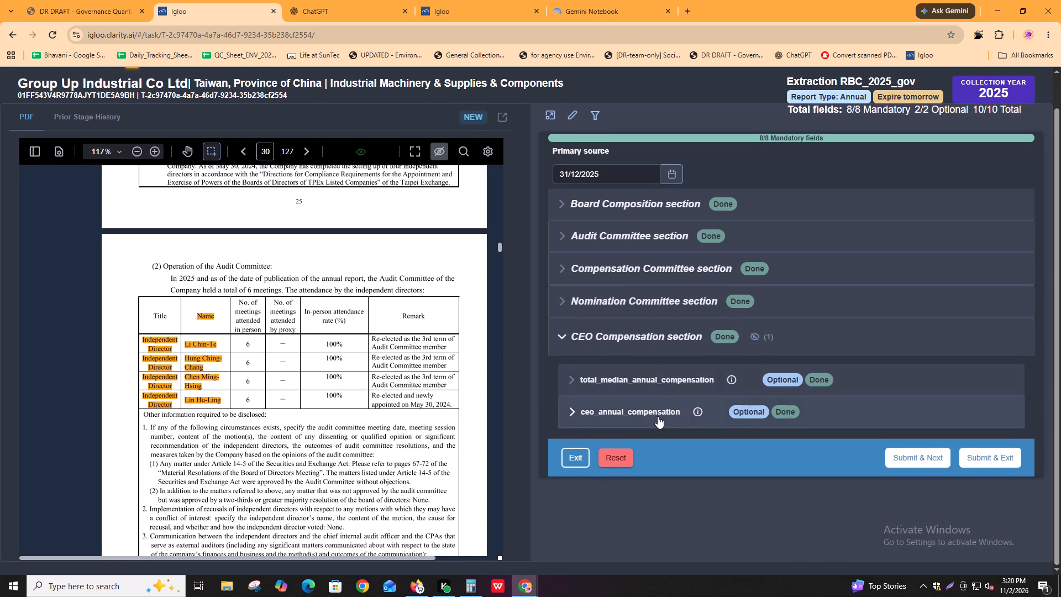
left_click(653, 363)
left_click(650, 374)
left_click(650, 374)
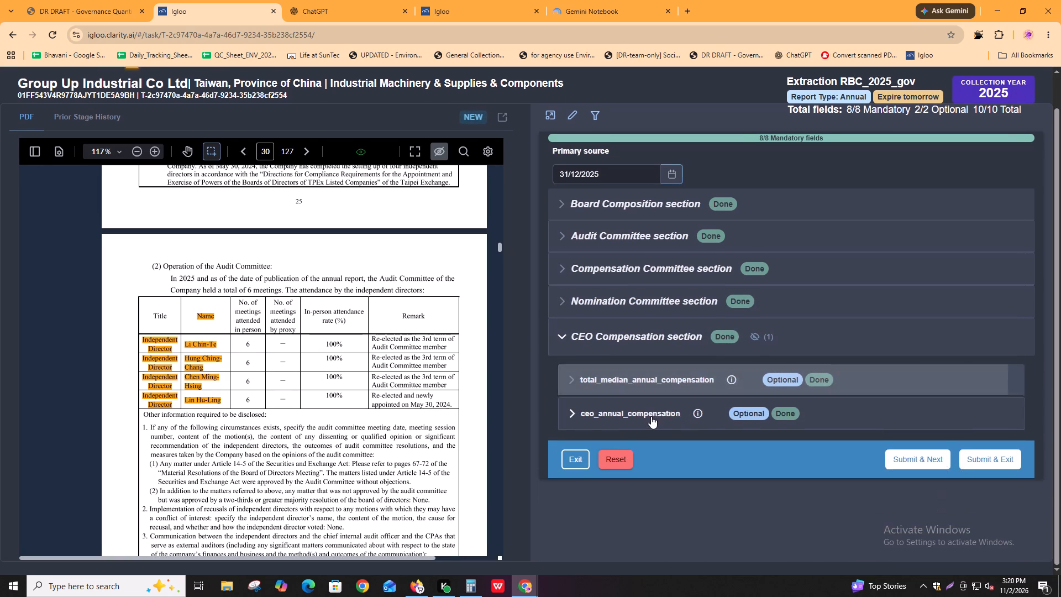
left_click(651, 416)
left_click(651, 416)
scroll(663, 343, "up", 4)
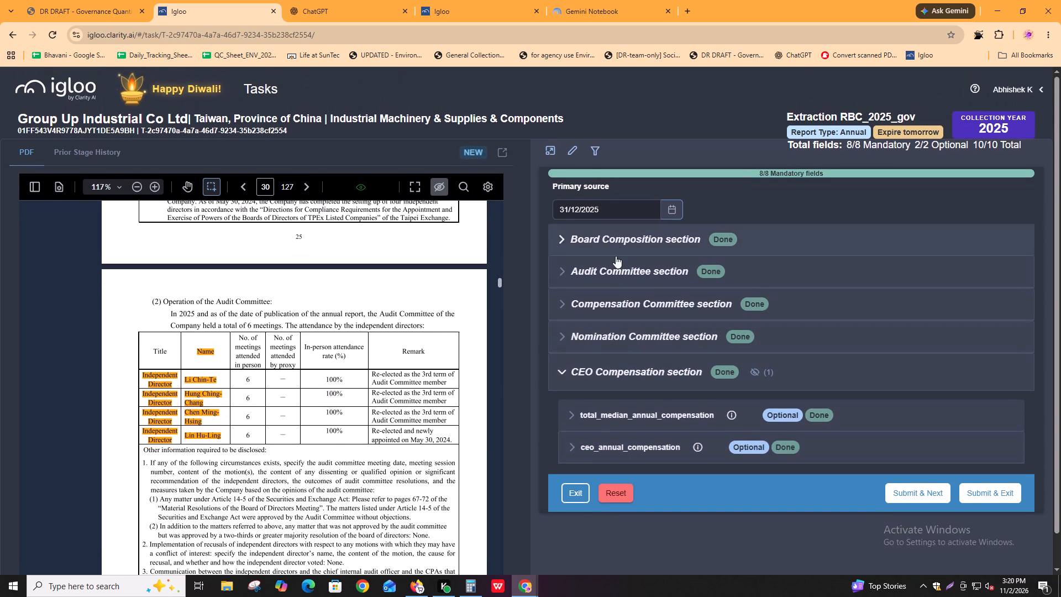
left_click(619, 371)
Review Group Up Industrial's row 896 in Sheet1, and submit the company's extraction in Igloo with exit.
key("alt+Tab")
scroll(778, 396, "down", 4, "shift")
scroll(778, 398, "up", 5, "shift")
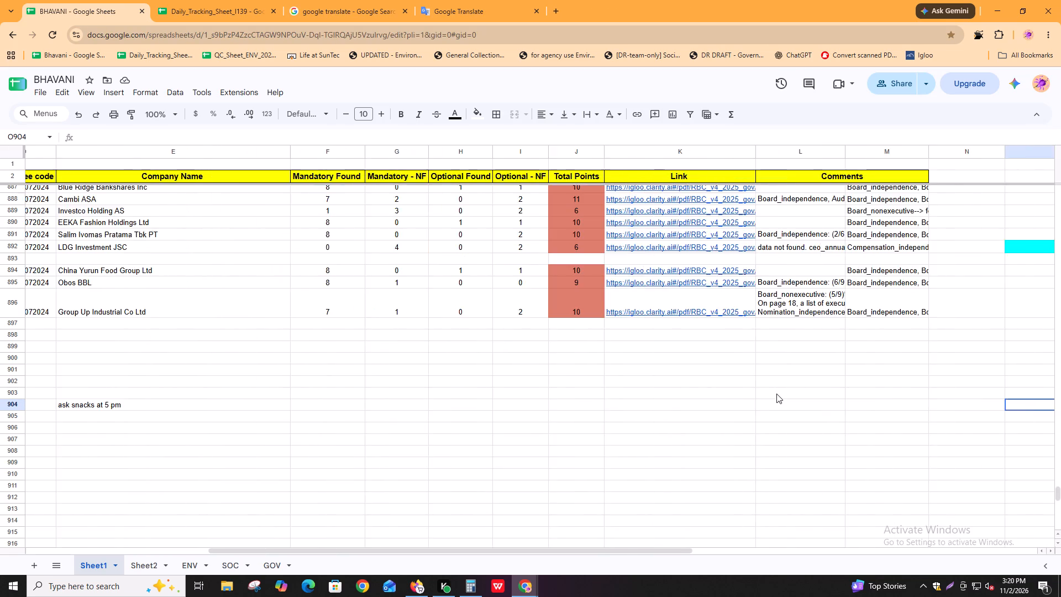
scroll(776, 394, "up", 9, "shift")
key("alt+Tab")
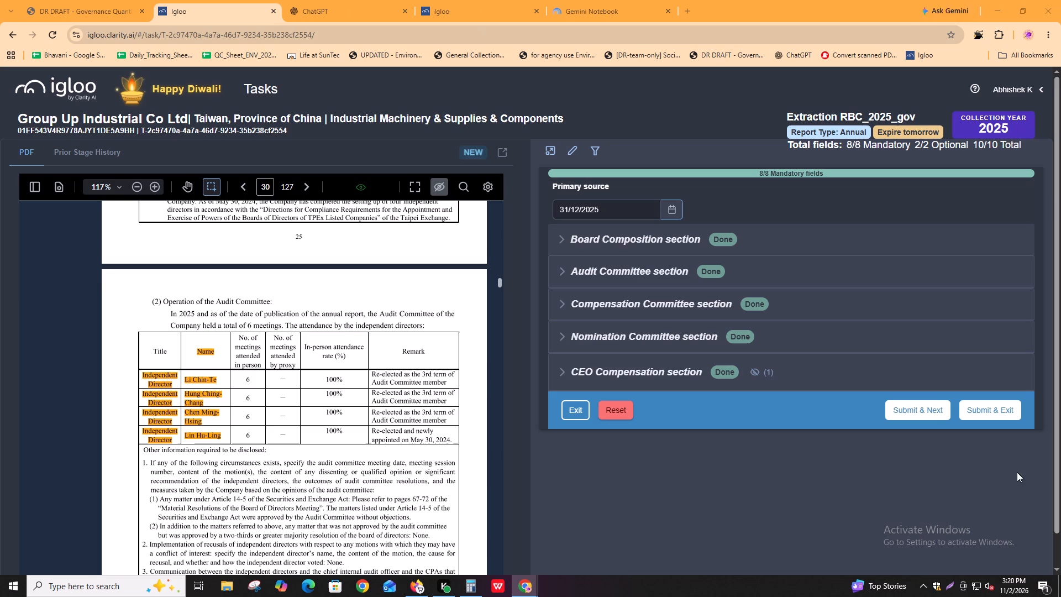
left_click(983, 407)
Reduce the height of row 896 in Sheet1 to match the single-line rows above it.
key("alt+Tab")
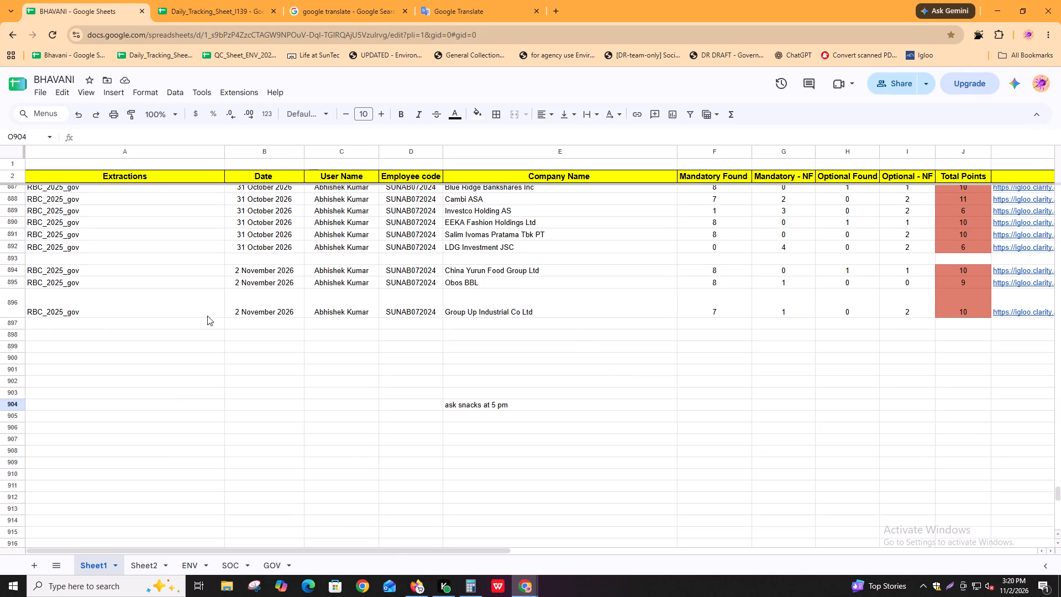
left_click_drag(13, 316, 13, 301)
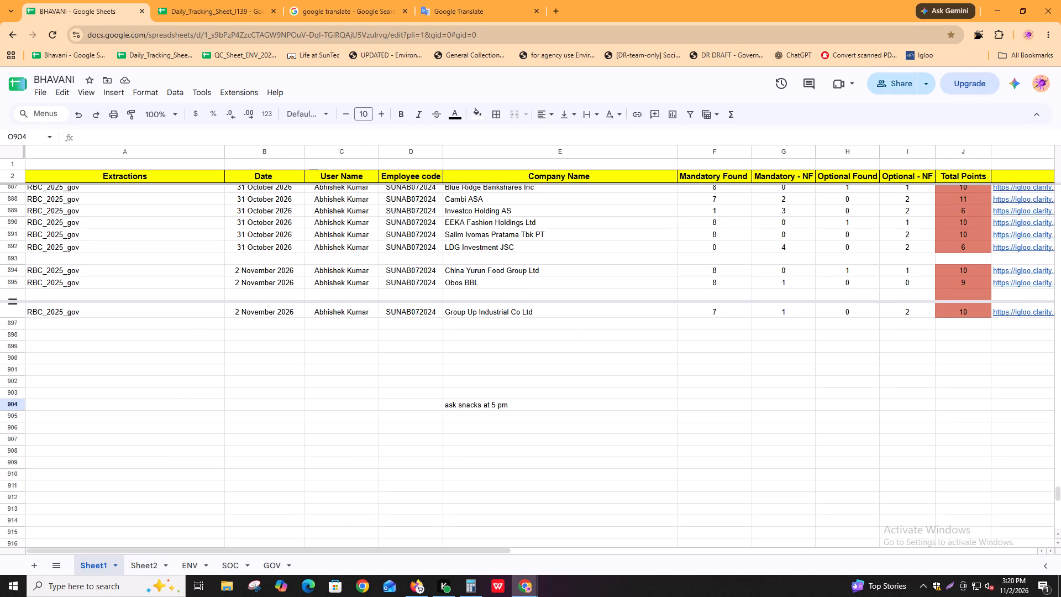
left_click_drag(13, 301, 13, 300)
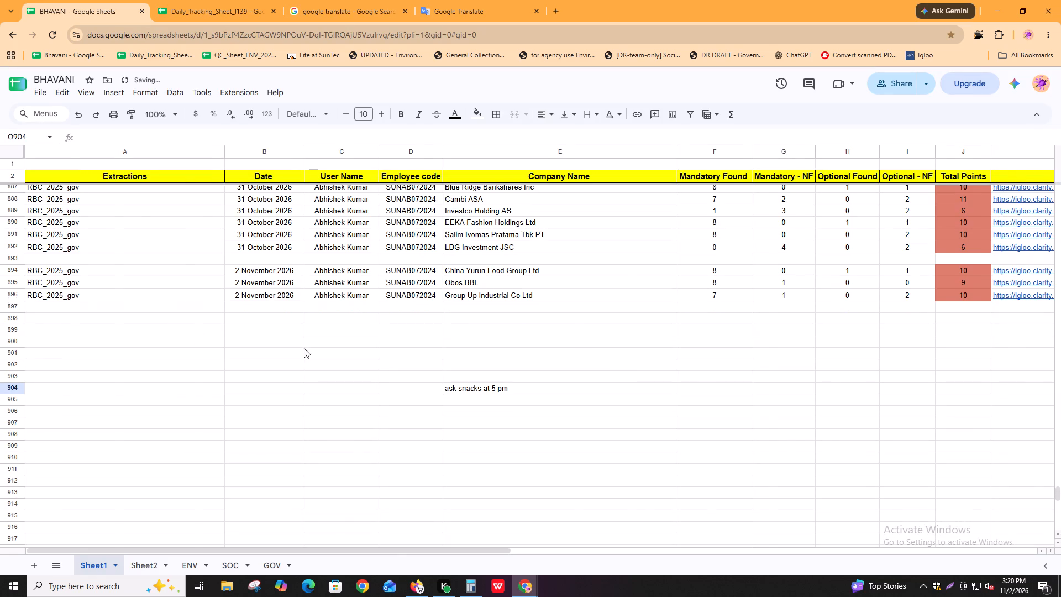
scroll(389, 360, "down", 5, "shift")
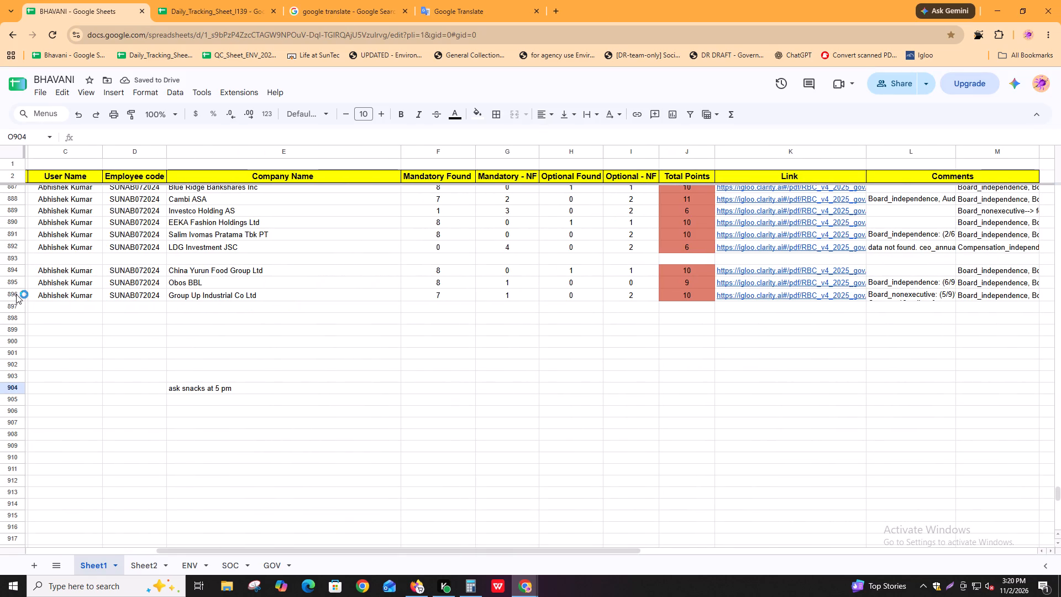
left_click(13, 301)
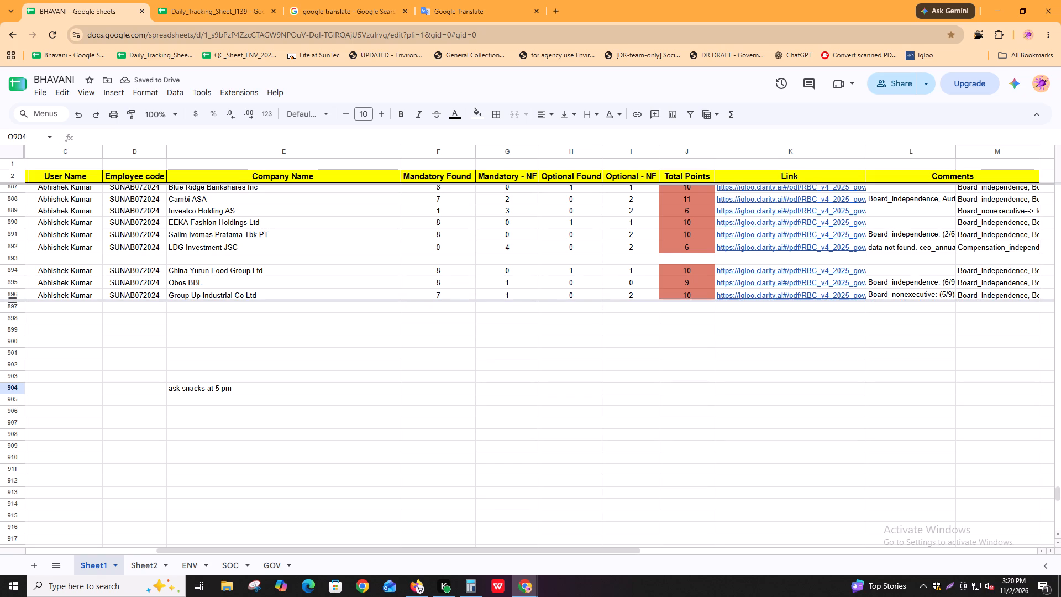
scroll(618, 397, "down", 4, "shift")
scroll(611, 406, "up", 4, "shift")
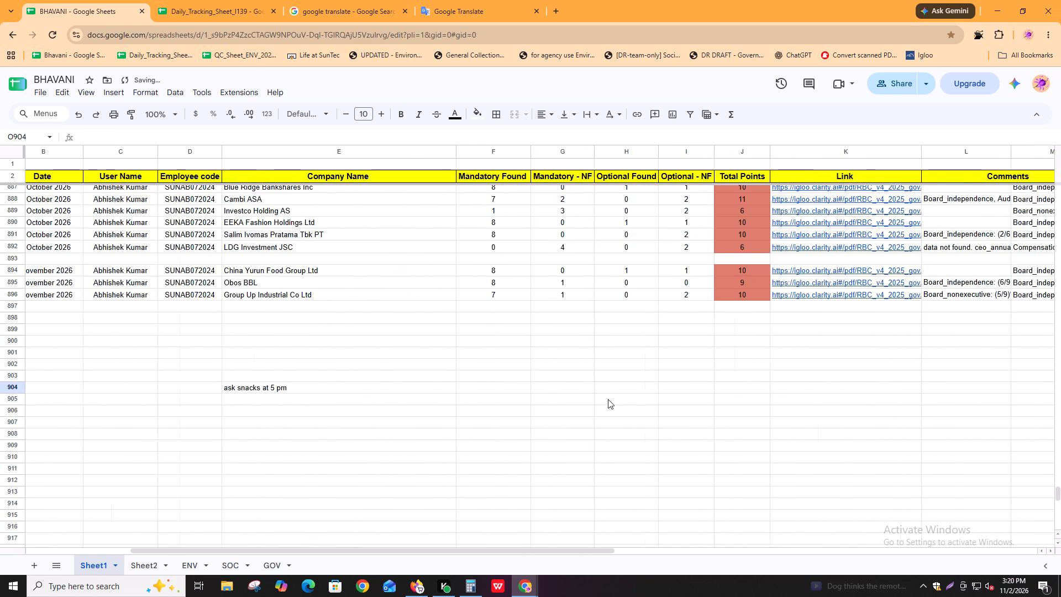
scroll(608, 399, "up", 9, "shift")
left_click_drag(145, 296, 267, 312)
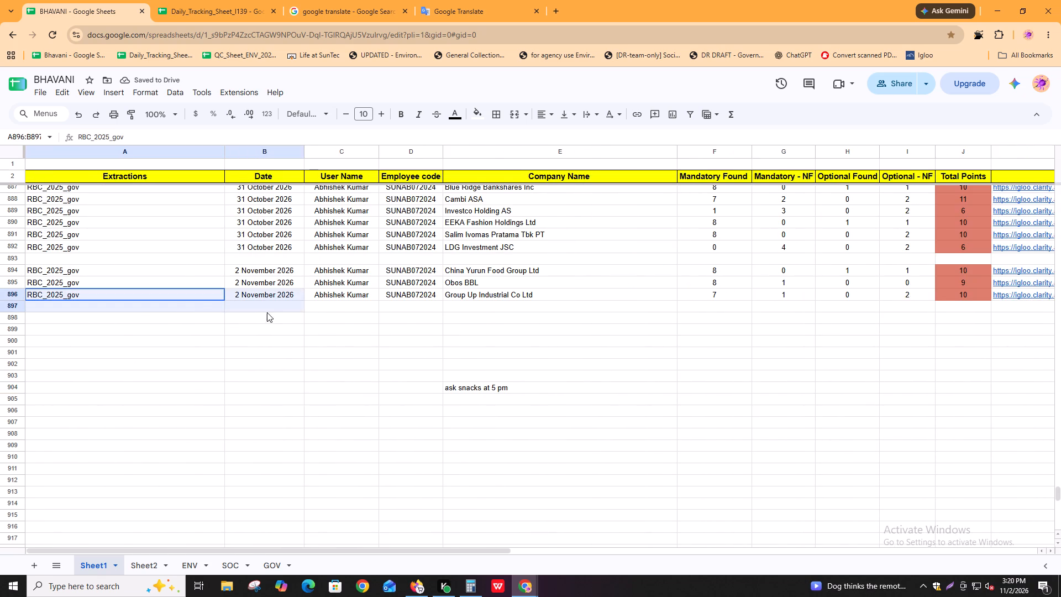
left_click_drag(267, 312, 422, 312)
key("ctrl+d")
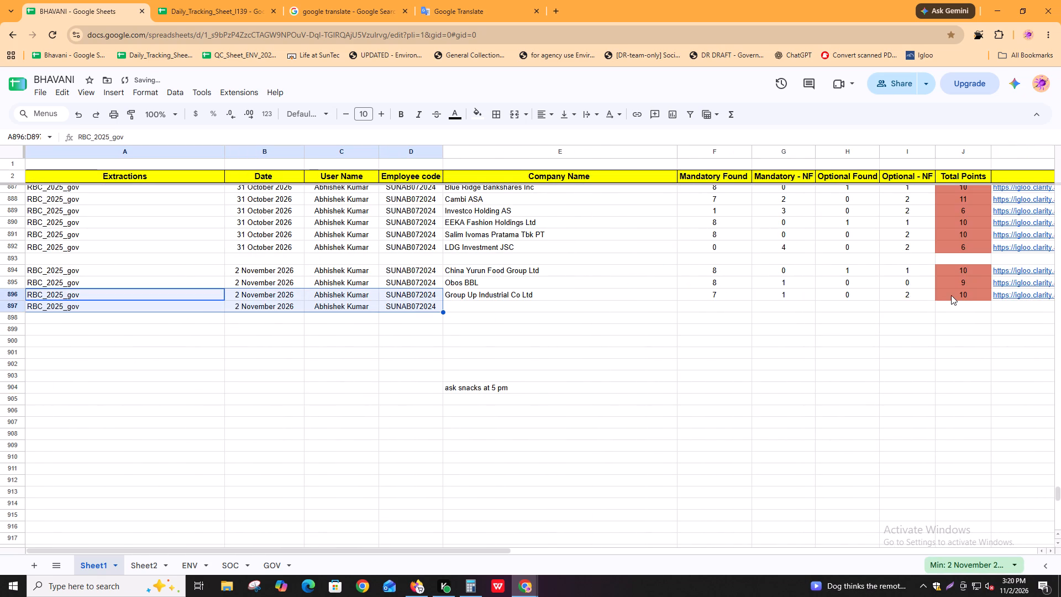
left_click_drag(951, 295, 952, 312)
key("ctrl+d")
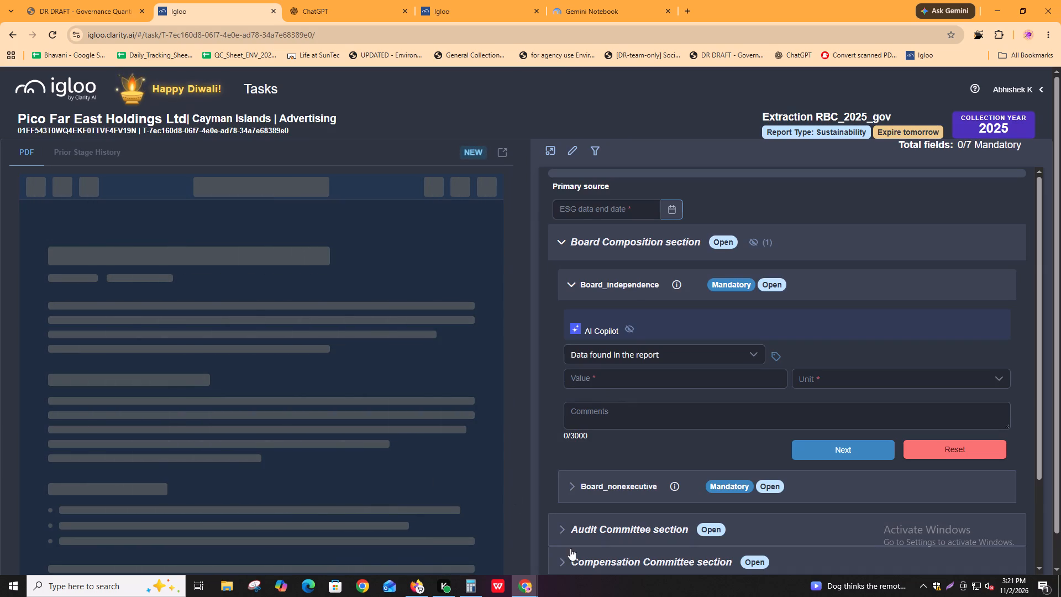
Collapse the Board_independence entry and expand the Nomination, Compensation and Audit Committee sections with their entries collapsed.
left_click(631, 281)
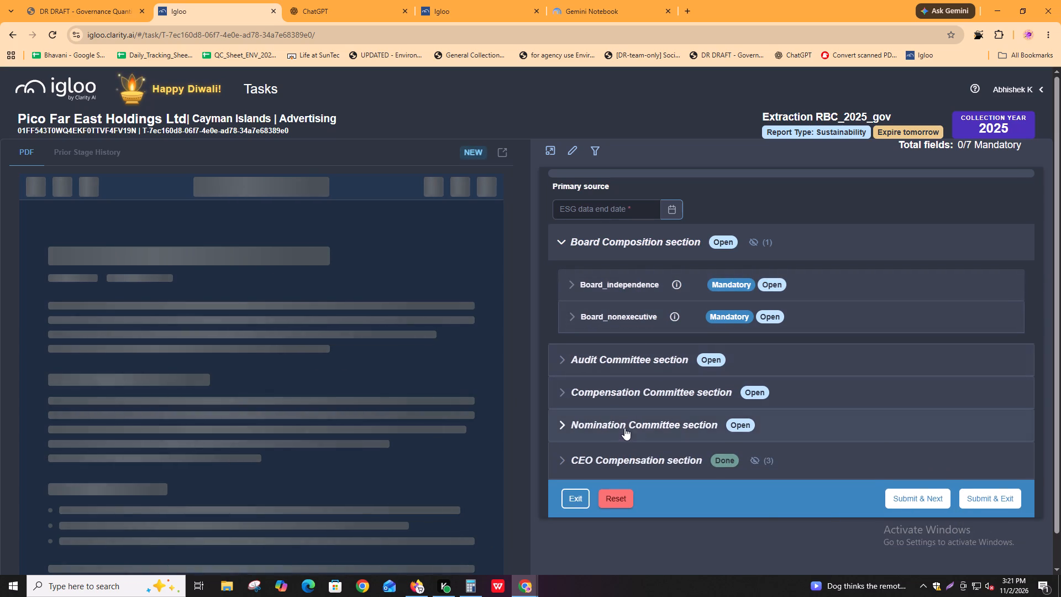
left_click(624, 428)
left_click(624, 467)
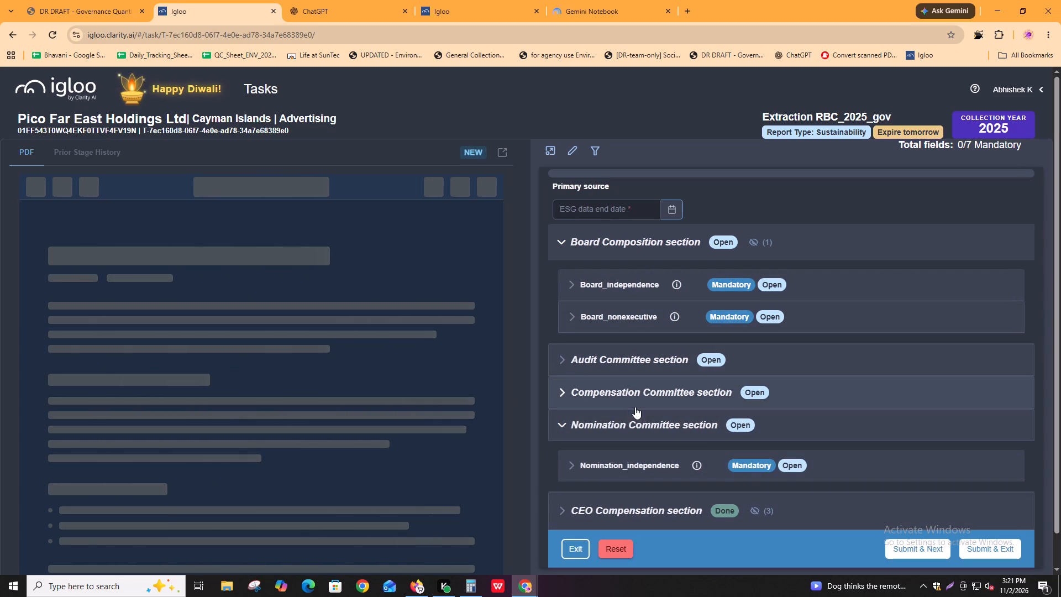
left_click(634, 399)
left_click(632, 422)
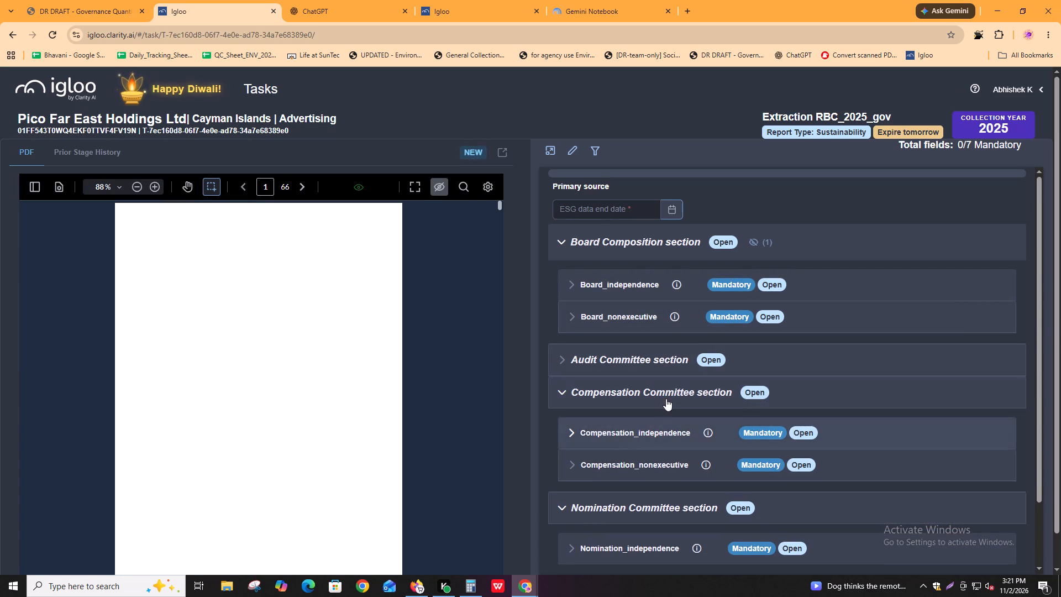
left_click(637, 361)
left_click(630, 393)
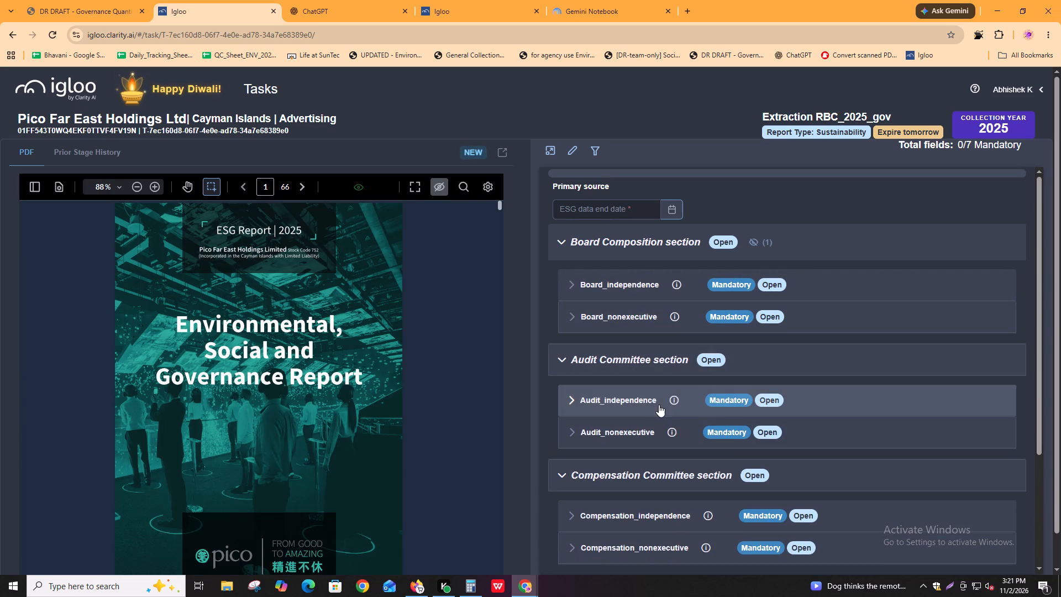
scroll(712, 465, "up", 7)
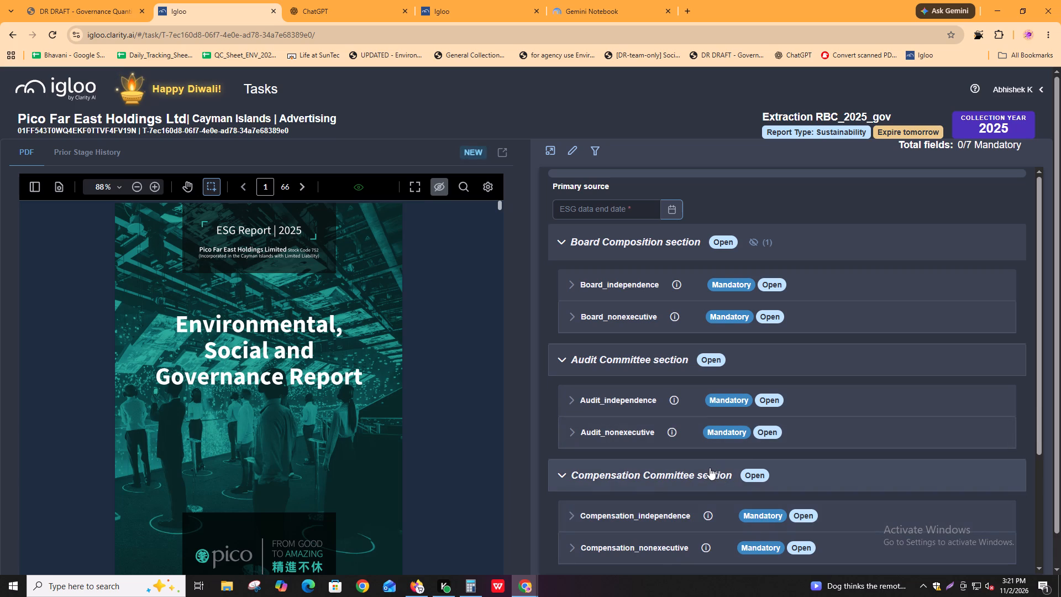
scroll(710, 468, "up", 2)
scroll(311, 107, "up", 6)
Copy the company name Pico Far East Holdings Ltd from Igloo into row 897's Company Name cell in Sheet1.
left_click(76, 121, "alt")
key("alt+Tab")
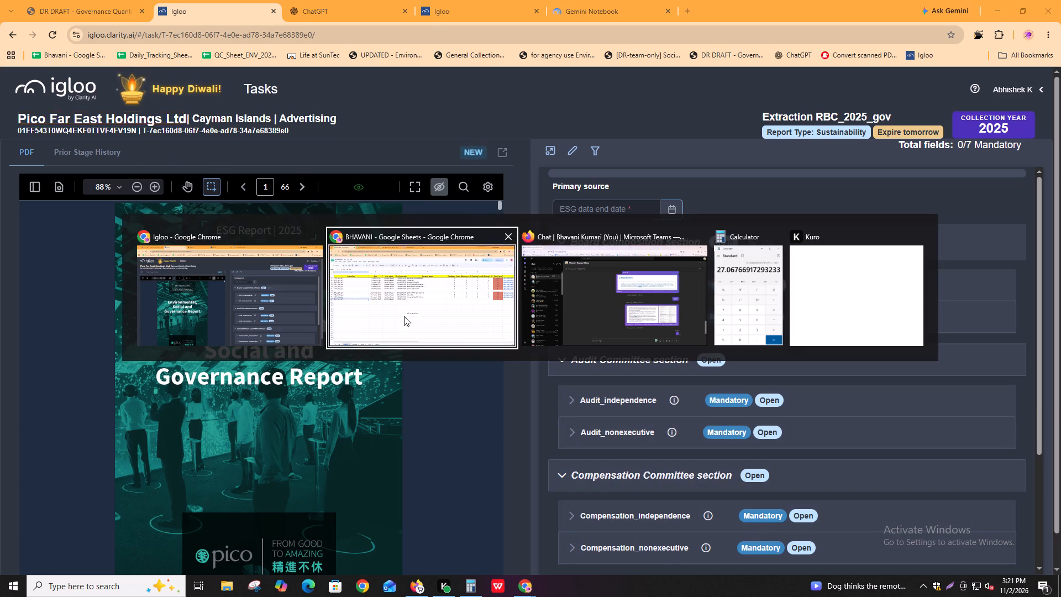
left_click(404, 316, "alt")
left_click(480, 304)
key("ctrl+v")
Copy the share link of Pico Far East's report from Igloo into row 897's Link cell in Sheet1.
scroll(901, 329, "down", 4, "shift")
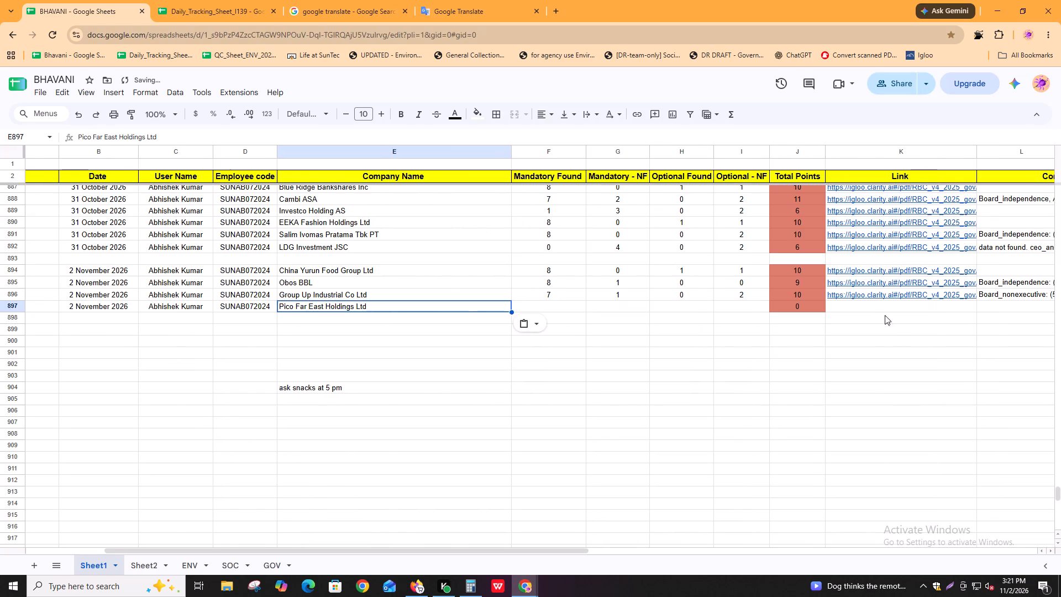
left_click(863, 306)
key("alt+Tab")
left_click(489, 192)
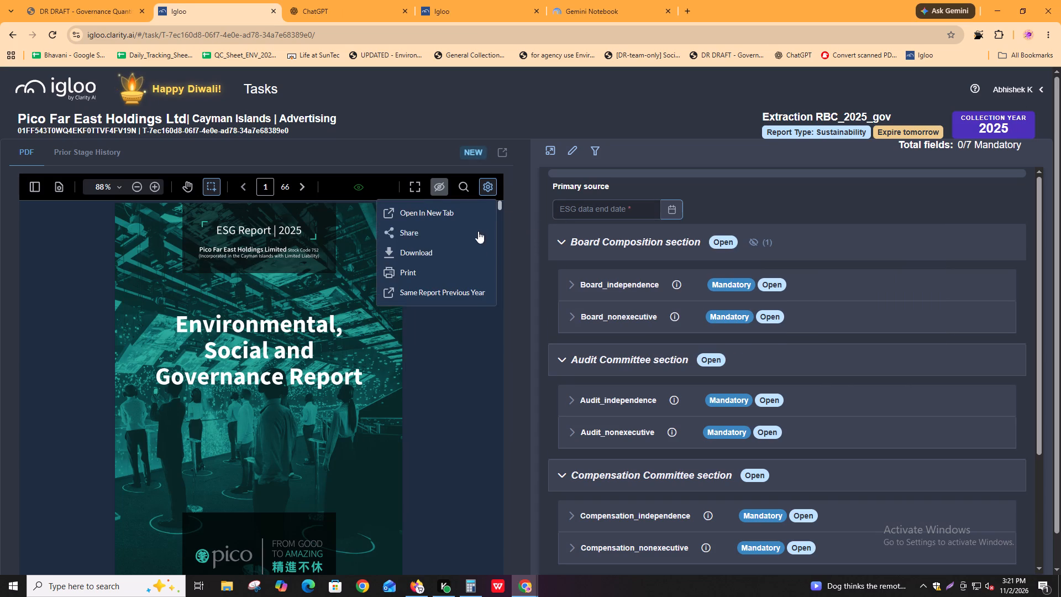
left_click(471, 238)
key("alt+Tab")
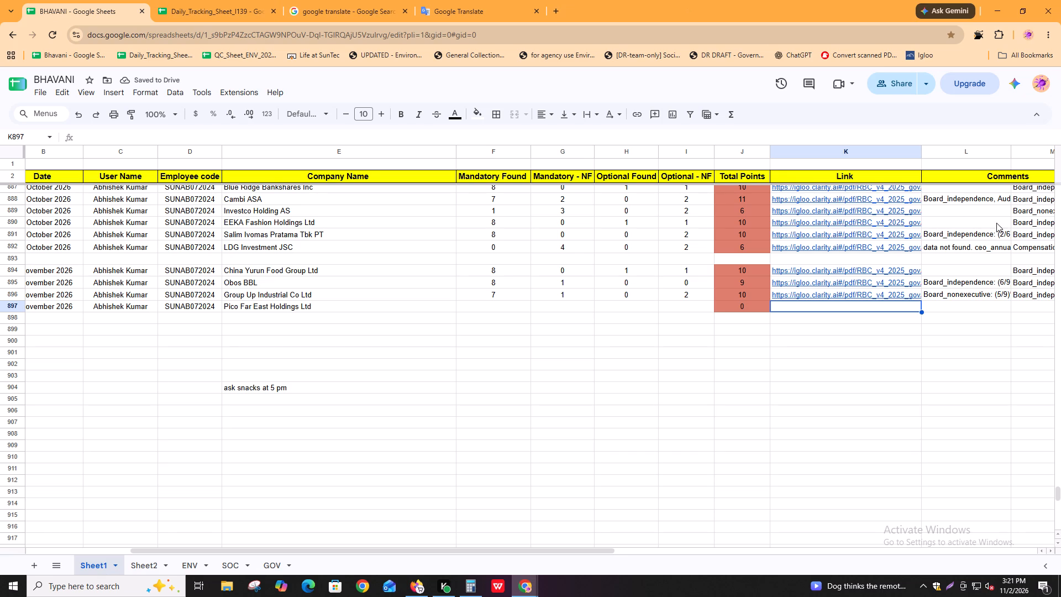
key("ctrl+v")
Look through Pico Far East's ESG Report 2025 in Igloo, from the table of contents to the Environment chapter.
left_click(474, 310)
key("alt+Tab")
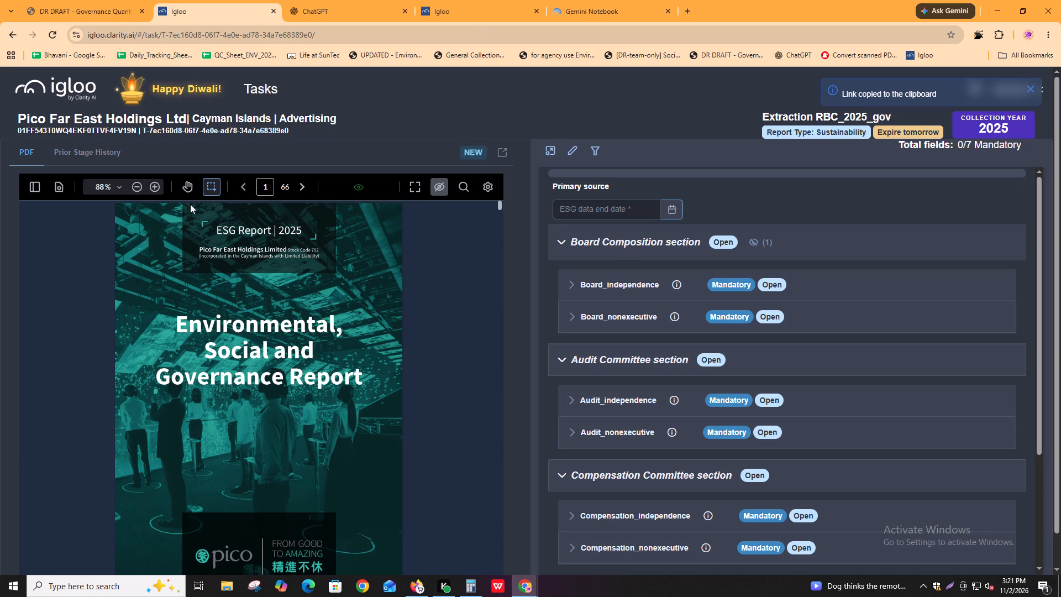
scroll(321, 386, "down", 15)
scroll(359, 402, "up", 6)
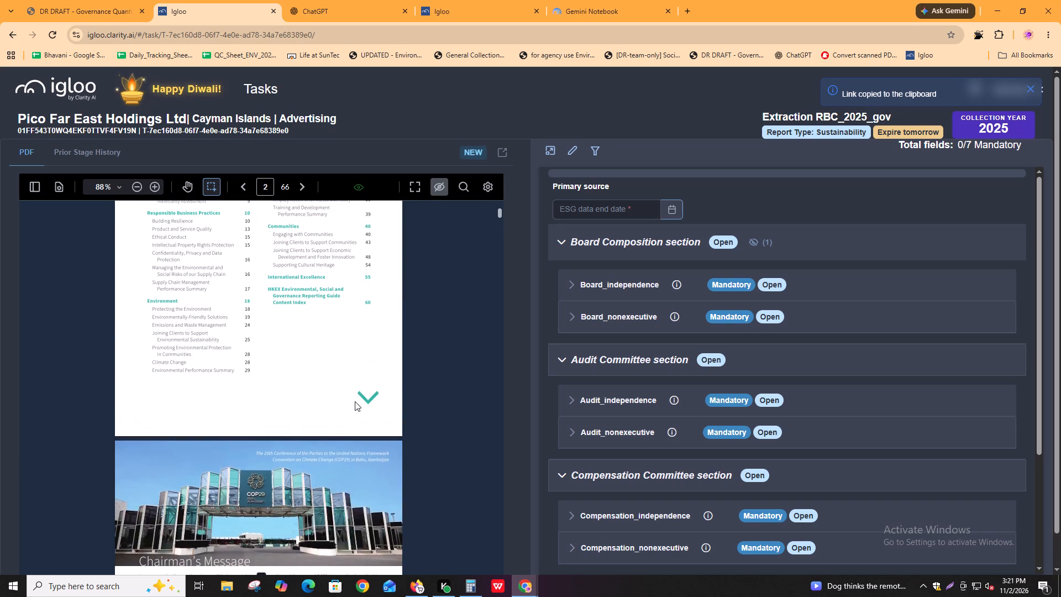
scroll(178, 338, "up", 2)
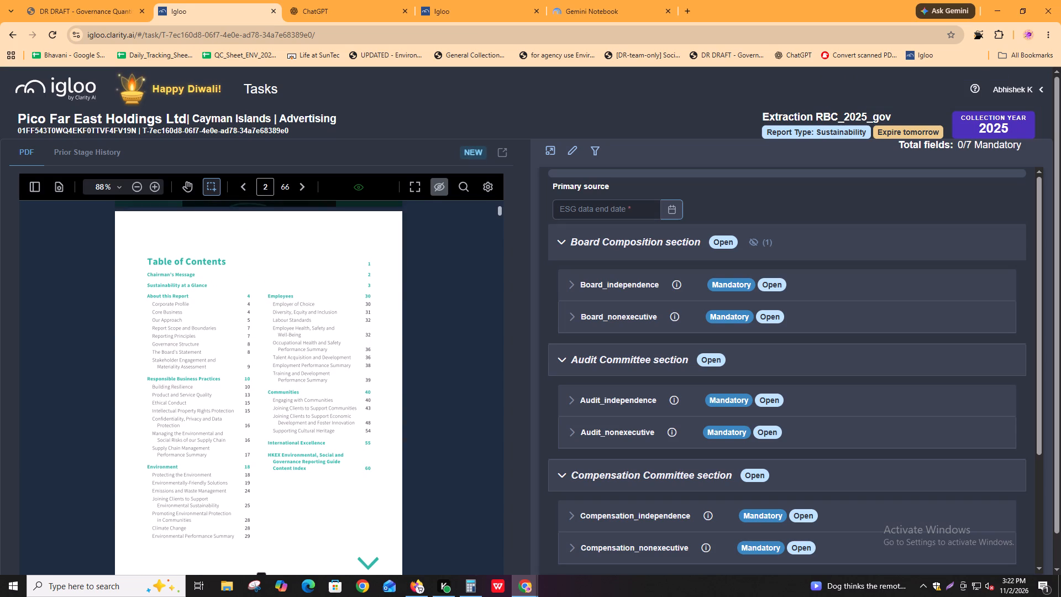
scroll(250, 410, "down", 14)
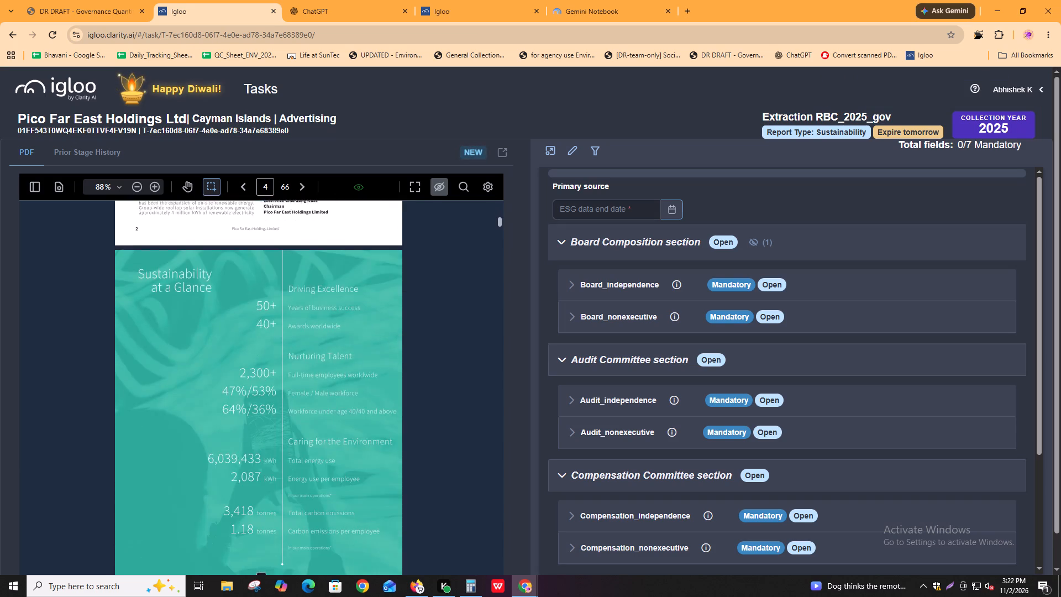
scroll(252, 411, "down", 9)
scroll(256, 407, "up", 9)
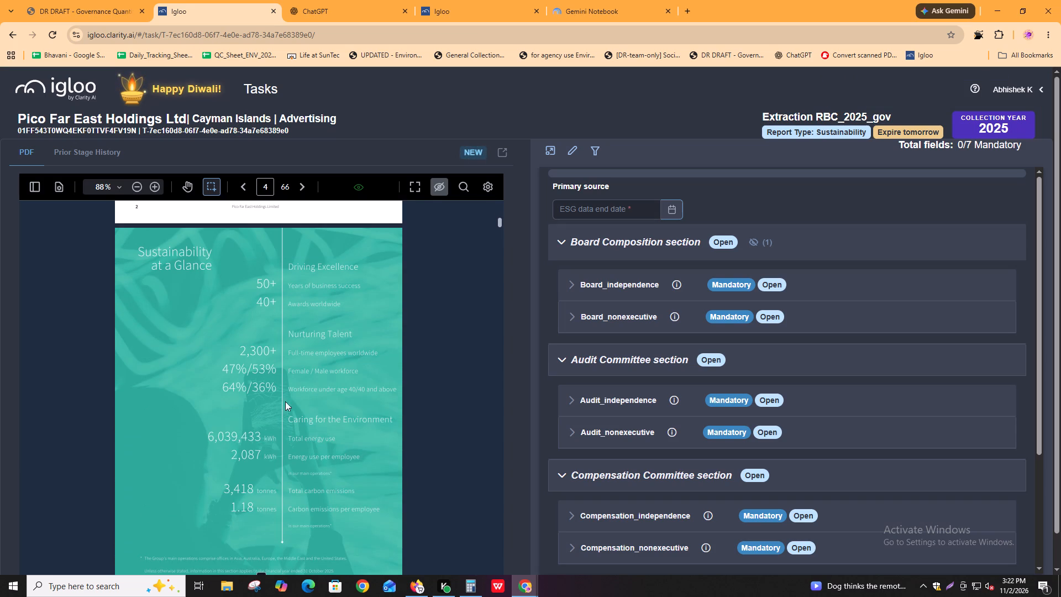
scroll(339, 459, "down", 3)
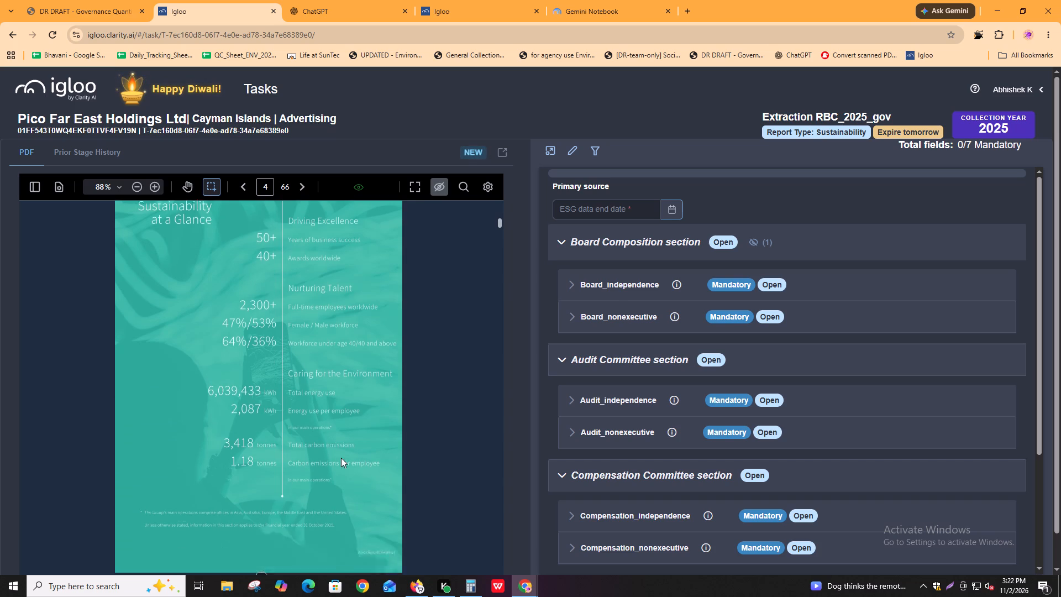
scroll(341, 458, "down", 14)
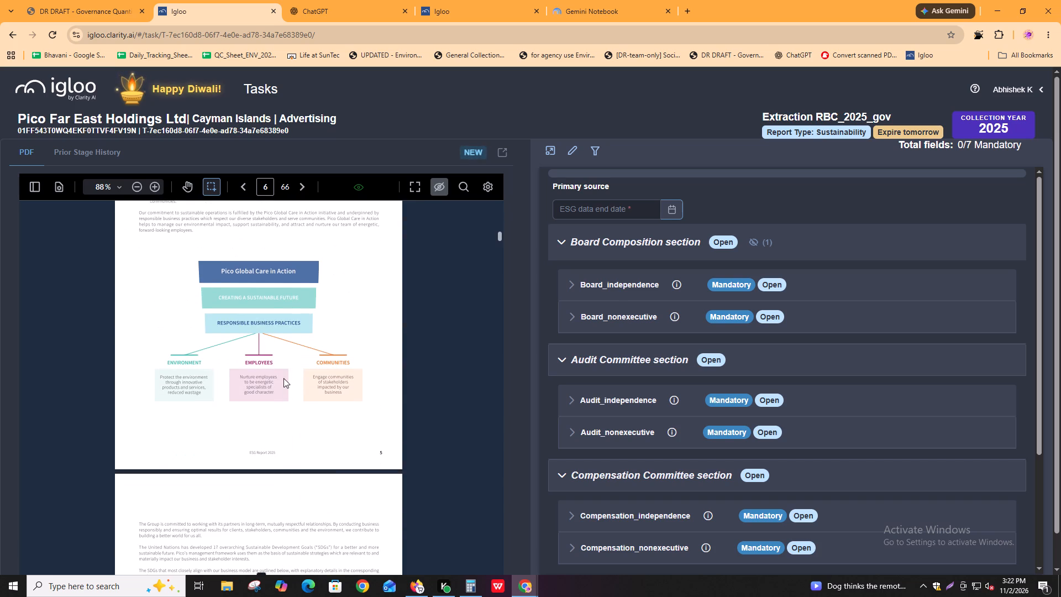
scroll(310, 382, "down", 15)
scroll(328, 397, "up", 4)
scroll(327, 397, "up", 1, "ctrl")
scroll(306, 400, "up", 4)
scroll(307, 396, "down", 5)
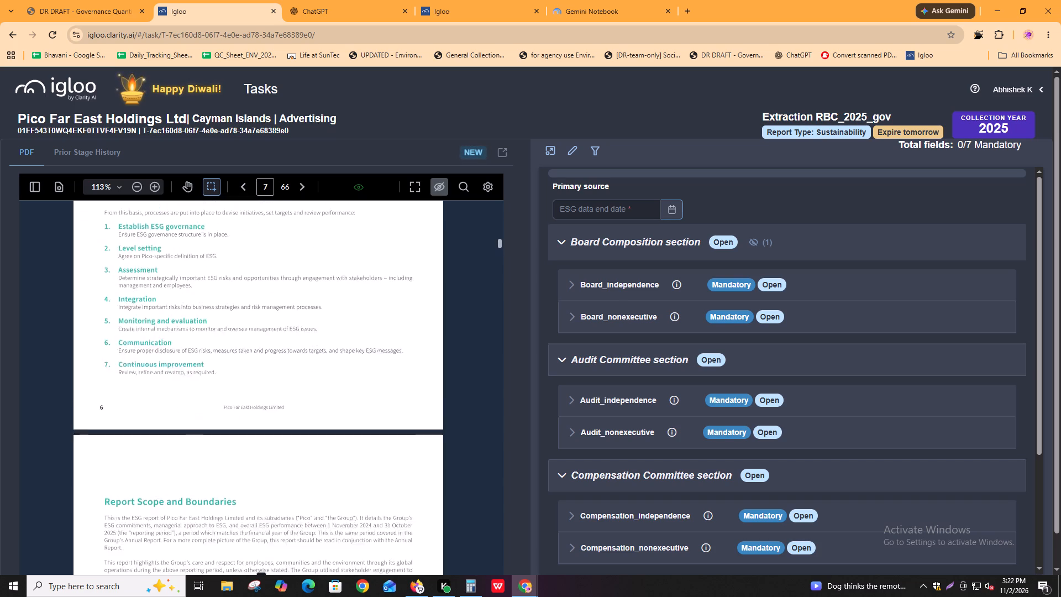
scroll(309, 400, "down", 20)
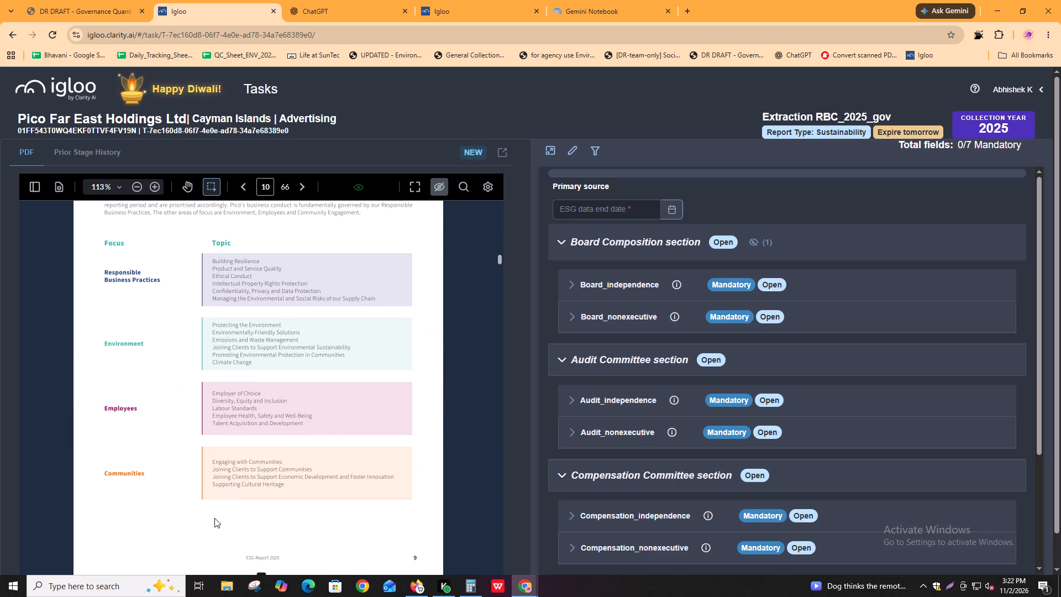
scroll(214, 518, "down", 17)
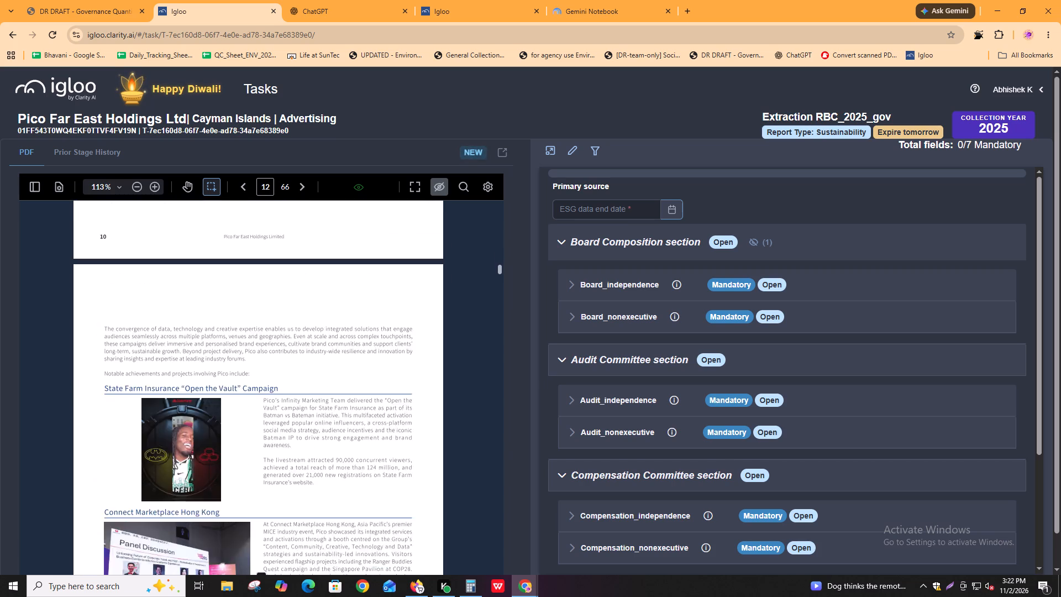
scroll(214, 512, "down", 20)
scroll(214, 512, "down", 1)
scroll(210, 516, "up", 5)
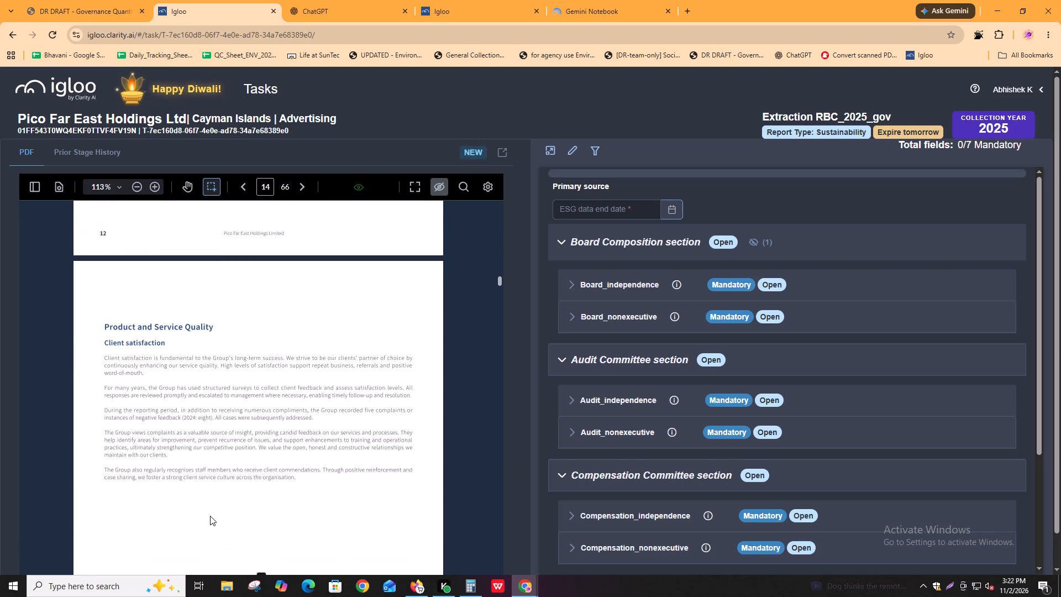
scroll(210, 516, "down", 15)
scroll(213, 513, "up", 5)
scroll(213, 513, "down", 7)
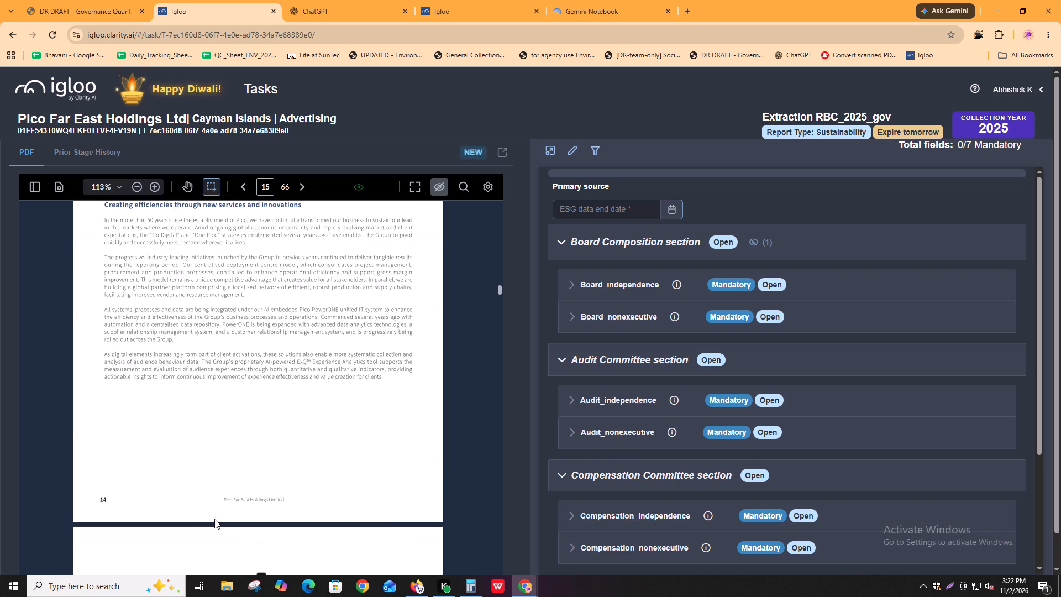
scroll(214, 519, "down", 20)
scroll(214, 519, "down", 10)
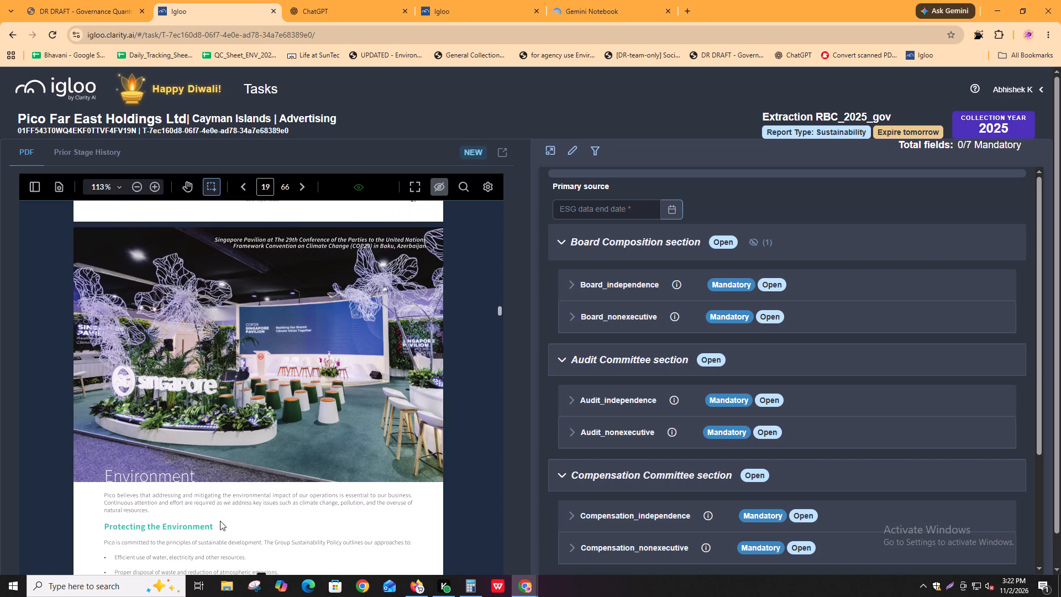
scroll(220, 521, "up", 11)
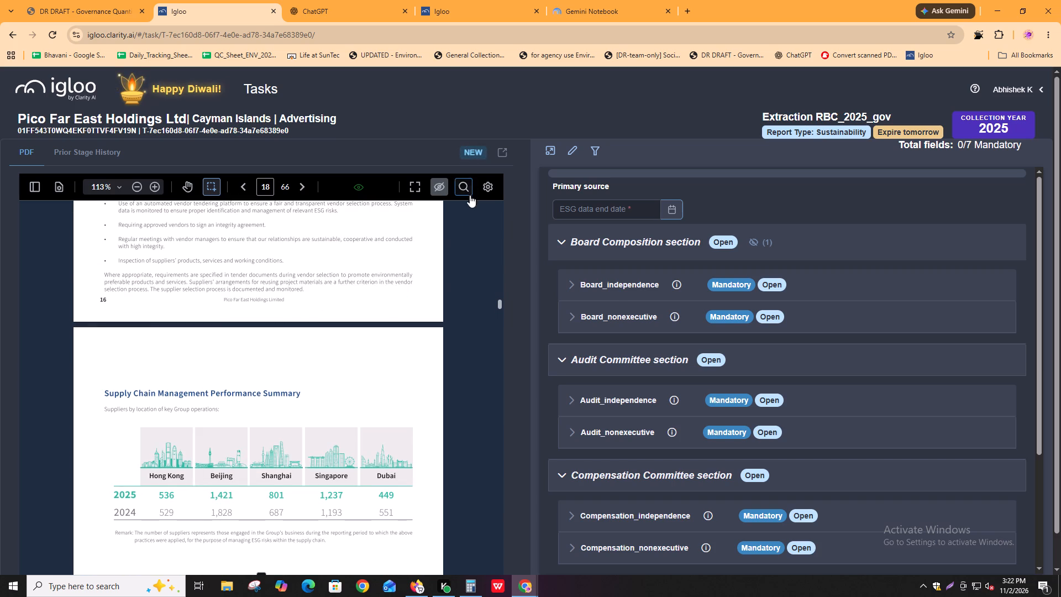
Download Pico Far East's report from Igloo and open the RBC_v4_2025_gov.pdf file in a separate browser window.
left_click(486, 190)
left_click(469, 253)
key("alt+Tab")
key("alt+Tab")
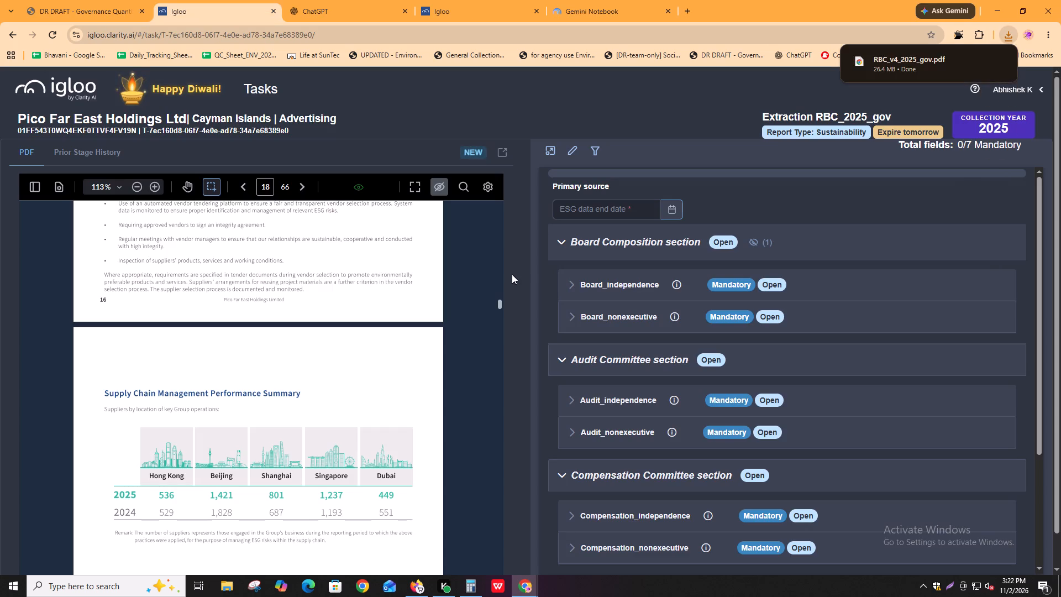
key("ctrl+n")
left_click(1007, 38)
left_click(918, 83)
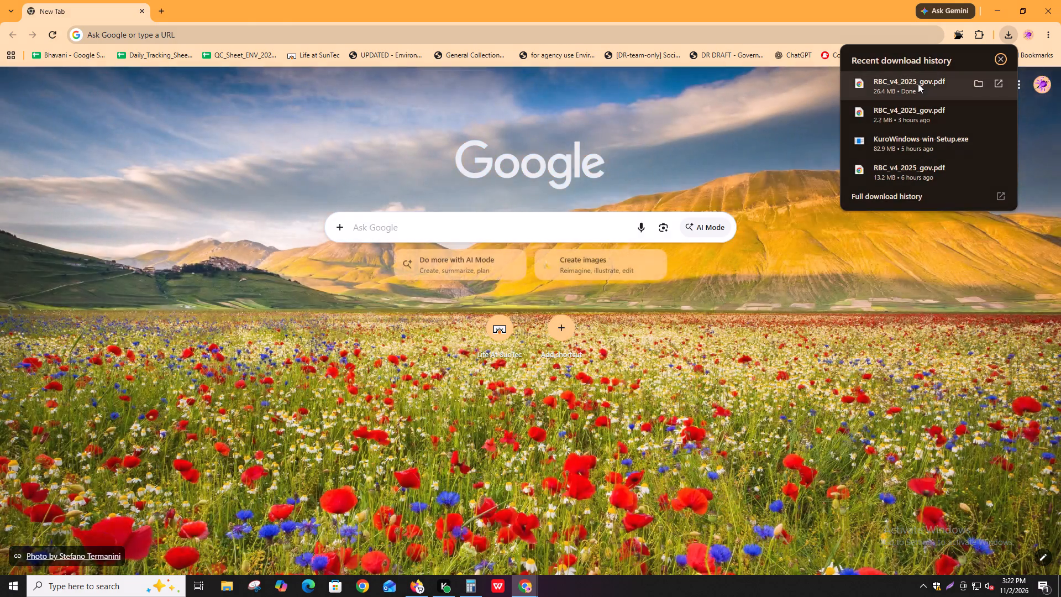
left_click(141, 9)
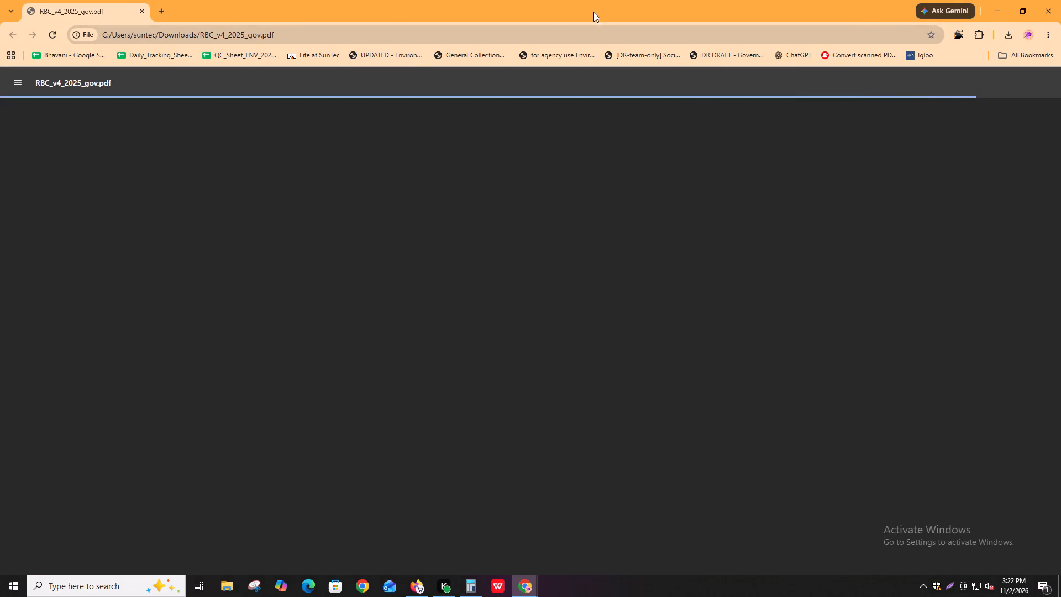
Duplicate the downloaded report's tab until five copies are open, and return to the first copy.
right_click(114, 9)
left_click(161, 110)
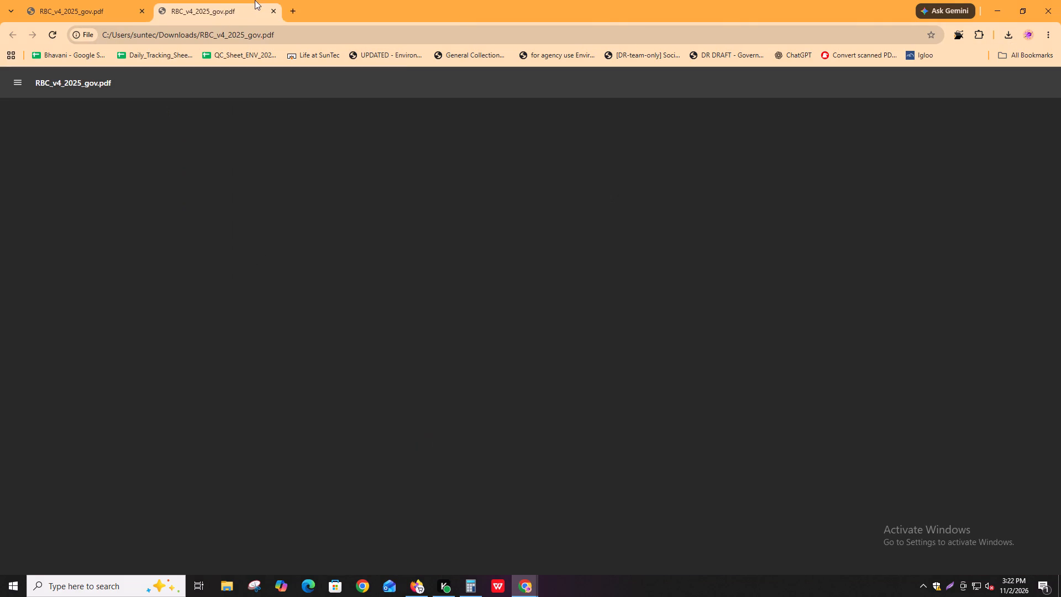
right_click(255, 0)
left_click(285, 102)
right_click(314, 0)
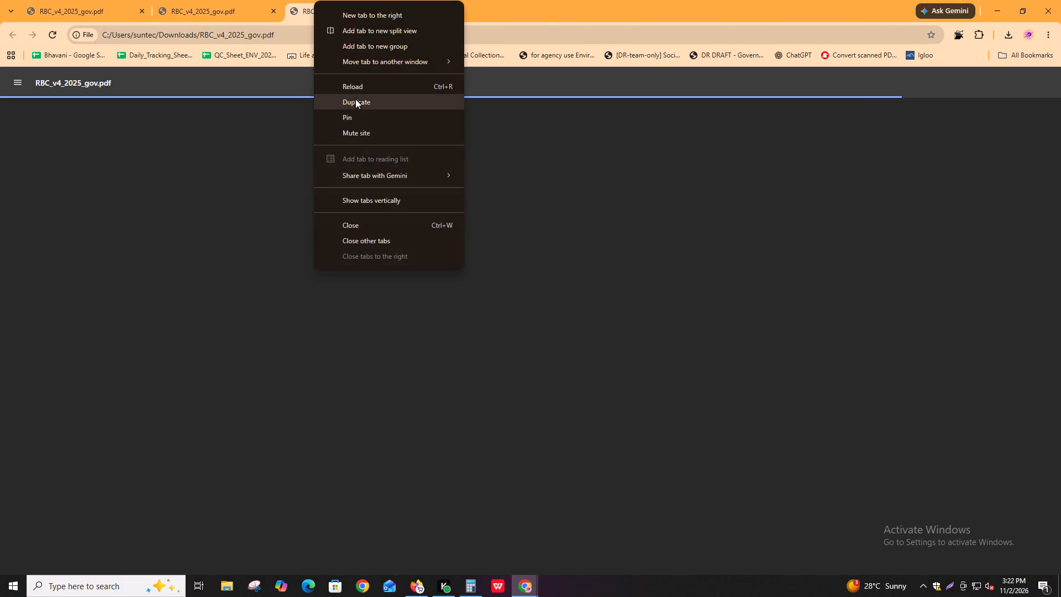
left_click(359, 107)
right_click(451, 8)
left_click(497, 107)
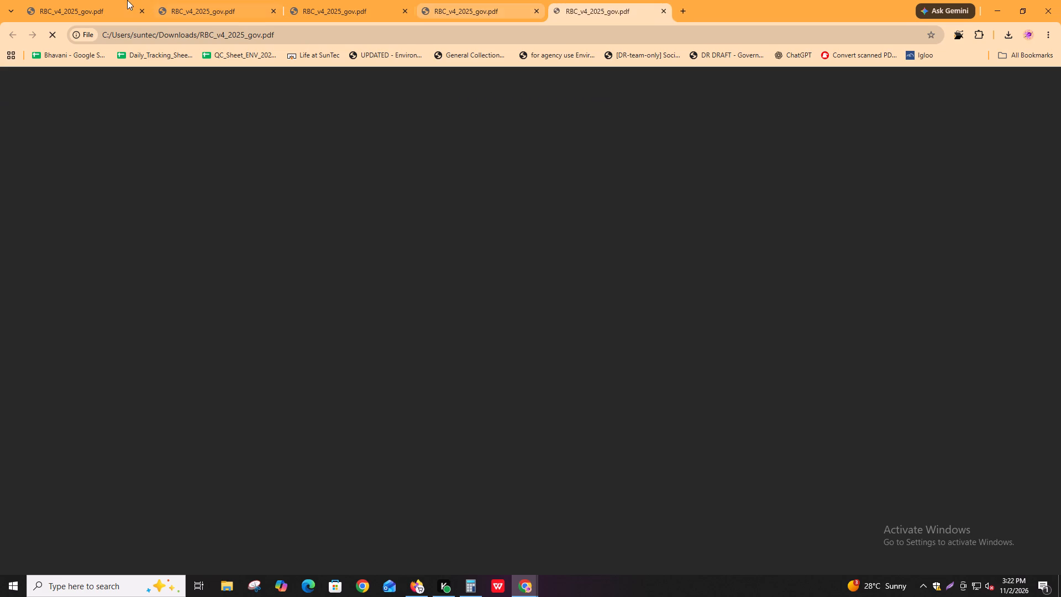
left_click(73, 0)
Search the first copy of the report for Pico Far East Holdings Ltd, the company name copied from Igloo.
key("alt+Tab")
left_click(47, 113, "alt")
key("alt+Tab")
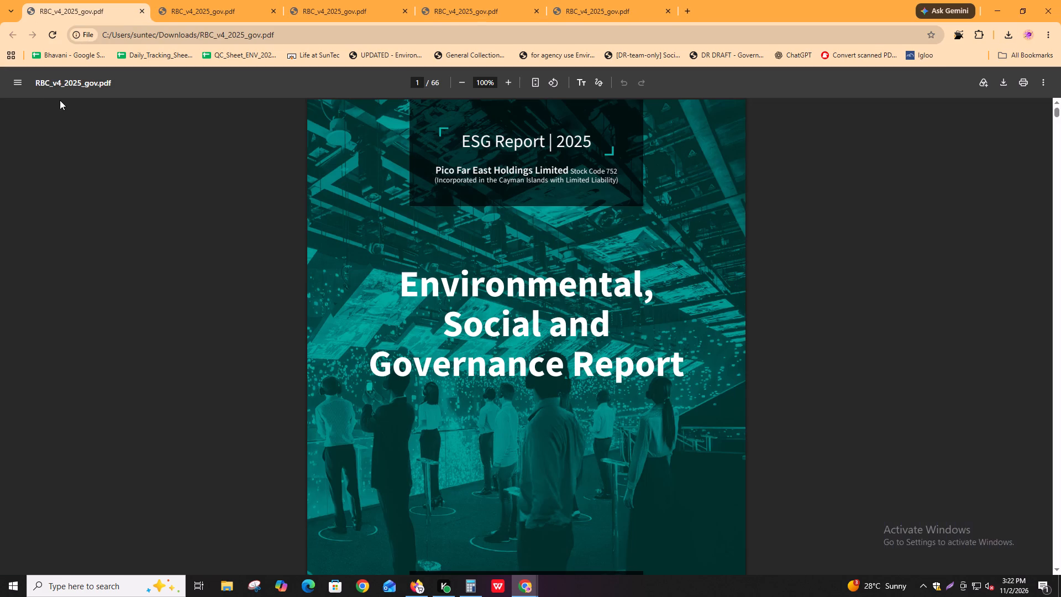
key("ctrl+f")
key("ctrl+v")
key("Return")
key("Return")
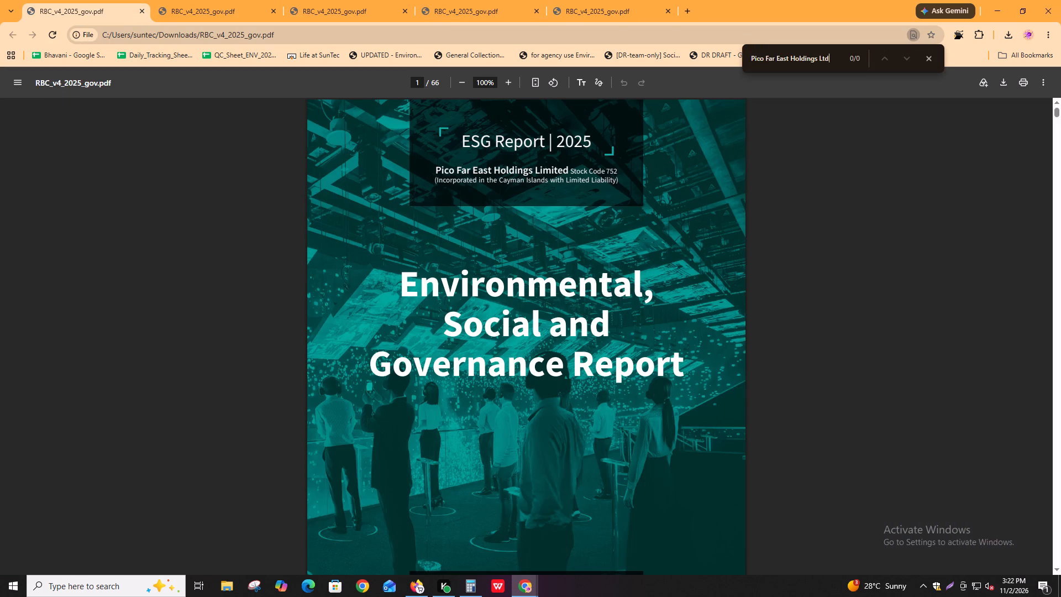
Shorten the search term to Pico Far East Holdings and step through its matches in the report.
key("backslash")
key("BackSpace")
key("BackSpace")
key("BackSpace")
key("BackSpace")
key("BackSpace")
key("Return")
key("Return")
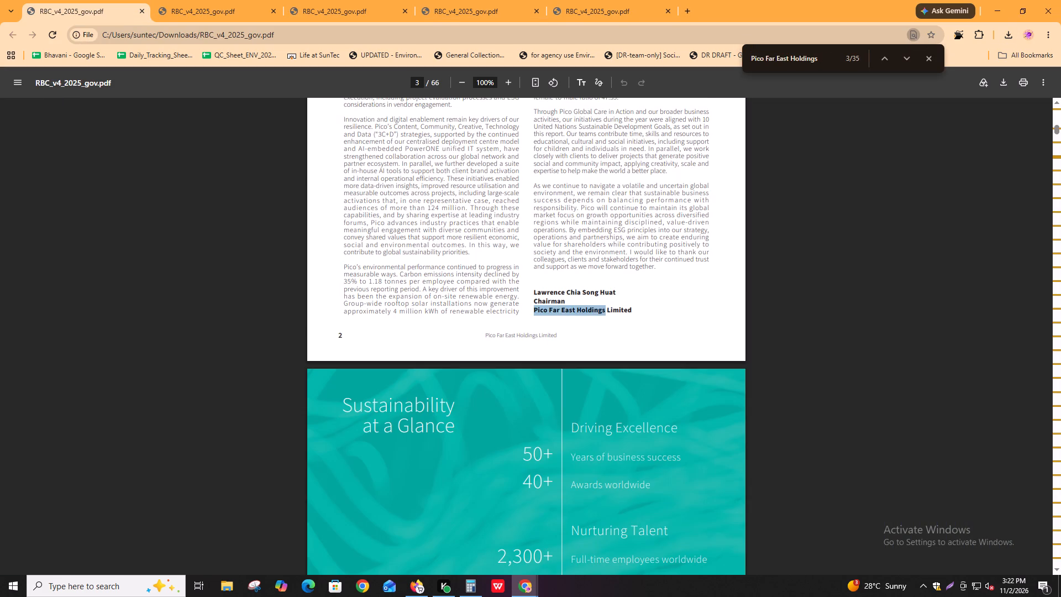
key("Return")
key("Return")
key("Return")
key("Return")
key("Return")
key("Return")
key("Return")
Search the report for independen.
key("ctrl+f")
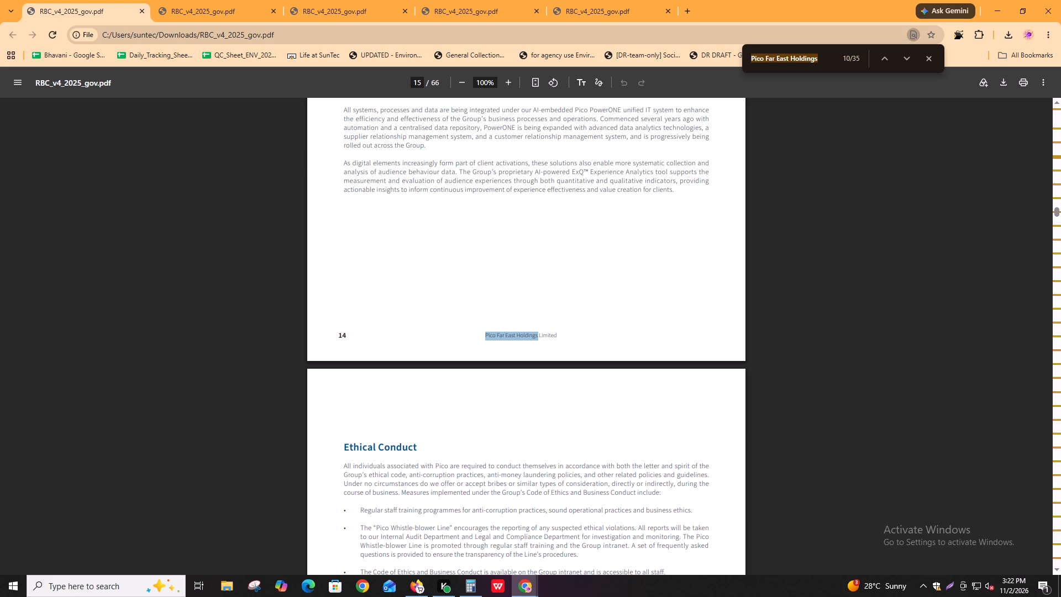
type("inde")
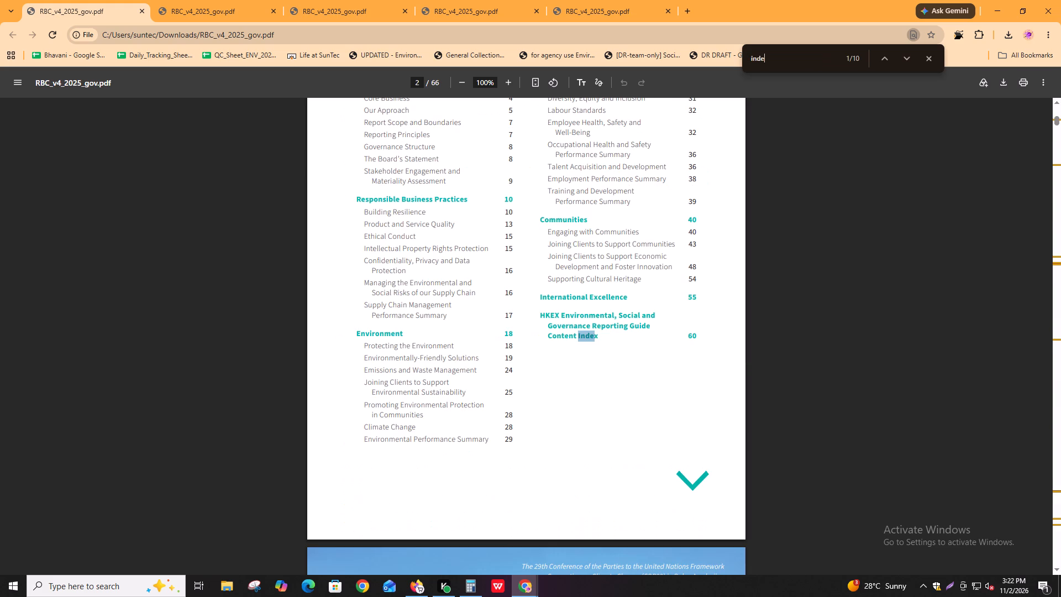
type("penden")
key("Return")
key("Return")
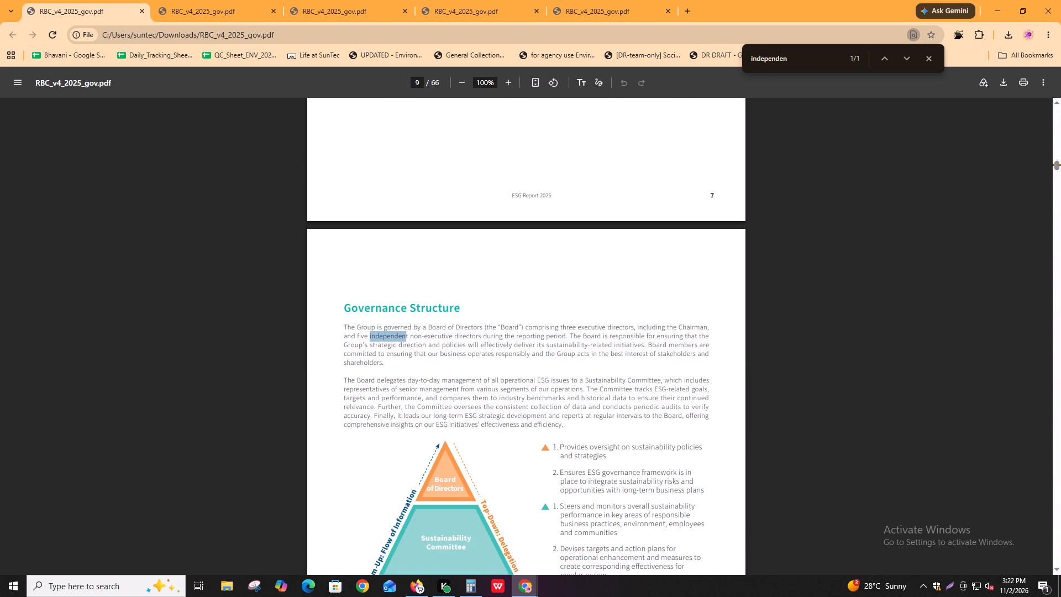
Read the report's Governance Structure paragraph on page 9 for the numbers of executive and independent non-executive directors on the board.
scroll(388, 379, "up", 2, "ctrl")
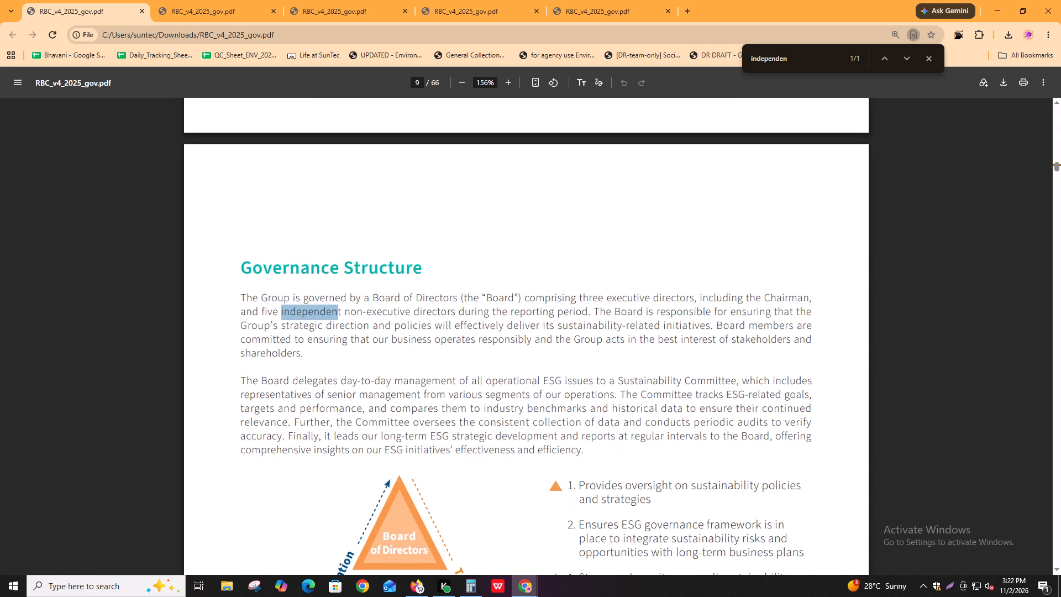
scroll(386, 378, "up", 1, "ctrl")
left_click_drag(513, 288, 632, 279)
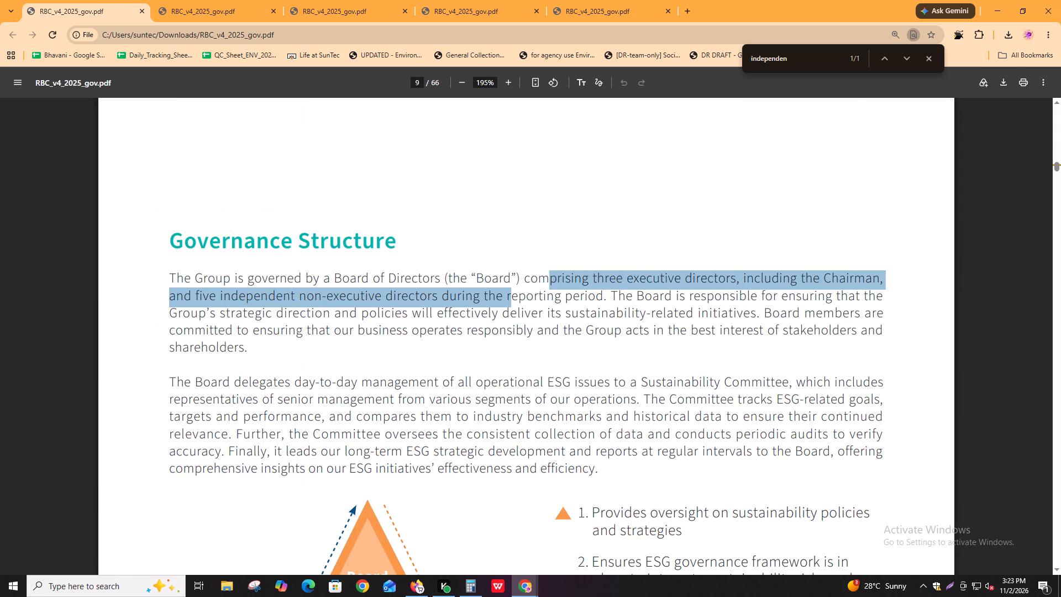
left_click_drag(632, 279, 821, 276)
left_click(821, 276)
left_click_drag(748, 281, 844, 277)
left_click(844, 277)
left_click_drag(201, 300, 300, 300)
left_click_drag(312, 300, 331, 300)
double_click(583, 296)
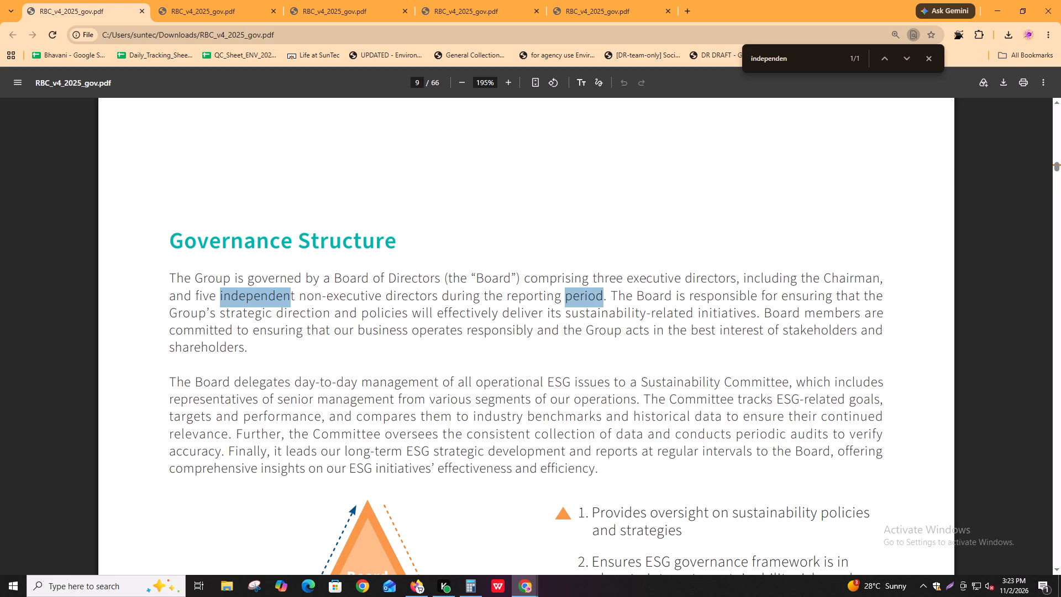
left_click(257, 285)
left_click_drag(372, 280, 727, 276)
left_click(749, 279)
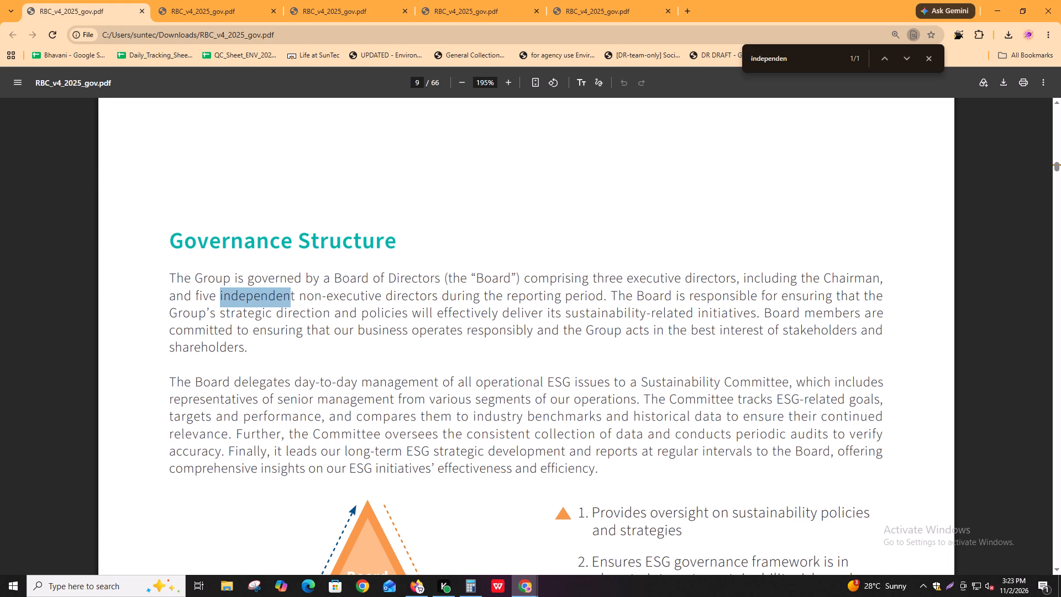
left_click_drag(750, 274, 886, 272)
left_click(887, 272)
left_click_drag(189, 291, 564, 298)
left_click(564, 298)
left_click_drag(621, 301, 689, 302)
left_click(689, 303)
left_click_drag(629, 298, 817, 300)
left_click(820, 300)
left_click_drag(338, 322, 534, 316)
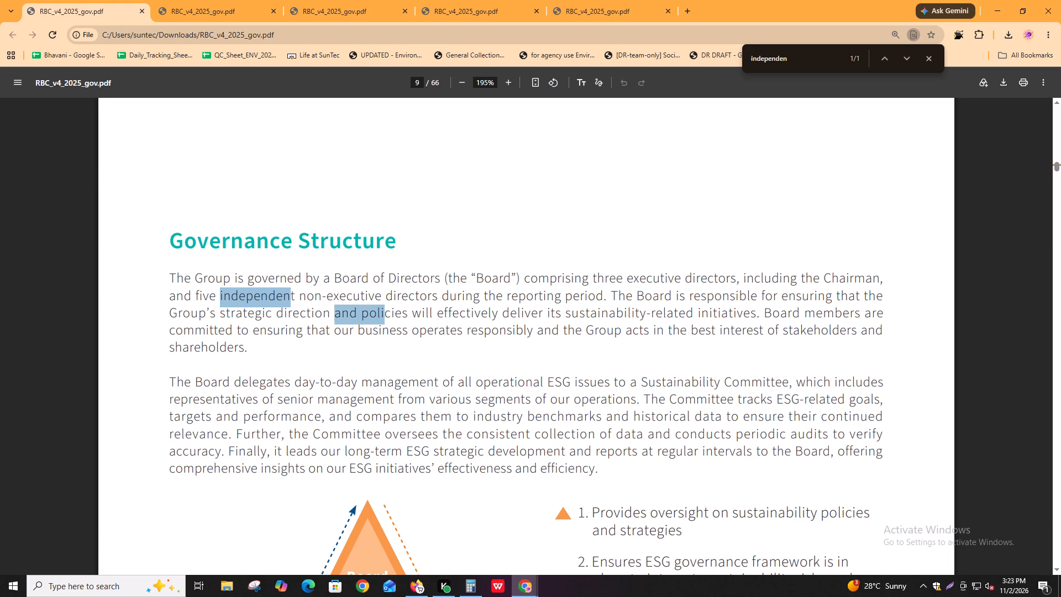
left_click_drag(534, 316, 722, 311)
left_click(722, 310)
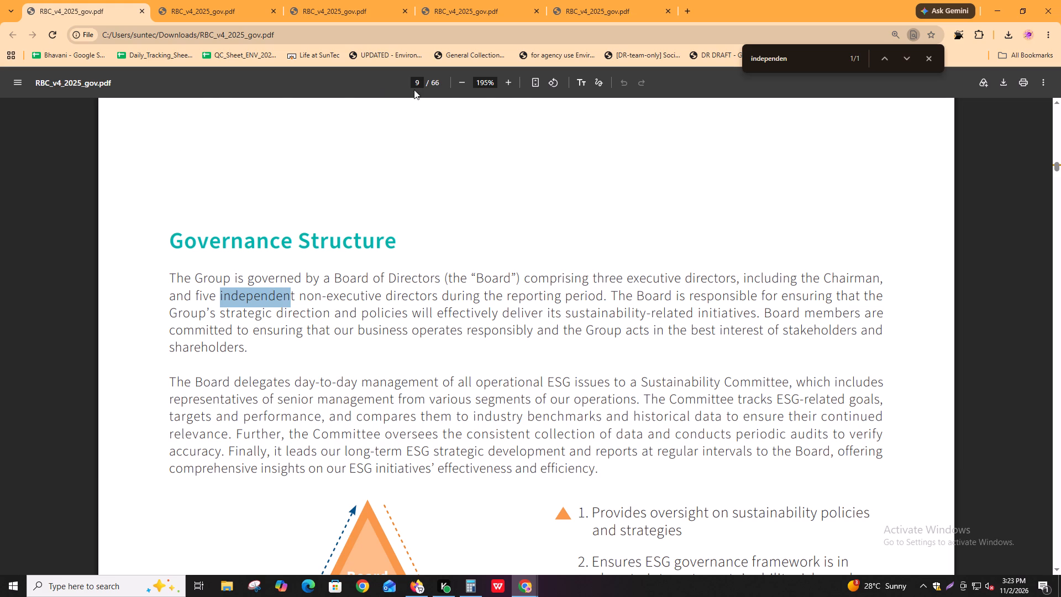
Switch to the Igloo extraction task, bring its report viewer to page 9 and enlarge the Governance Structure section.
key("alt+Tab")
left_click(263, 184)
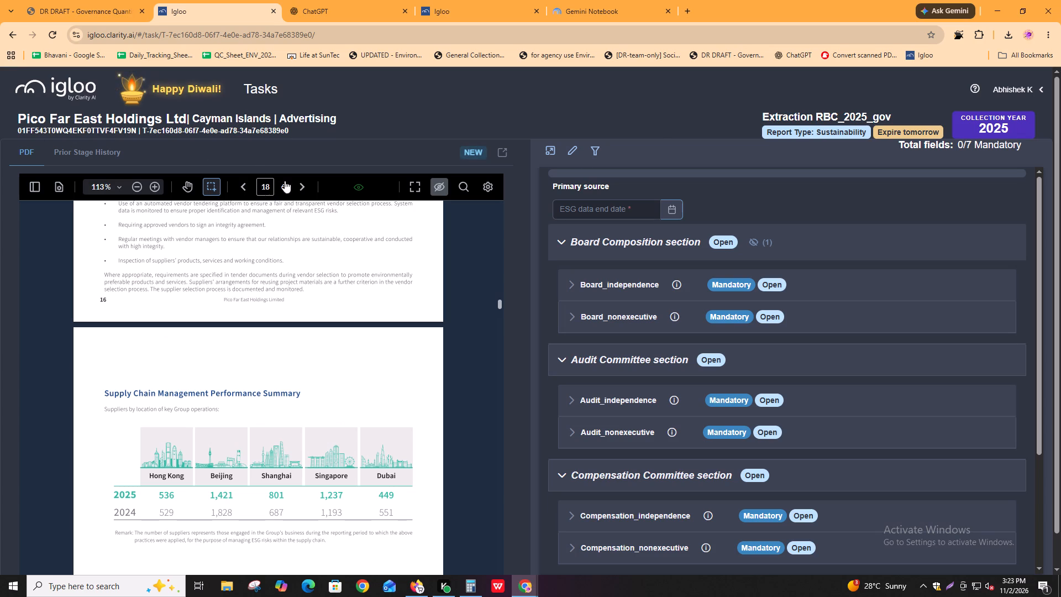
key("9")
key("Return")
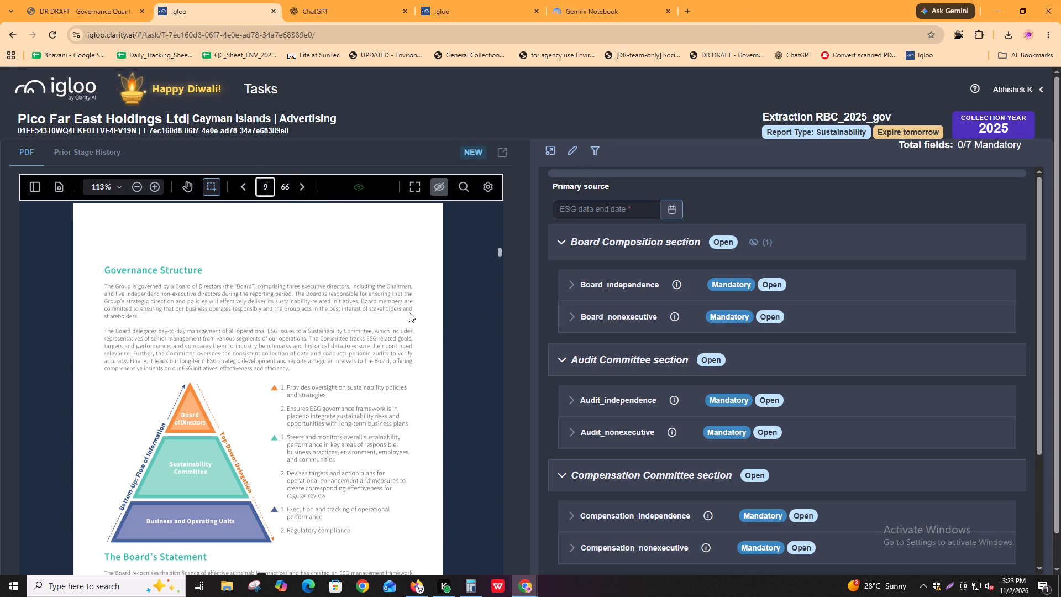
left_click_drag(408, 312, 393, 318)
scroll(96, 364, "up", 2, "ctrl")
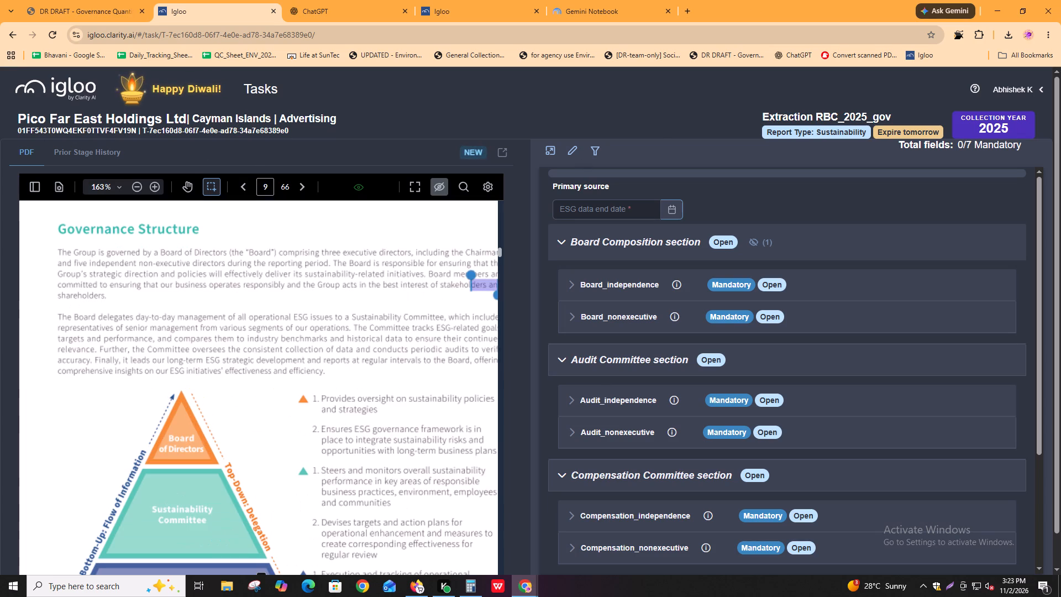
scroll(90, 393, "down", 1, "shift")
left_click(137, 372)
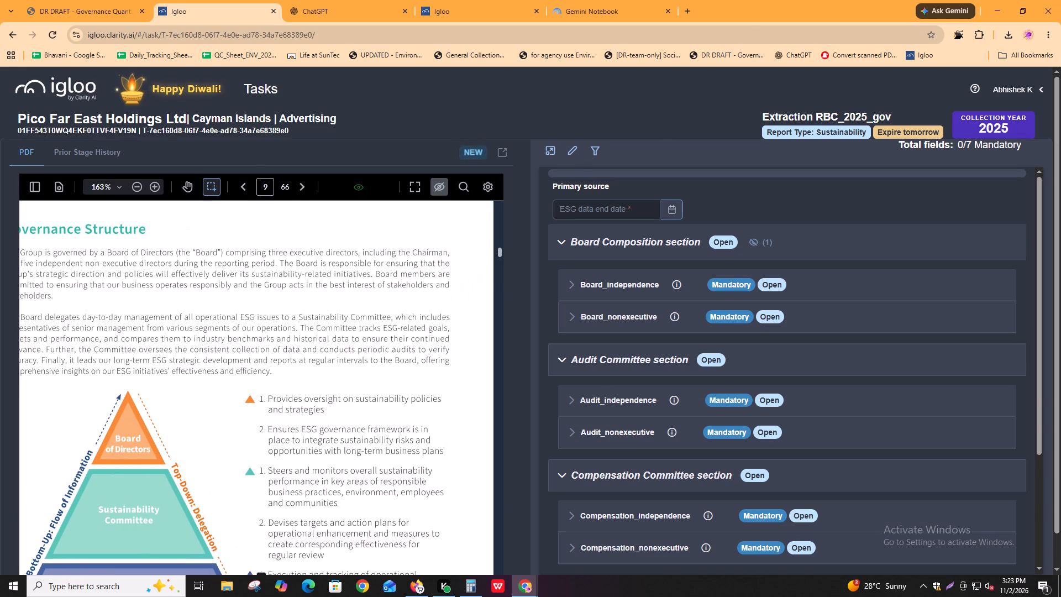
Expand the Board_independence field and start its comment with the calculation (5/8)*100 =.
left_click(683, 285)
left_click(673, 421)
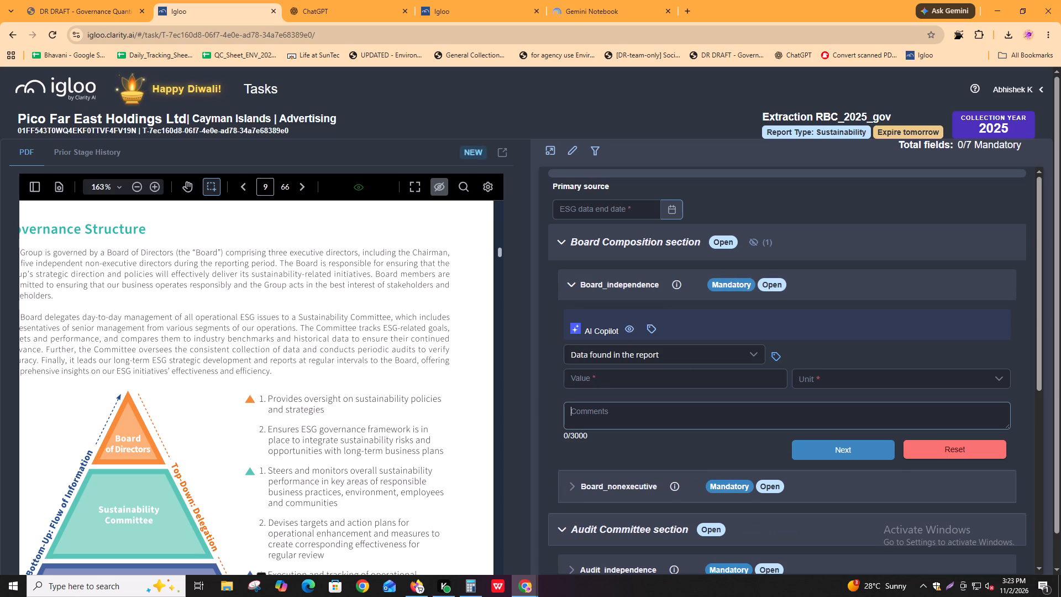
scroll(318, 348, "up", 1, "shift")
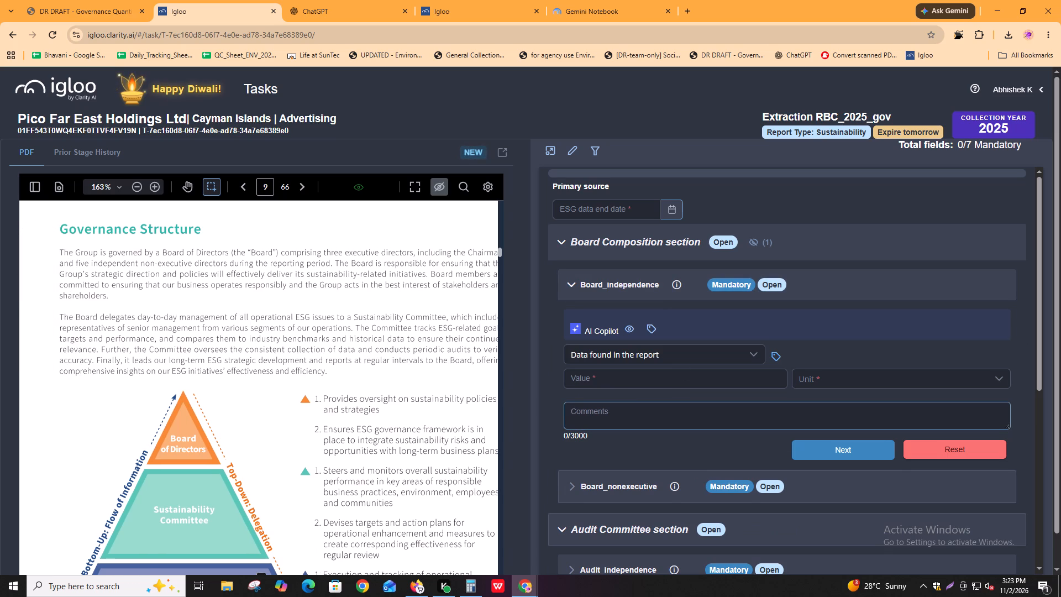
left_click(602, 418)
type("(5/8)*100")
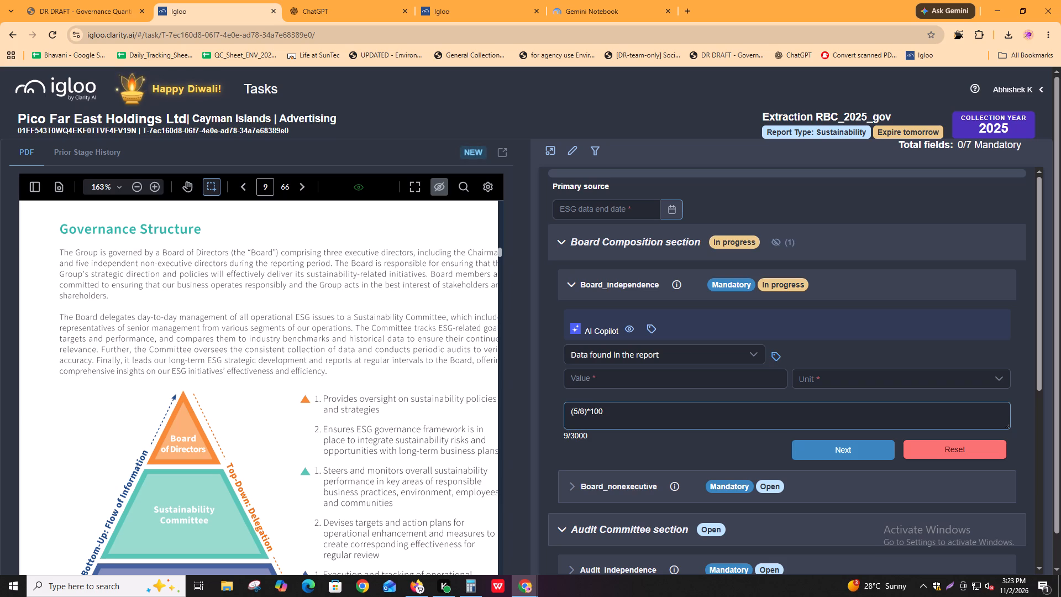
key("space")
type("=")
key("space")
key("alt+Tab")
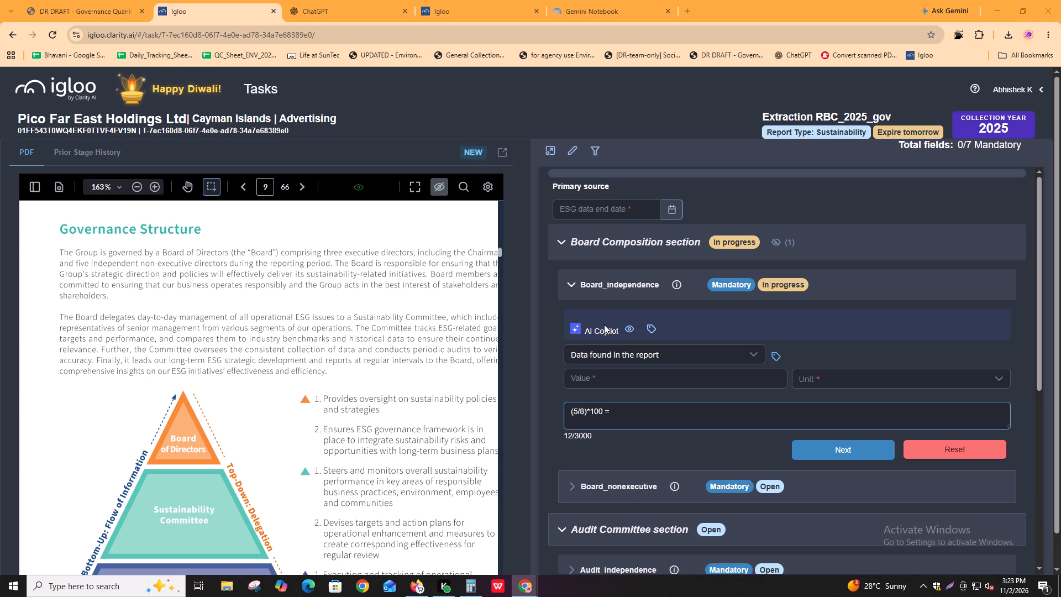
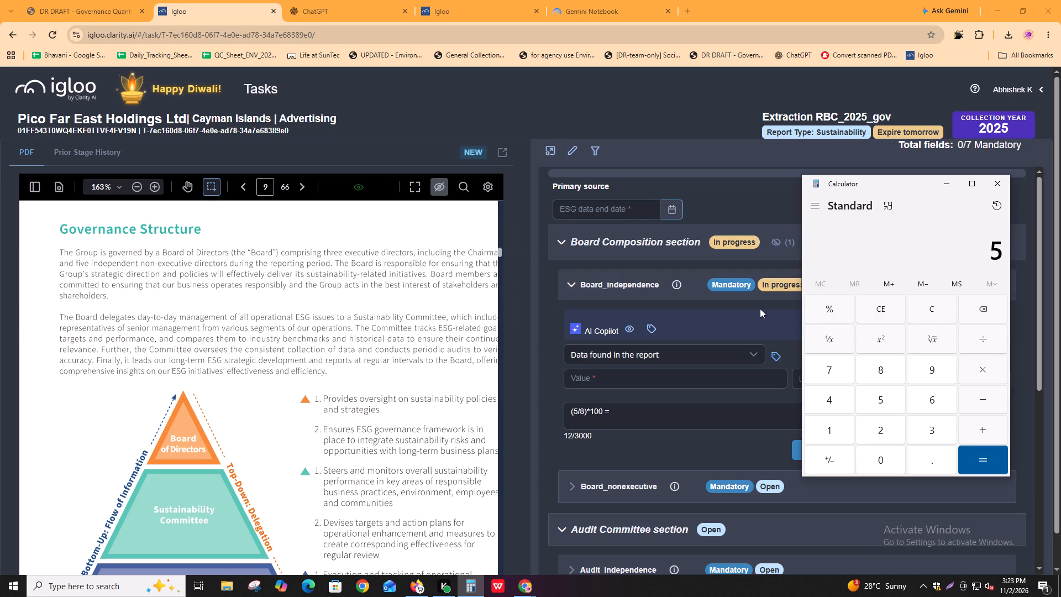
Calculate 5/8*100 in Calculator and complete the Board_independence comment in Igloo with the result 62.5%.
type("/8*100")
key("Return")
left_click_drag(955, 252, 1007, 252)
key("ctrl+c")
left_click(932, 307)
type("5/8*100")
key("Return")
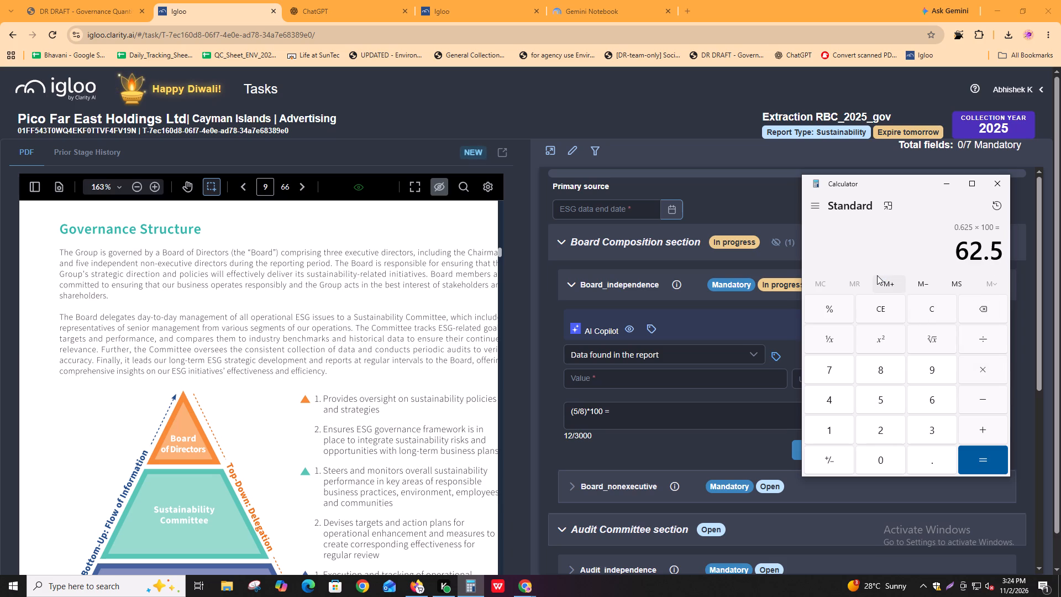
left_click(649, 414)
key("ctrl+v")
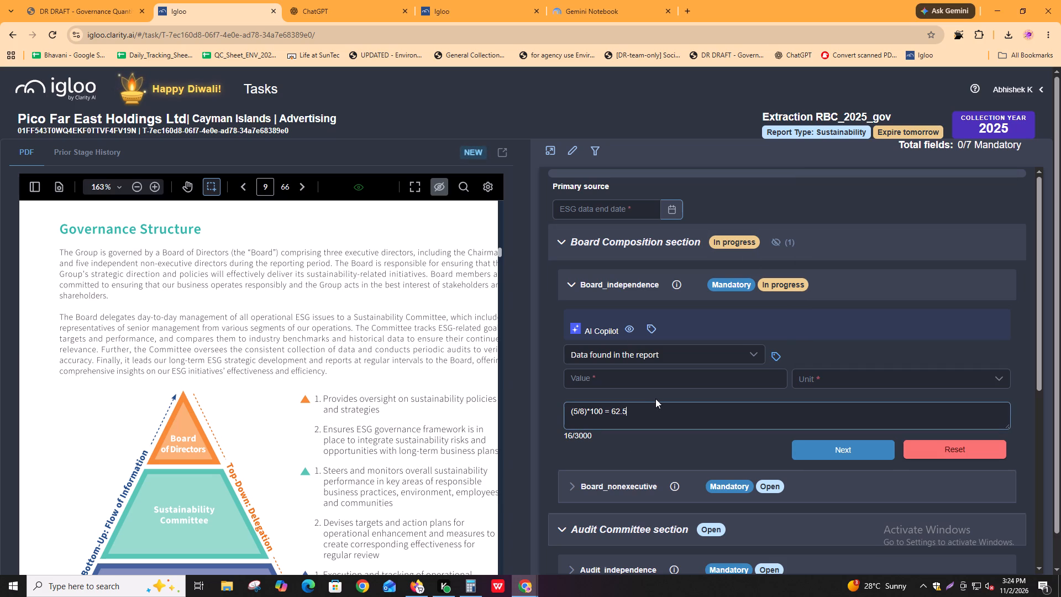
key("shift+percent")
Set the Board_independence value to 62.5 with % as the unit.
left_click(666, 382)
key("ctrl+v")
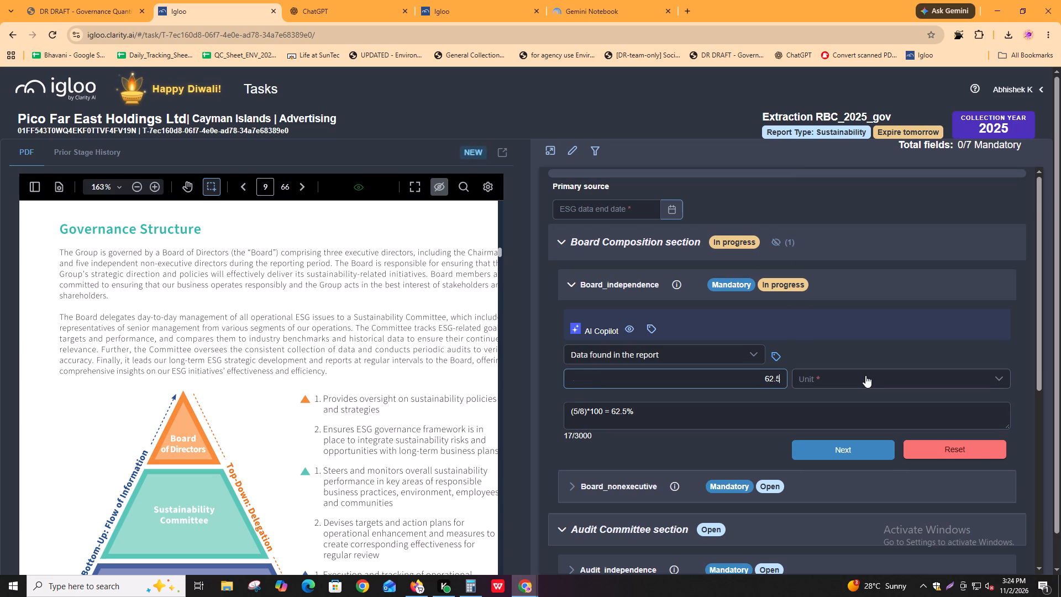
left_click(865, 375)
left_click(852, 397)
Tag the first Governance Structure sentence, from "The Group is governed by" to "during the reporting period", as the source for Board_independence.
left_click(779, 355)
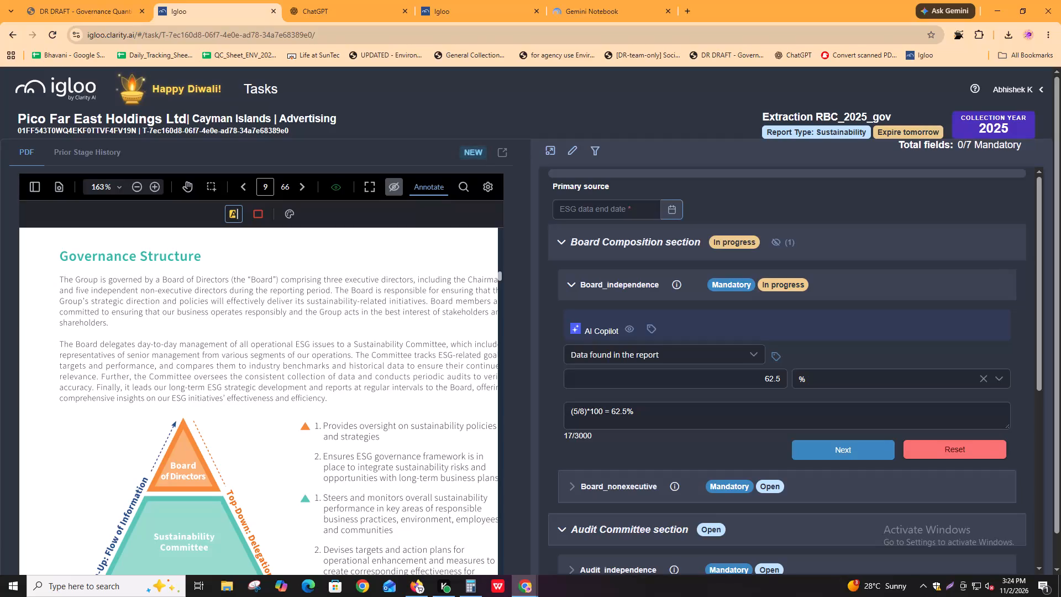
left_click_drag(56, 277, 327, 290)
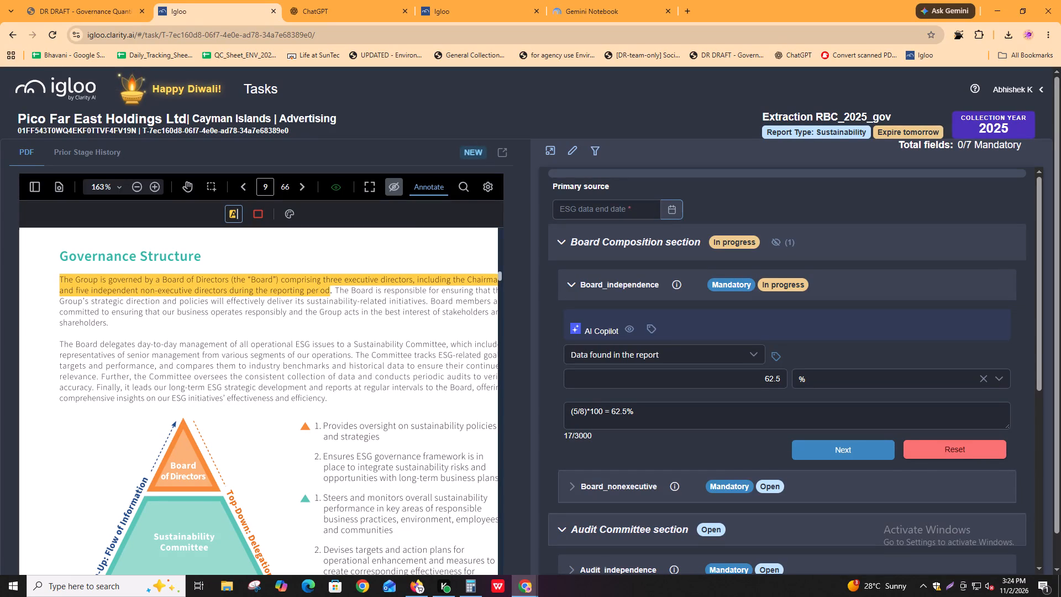
left_click_drag(327, 290, 332, 291)
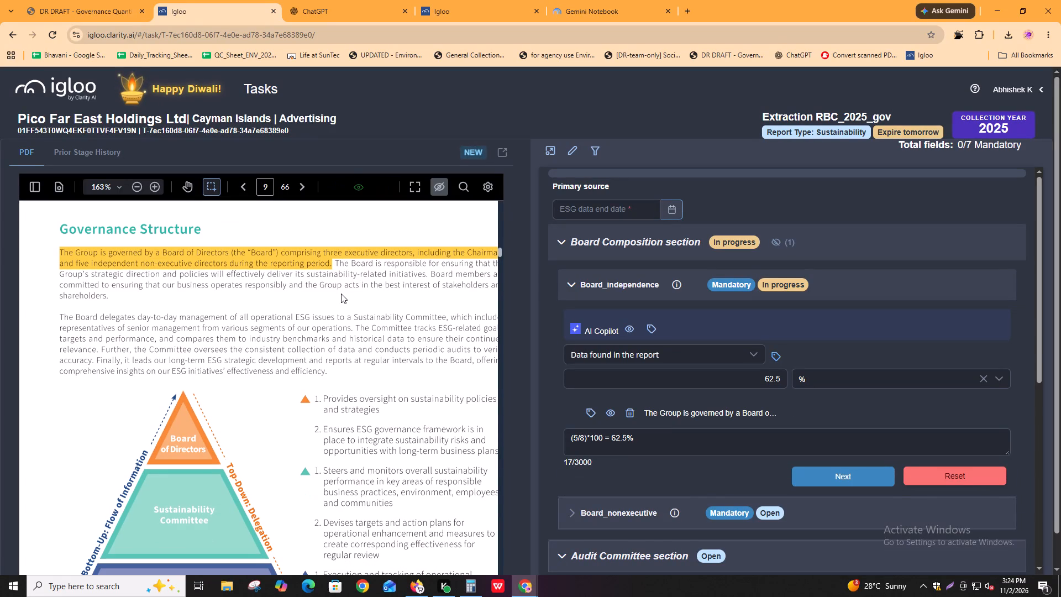
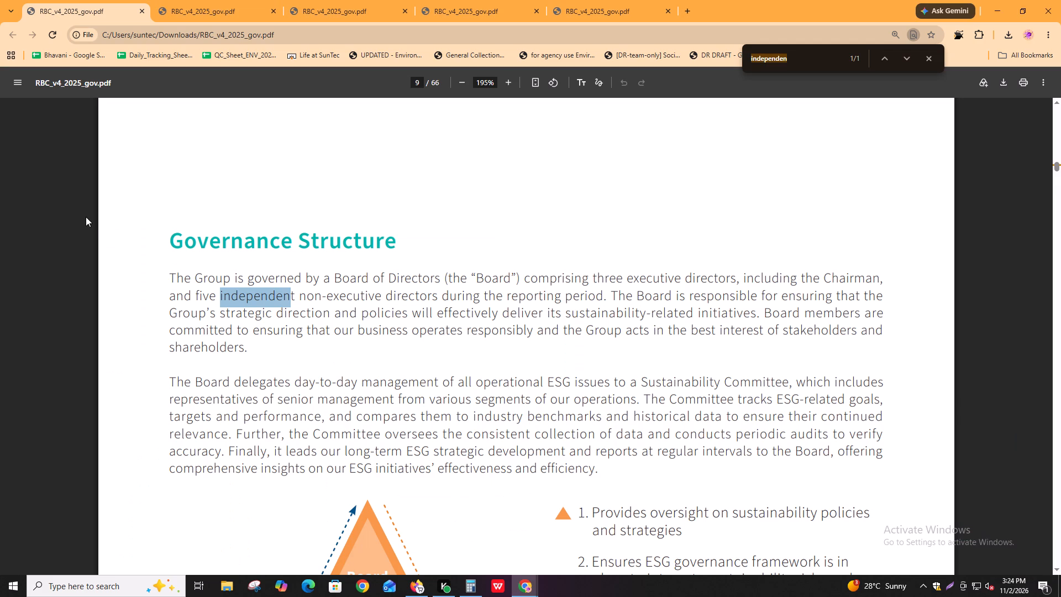
Search the ESG report PDF for "board" and examine each mention for board composition details.
type("bo")
type("ard")
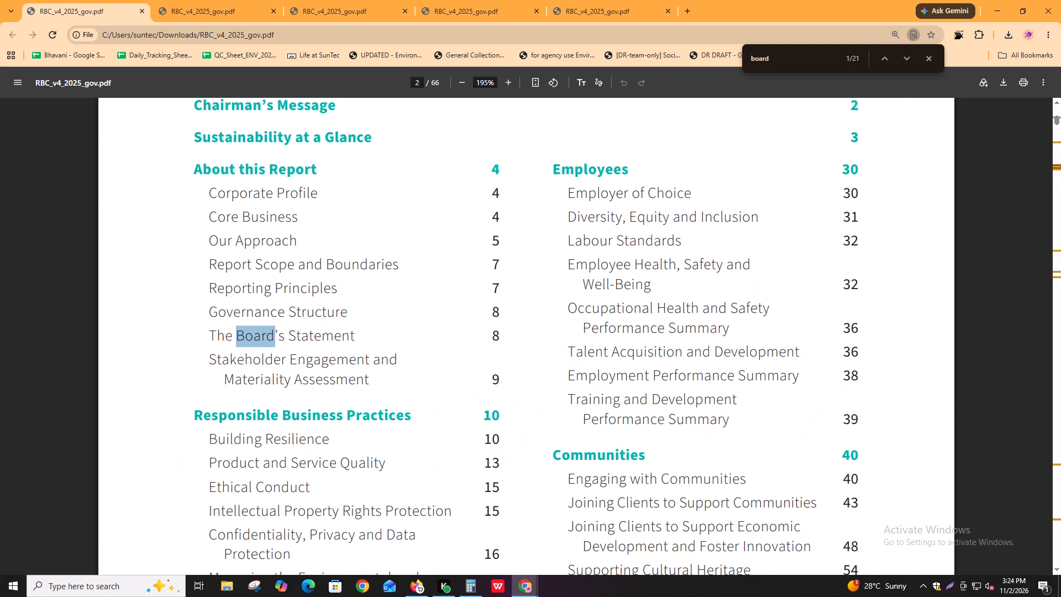
key("Return")
key("Return")
key("Return")
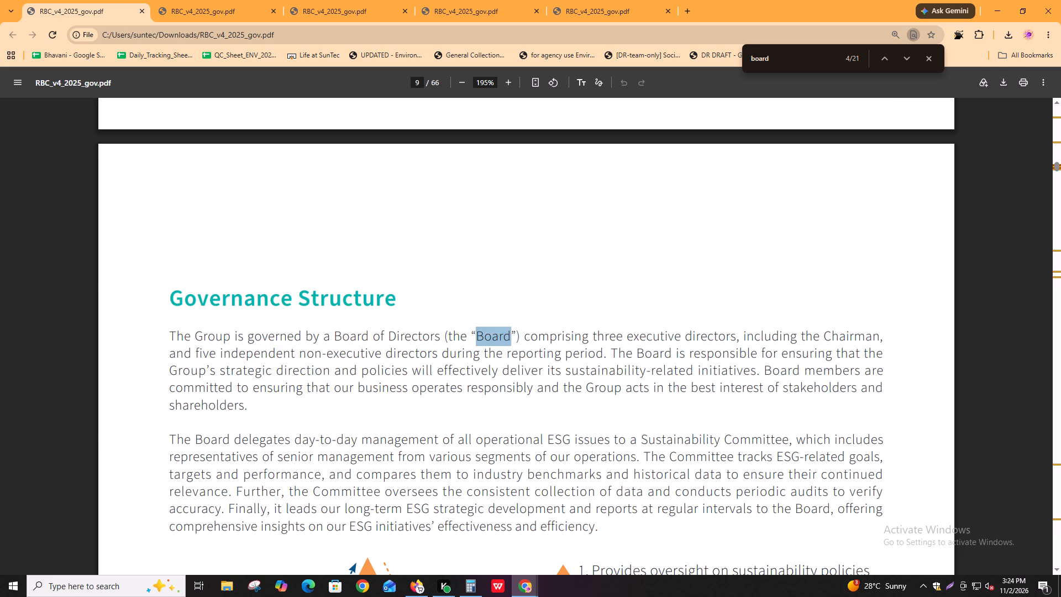
key("Return")
key("Return")
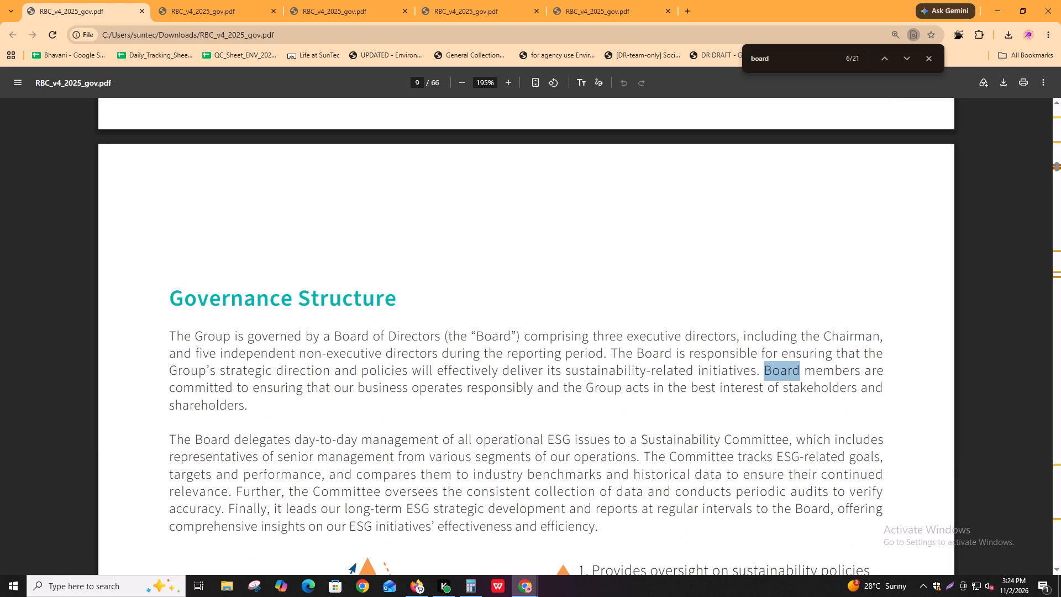
key("Return")
key("Return")
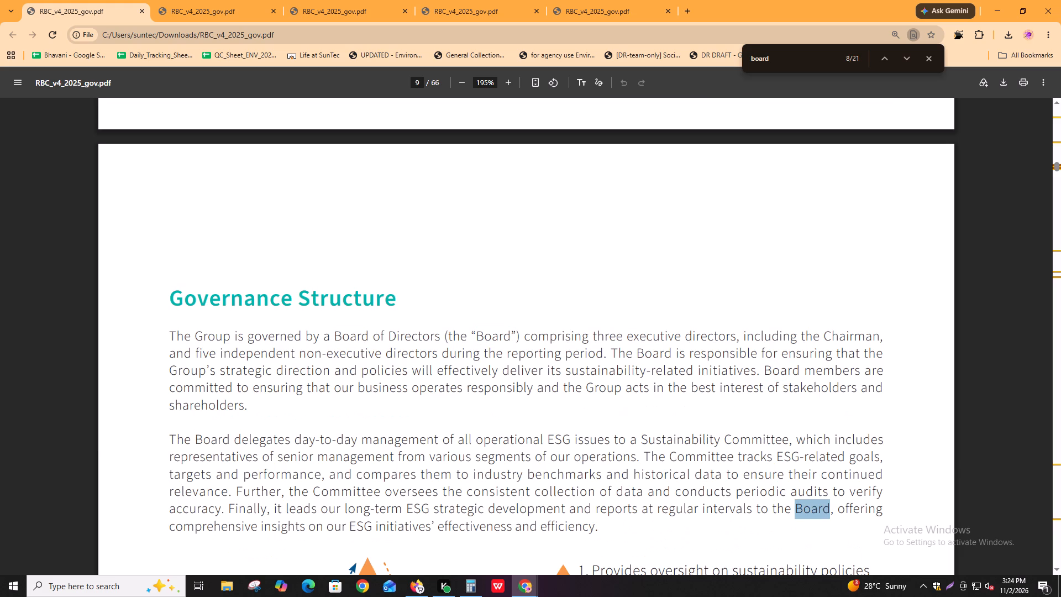
key("Return")
key("Return")
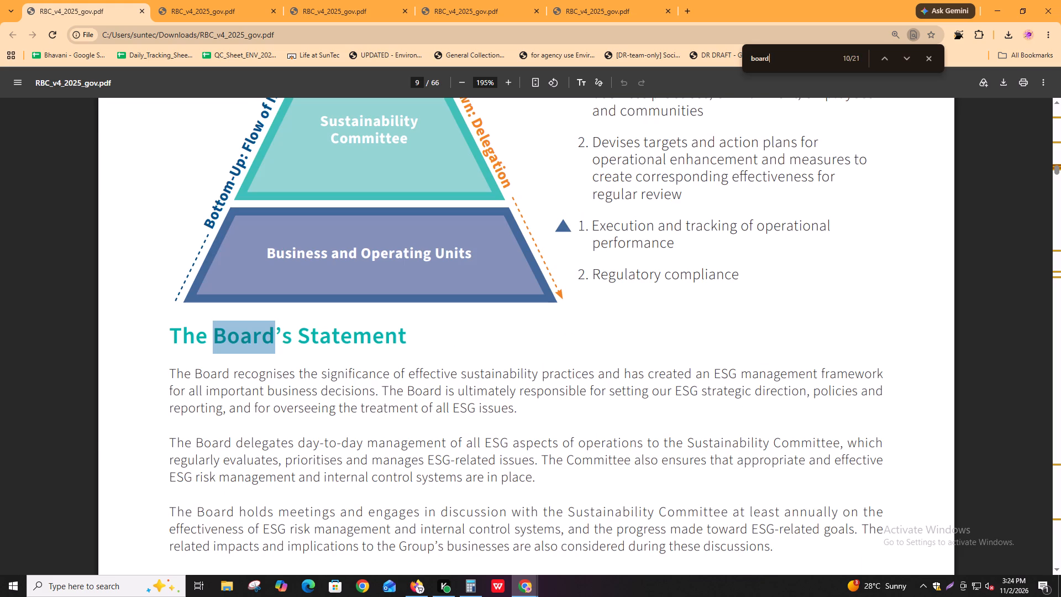
key("Return")
key("Return")
key("Return")
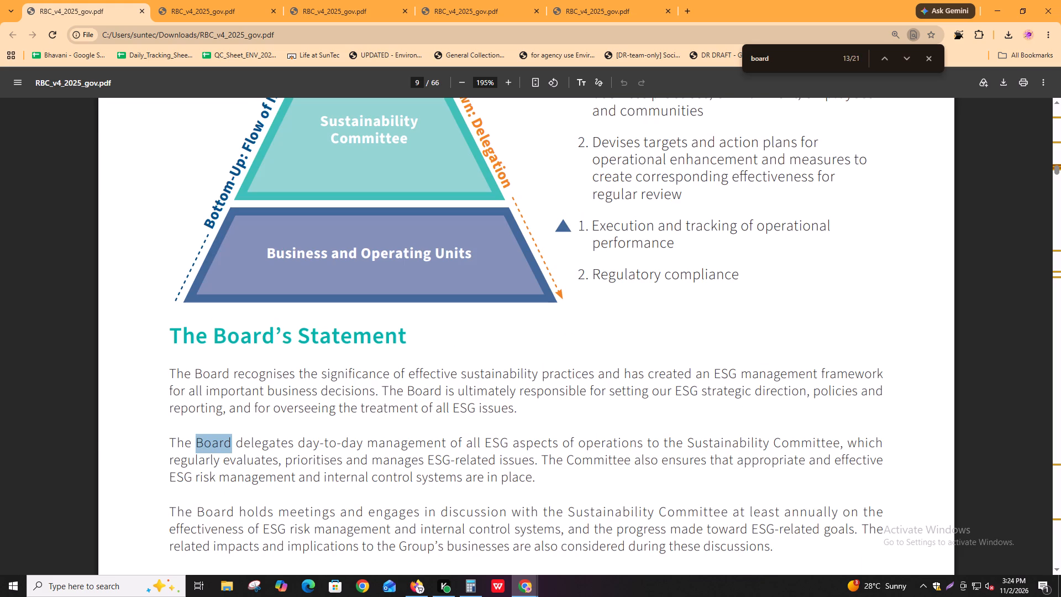
key("Return")
key("Return")
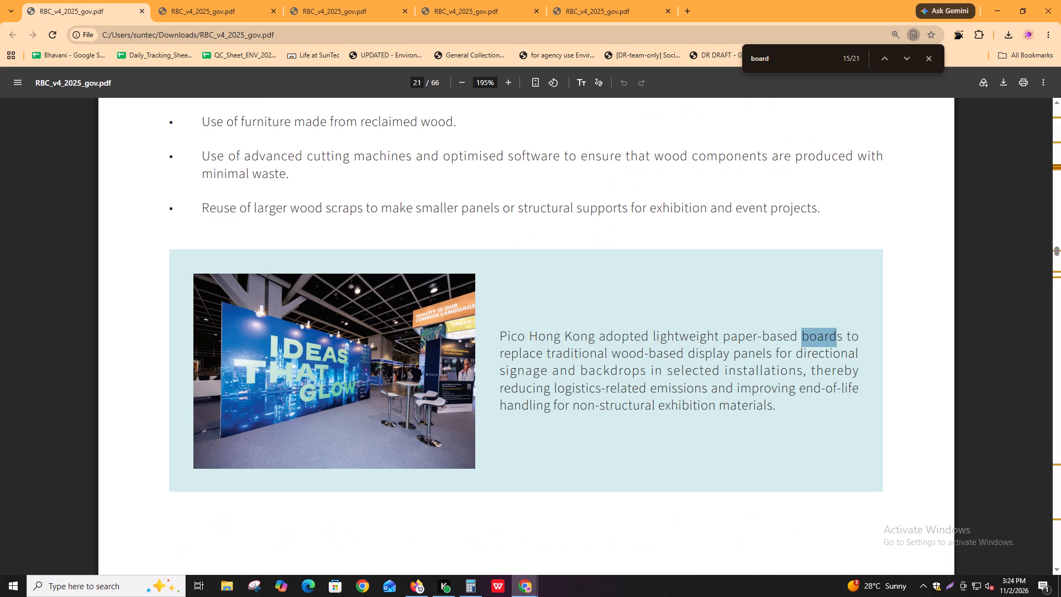
key("Return")
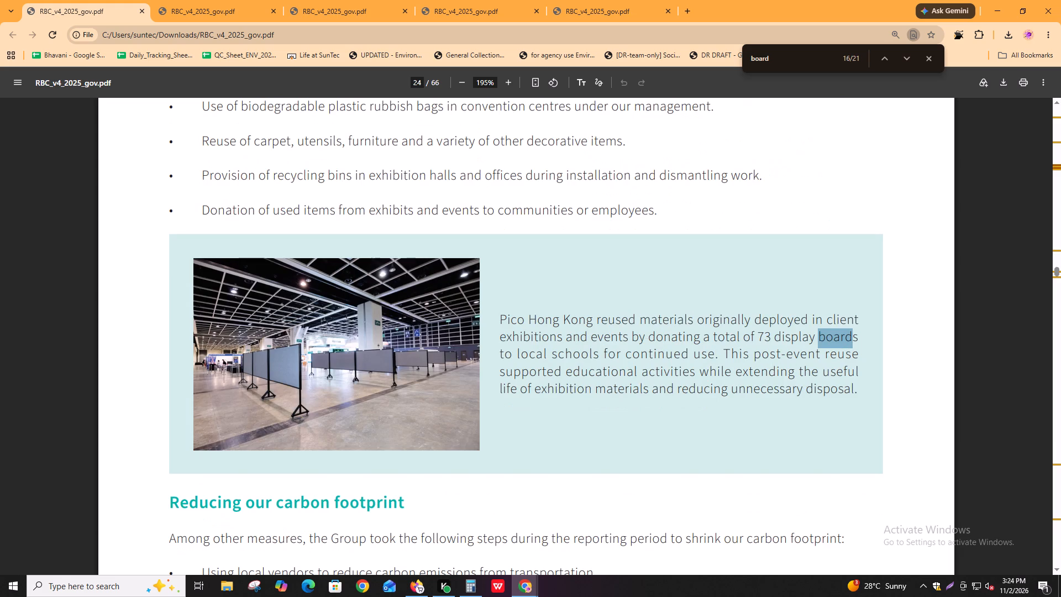
key("Return")
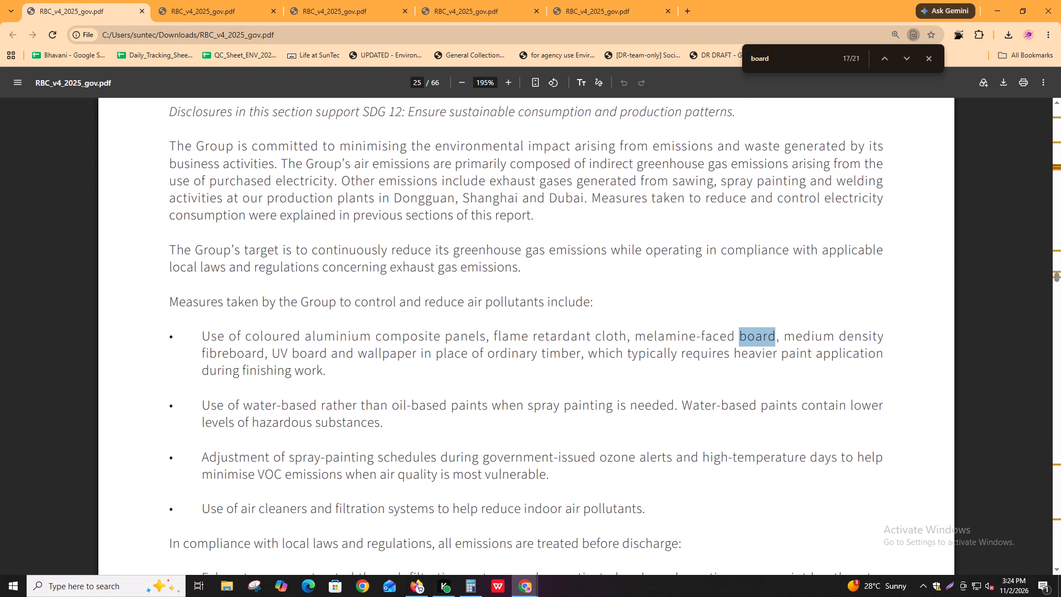
key("Return")
key("Return")
key("Return")
key("Return")
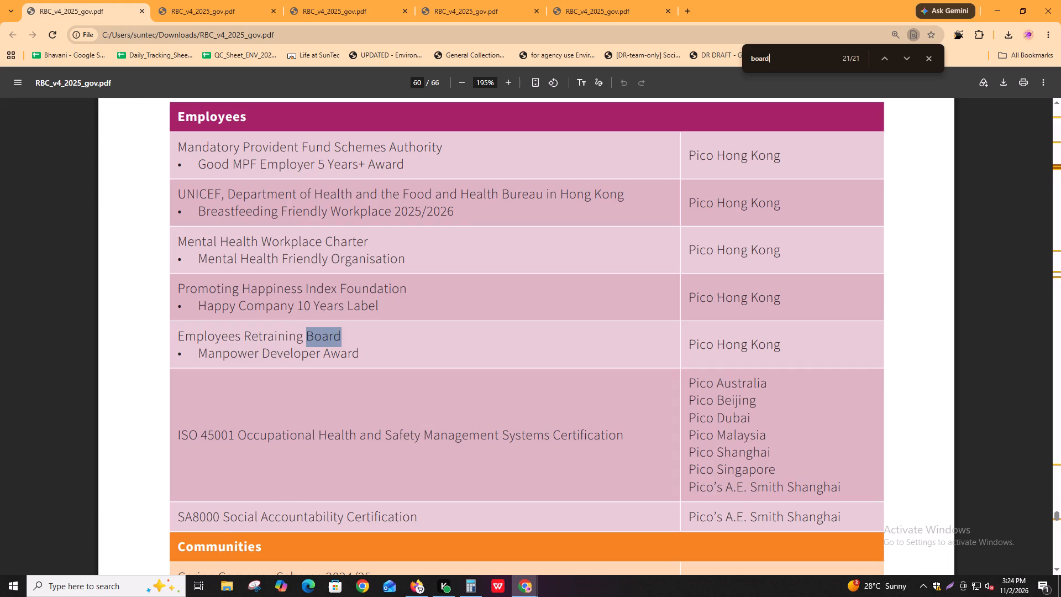
key("Return")
key("shift+Return")
key("Return")
key("Return")
key("Return")
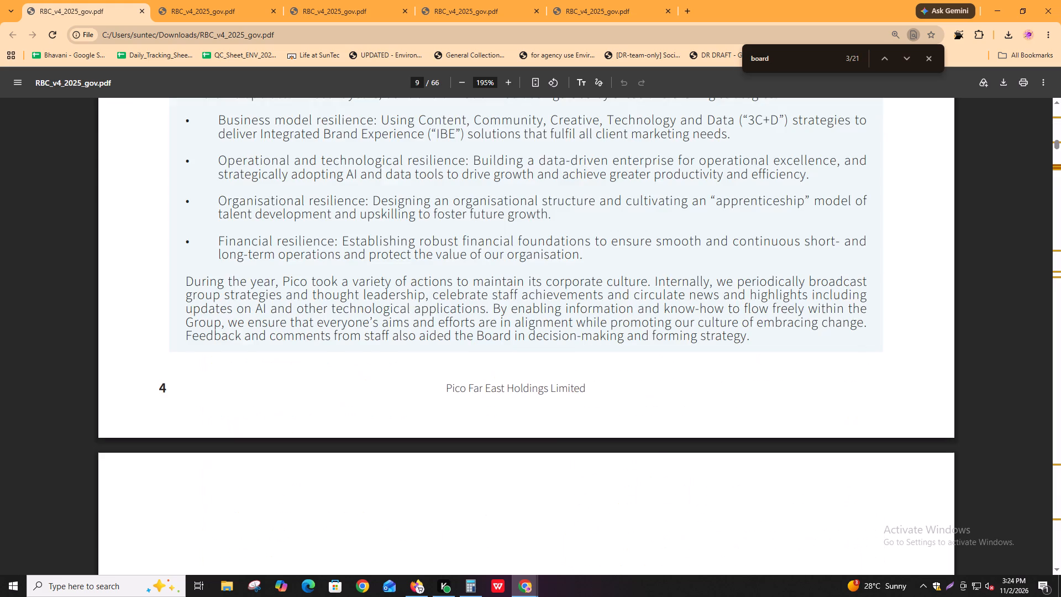
Search the ESG report for "executiv" and check each mention for executive and non-executive director details.
key("ctrl+f")
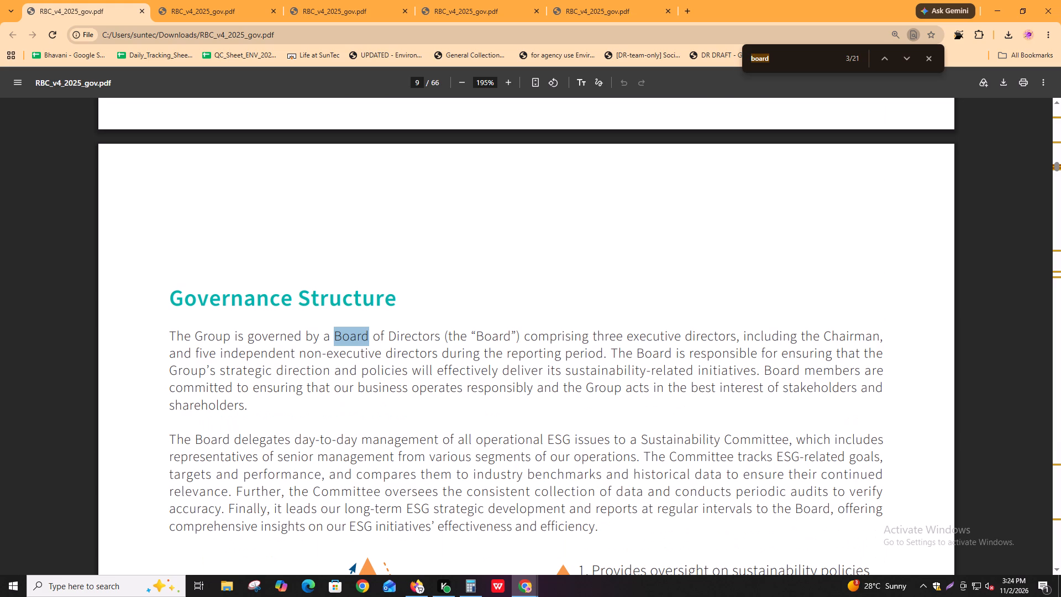
type("executiv")
key("Return")
key("Return")
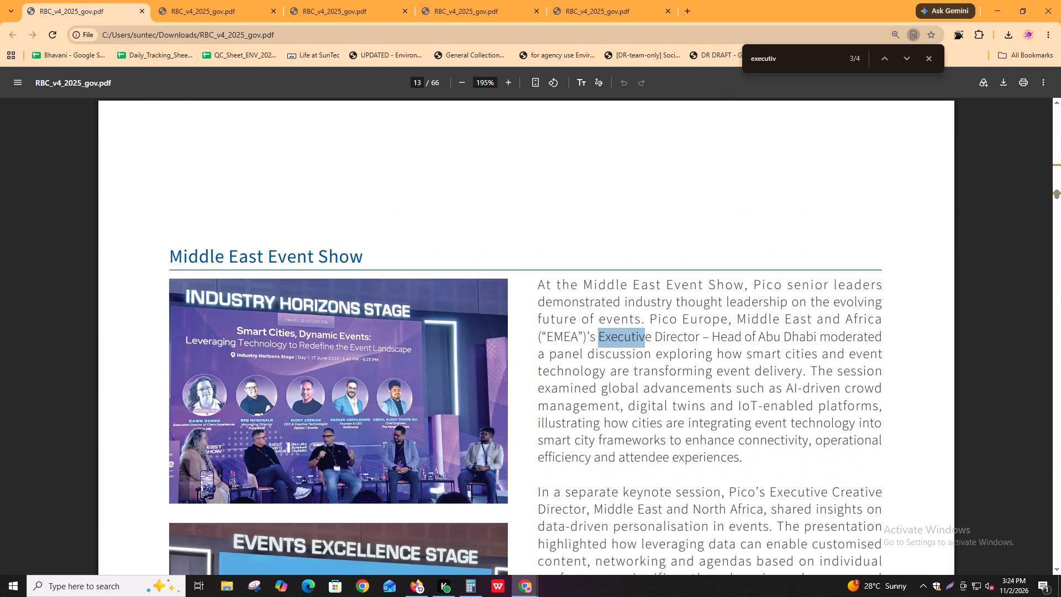
key("Return")
key("Return")
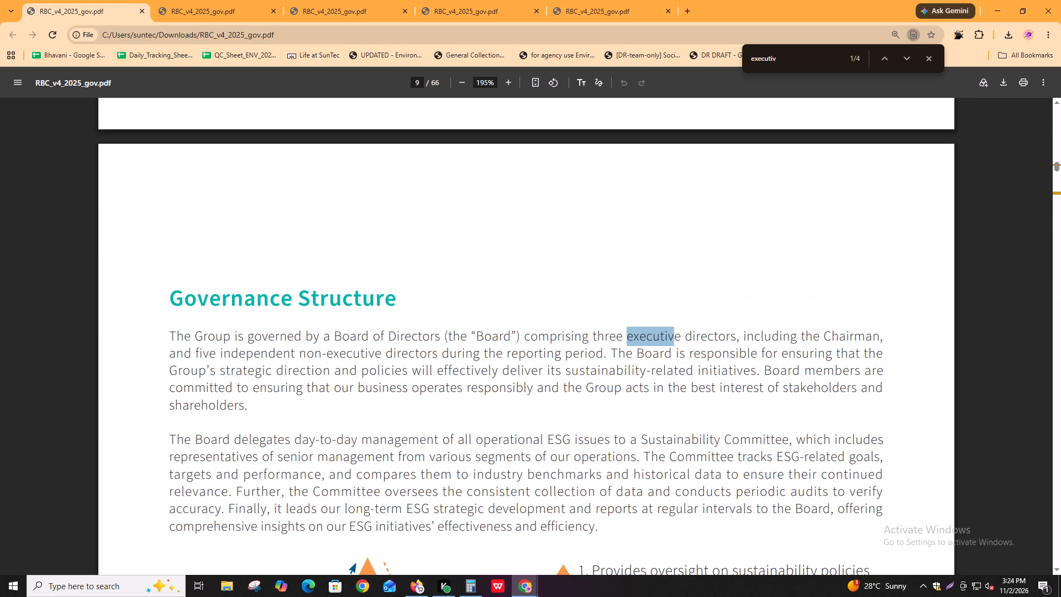
key("Return")
key("Return")
key("Return")
In Igloo, copy the Board_independence comment "(5/8)*100 = 62.5%" into the Board_nonexecutive comment.
key("alt+Tab")
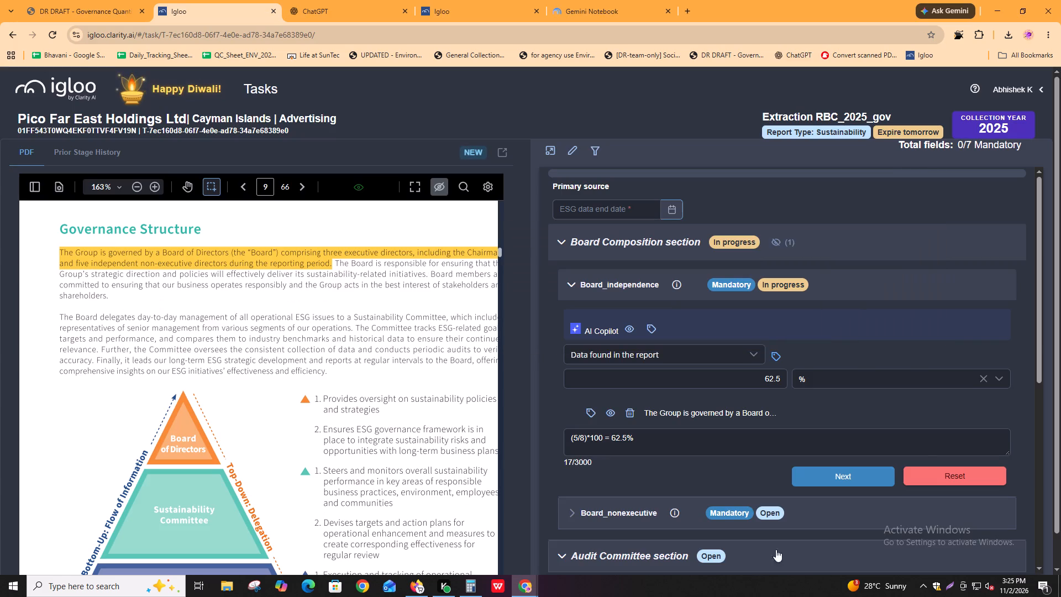
left_click(728, 436, "alt")
scroll(724, 436, "down", 3)
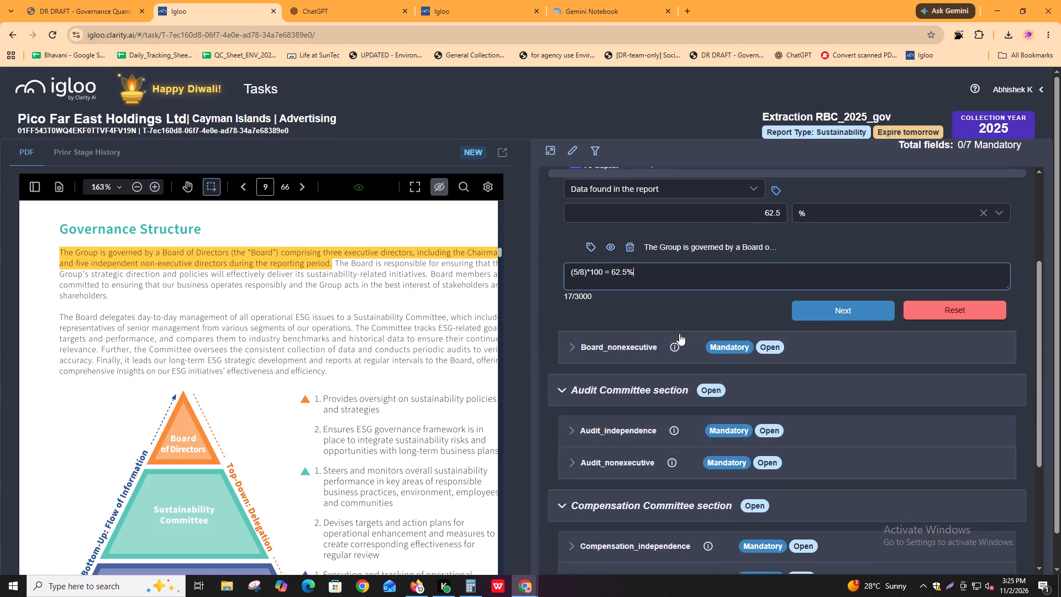
left_click(679, 334)
left_click(695, 476)
key("ctrl+v")
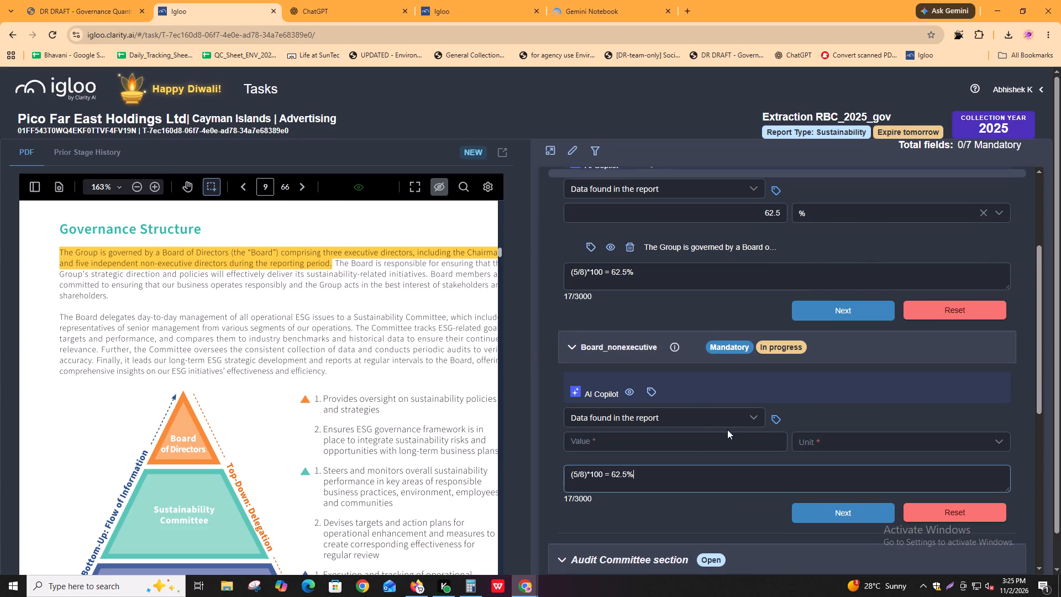
Set the Board_nonexecutive value to 62.5 with % as the unit.
scroll(726, 317, "up", 1)
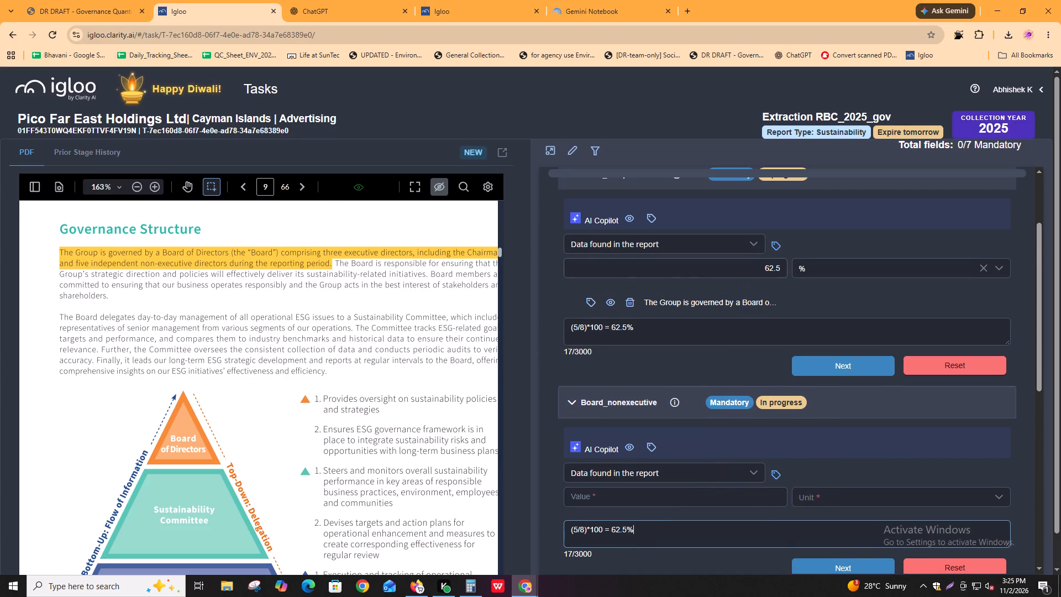
left_click(744, 270, "alt")
left_click(700, 504)
key("ctrl+v")
left_click(886, 498)
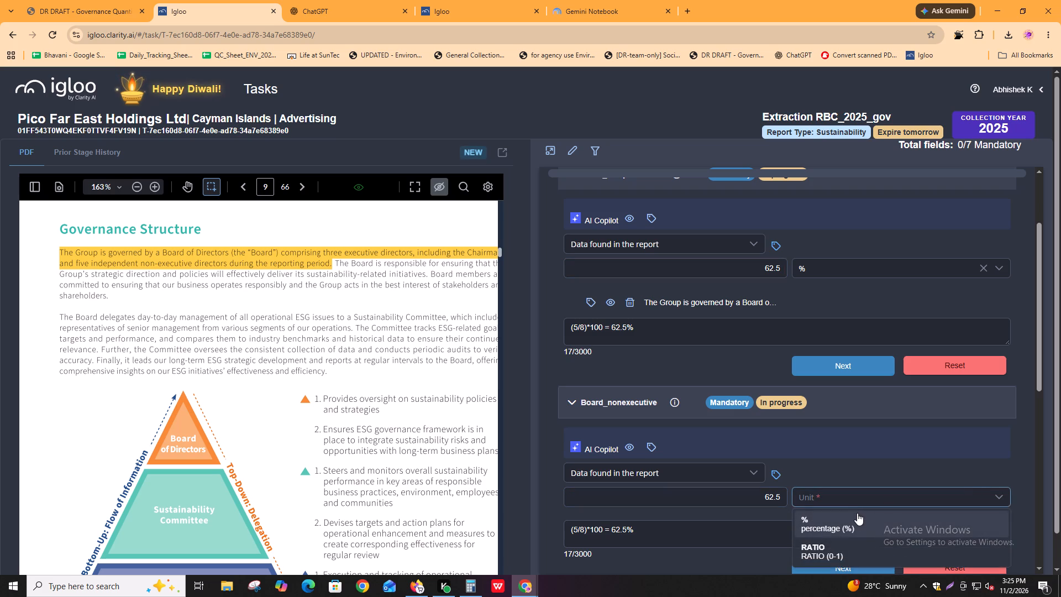
left_click(857, 513)
Tag the first Governance Structure sentence, from "The Group is governed by" to "during the reporting period", as the source for Board_nonexecutive.
left_click(780, 474)
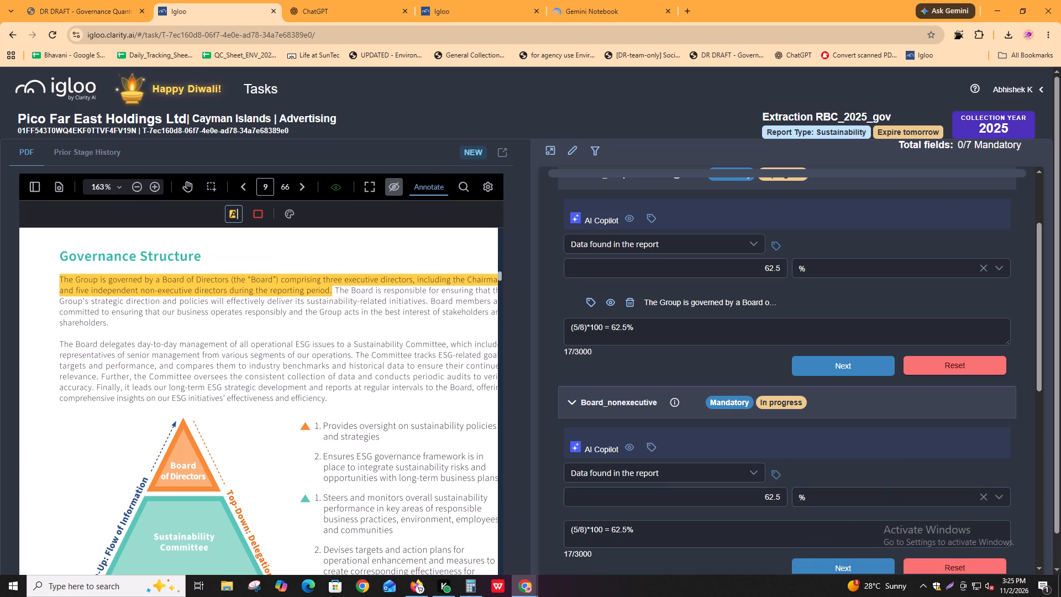
left_click_drag(48, 276, 332, 291)
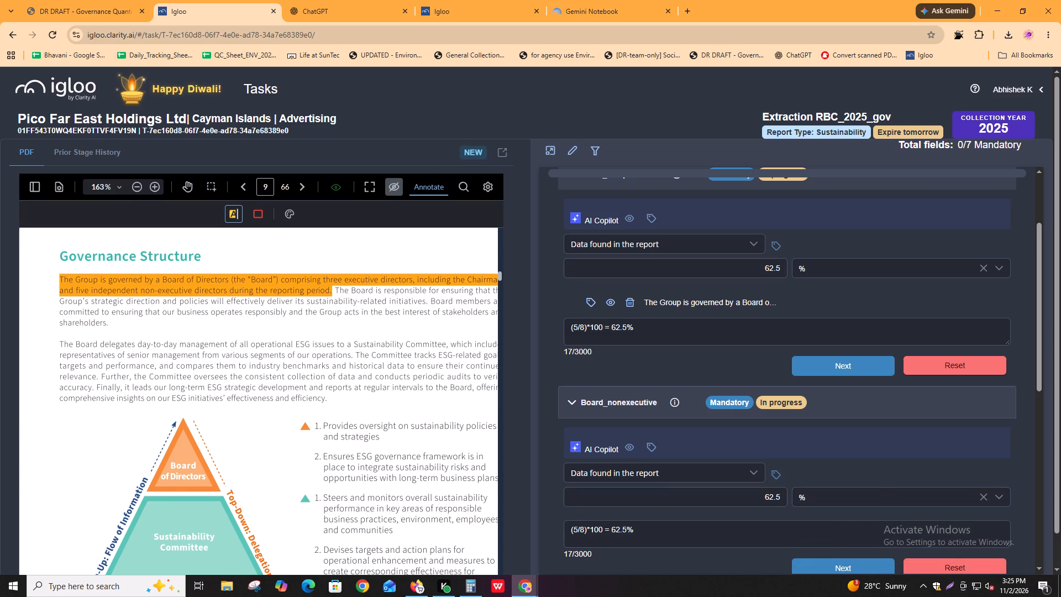
Complete the Board_independence and Board_nonexecutive fields in the Board Composition section.
scroll(876, 480, "down", 2)
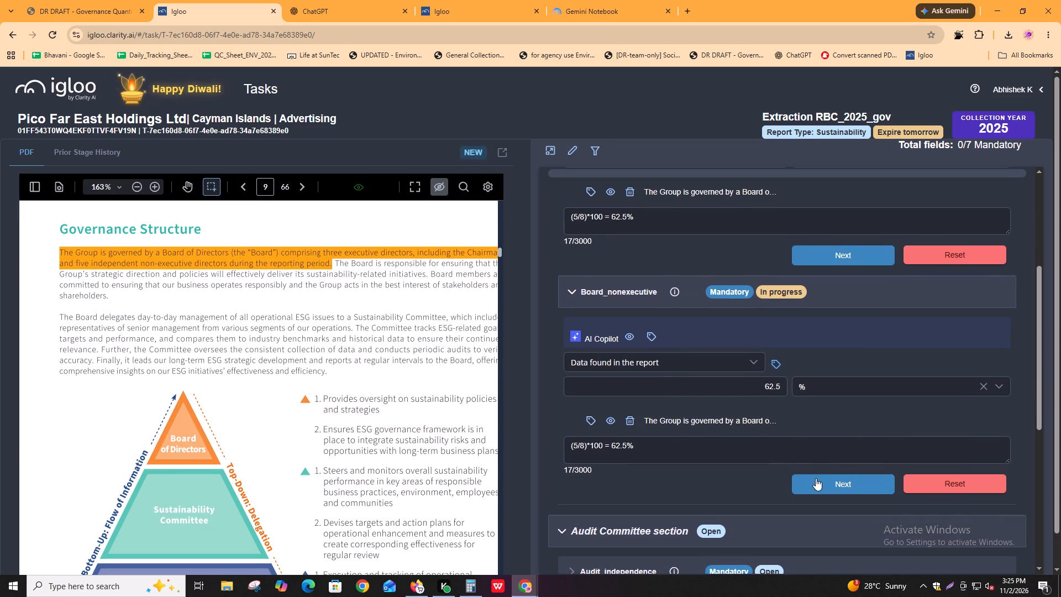
left_click(821, 261)
left_click(832, 285)
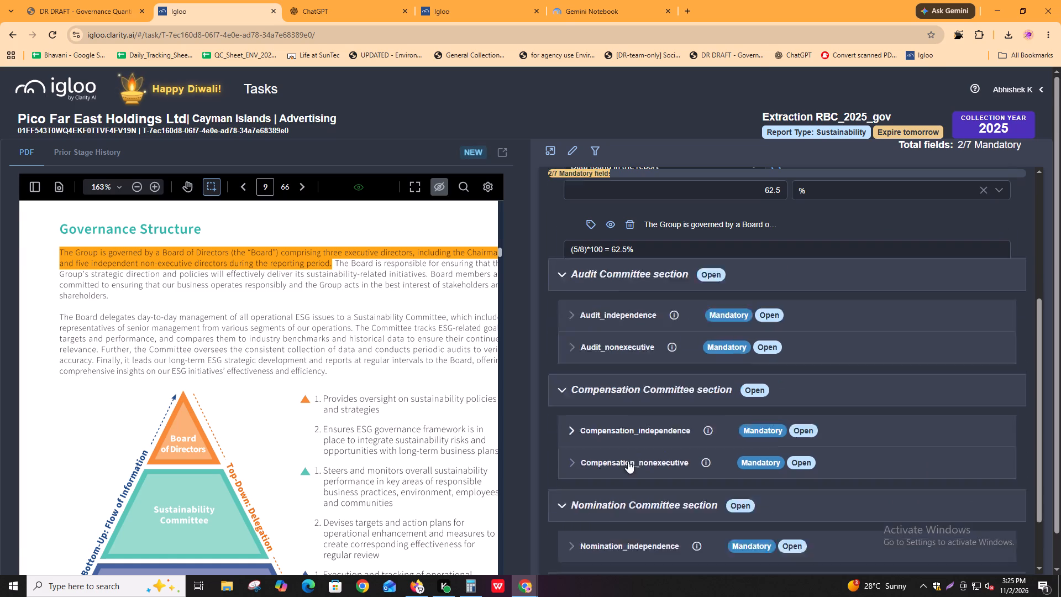
Switch to the ESG report PDF, search for "audit" and examine each mention for audit committee composition.
key("alt+Tab")
key("ctrl+f")
type("audit")
key("Return")
key("shift+Return")
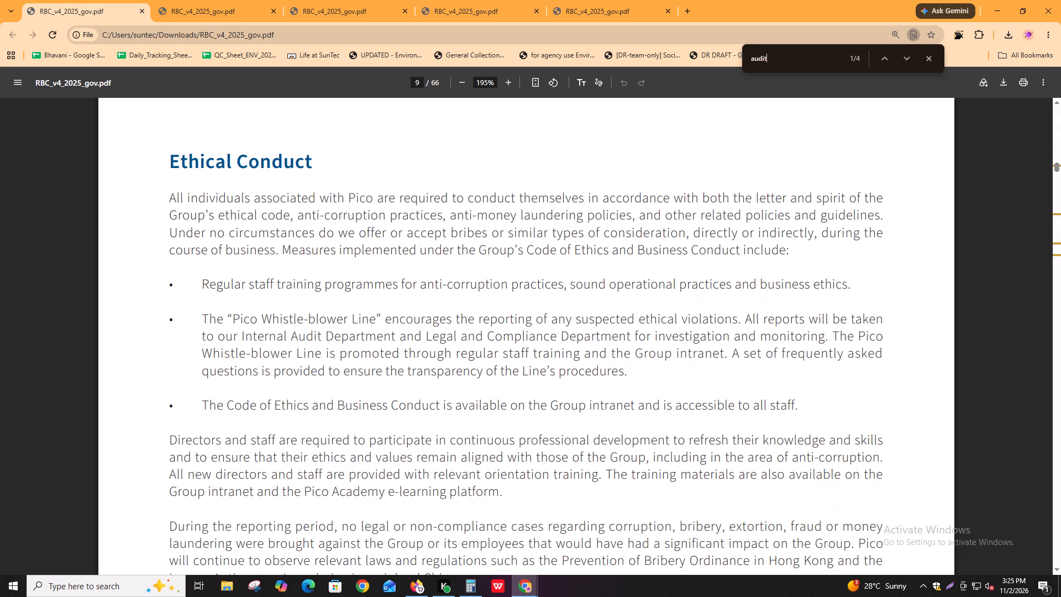
key("Return")
key("Return")
key("Return")
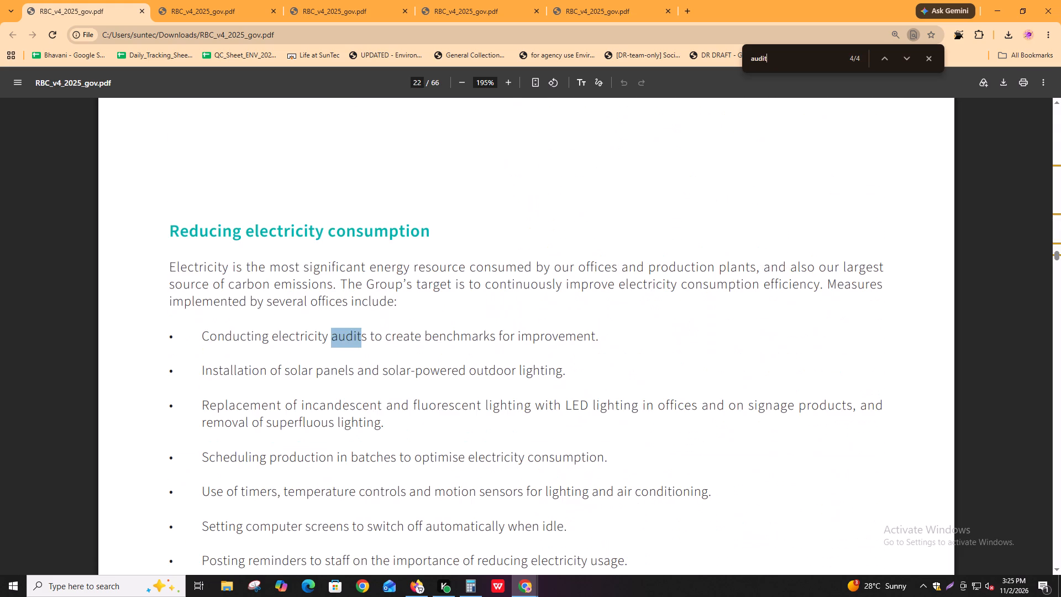
key("shift+Return")
key("Return")
key("Return")
Search the ESG report for "committee" and examine each mention for audit, compensation or nomination committee membership.
key("ctrl+f")
type("committ")
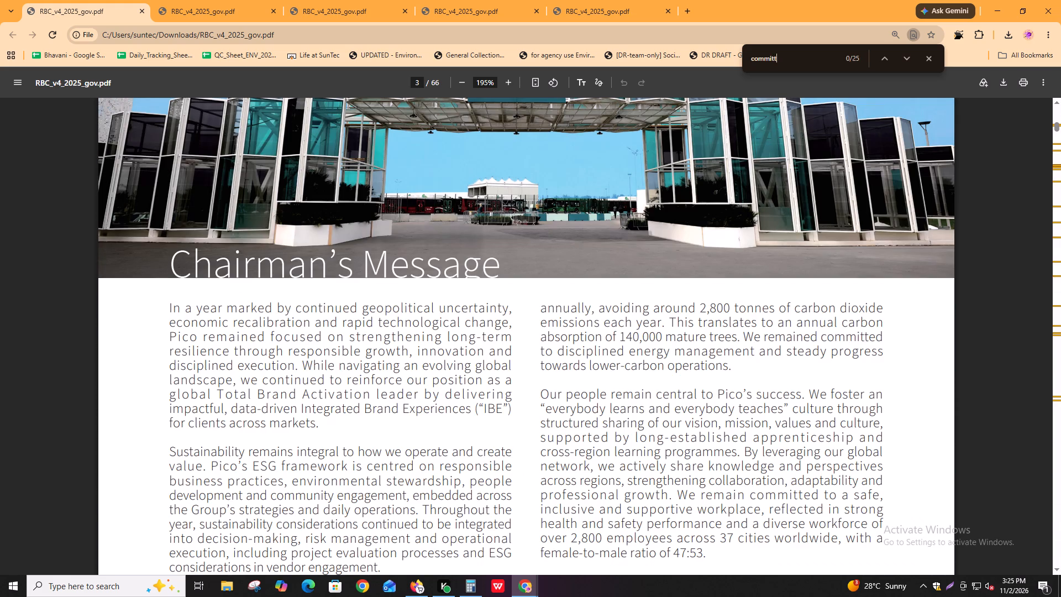
type("ee")
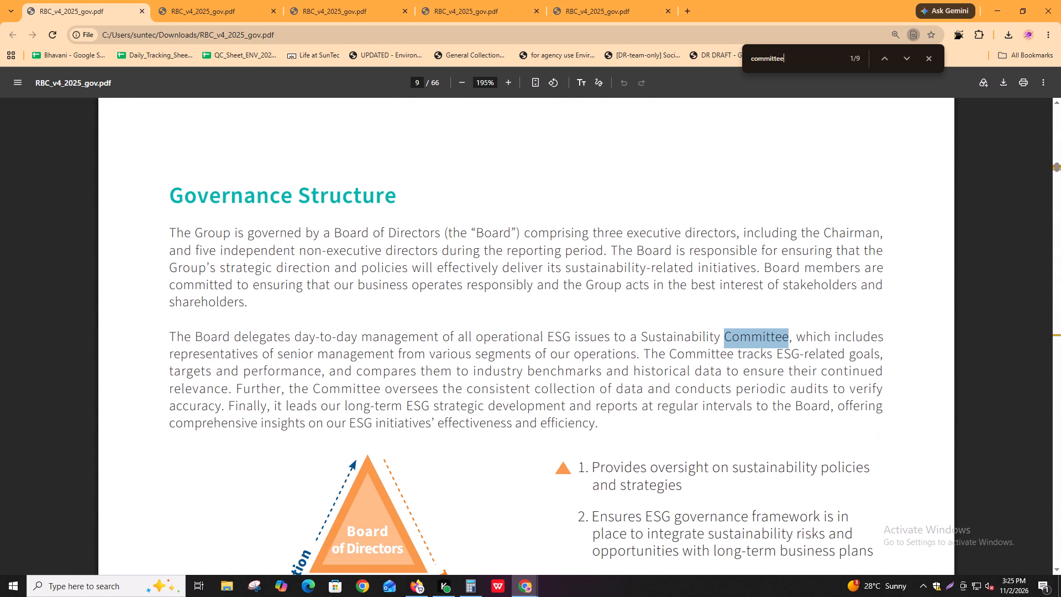
key("Return")
key("Return")
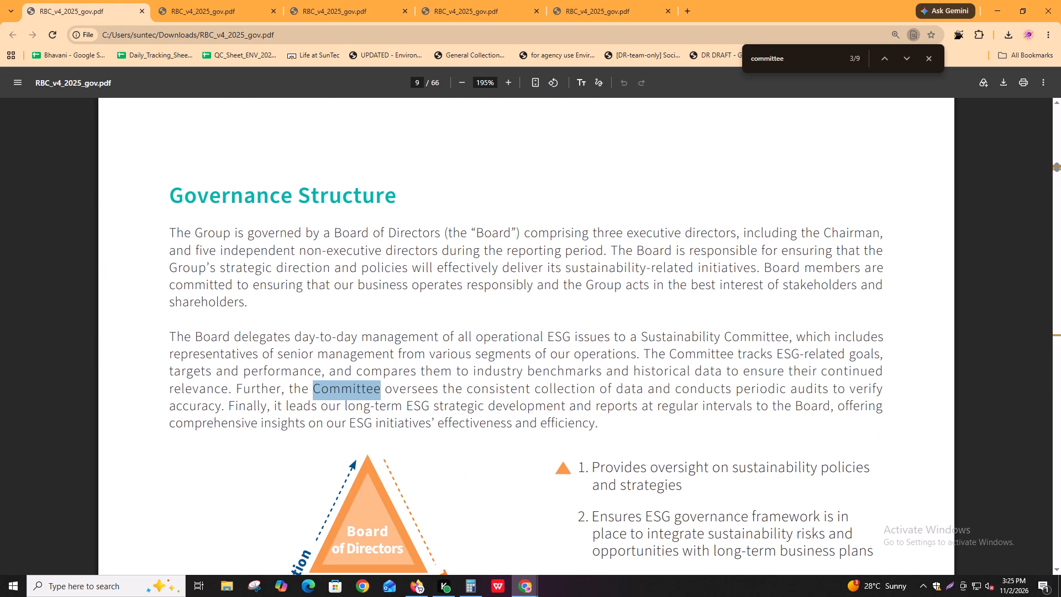
key("Return")
key("Return")
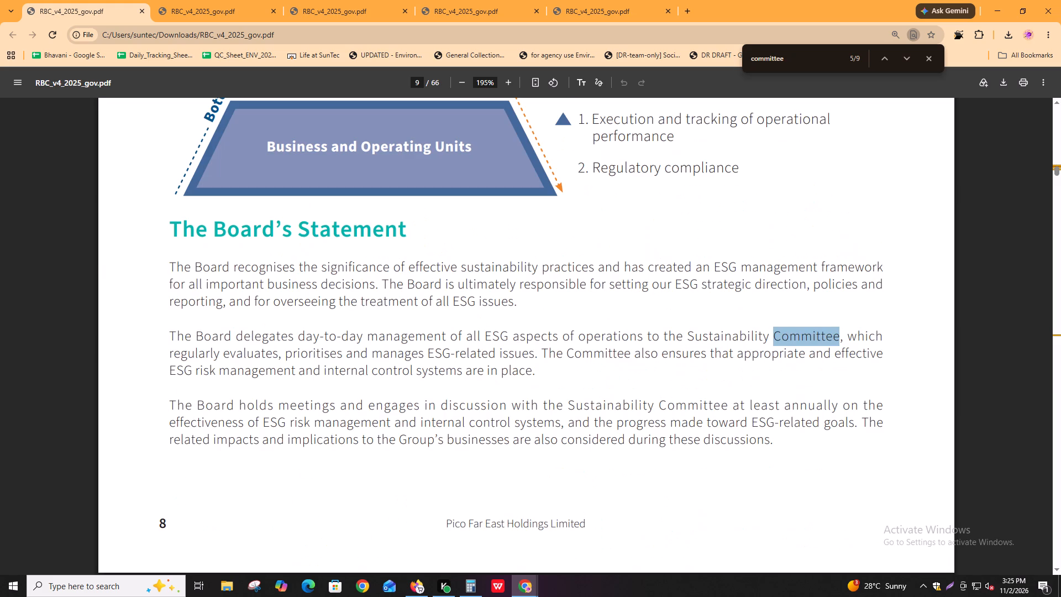
key("Return")
key("Return")
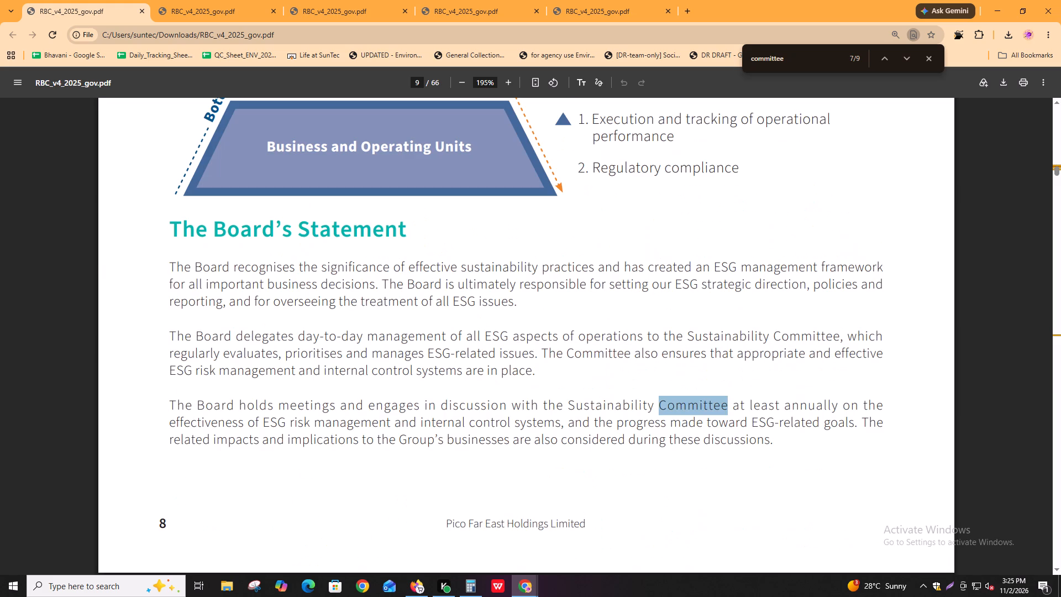
key("Return")
key("Return")
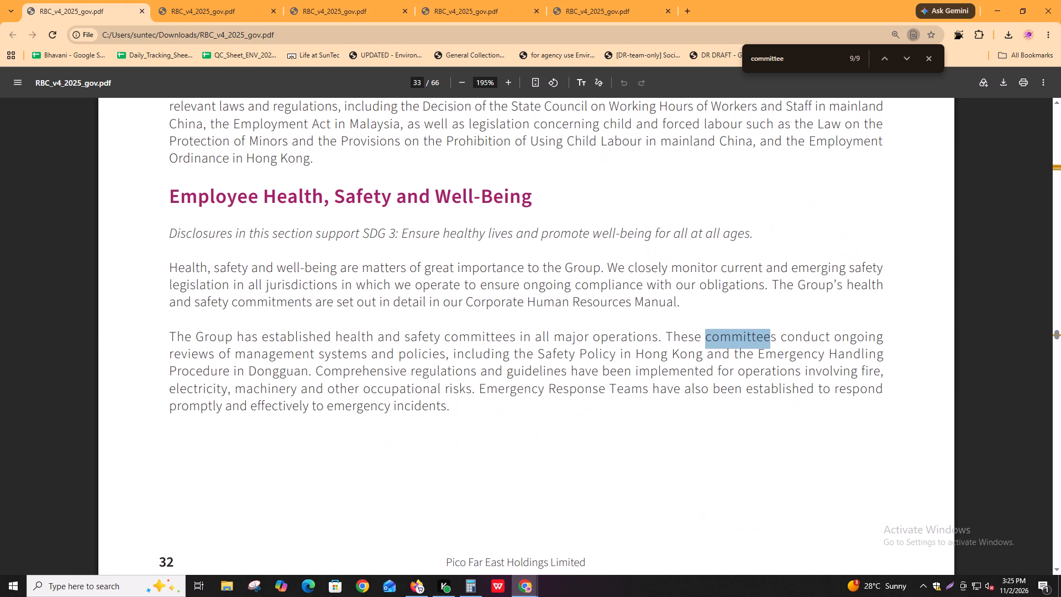
key("Return")
key("Return")
Search the ESG report for "compensation" and examine each mention for compensation committee membership.
key("ctrl+f")
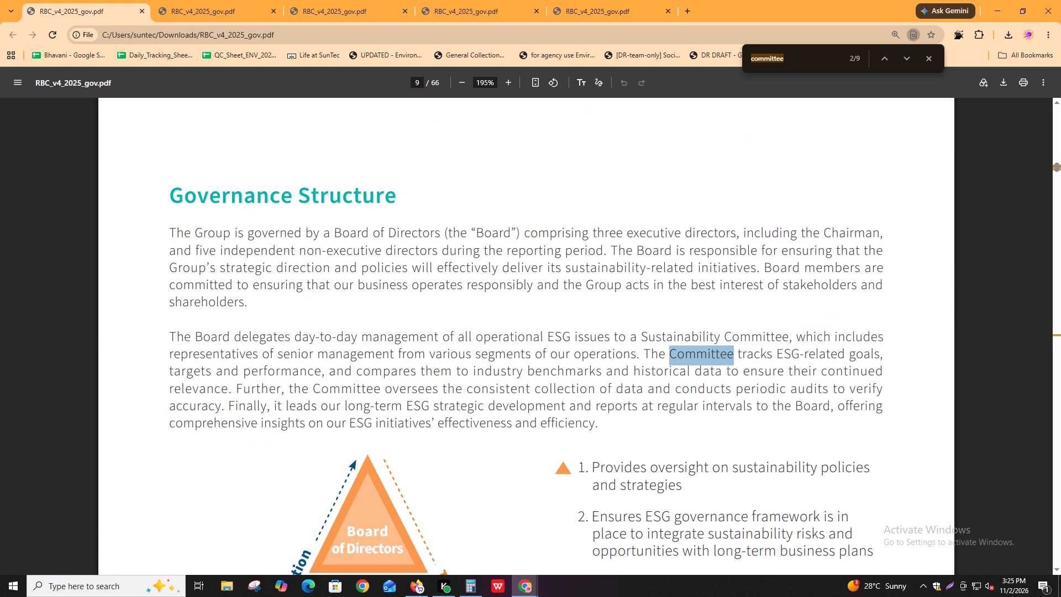
type("compendato")
key("BackSpace")
key("BackSpace")
key("BackSpace")
key("BackSpace")
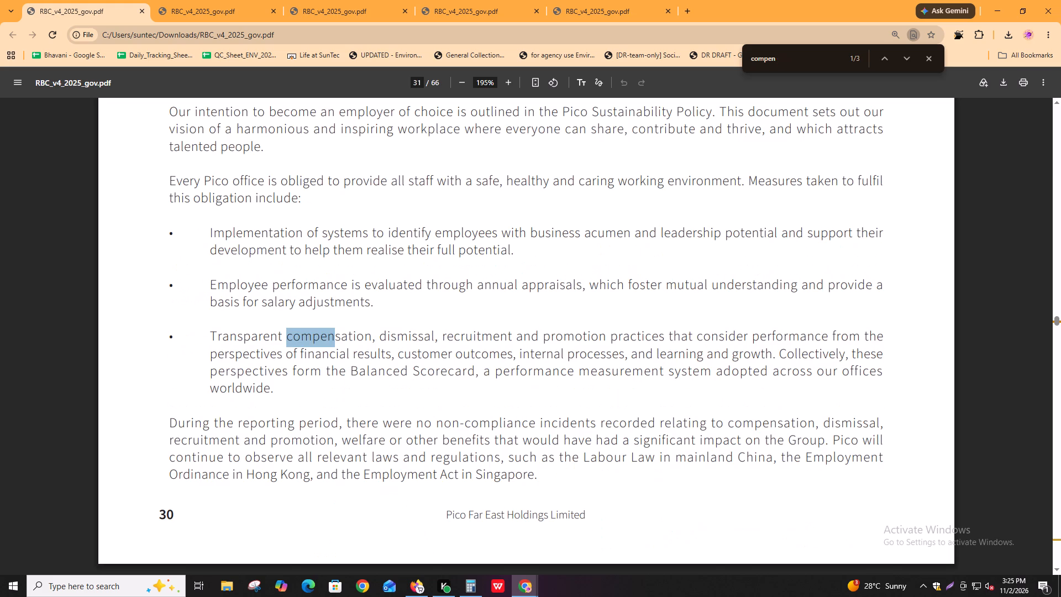
type("sation")
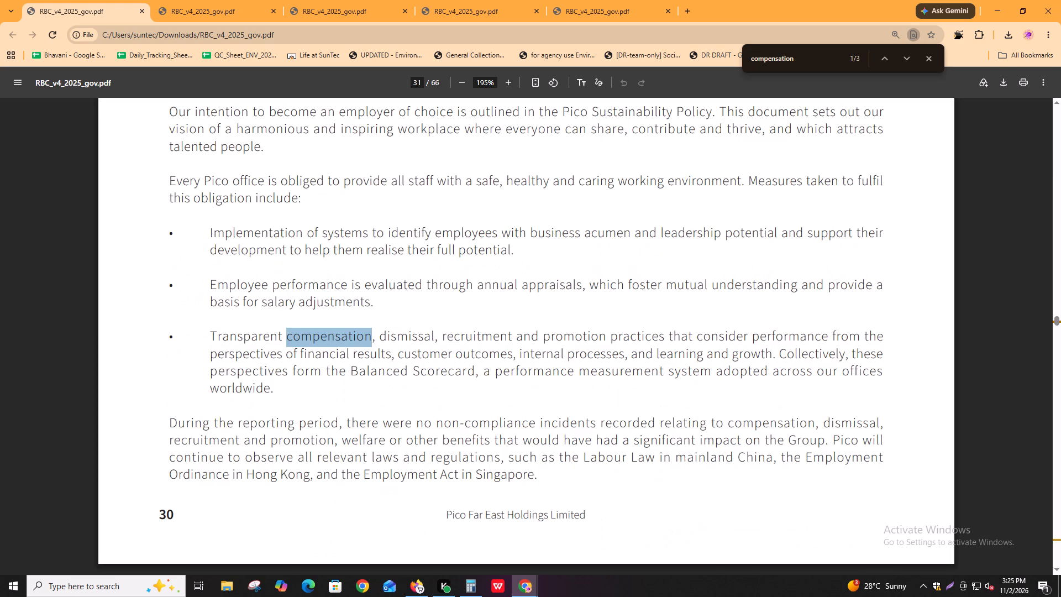
key("Return")
key("Return")
Search the ESG report for "nomination" and "remuneration" and check any mentions for committee composition.
key("ctrl+f")
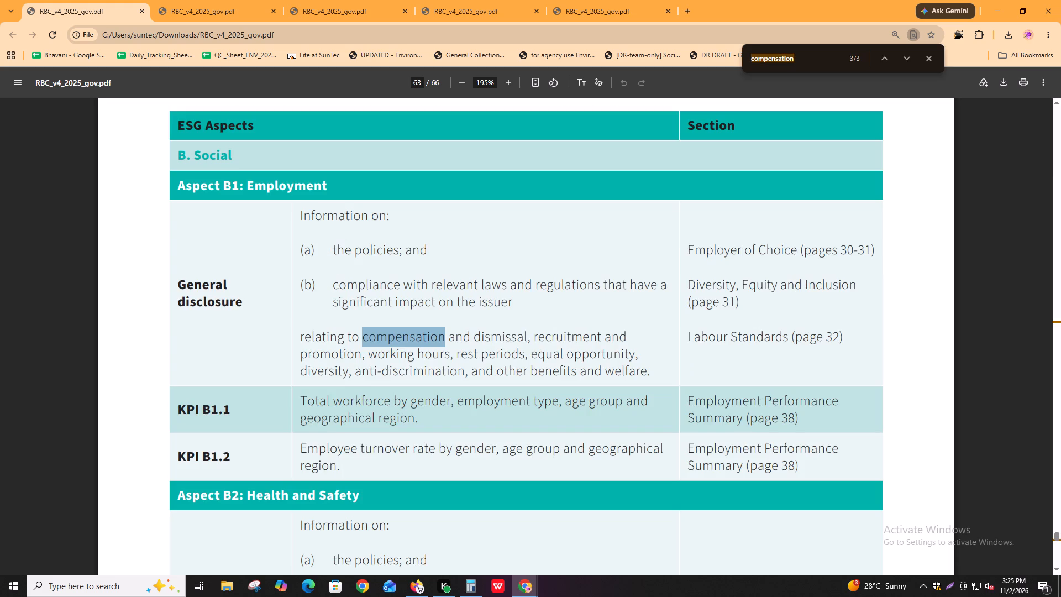
type("nomination")
key("Return")
key("ctrl+f")
type("remuneration")
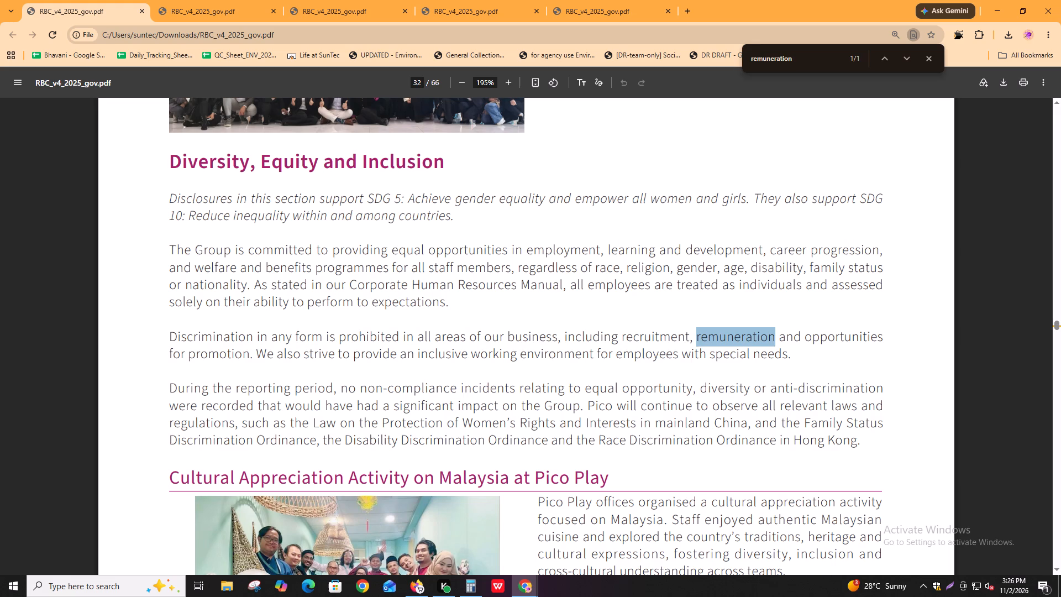
key("Return")
key("Return")
key("Return")
key("Return")
Search the ESG report for "appointment" and again for "committee", checking for board committee membership.
key("ctrl+f")
type("appointment")
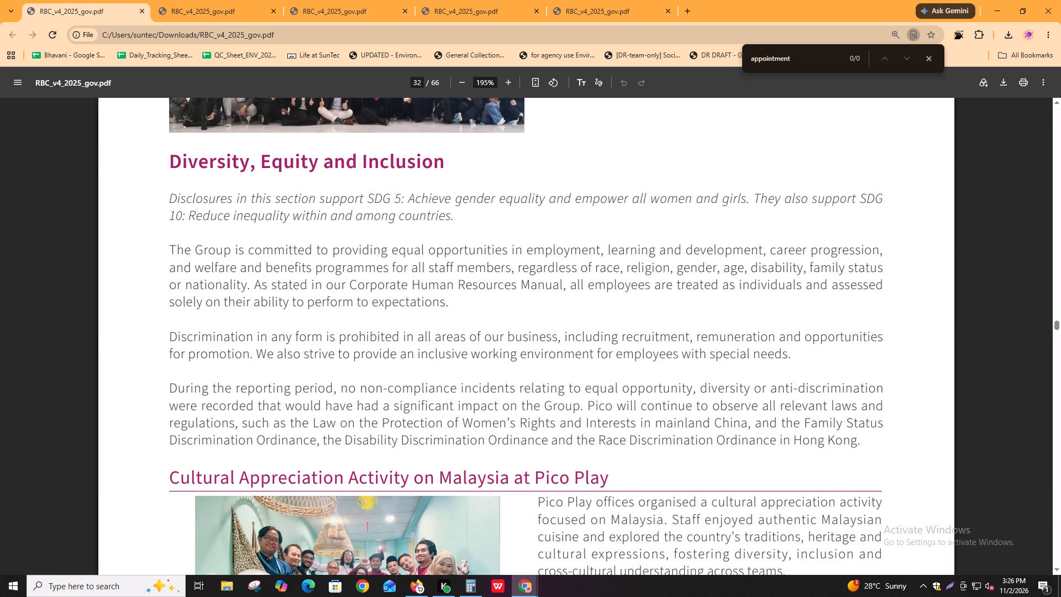
key("ctrl+f")
key("Return")
key("Return")
key("Return")
key("Return")
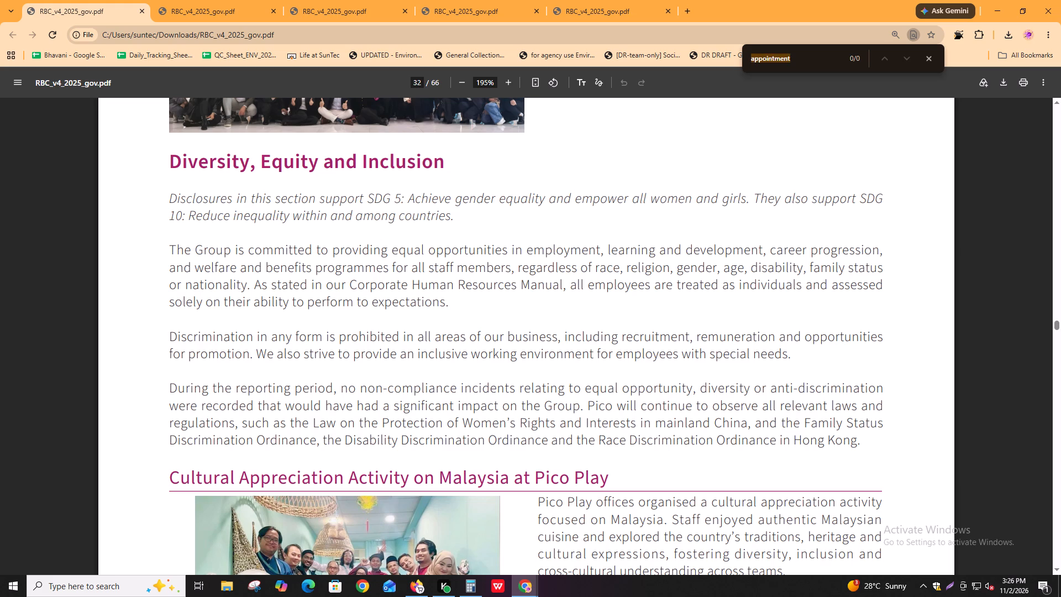
key("Return")
key("Return")
key("Return")
key("Return")
type("committee")
key("Return")
In Igloo, set Audit_independence to Data not found with the reason Data not found in reports.
key("alt+Tab")
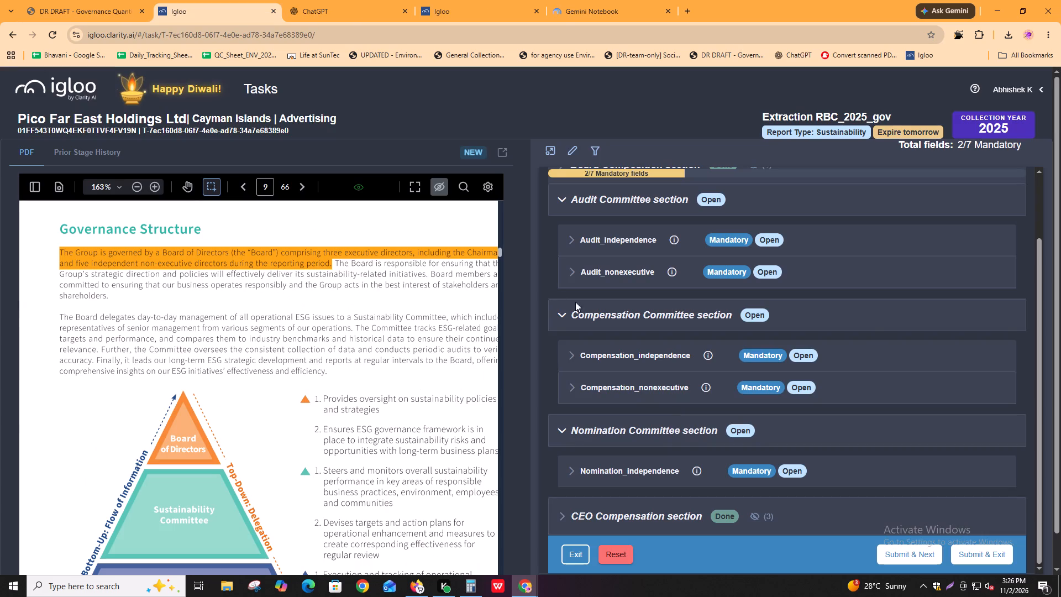
left_click(789, 226)
left_click(691, 278)
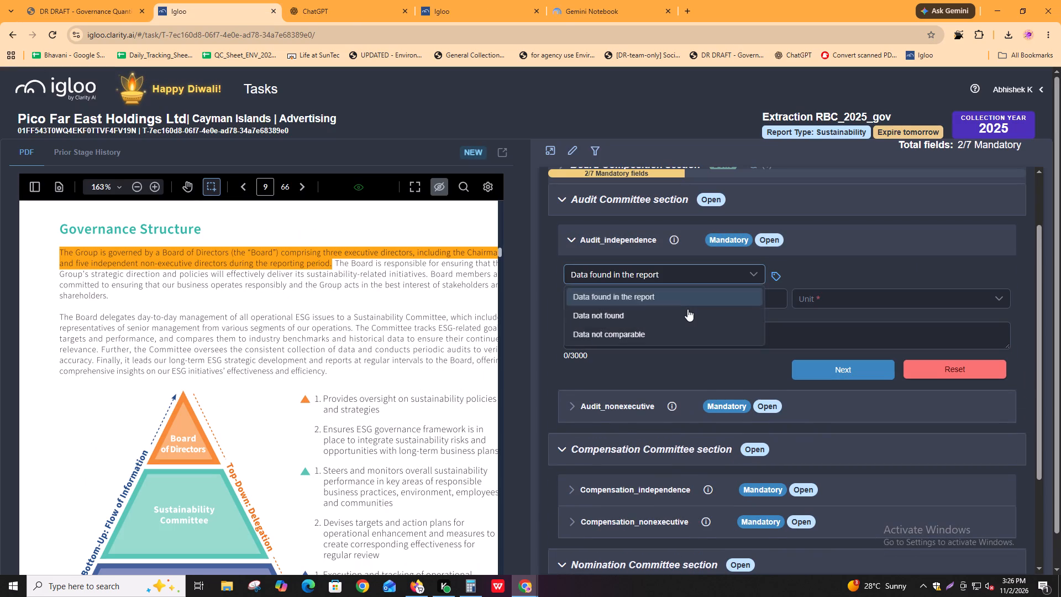
left_click(686, 312)
left_click(808, 310)
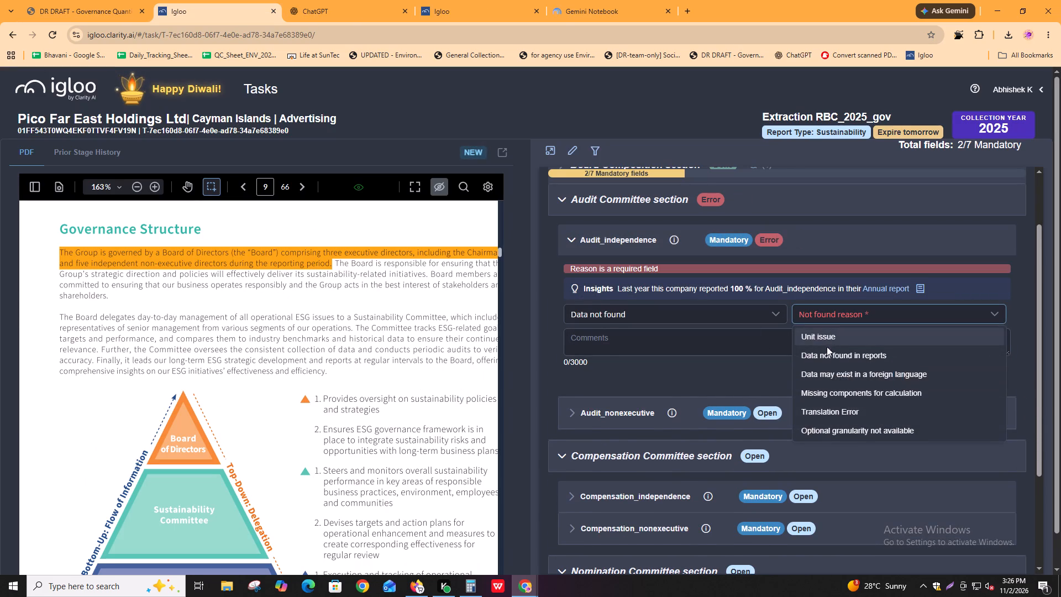
left_click(829, 352)
Copy "There is no mention of Audit_independence in this report." from the GOV sheet into the Audit_independence comment and complete the field.
left_click(788, 327)
key("alt+Tab")
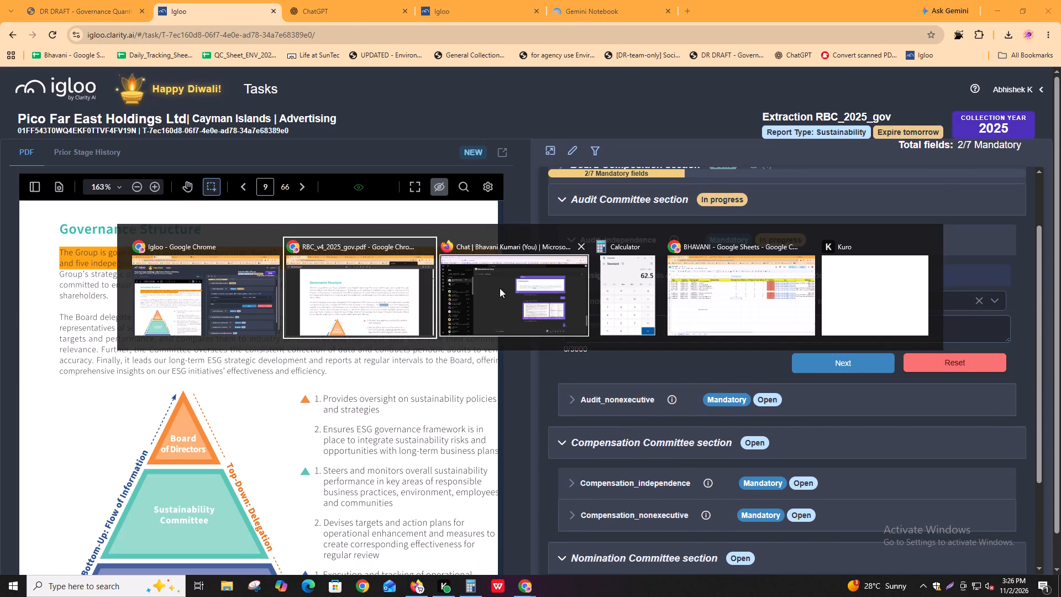
left_click(731, 298, "alt")
left_click(273, 559)
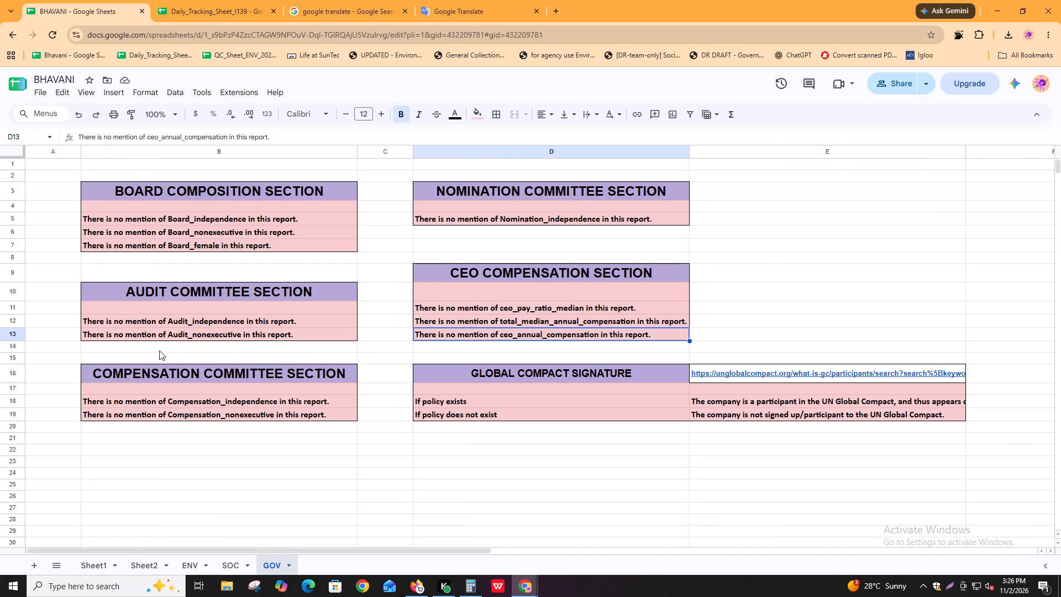
left_click(237, 315)
key("ctrl+c")
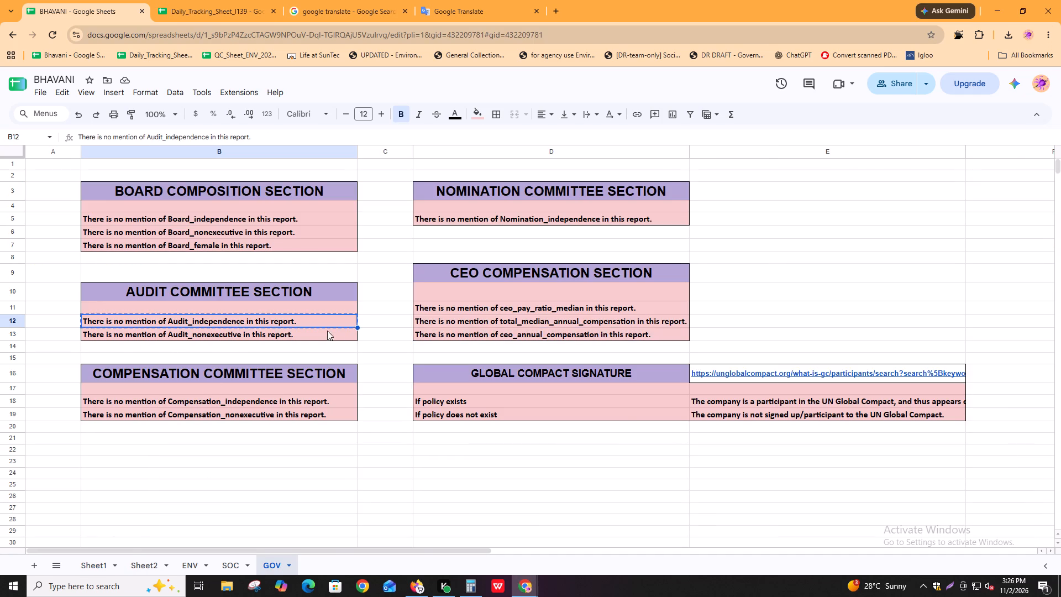
key("alt+Tab")
key("ctrl+v")
key("Tab")
key("Return")
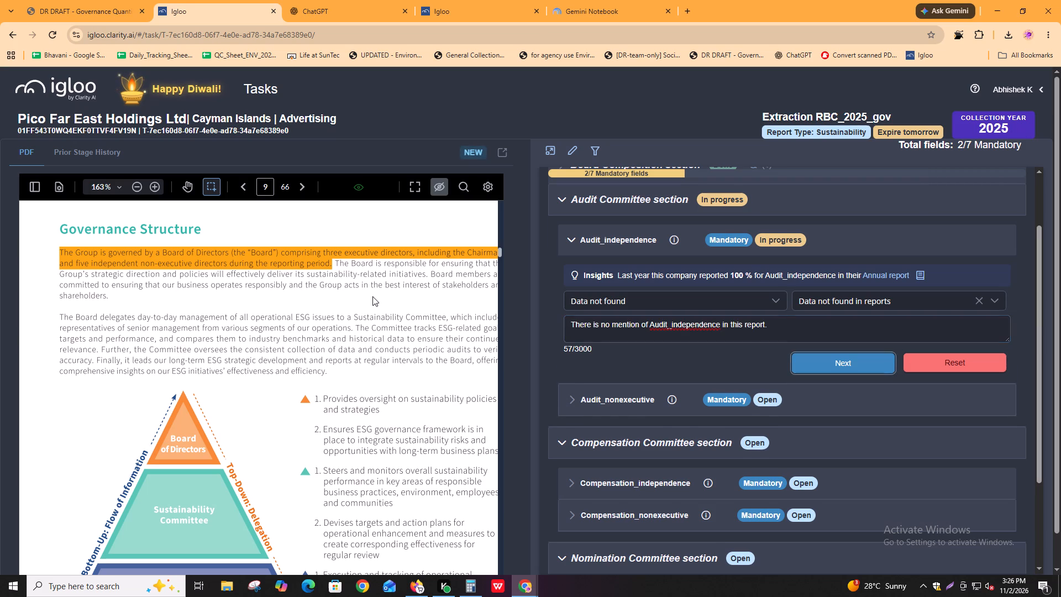
Set Audit_nonexecutive to Data not found with the reason Data not found in reports.
key("Tab")
key("Tab")
key("Return")
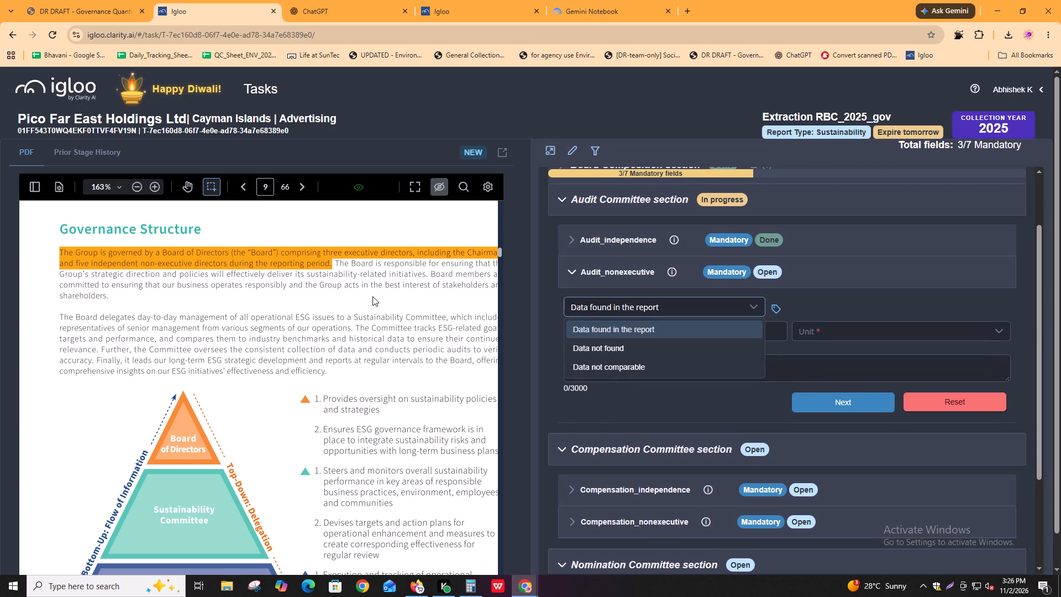
key("Down")
key("Return")
key("Tab")
key("Return")
key("Return")
key("Return")
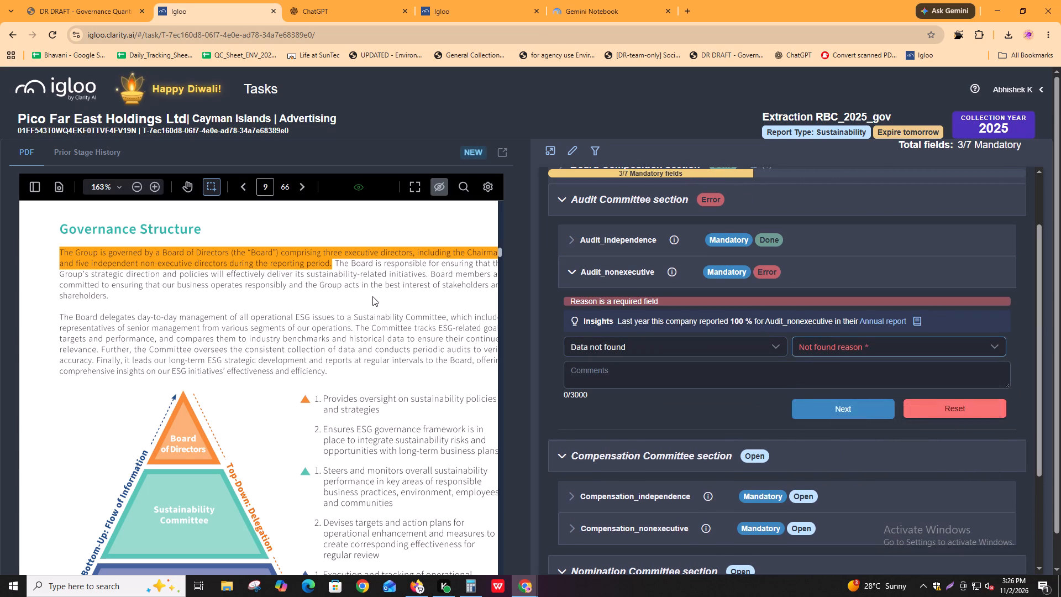
key("Down")
key("Down")
key("Return")
Copy "There is no mention of Audit_nonexecutive in this report." from the GOV sheet into the field's comment and complete Audit_nonexecutive.
key("Tab")
key("alt+Tab")
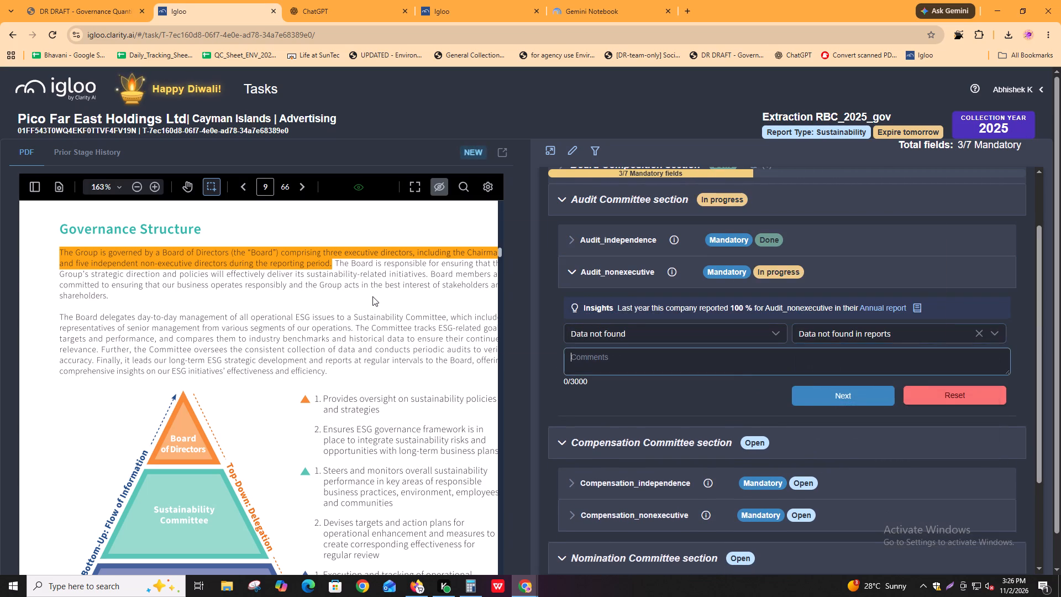
key("Down")
key("ctrl+c")
key("alt+Tab")
key("ctrl+v")
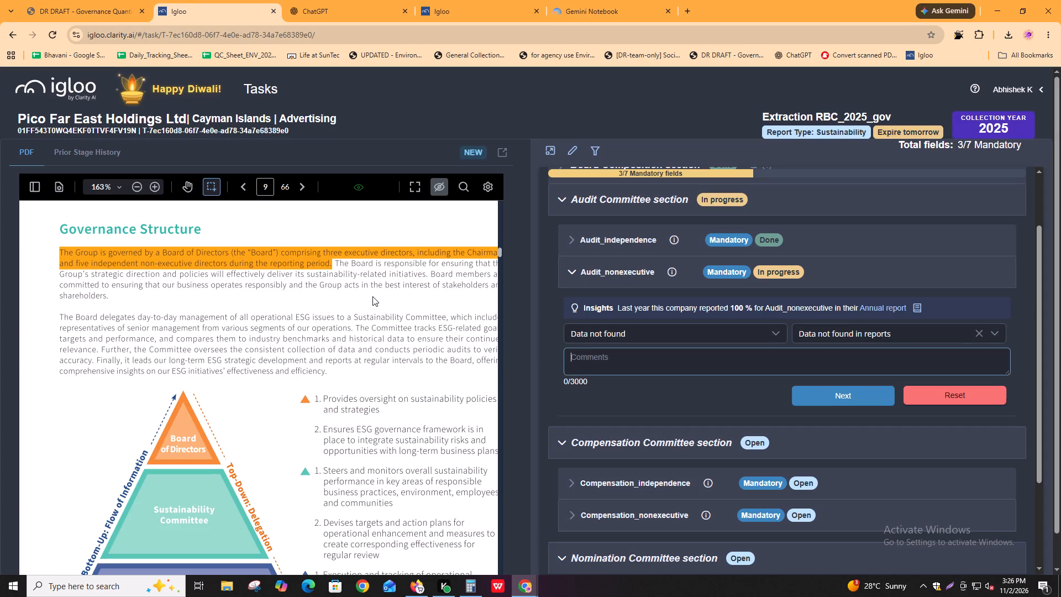
key("Tab")
key("Return")
Set Compensation_independence to Data not found with the reason Data not found in reports.
key("Tab")
key("Tab")
key("Return")
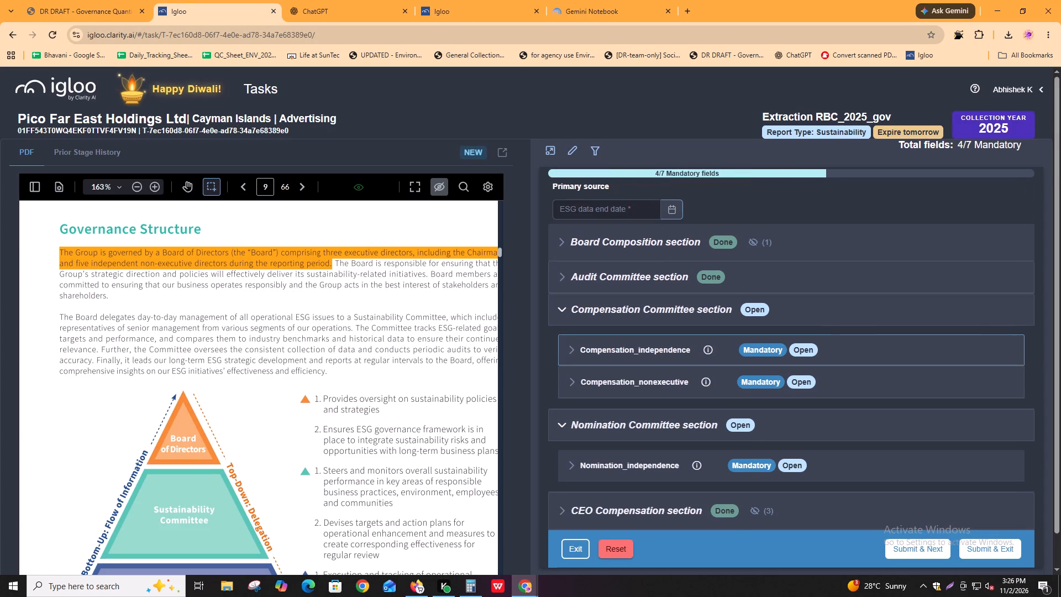
key("Tab")
key("Return")
key("Down")
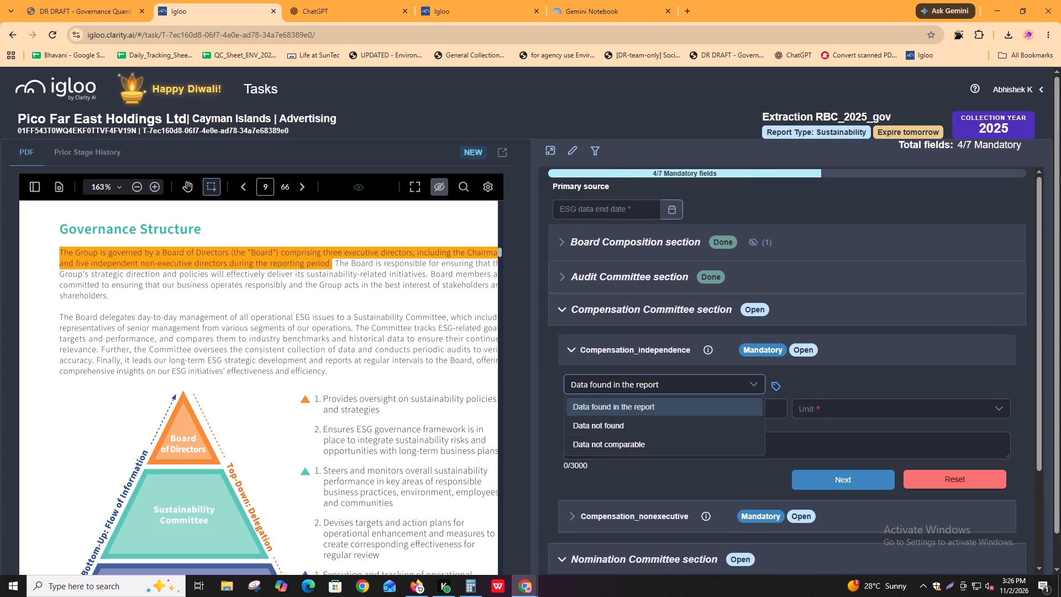
key("Return")
key("Tab")
key("Return")
key("Down")
key("Down")
key("Return")
Copy "There is no mention of Compensation_independence in this report." from the GOV sheet into the field's comment and complete Compensation_independence.
key("Tab")
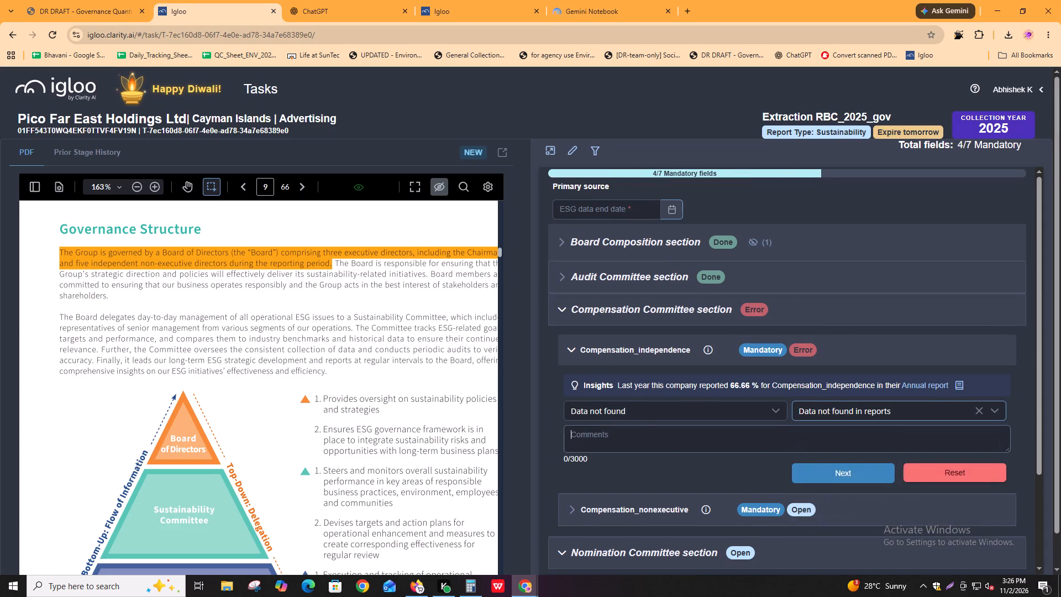
key("alt+Tab")
key("Down")
key("Down")
key("Down")
key("Down")
key("Down")
key("ctrl+c")
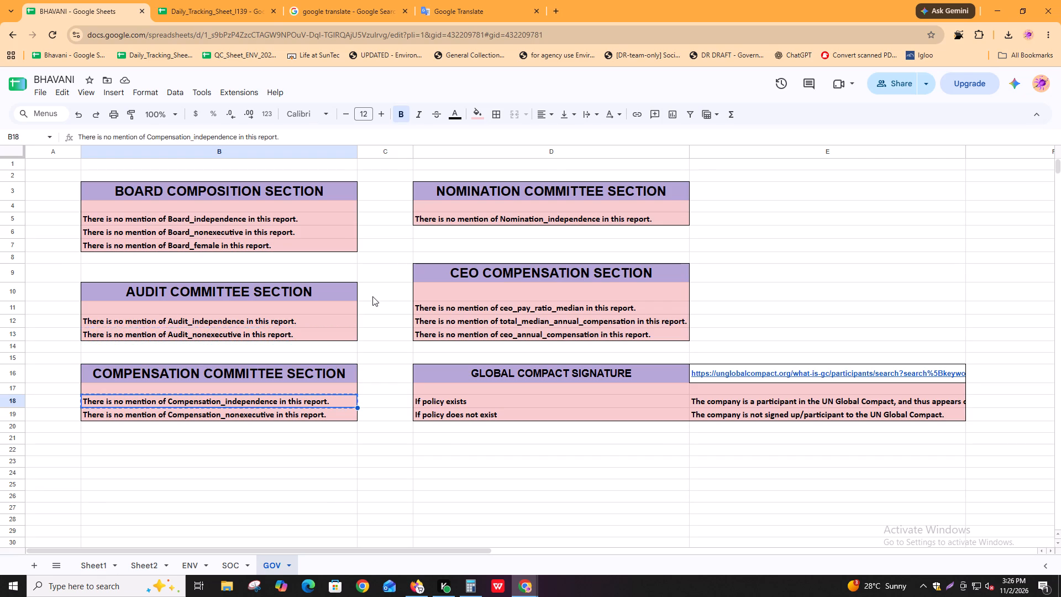
key("alt+Tab")
key("ctrl+v")
key("Tab")
key("Return")
Set Compensation_nonexecutive to Data not found with the reason Data not found in reports.
key("Tab")
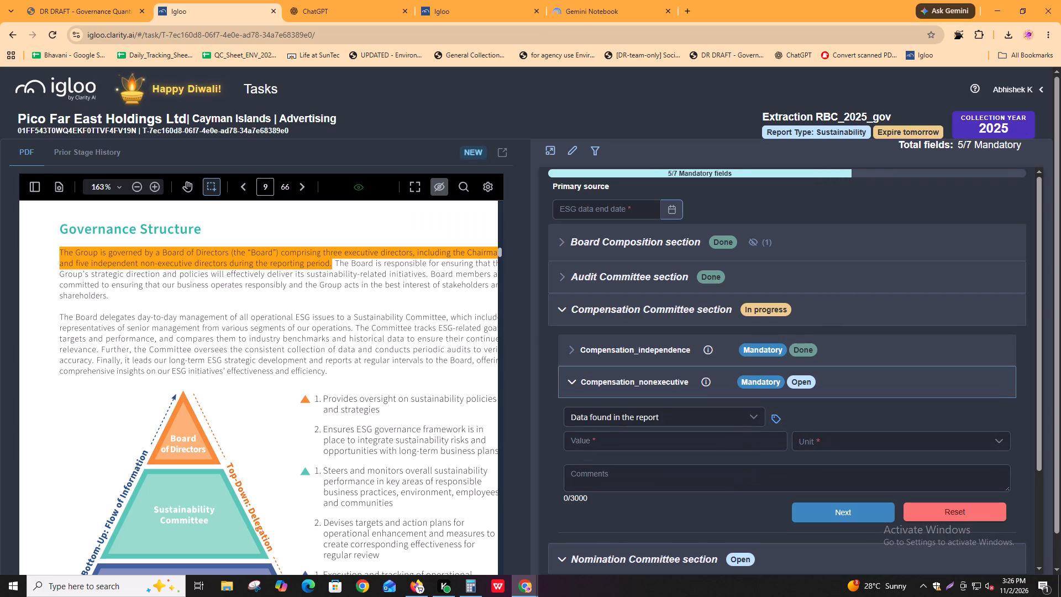
key("Tab")
key("Return")
key("Down")
key("Return")
key("Tab")
key("Return")
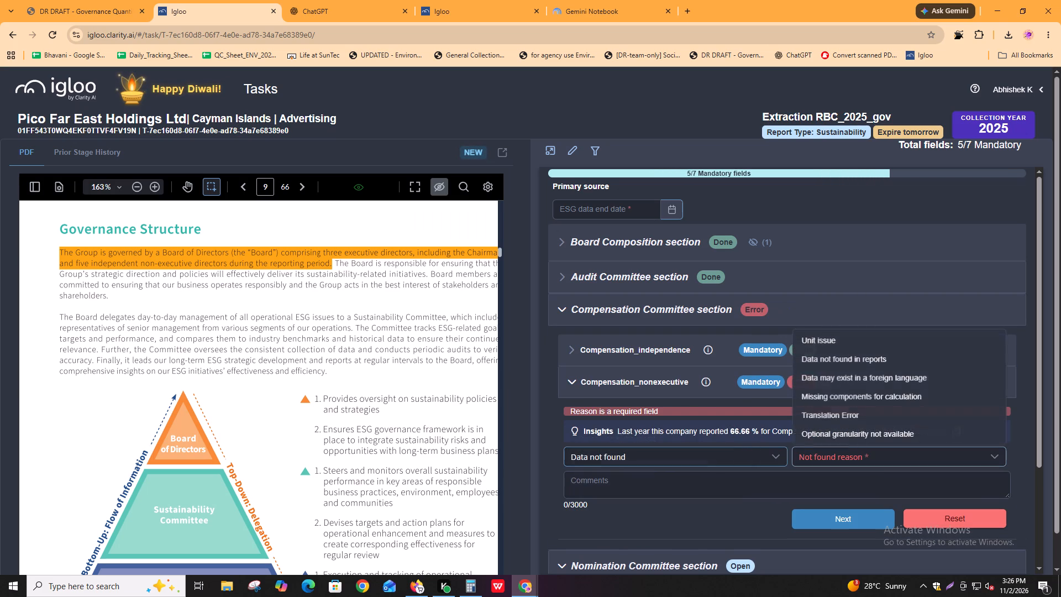
key("Down")
key("Down")
key("Return")
Copy "There is no mention of Compensation_nonexecutive in this report." from the GOV sheet into the field's comment and complete Compensation_nonexecutive.
key("Tab")
key("alt+Tab")
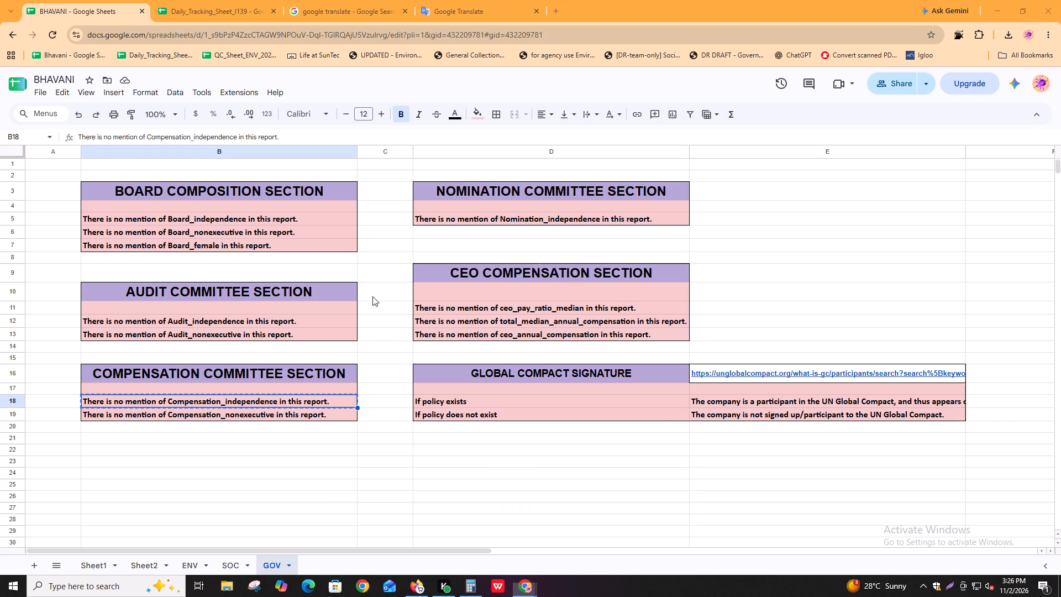
key("Down")
key("ctrl+c")
key("alt+Tab")
key("ctrl+v")
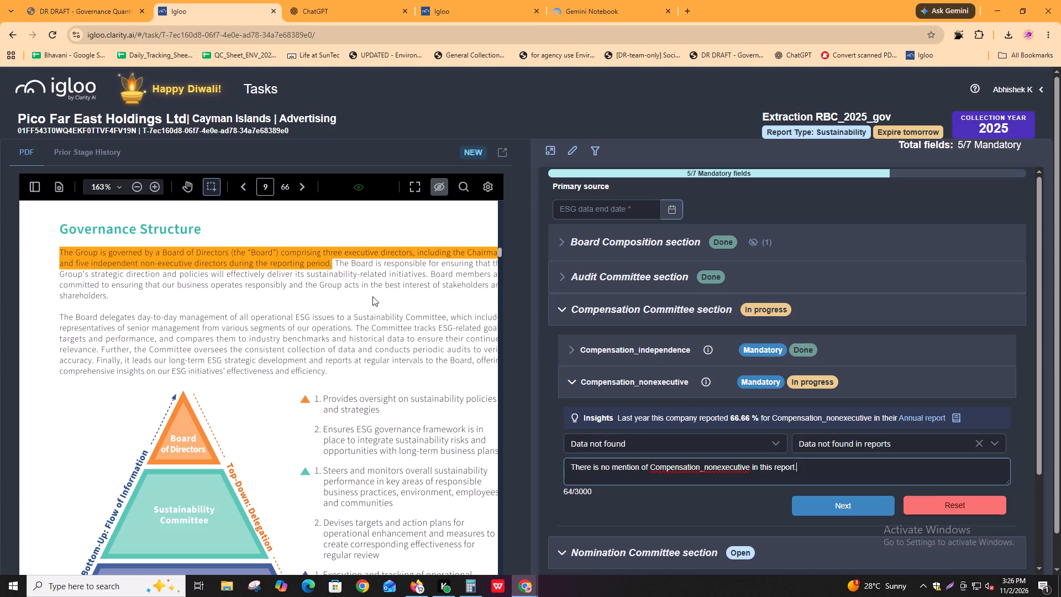
key("Return")
key("BackSpace")
key("Tab")
key("Return")
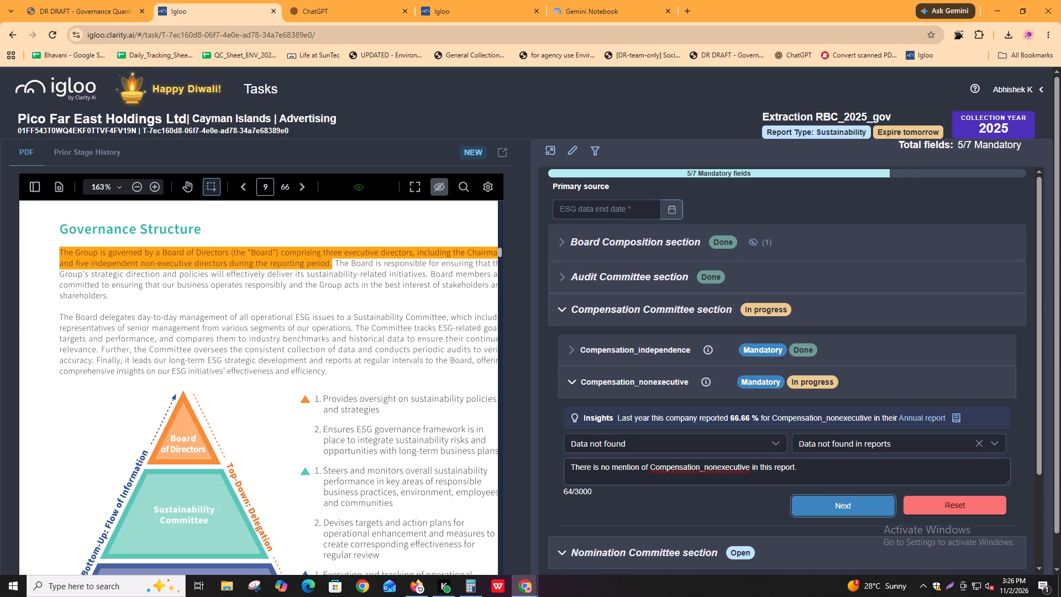
Set Nomination_independence to Data not found with the reason Data not found in reports.
key("Tab")
key("Tab")
key("Return")
key("Tab")
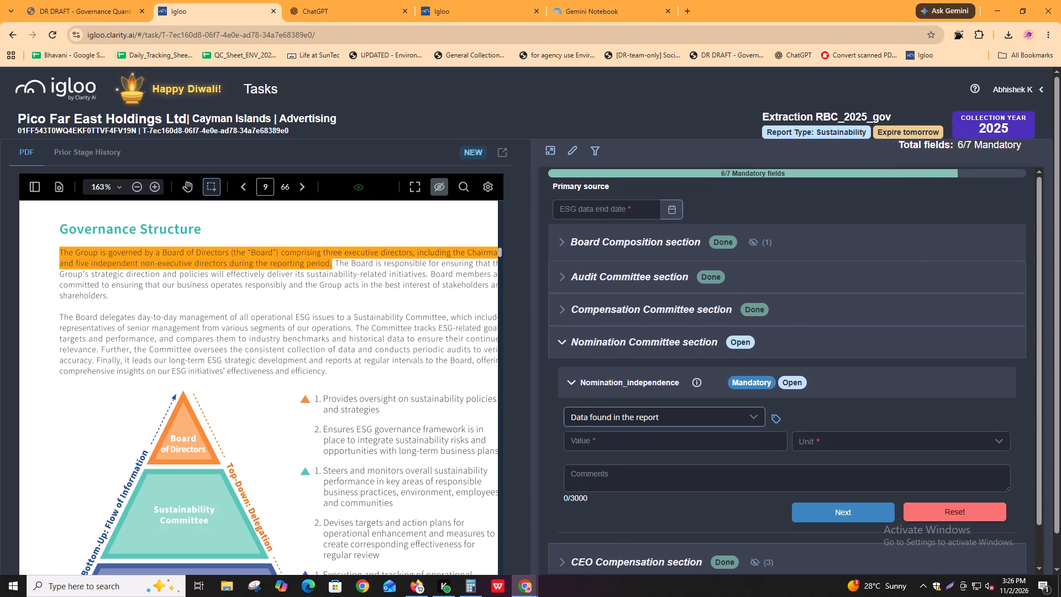
key("Return")
key("Down")
key("Return")
key("Tab")
key("Return")
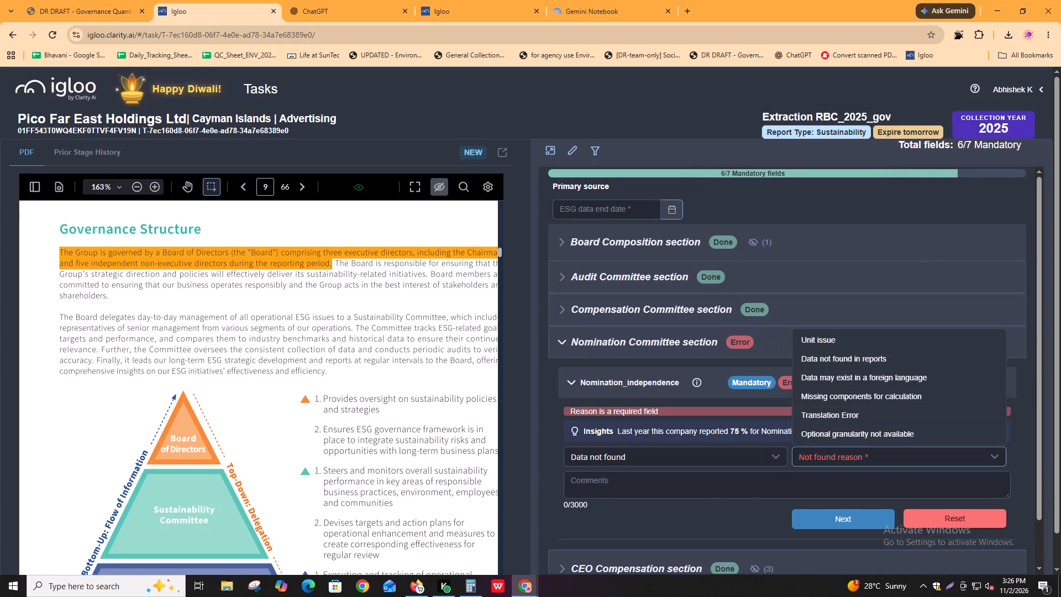
key("Down")
key("Down")
key("Return")
Copy "There is no mention of Nomination_independence in this report." from the GOV sheet into the field's comment and complete Nomination_independence.
key("Tab")
key("alt+Tab")
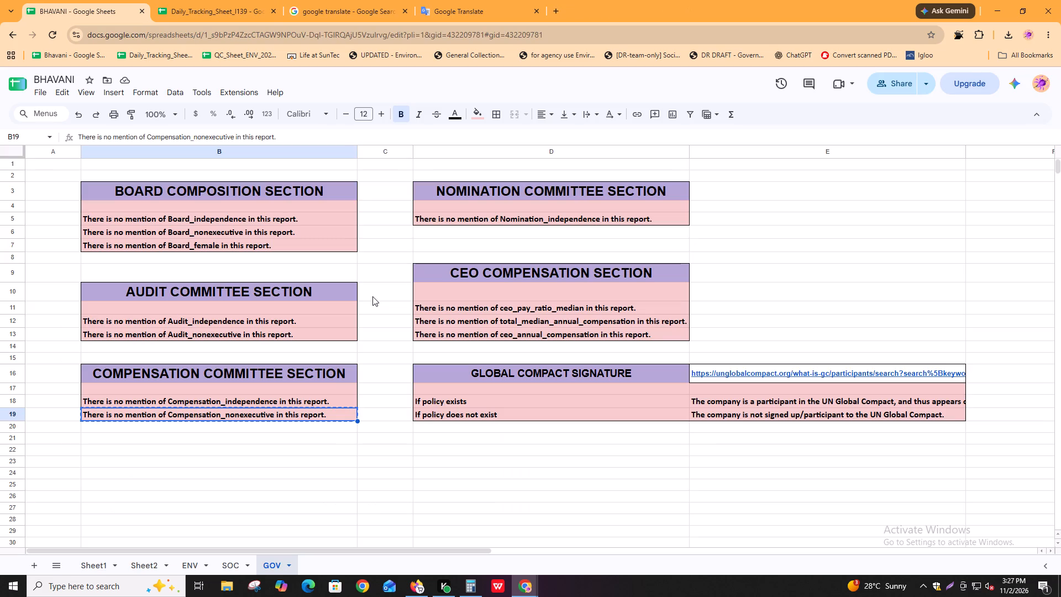
key("Right")
key("ctrl+Right")
key("ctrl+Up")
key("ctrl+Up")
key("ctrl+Up")
key("ctrl+Up")
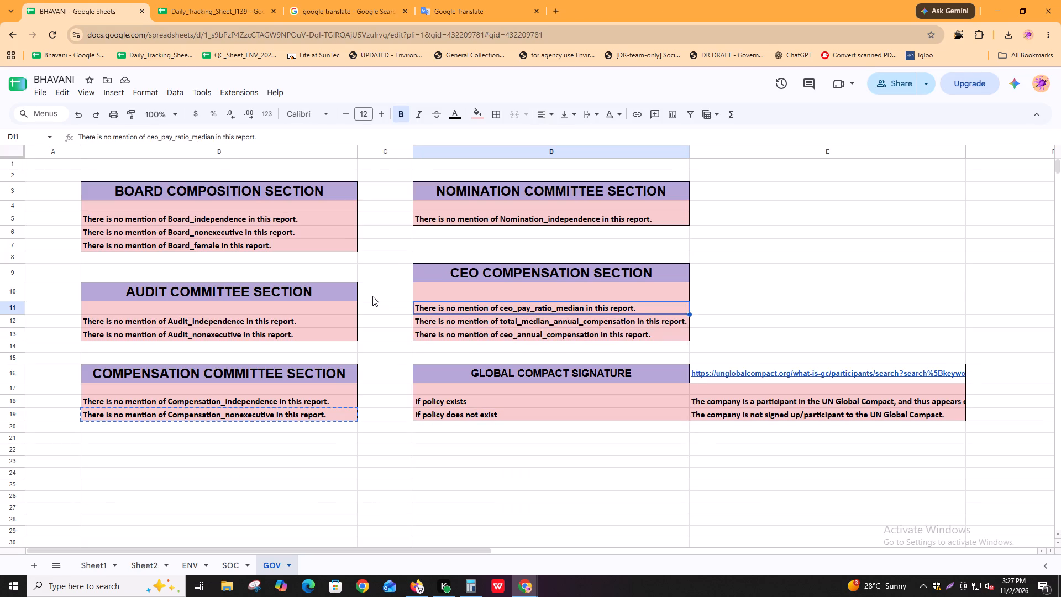
key("ctrl+Up")
key("ctrl+Up")
key("ctrl+c")
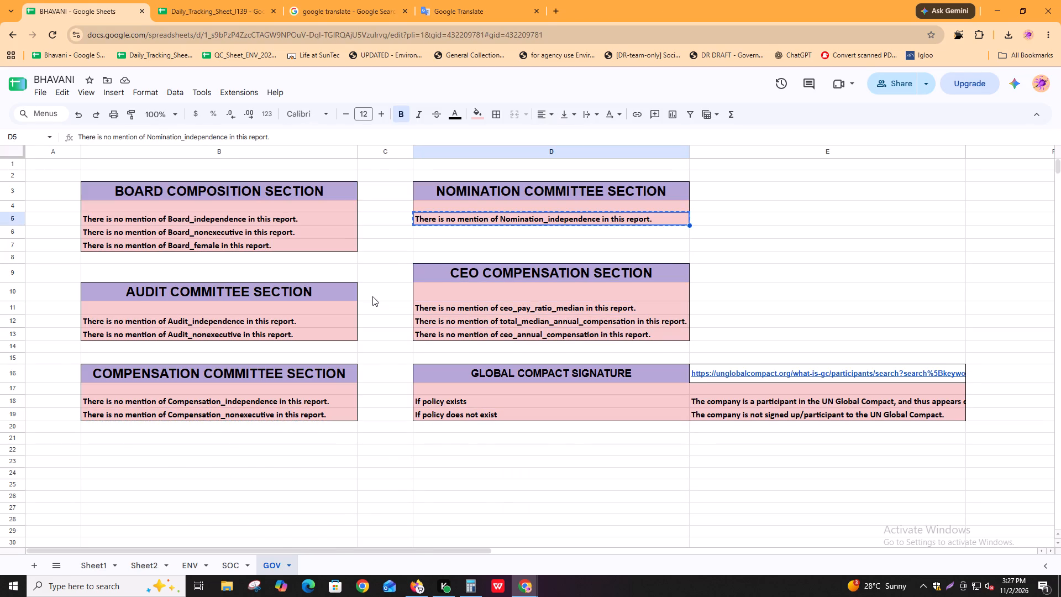
key("alt+Tab")
key("ctrl+v")
key("Tab")
key("Return")
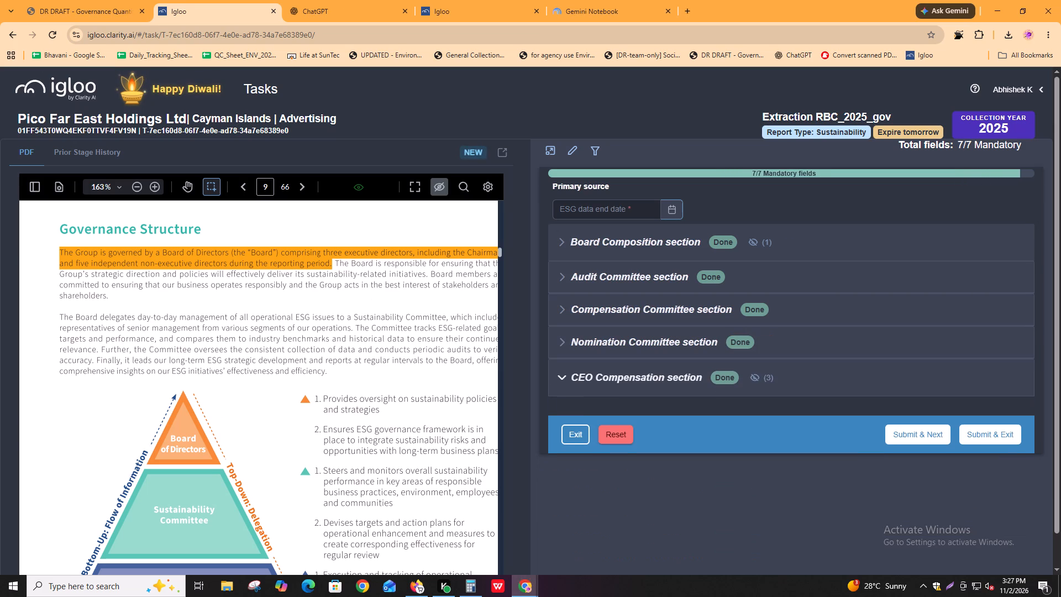
left_click(622, 377)
Search the RBC_v4_2025_gov.pdf report for "december" to look for the reporting period's end date.
key("alt+Tab")
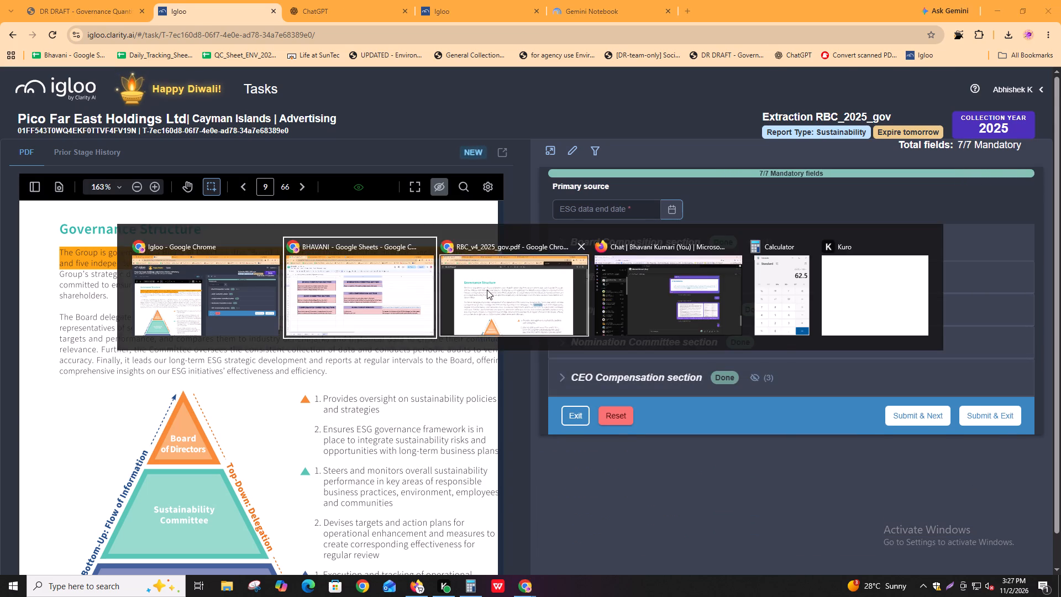
left_click(487, 290, "alt")
key("ctrl+f")
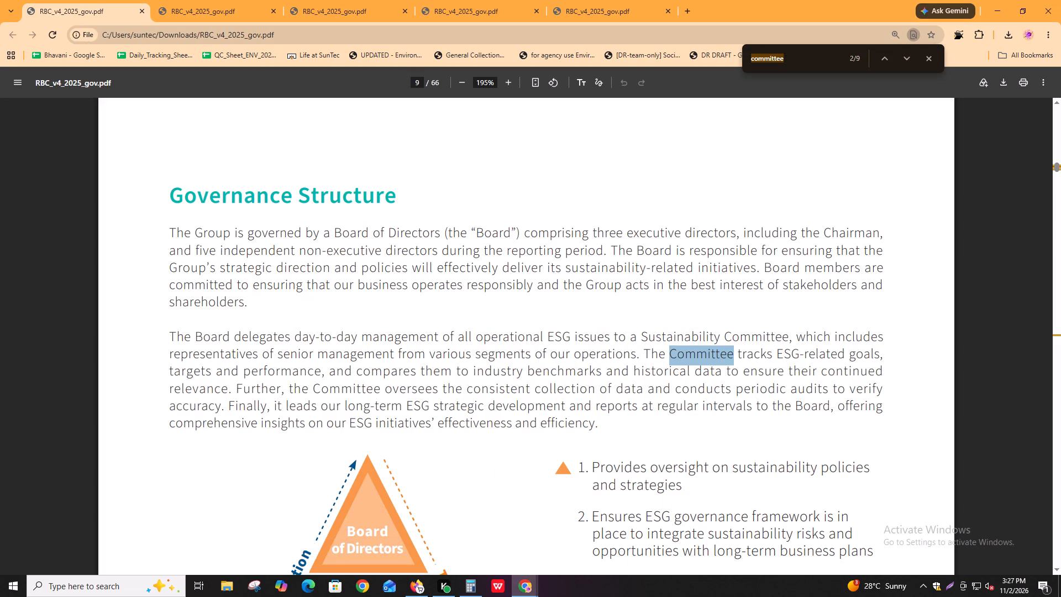
type("december'")
key("Return")
key("Return")
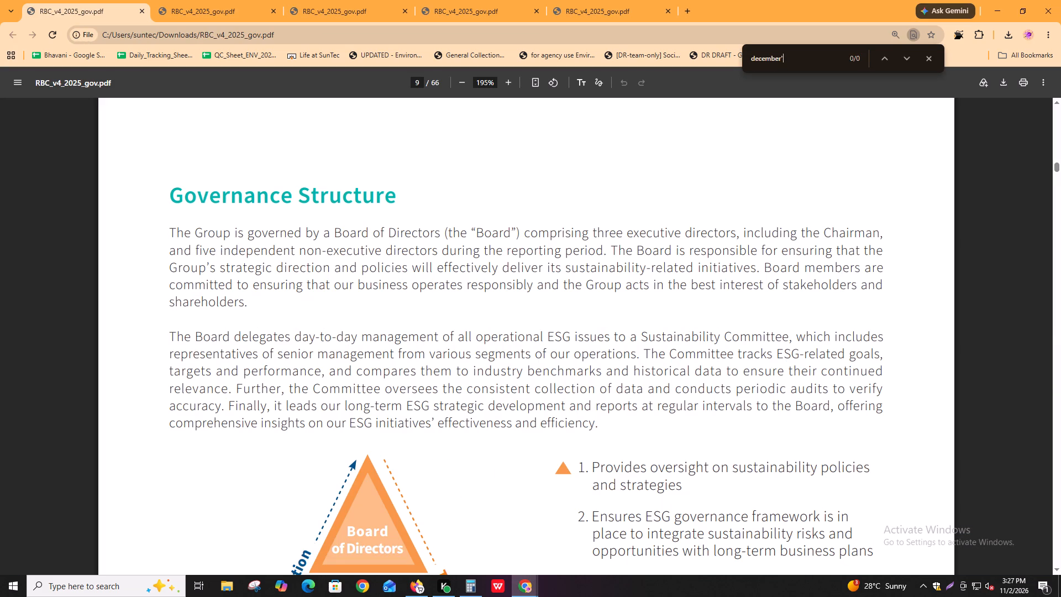
key("Return")
key("Return")
key("BackSpace")
key("Return")
key("Return")
key("Return")
key("Return")
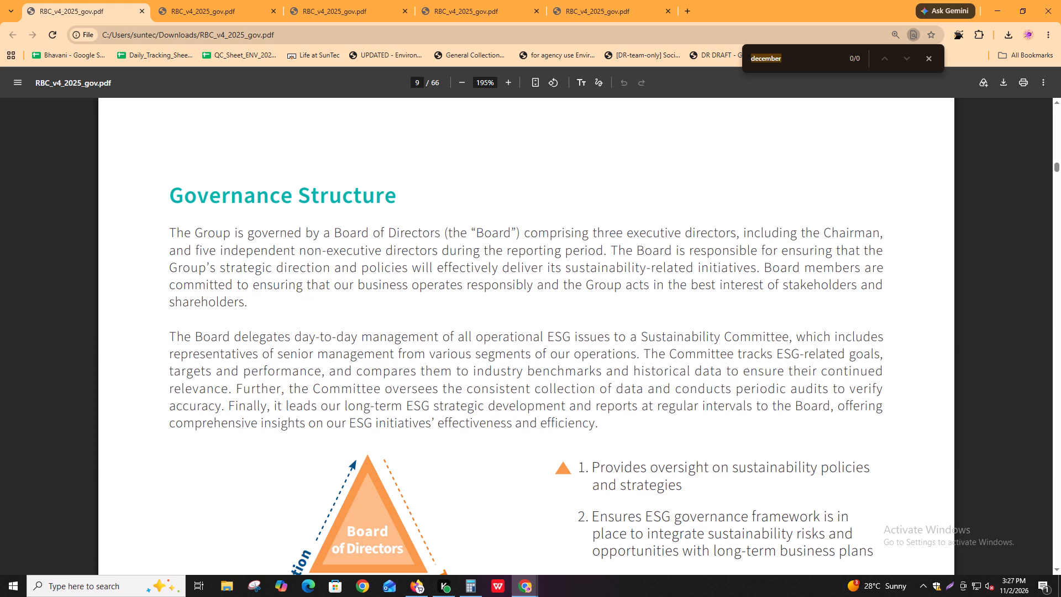
Search the report for "31/12" and "31-12", and look through its opening pages for the reporting period's end date.
key("ctrl+f")
type("31/12")
key("Left")
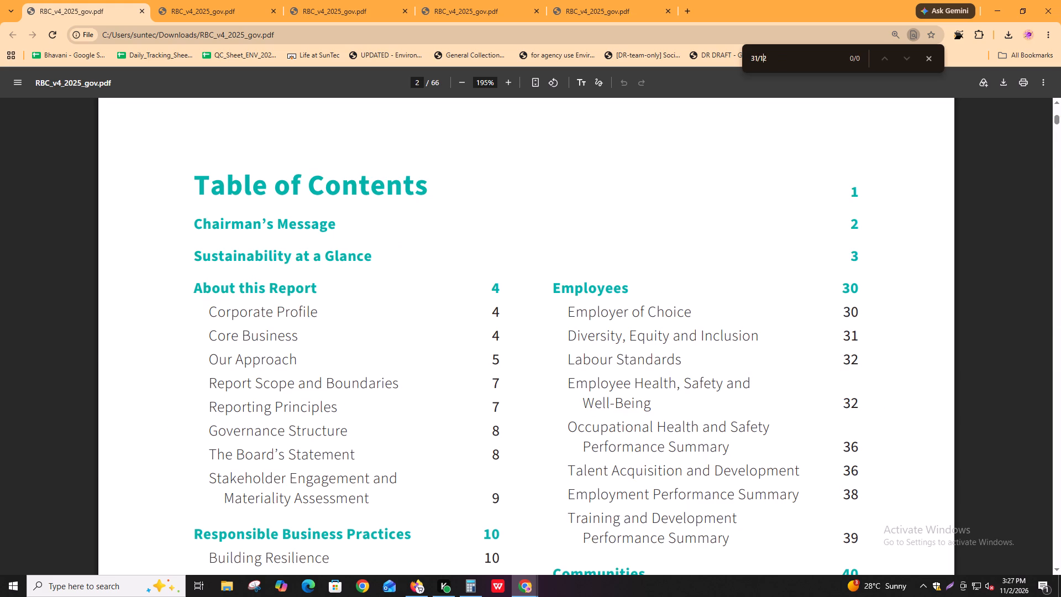
key("Left")
key("BackSpace")
key("minus")
key("BackSpace")
key("ctrl+Right")
scroll(285, 299, "down", 19)
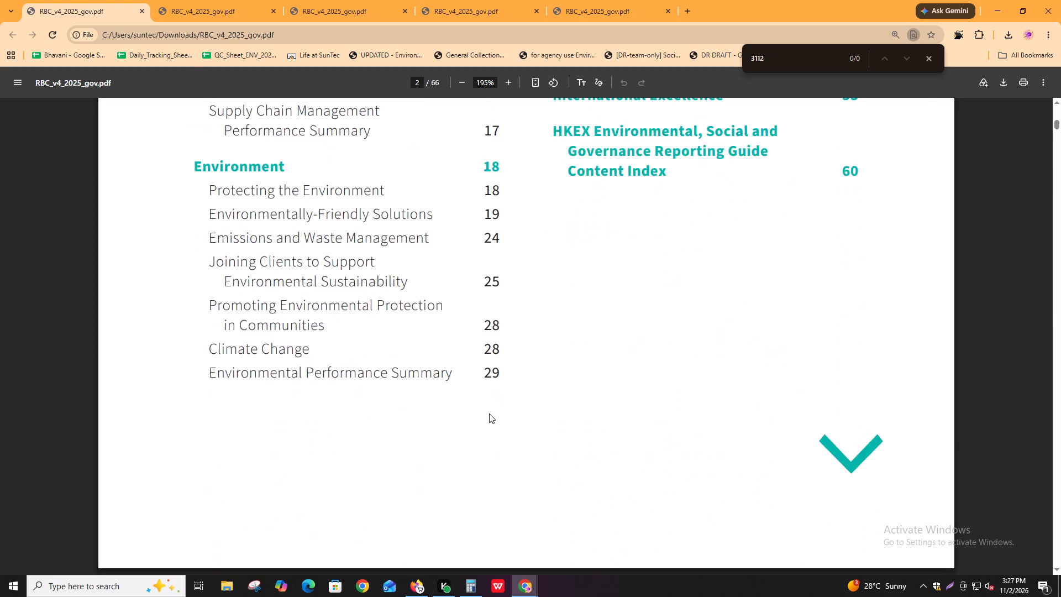
scroll(489, 413, "down", 13)
scroll(477, 419, "down", 15)
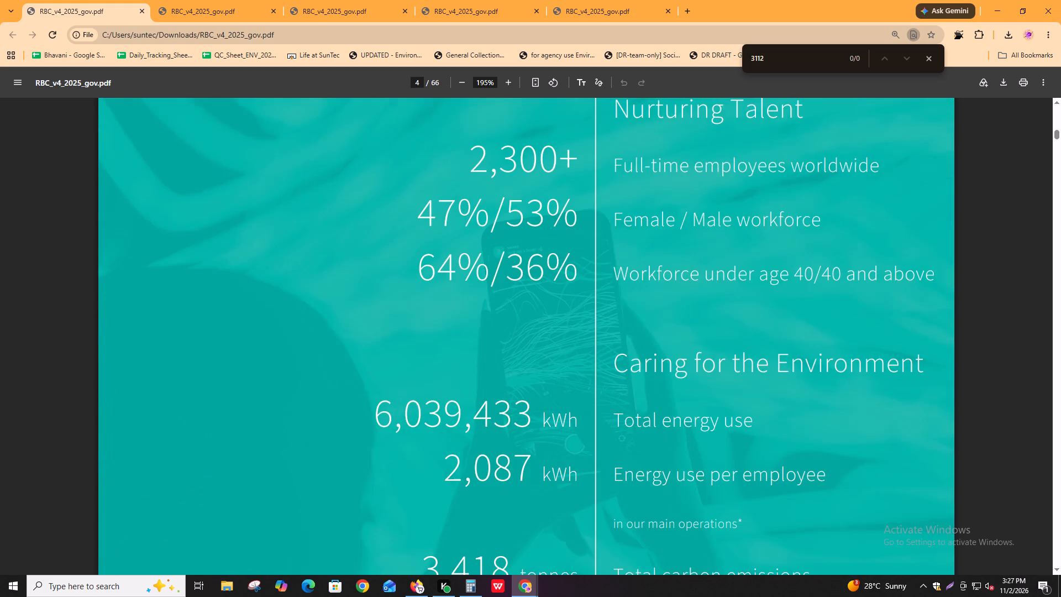
scroll(480, 416, "down", 20)
scroll(480, 416, "down", 1)
scroll(481, 420, "up", 2)
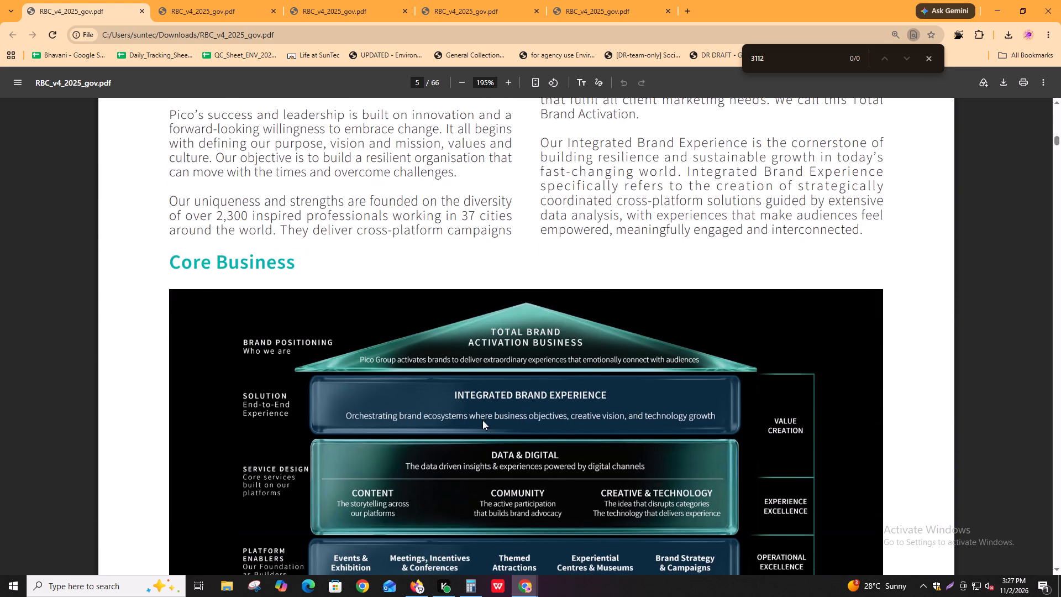
scroll(482, 420, "up", 2)
Search the report for "year end" and examine the sentence stating the financial year covered.
key("ctrl+f")
type("year end")
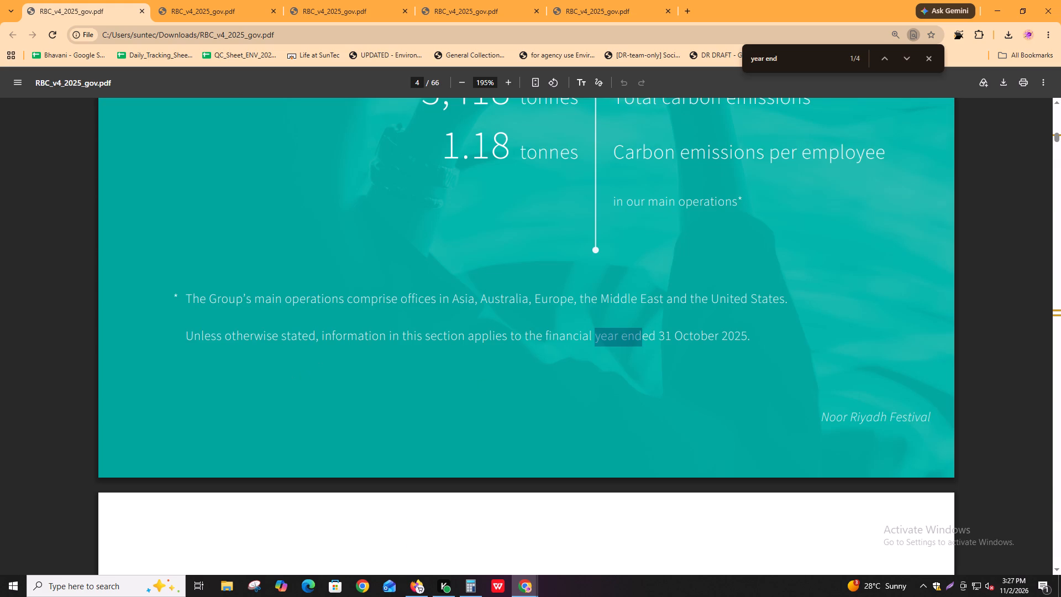
left_click_drag(423, 338, 745, 347)
left_click(745, 347)
Set the ESG data end date in Igloo to 31/10/2025.
key("alt+Tab")
left_click(666, 207)
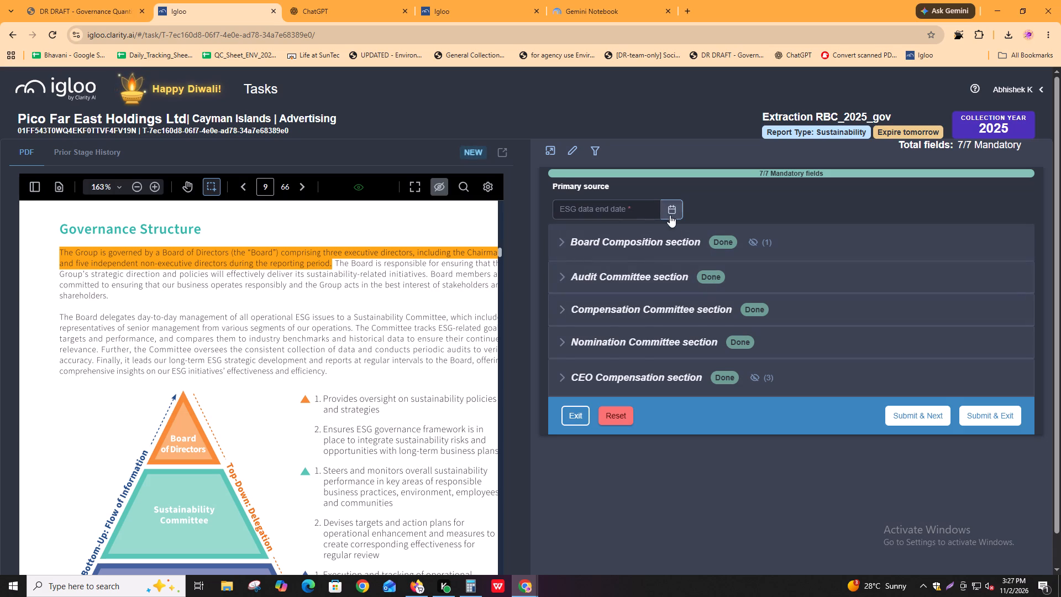
left_click(625, 239)
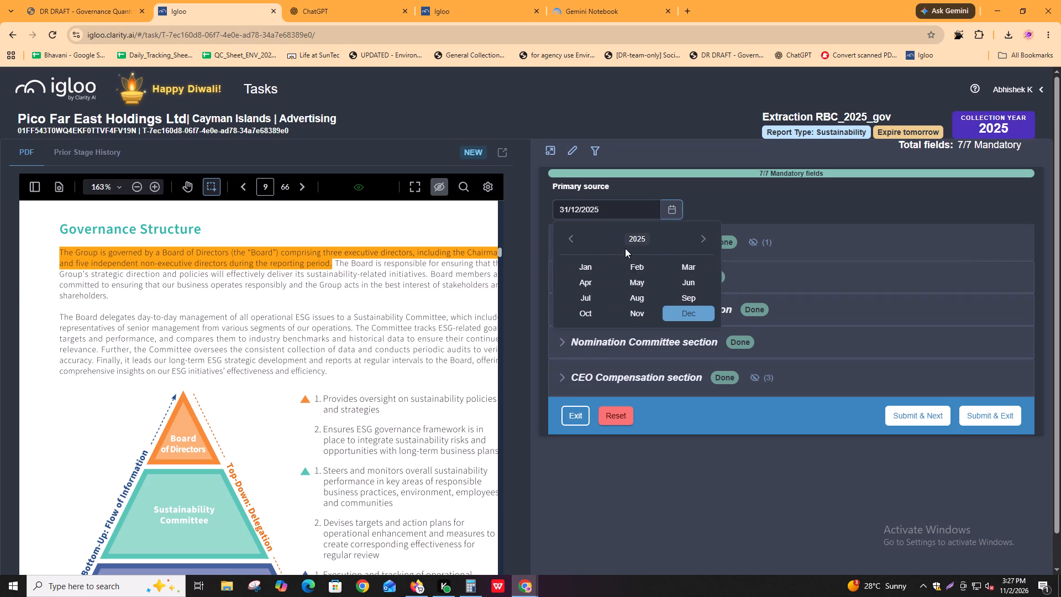
left_click(584, 310)
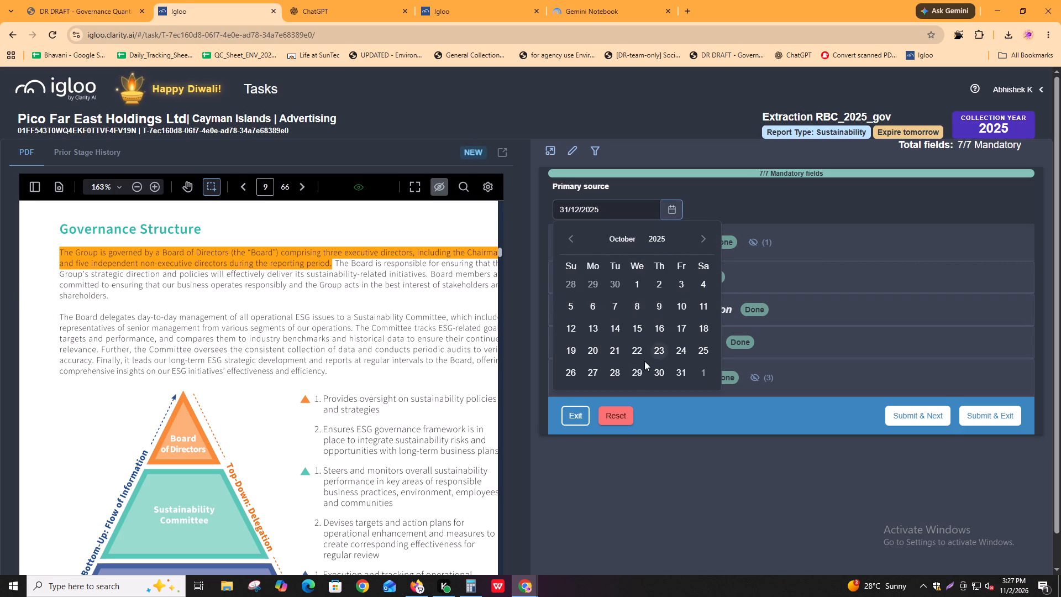
left_click(682, 373)
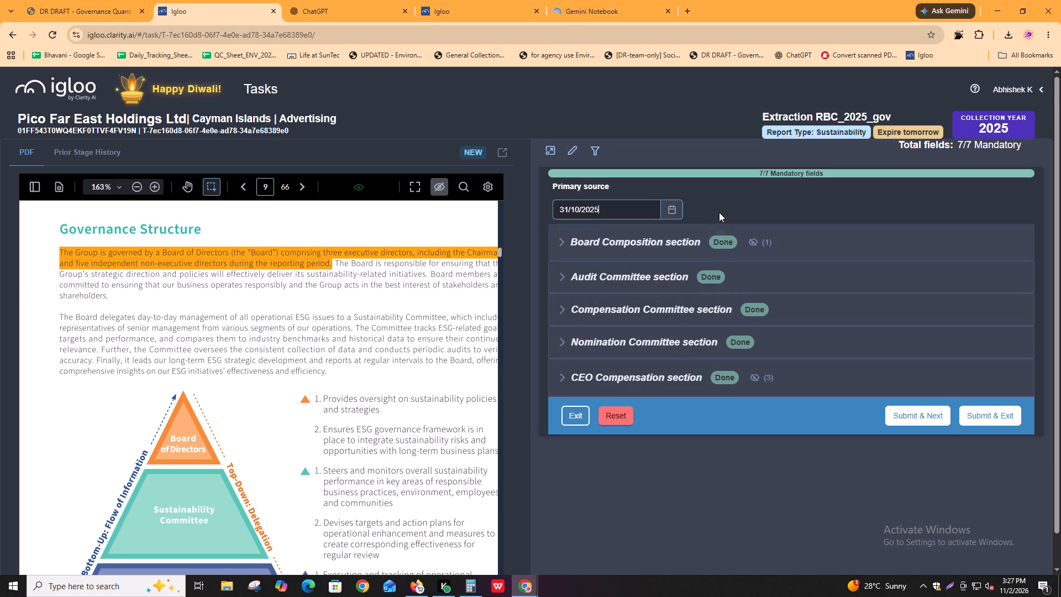
left_click(719, 212)
key("alt+Tab")
key("alt+Tab")
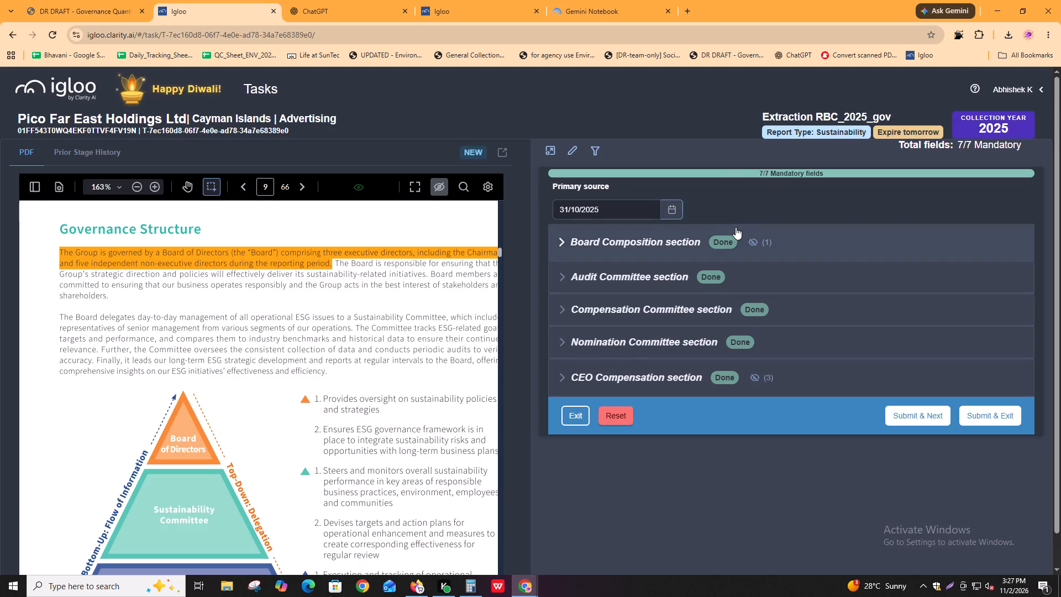
key("alt+Tab")
key("ctrl+f")
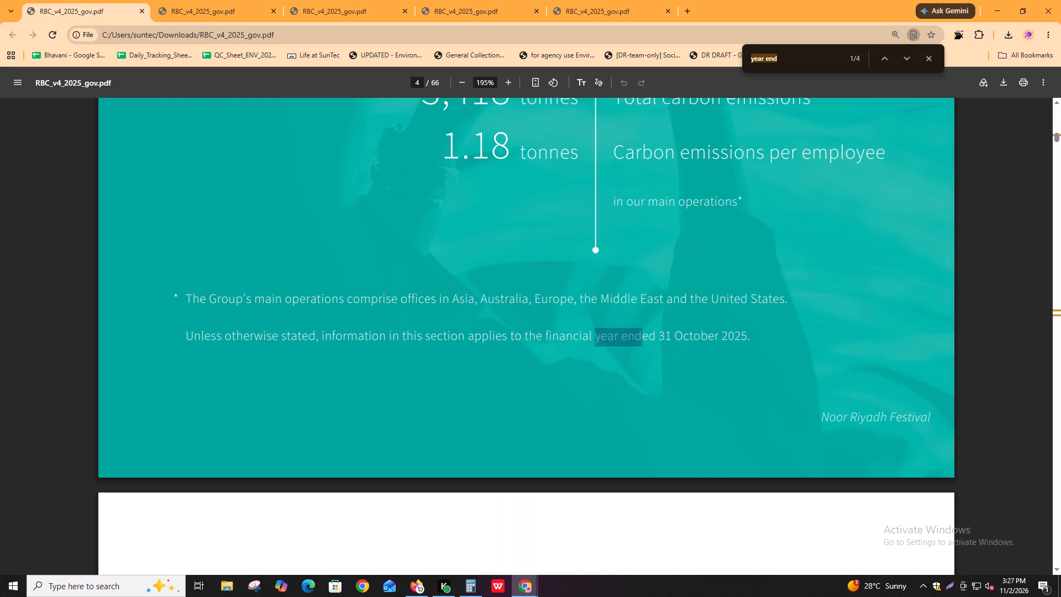
type("director")
key("Return")
key("Return")
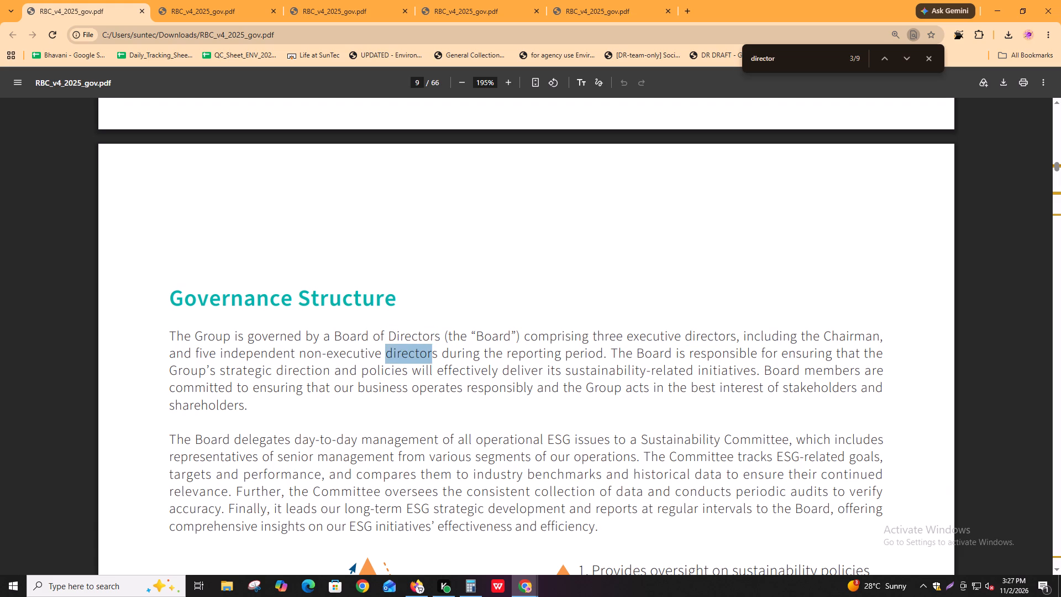
key("Return")
key("shift+Return")
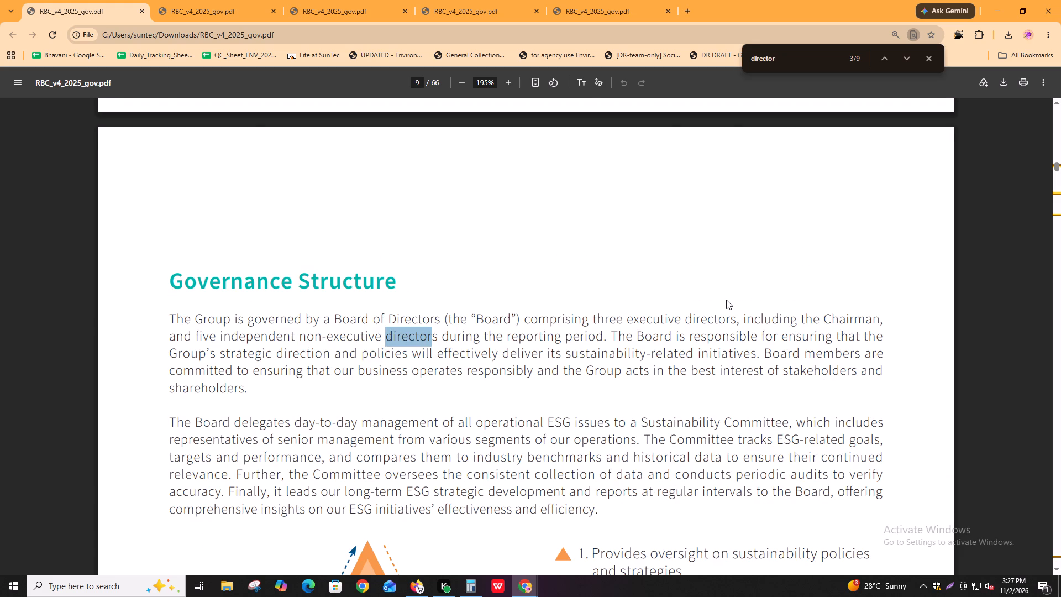
key("Return")
key("Return")
key("Return")
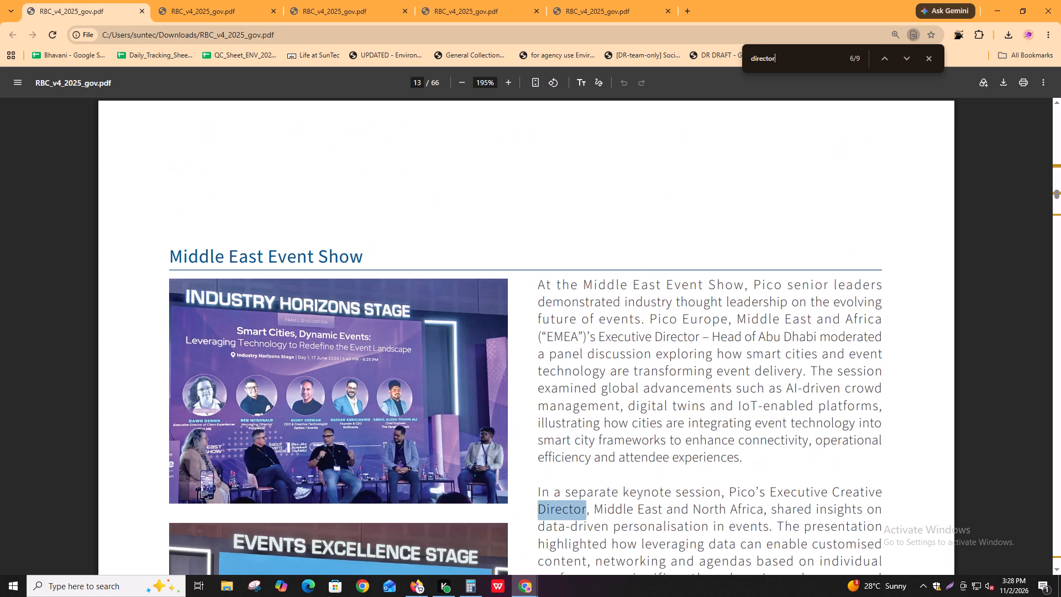
key("shift+Return")
key("Return")
key("Return")
key("Return")
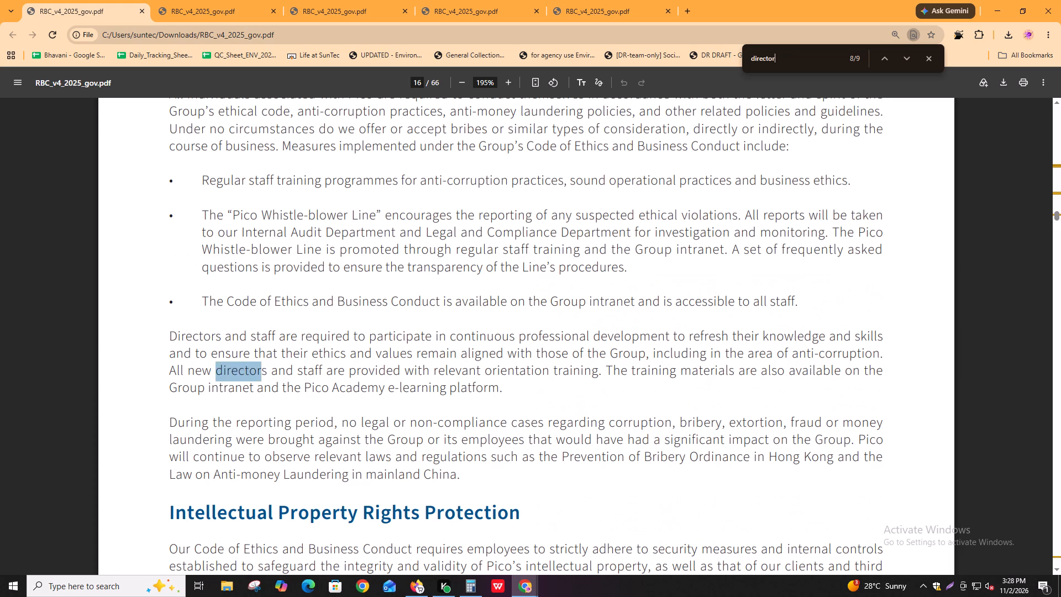
key("Return")
key("Return")
key("ctrl+f")
key("Return")
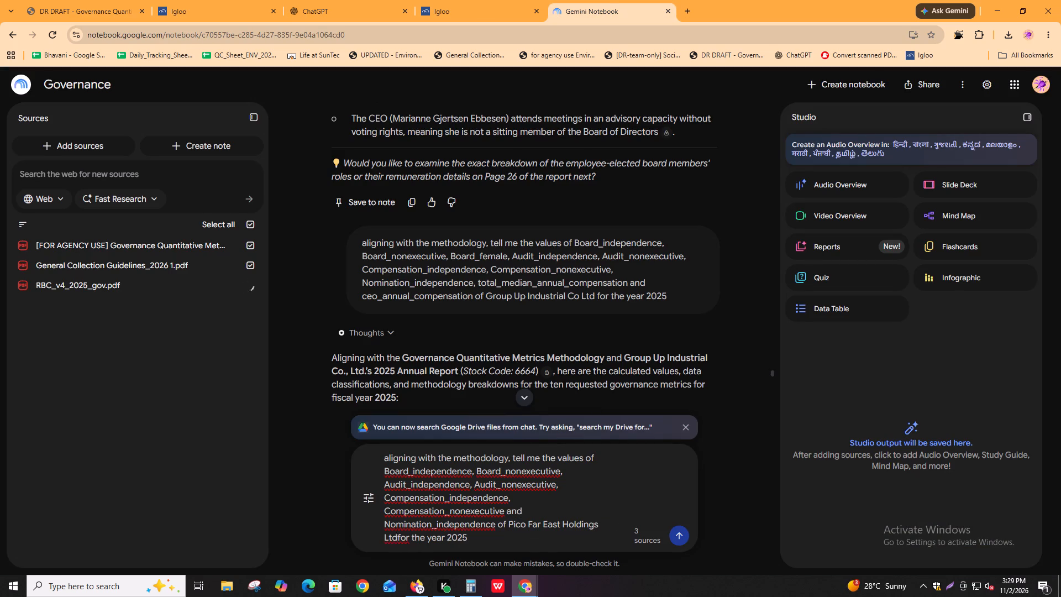
Review the prior stage history of the board and compensation metrics in Igloo and view Board_nonexecutive's tagged passage in the report.
left_click(177, 0)
left_click(90, 153)
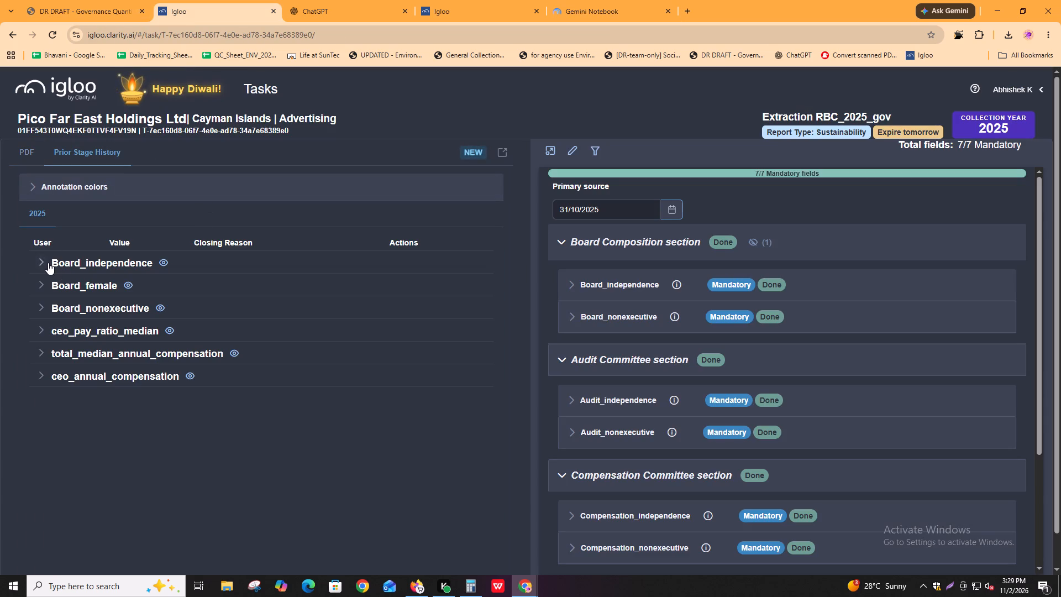
left_click(48, 263)
left_click(739, 289)
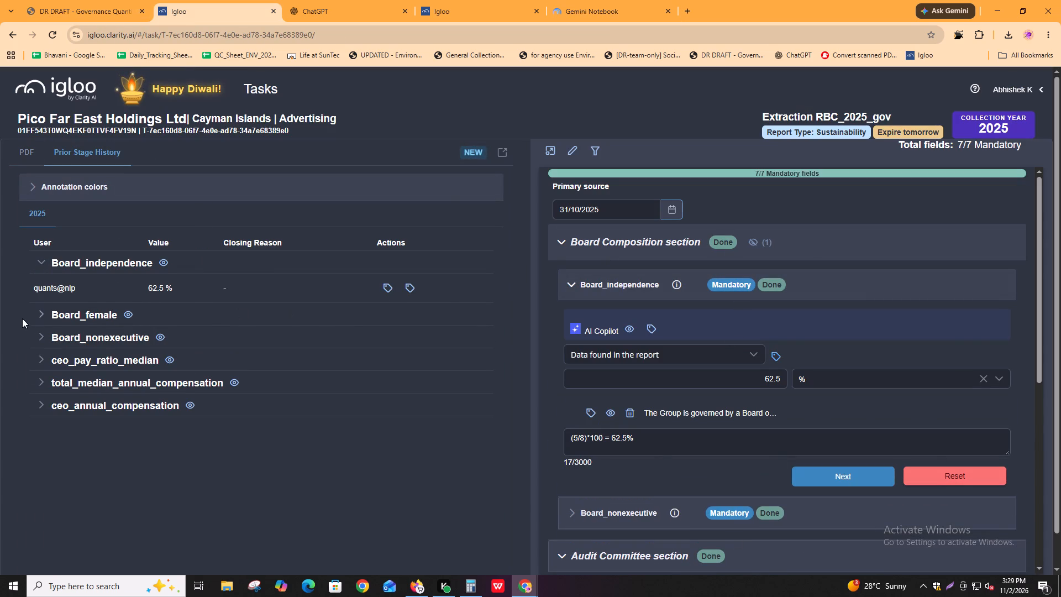
left_click(40, 315)
left_click(39, 316)
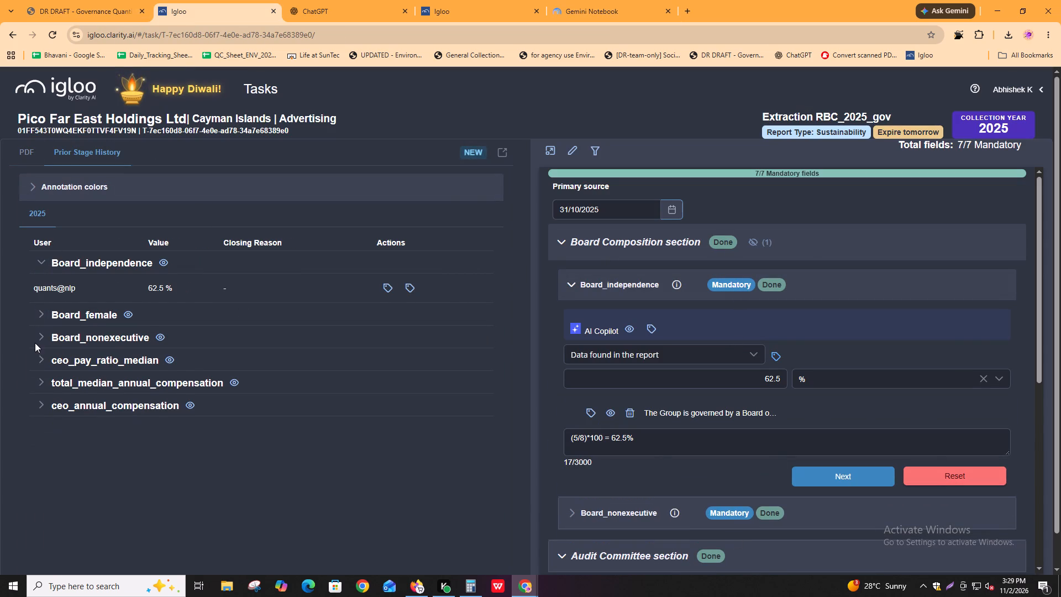
left_click(39, 337)
left_click(39, 337)
left_click(39, 337)
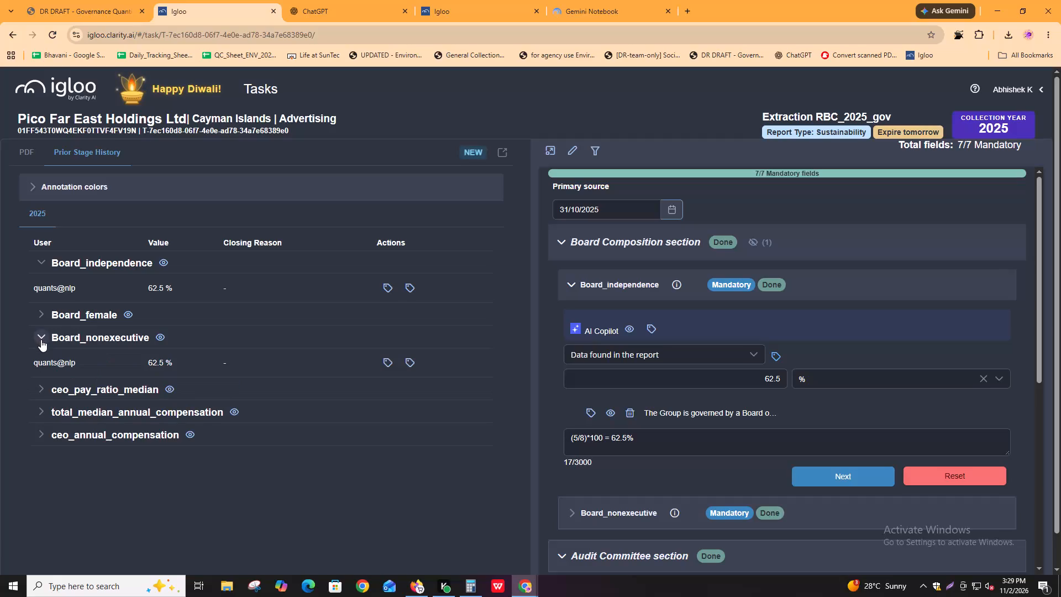
left_click(41, 339)
left_click(41, 363)
left_click(41, 362)
double_click(41, 380)
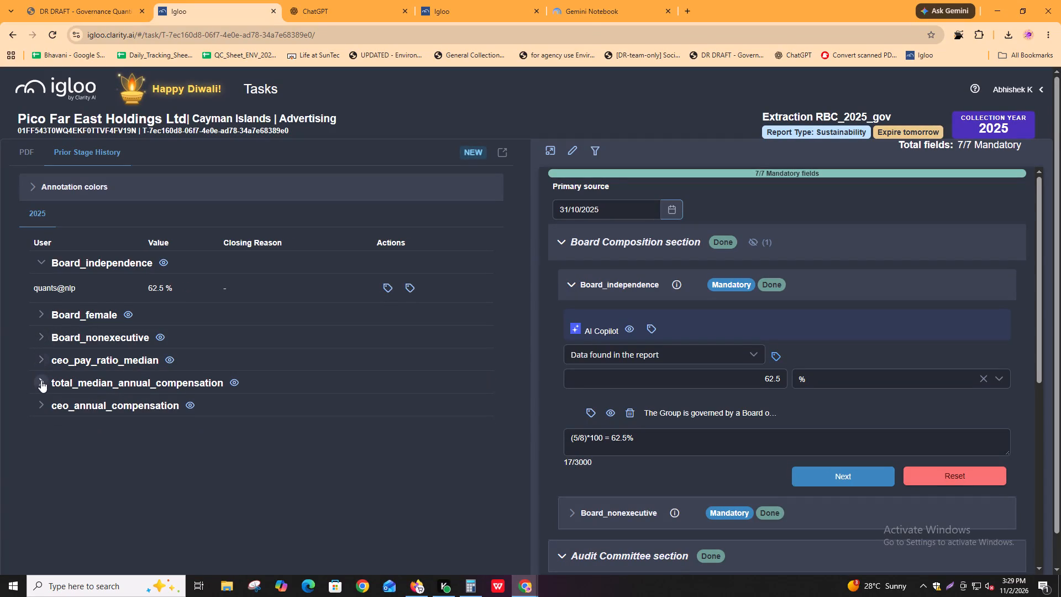
double_click(46, 402)
left_click(39, 337)
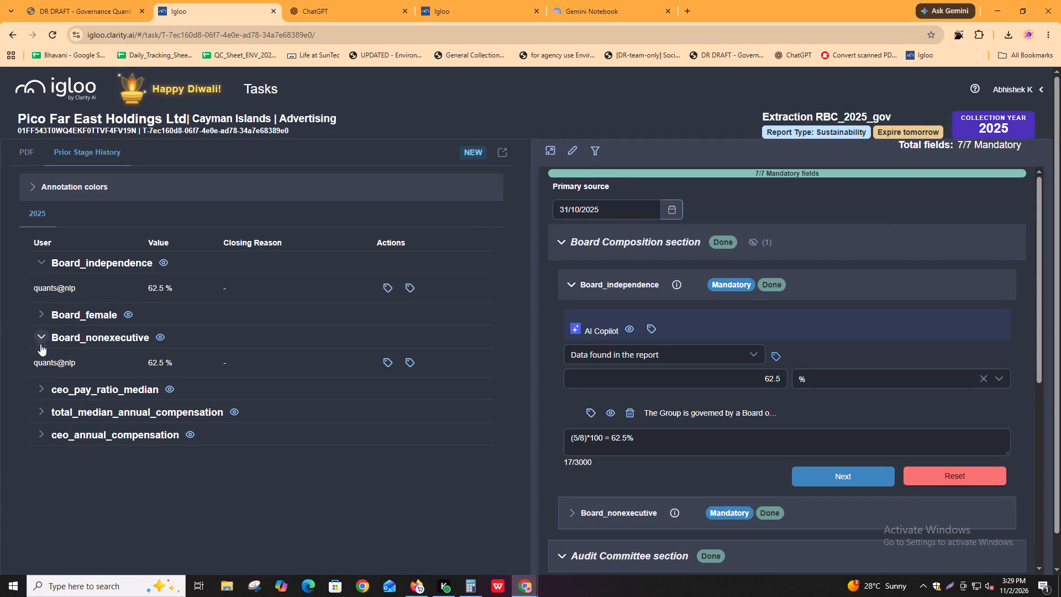
left_click(380, 356)
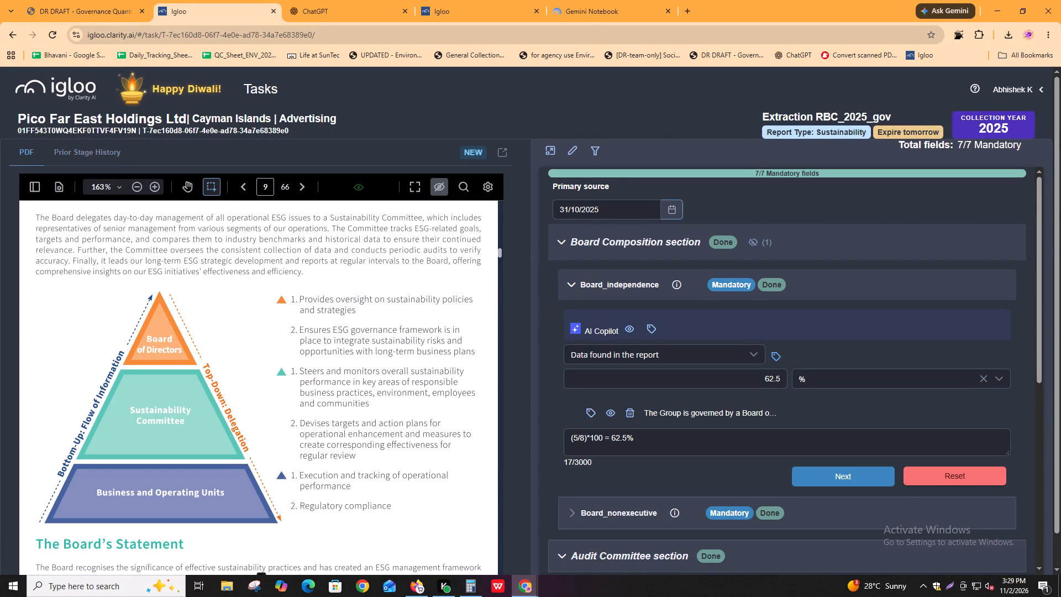
scroll(269, 454, "up", 2)
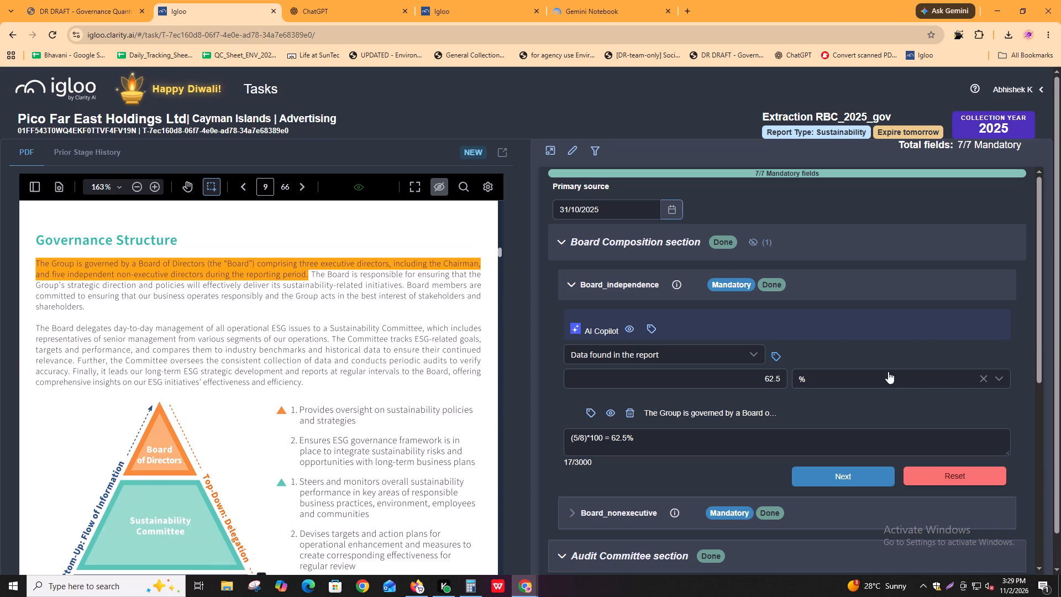
Check the Board Composition, Audit Committee and Compensation Committee fields in Igloo, including the Board_nonexecutive entry.
left_click(659, 276)
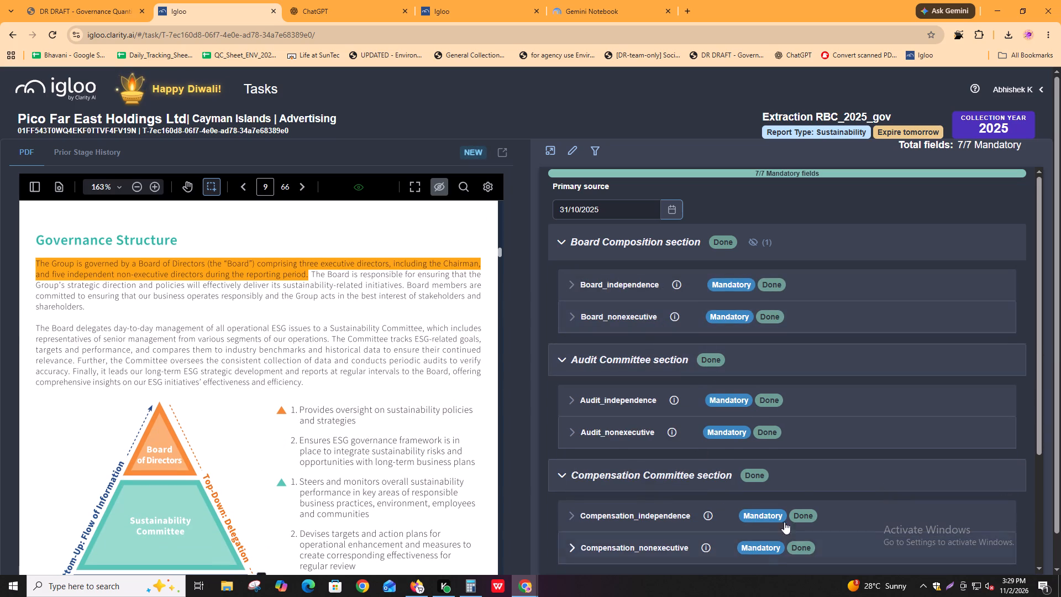
scroll(801, 474, "down", 7)
scroll(785, 463, "up", 9)
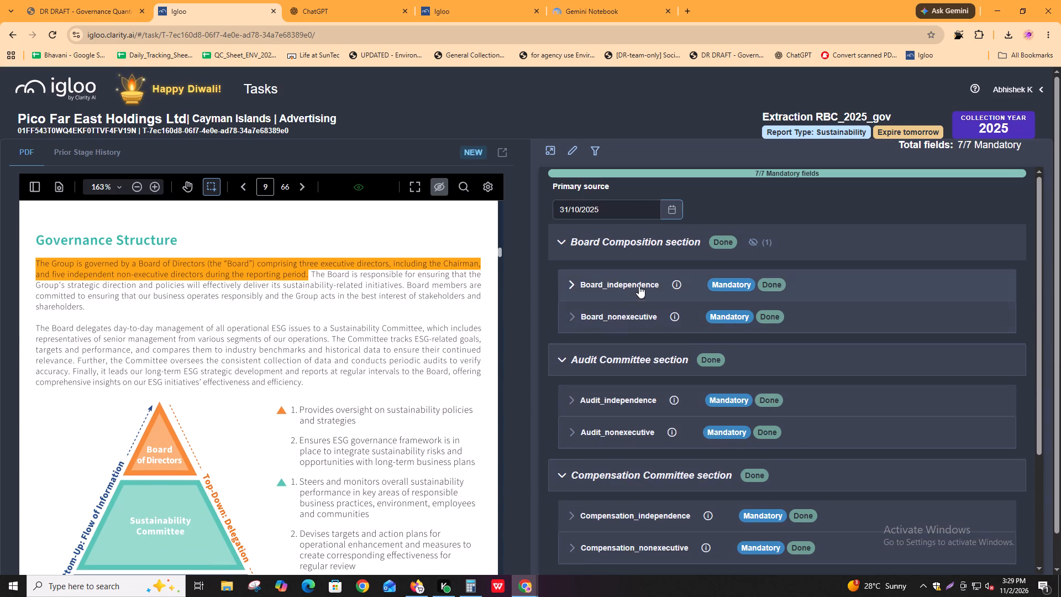
double_click(644, 290)
left_click(651, 313)
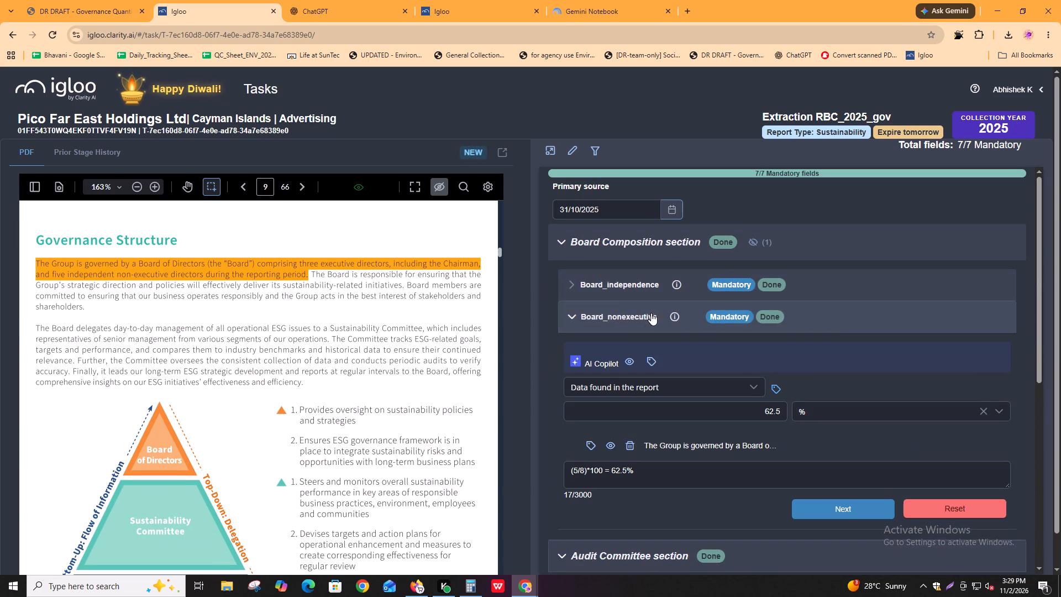
left_click(651, 313)
double_click(638, 394)
double_click(649, 428)
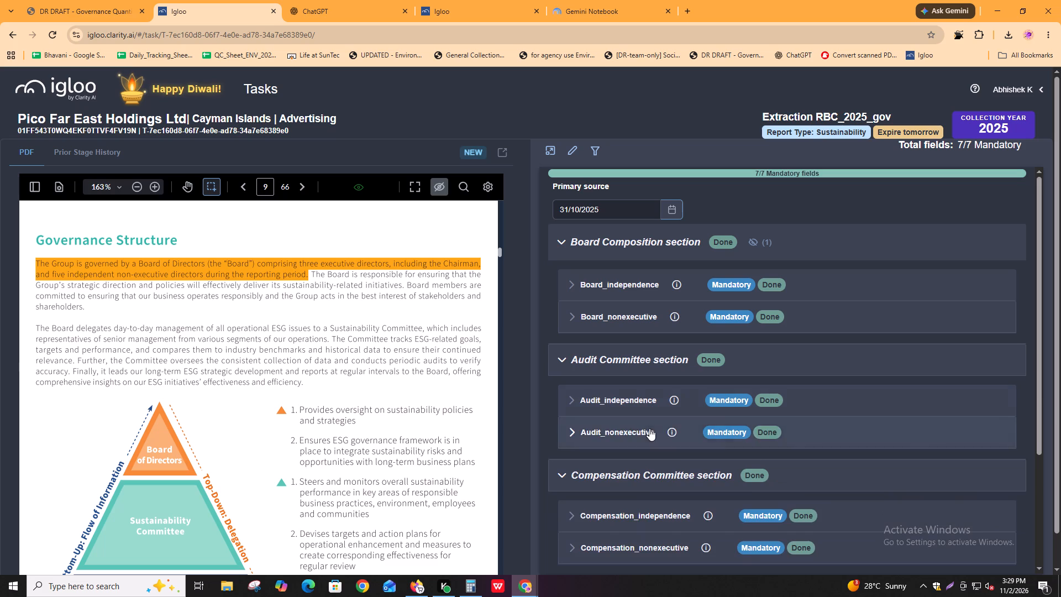
In the BHAVANI sheet's Pico Far East Holdings row, enter Mandatory Found 2, Mandatory - NF 5, Optional Found 0 and Optional - NF 0.
key("alt+Tab")
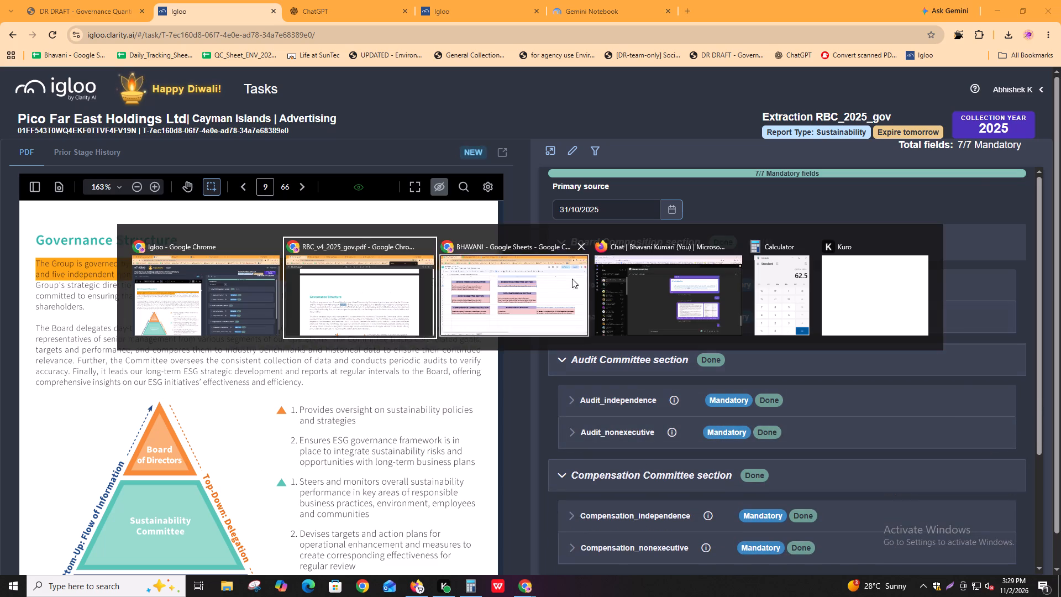
left_click(460, 300, "alt")
left_click(111, 562)
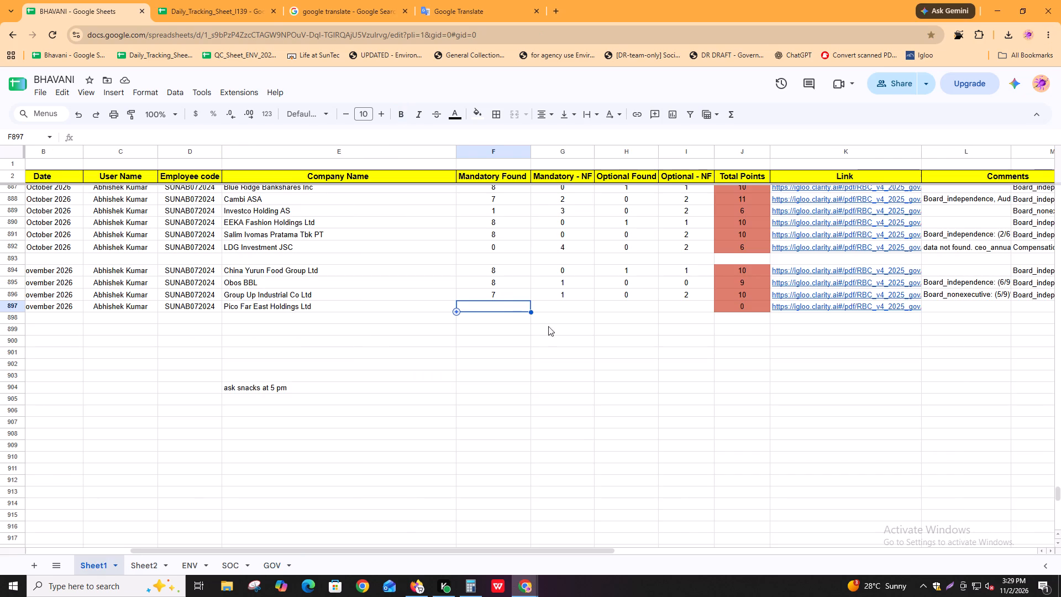
left_click(501, 301)
left_click(505, 308)
key("2")
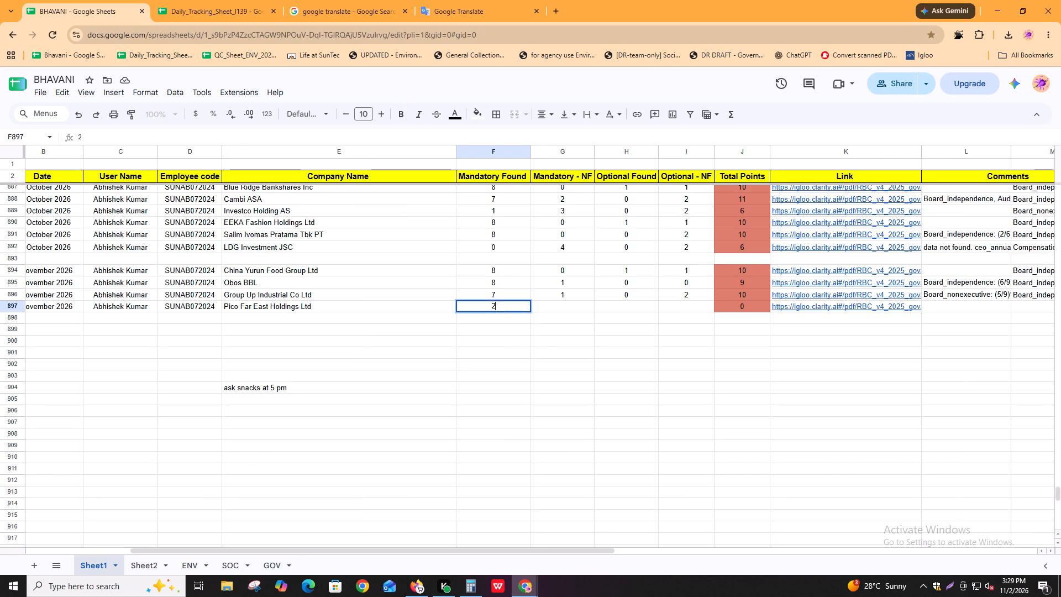
key("Right")
key("5")
key("Right")
key("0")
key("Right")
key("0")
key("Right")
key("alt+Tab")
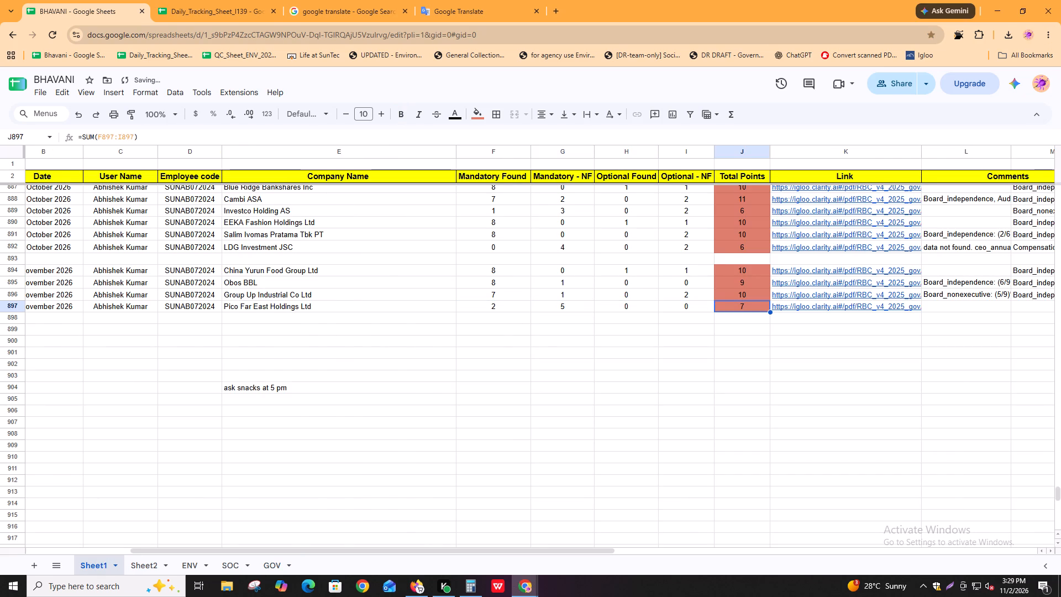
key("alt+Tab")
In the Pico Far East Holdings row's second comments column, enter "Board_independence, Board_nonexecutive--> found." using the field names from Igloo.
key("Right")
key("Right")
key("Right")
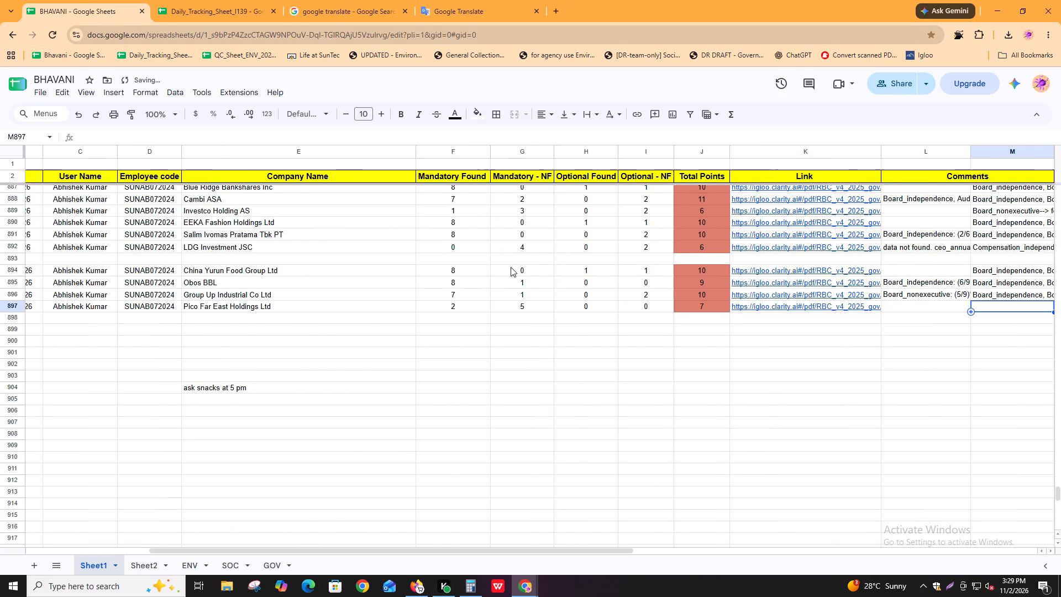
key("alt+Tab")
left_click(663, 285, "alt")
left_click(614, 285, "alt")
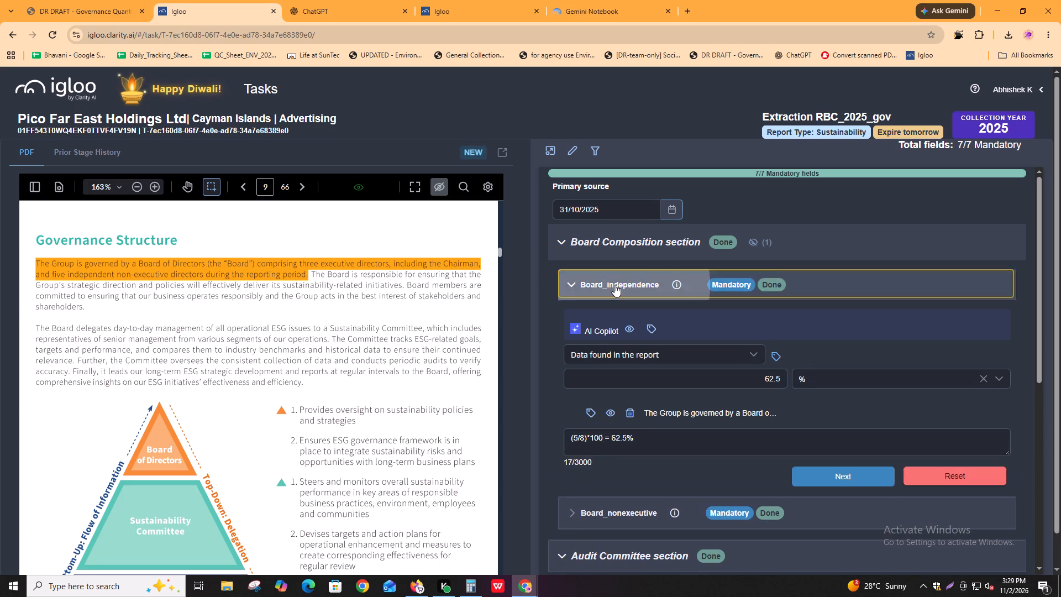
key("alt+Tab")
key("ctrl+v")
key("F2")
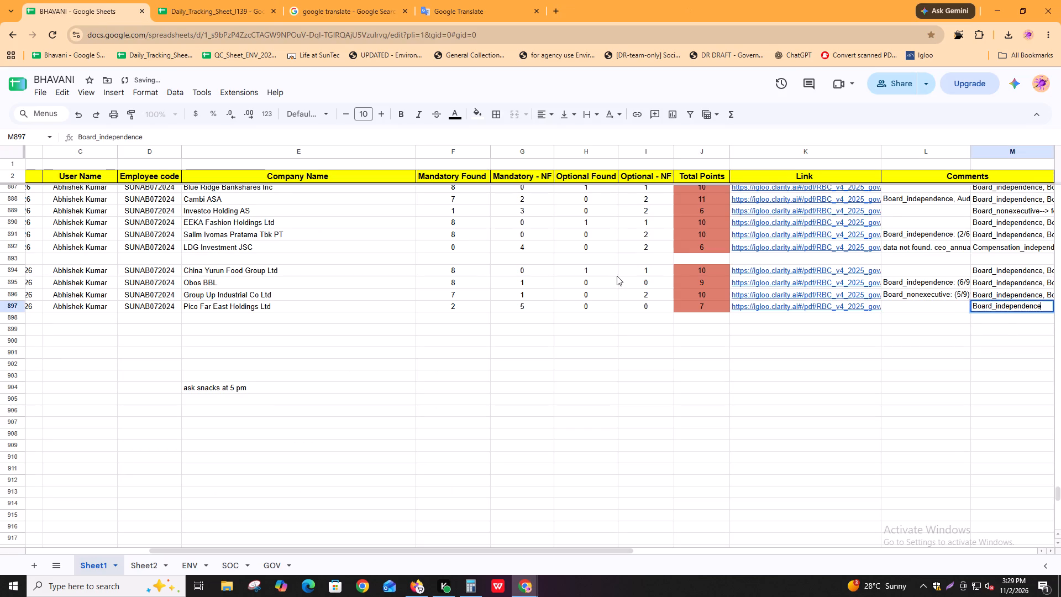
type(",")
key("space")
key("alt+Tab")
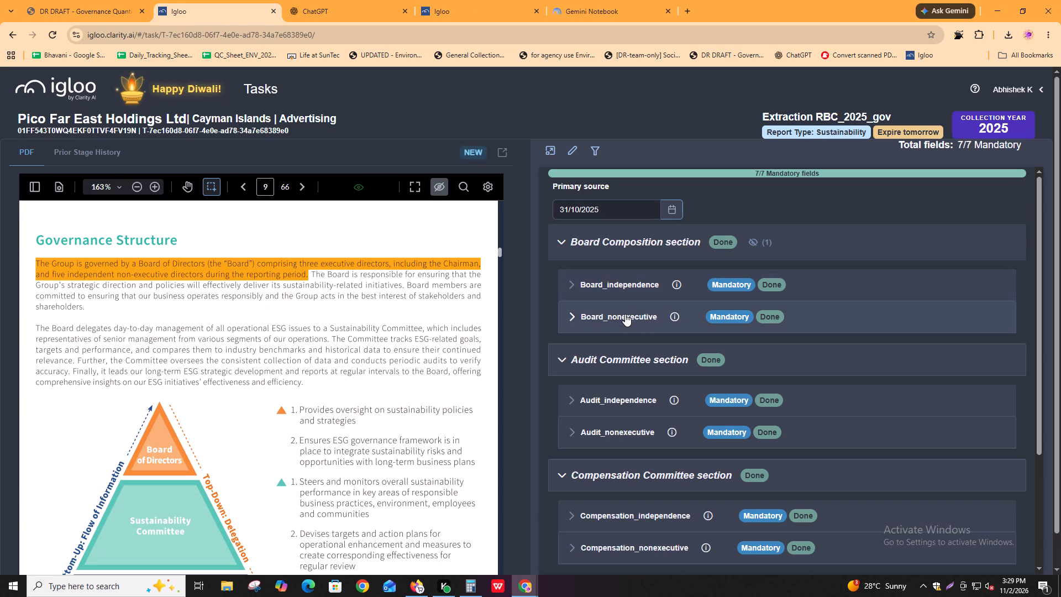
double_click(625, 314, "alt")
key("alt+Tab")
key("ctrl+v")
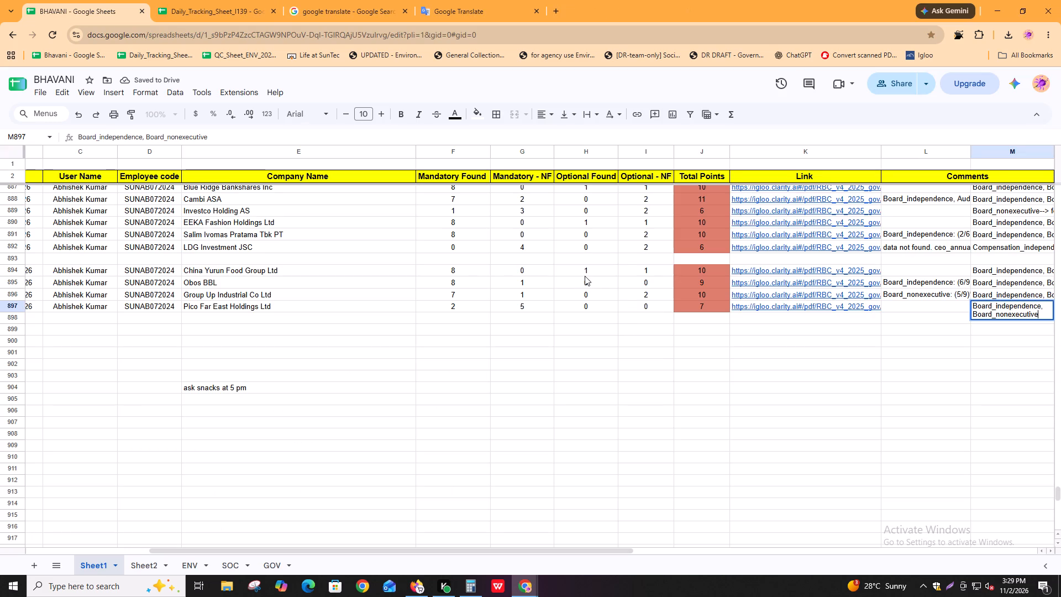
type("--> found.")
key("space")
Append Audit_independence and Audit_nonexecutive, copied from Igloo's Audit Committee section, to the same comment, separated by commas.
key("alt+Tab")
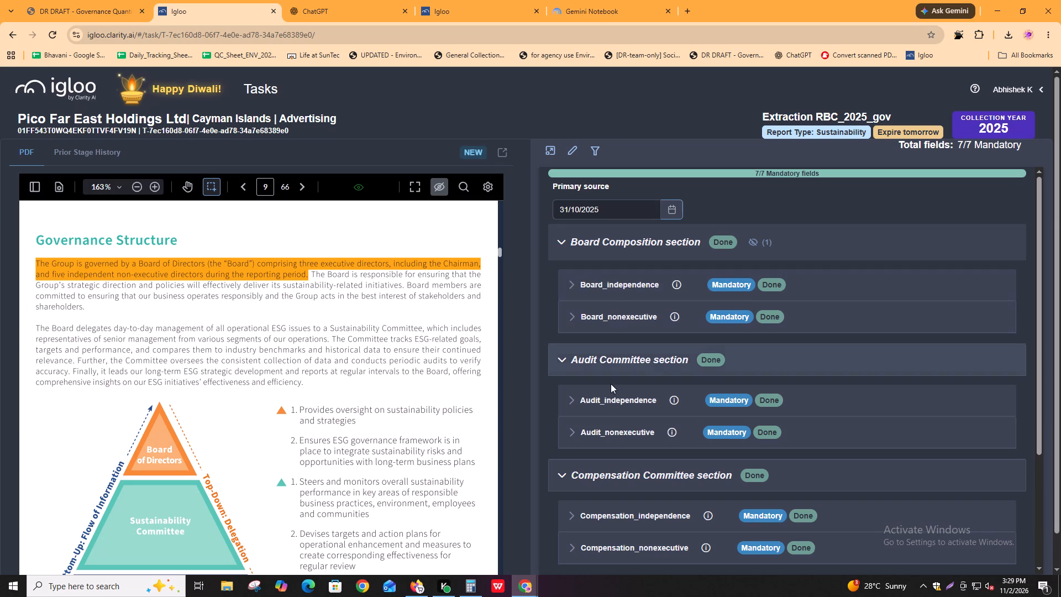
double_click(613, 402, "alt")
key("alt+Tab")
key("ctrl+v")
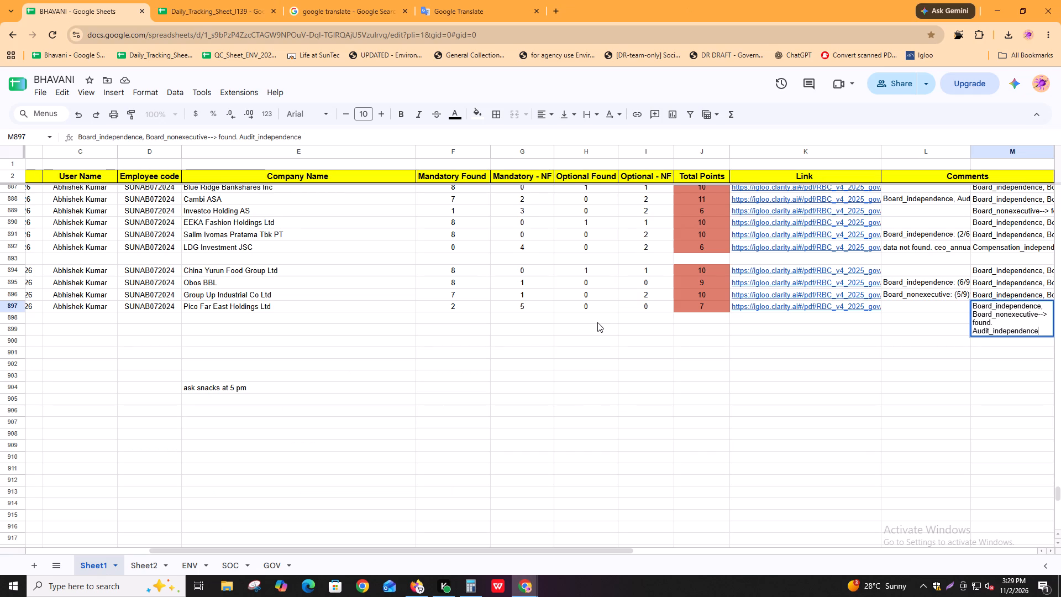
key("comma")
key("space")
key("alt+Tab")
left_click(661, 399)
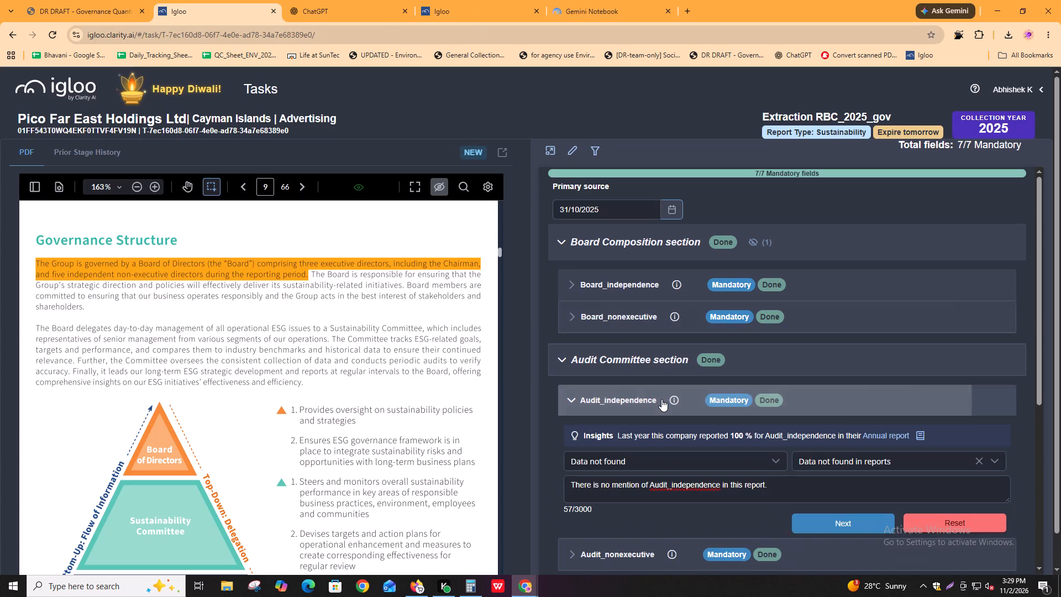
left_click(661, 399)
left_click(640, 430, "alt")
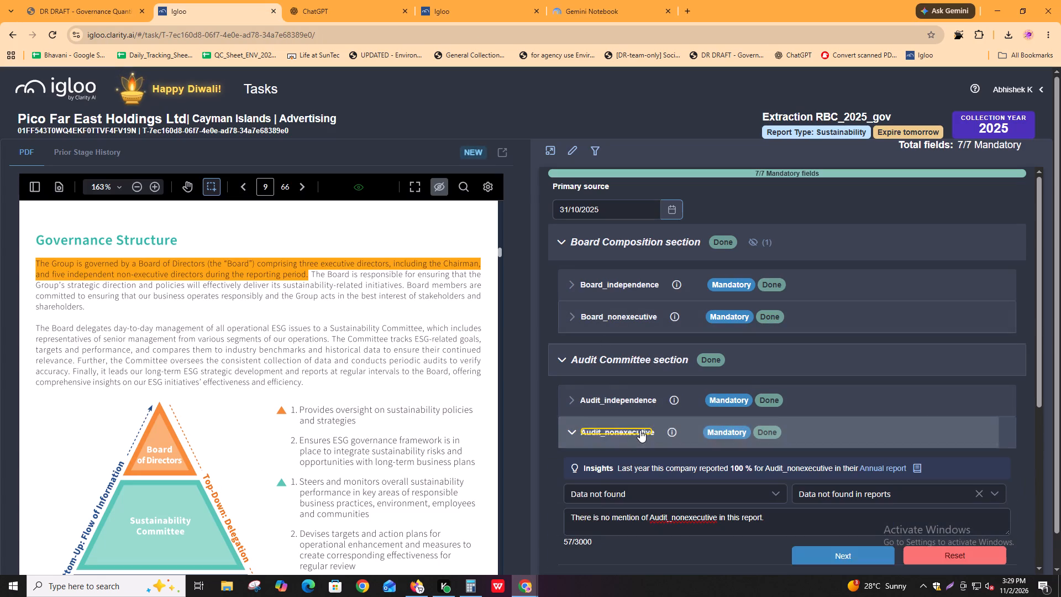
left_click(640, 430, "alt")
key("alt+Tab")
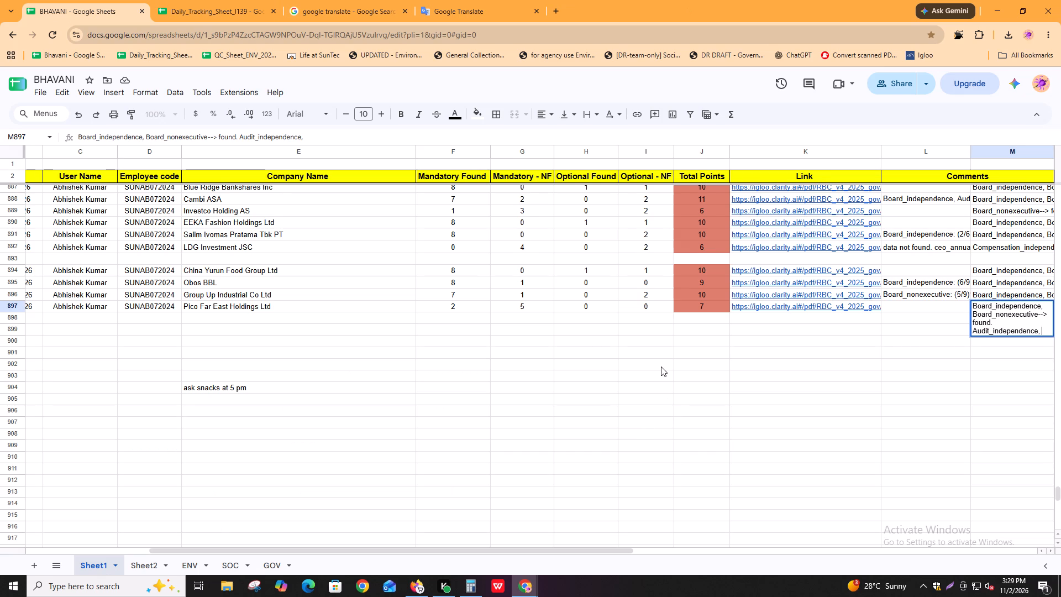
key("ctrl+v")
type(",")
key("space")
Append Compensation_independence and Compensation_nonexecutive, copied from Igloo's Compensation Committee section, to the comment, separated by commas.
key("alt+Tab")
scroll(687, 408, "down", 3)
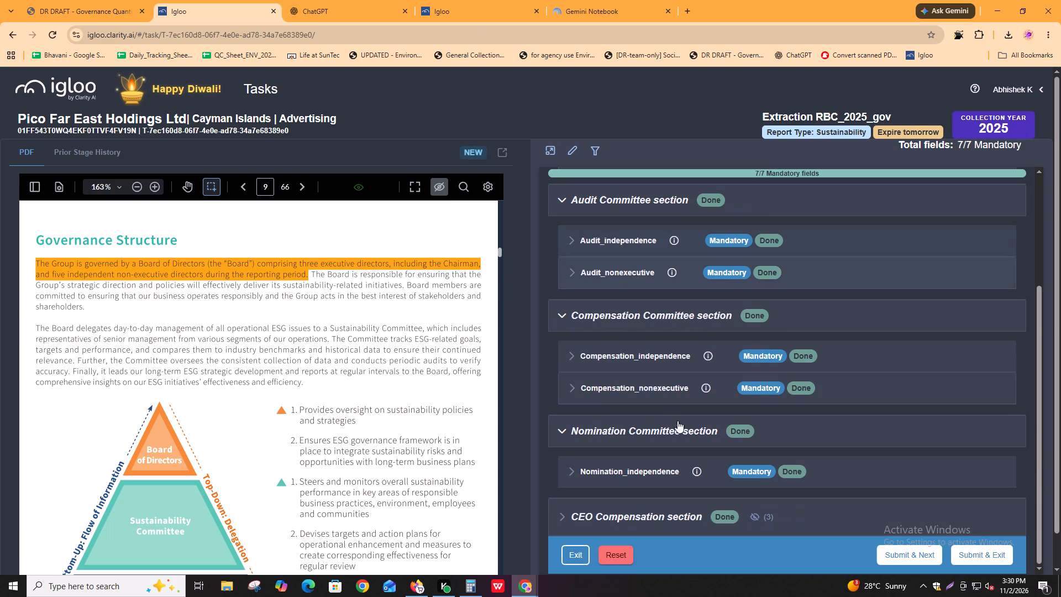
double_click(656, 357, "alt")
left_click(656, 357, "alt")
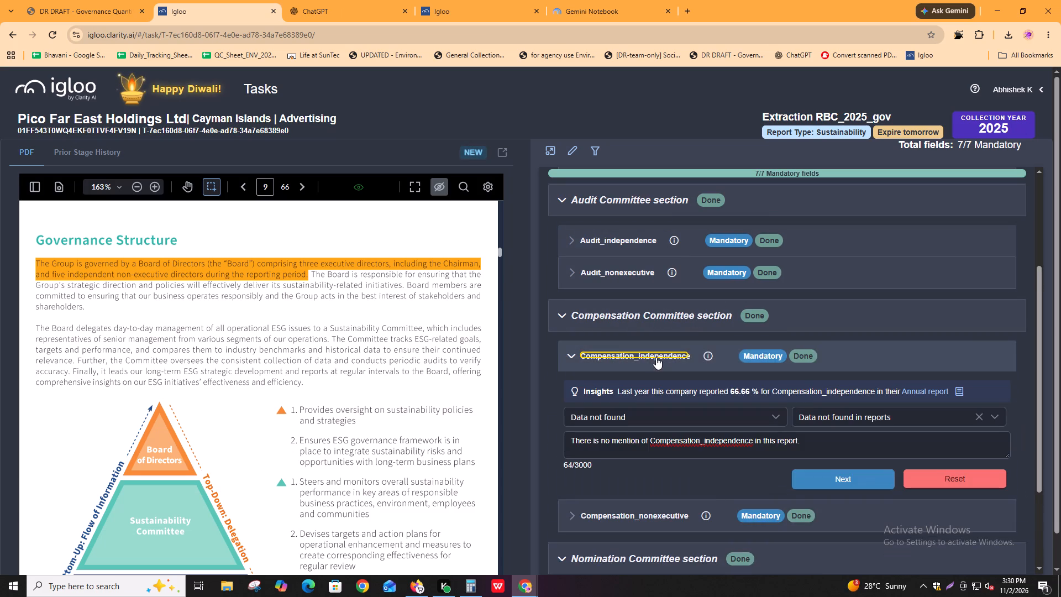
left_click(656, 357, "alt")
key("alt+Tab")
key("ctrl+v")
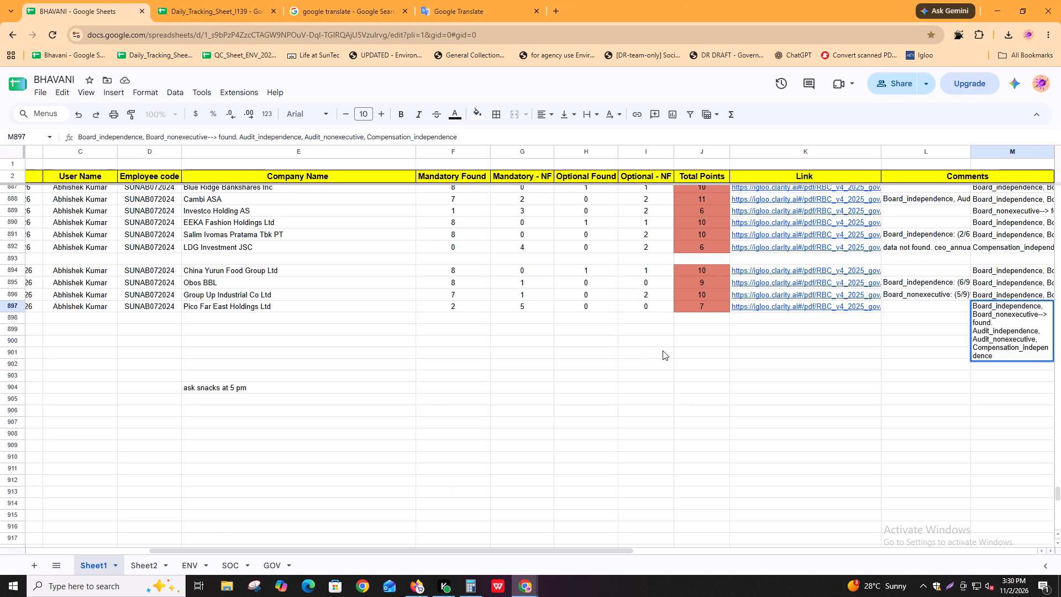
type(",")
key("space")
key("alt+Tab")
double_click(632, 385, "alt")
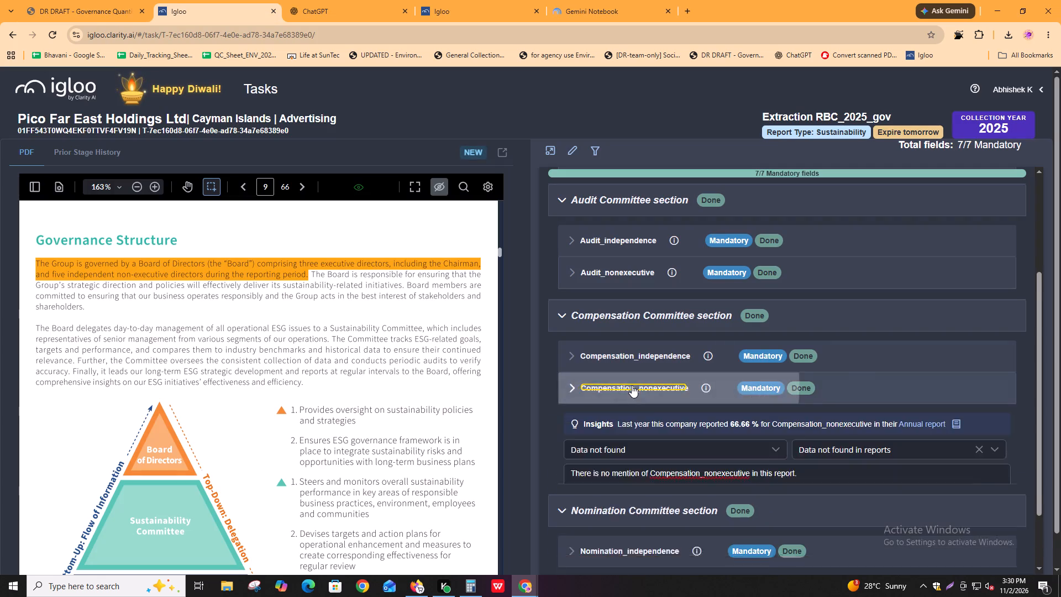
key("alt+Tab")
key("ctrl+v")
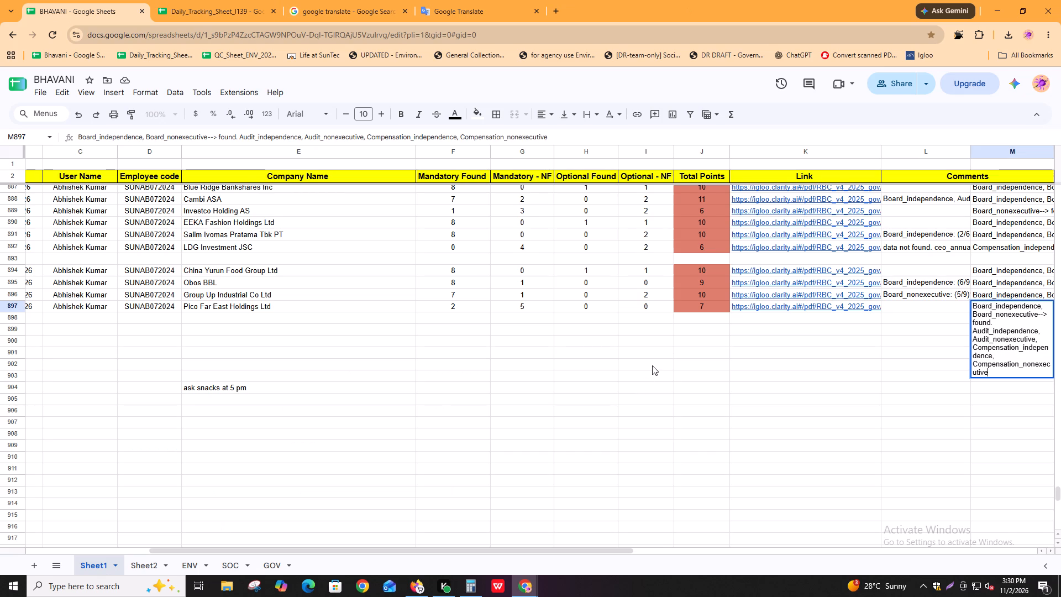
type(",")
key("space")
key("alt+Tab")
left_click(640, 392)
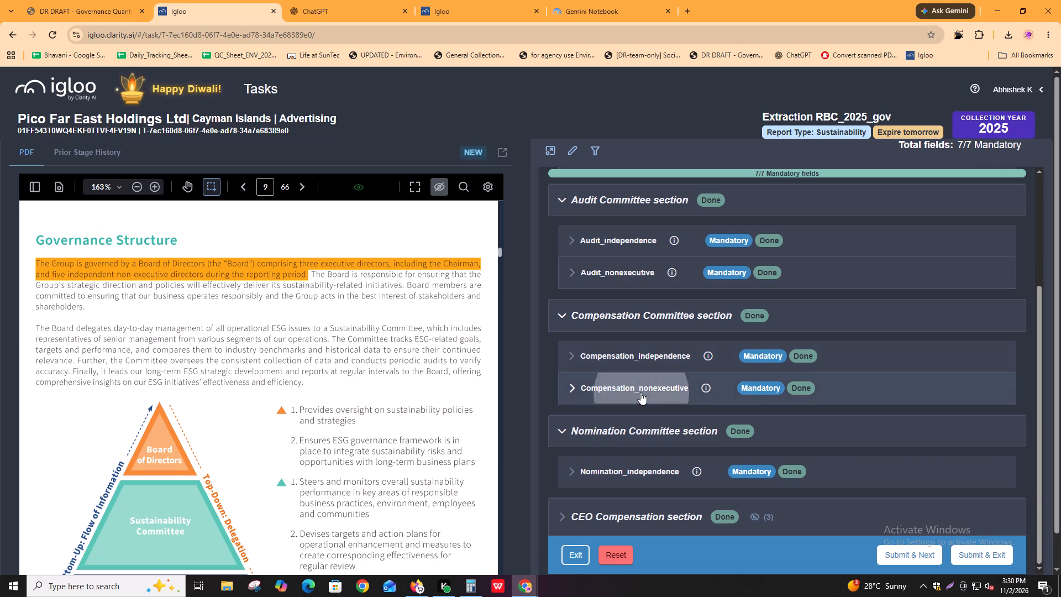
left_click(640, 392)
left_click(637, 469, "alt")
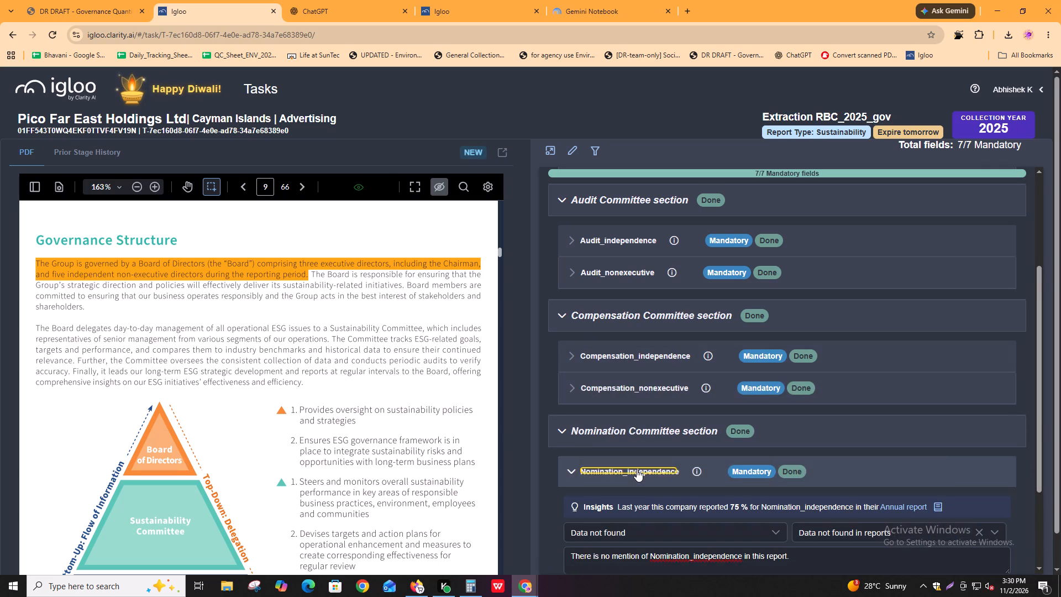
left_click(637, 469, "alt")
key("alt+Tab")
key("ctrl+v")
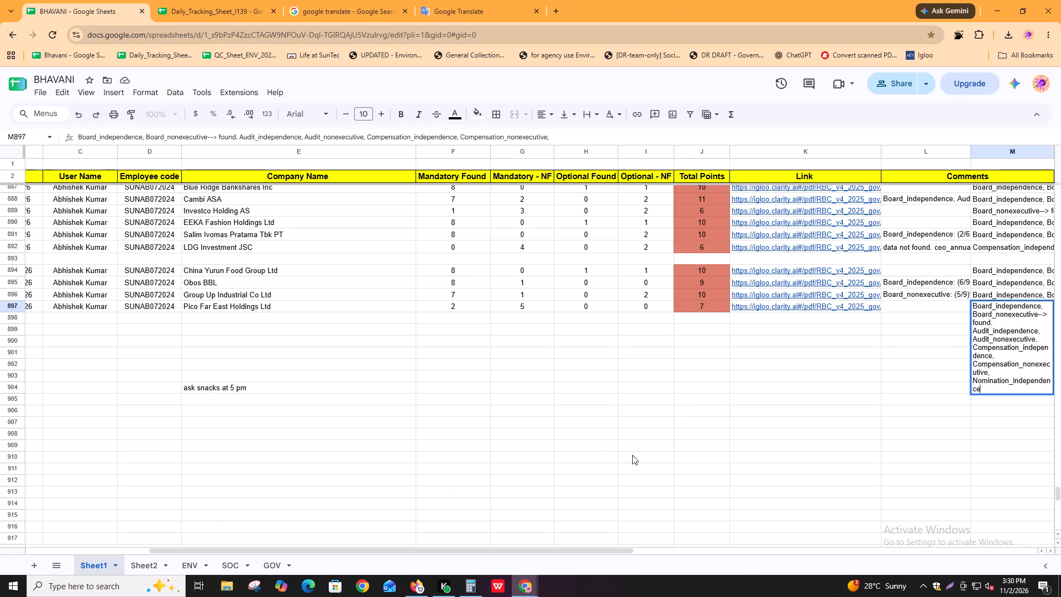
type("--> not found")
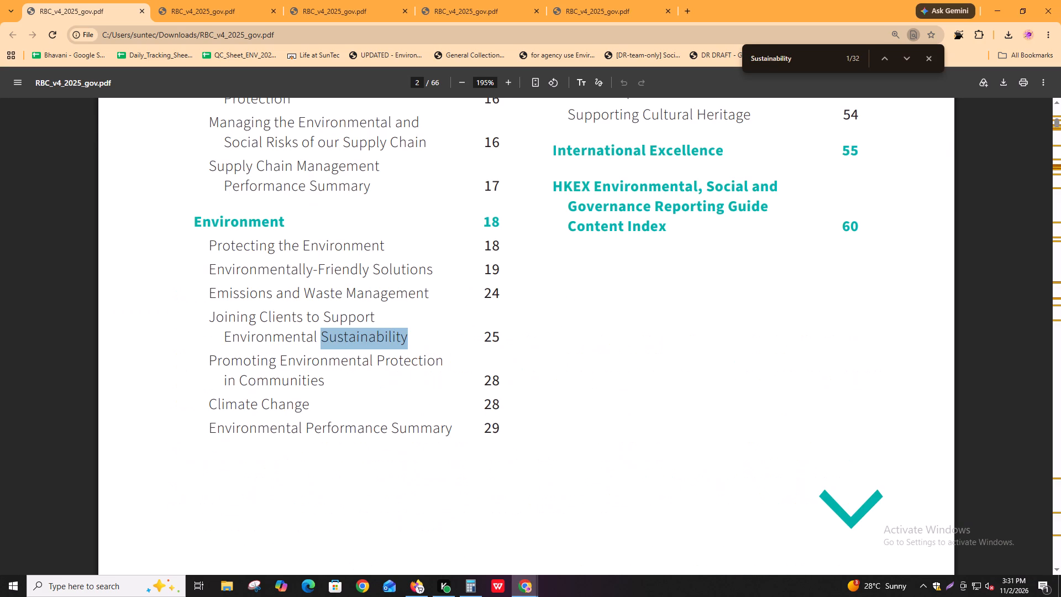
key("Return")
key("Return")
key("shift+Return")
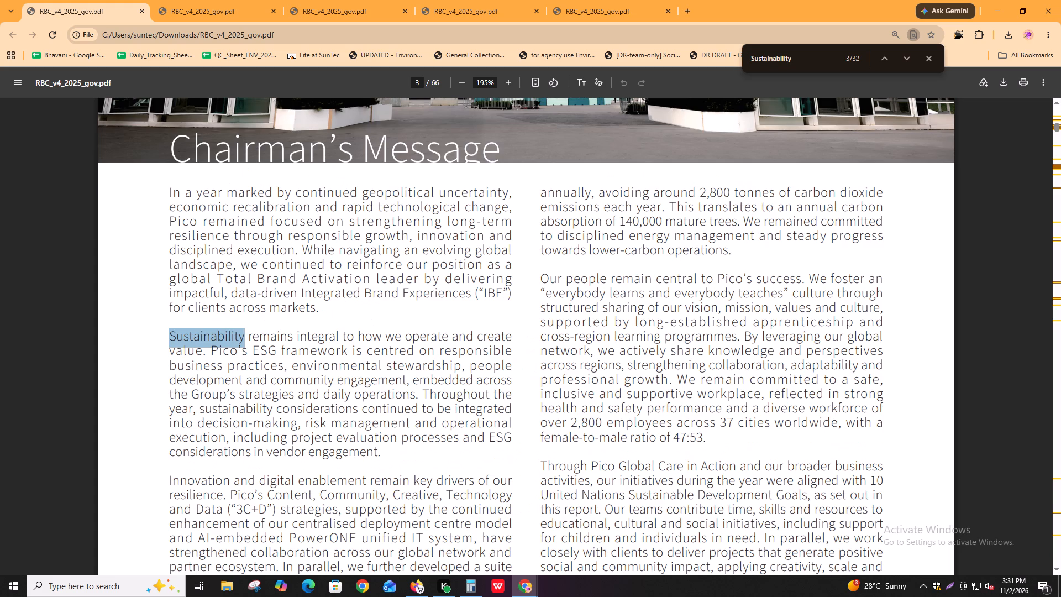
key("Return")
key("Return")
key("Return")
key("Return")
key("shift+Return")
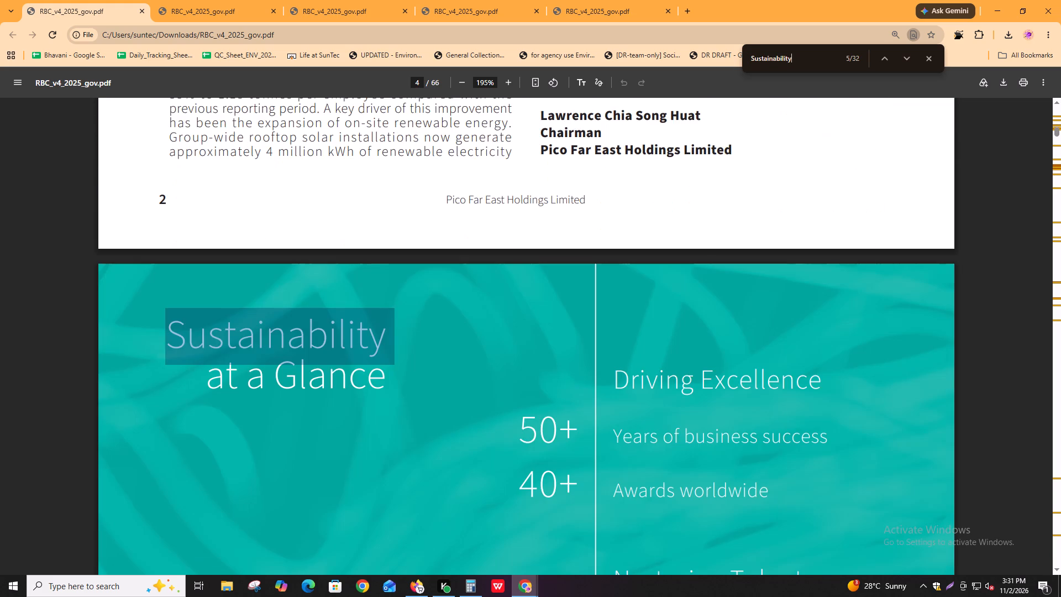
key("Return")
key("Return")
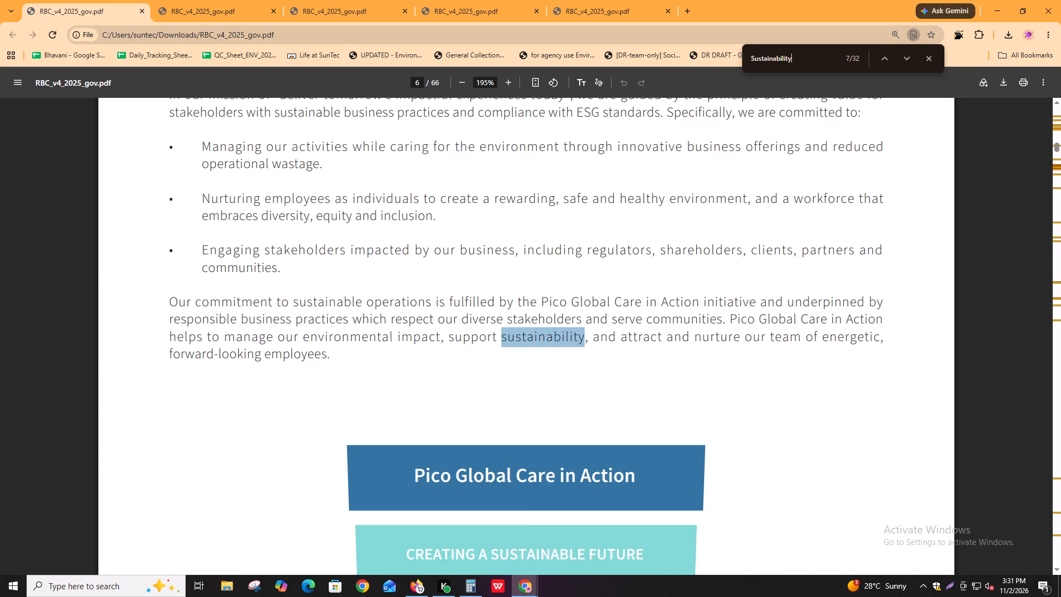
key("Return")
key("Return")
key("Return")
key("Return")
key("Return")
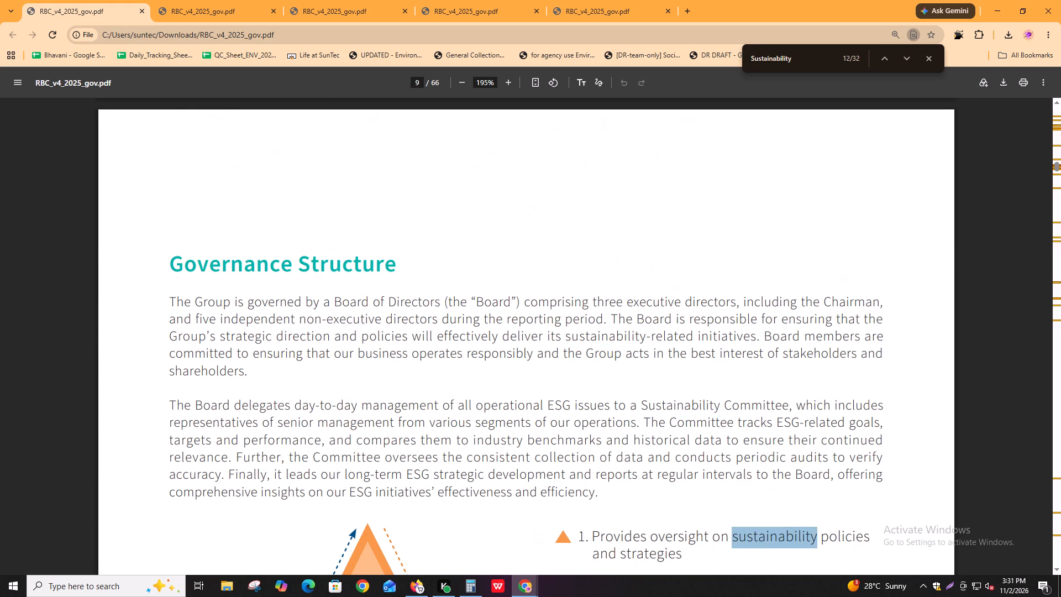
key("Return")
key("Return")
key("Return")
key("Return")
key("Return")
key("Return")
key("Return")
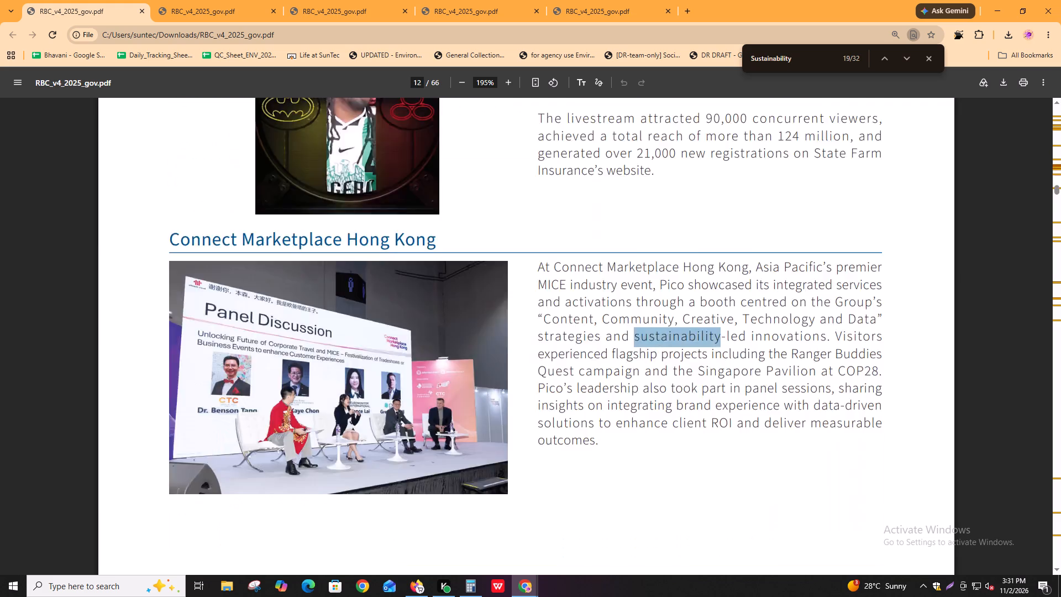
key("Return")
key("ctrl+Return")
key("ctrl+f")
Submit the completed Pico Far East Holdings Ltd extraction task in Igloo and proceed to the next task.
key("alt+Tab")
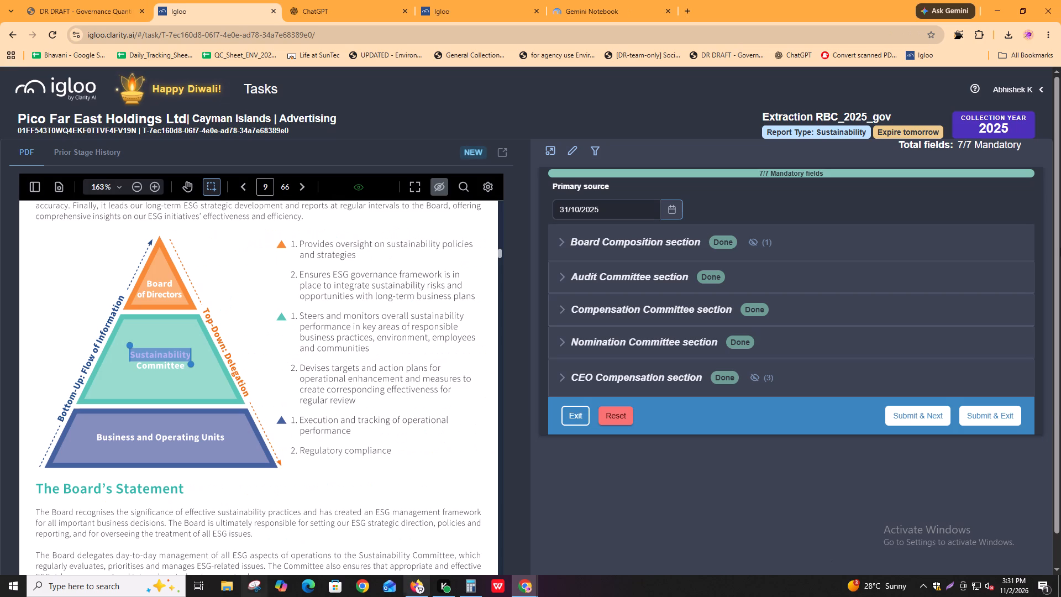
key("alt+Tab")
left_click(554, 311, "alt")
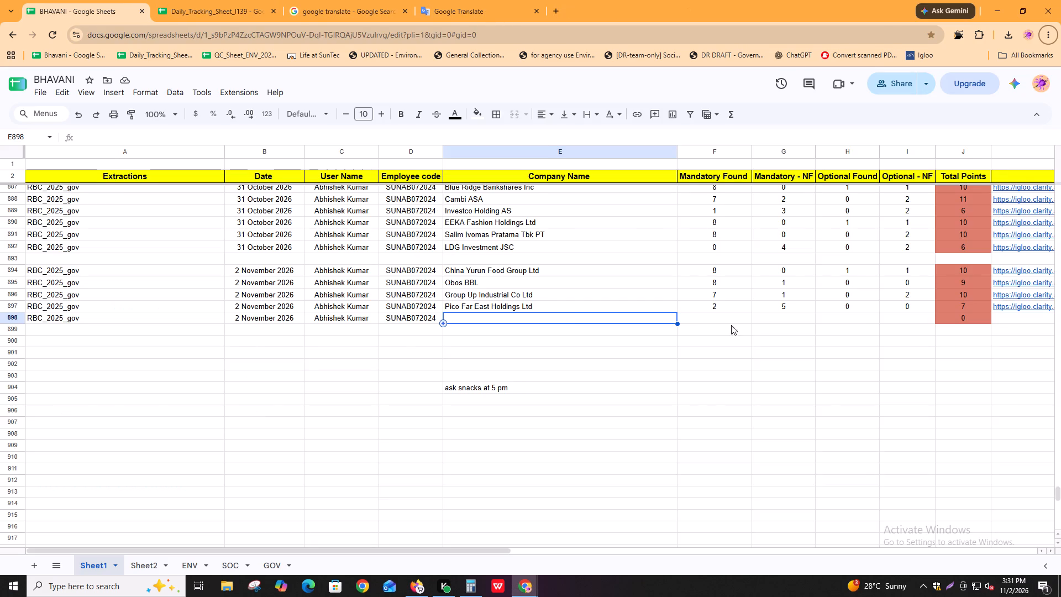
scroll(1013, 335, "down", 4, "shift")
scroll(1013, 343, "up", 5, "shift")
key("alt+Tab")
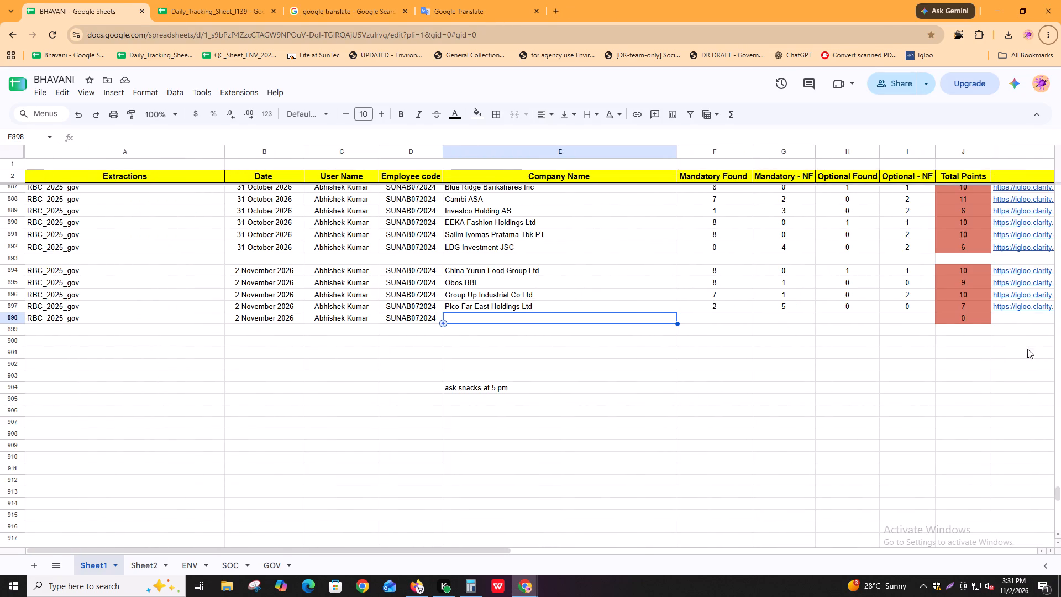
left_click(923, 423)
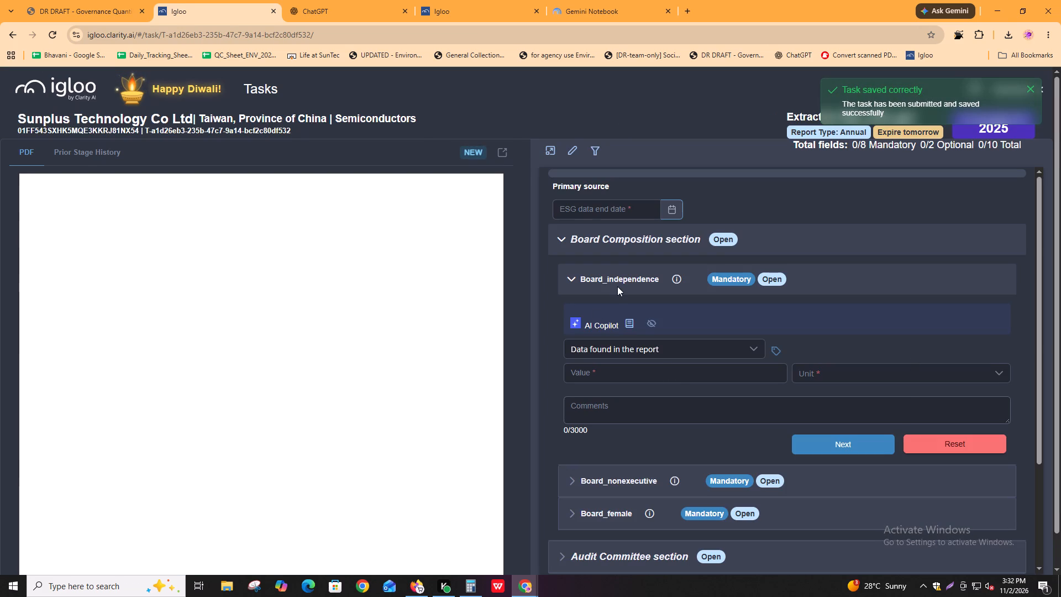
Copy the company name Sunplus Technology Co Ltd from the new Igloo task into the Company Name cell of BHAVANI row 898.
left_click(617, 286)
left_click(58, 119, "alt")
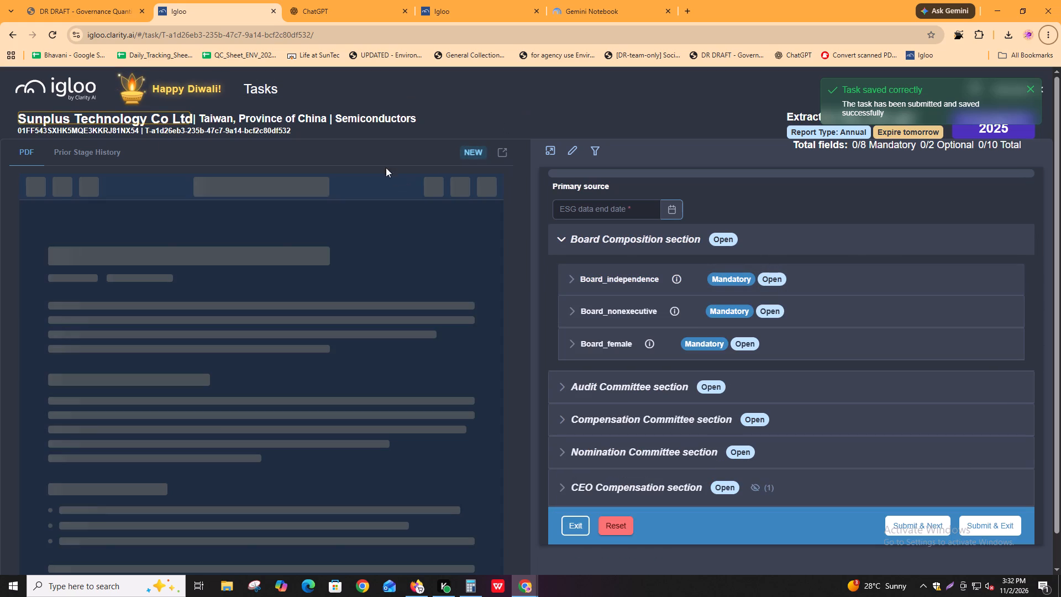
left_click(88, 117, "alt")
key("alt+Tab")
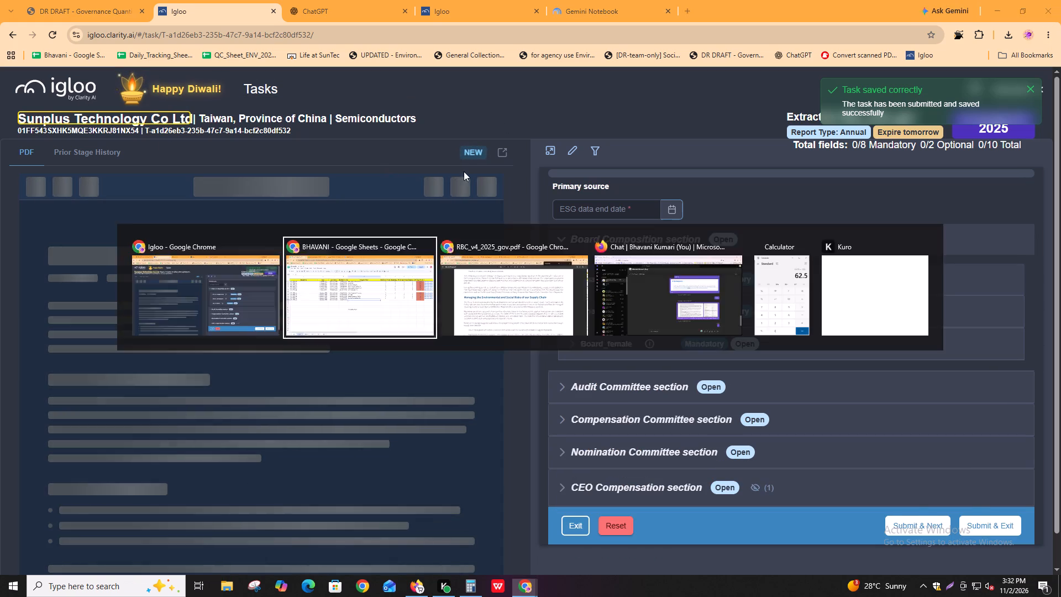
key("ctrl+v")
left_click(538, 315)
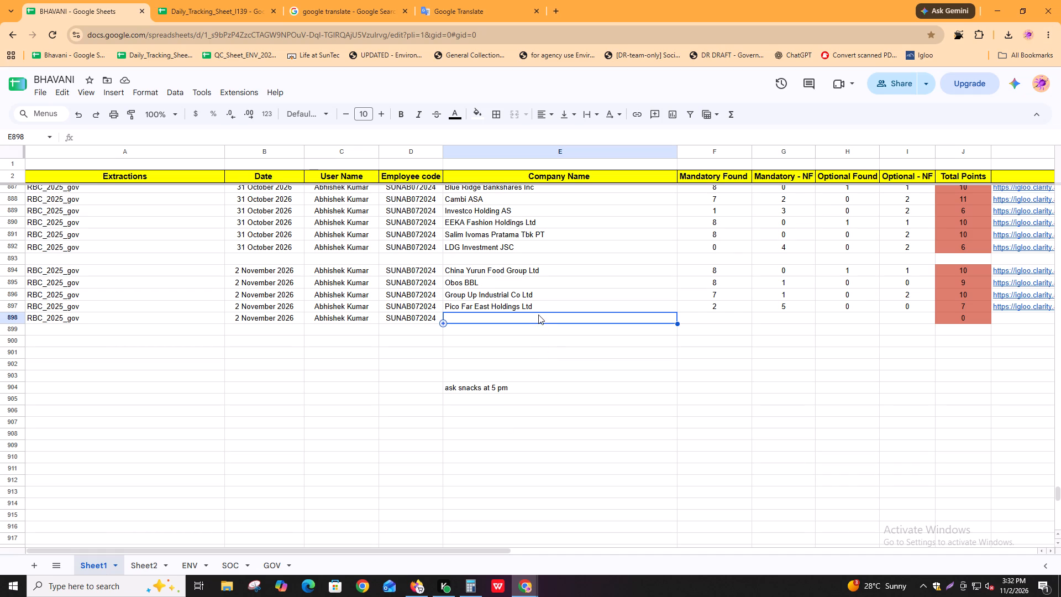
key("ctrl+v")
left_click(563, 345)
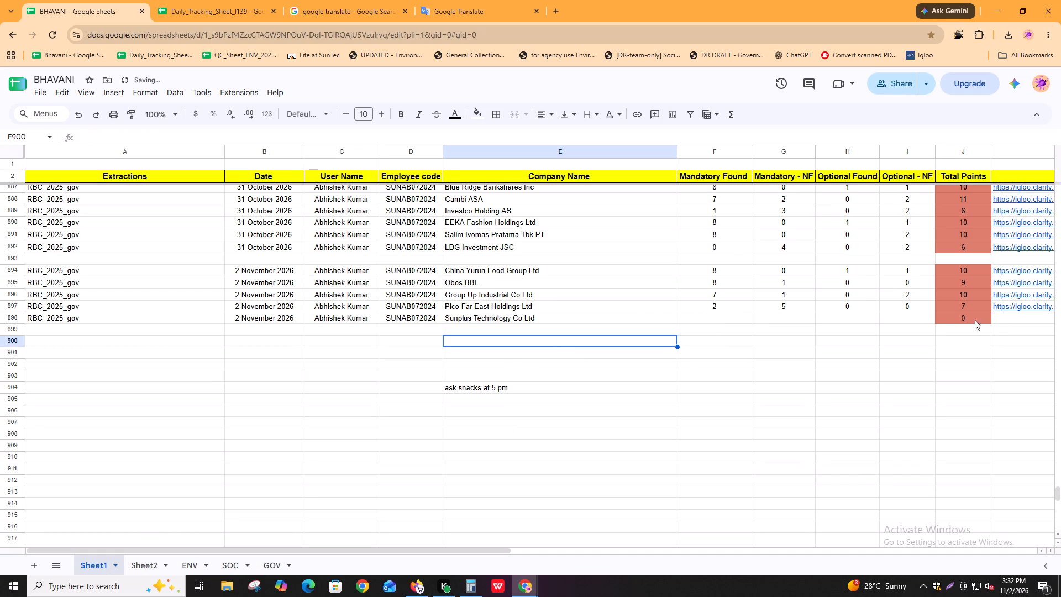
Copy the Sunplus Technology task link from Igloo and paste it into the link cell beside Total Points in BHAVANI row 898.
left_click(1015, 313)
key("alt+Tab")
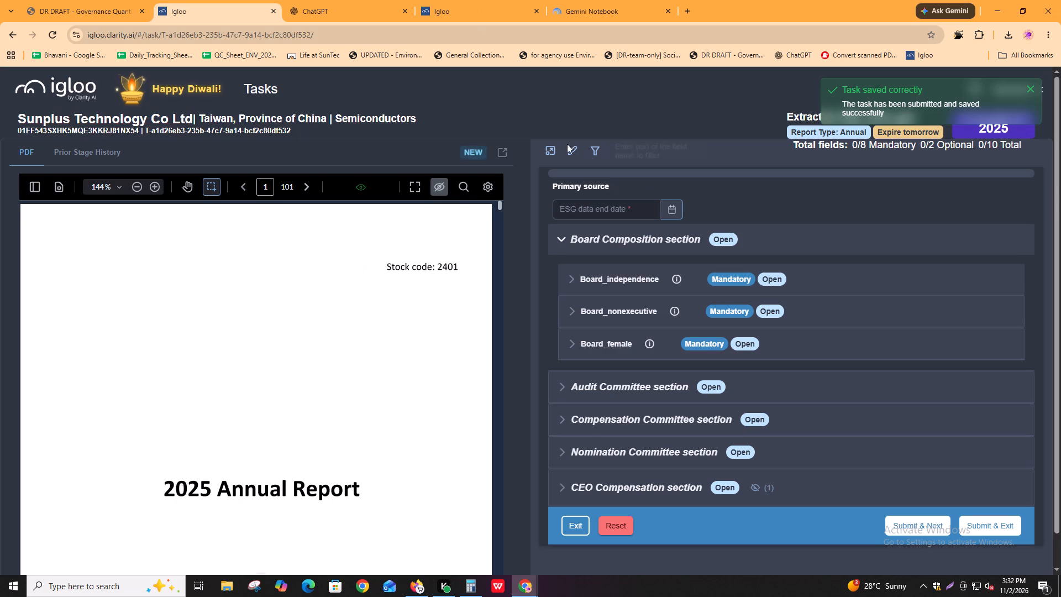
left_click(487, 186)
left_click(463, 238)
key("alt+Tab")
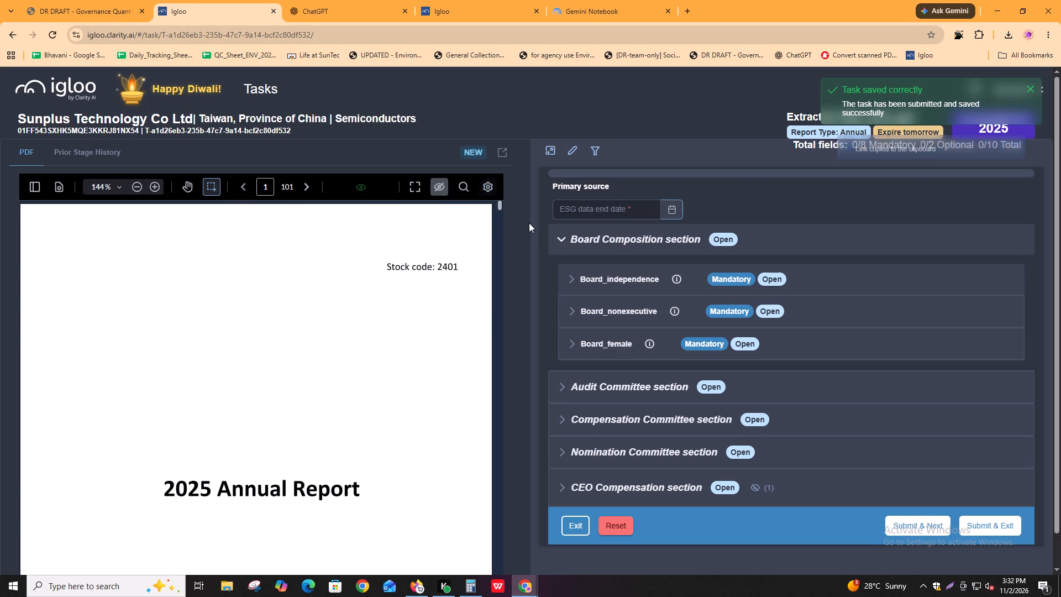
key("ctrl+v")
left_click(692, 316)
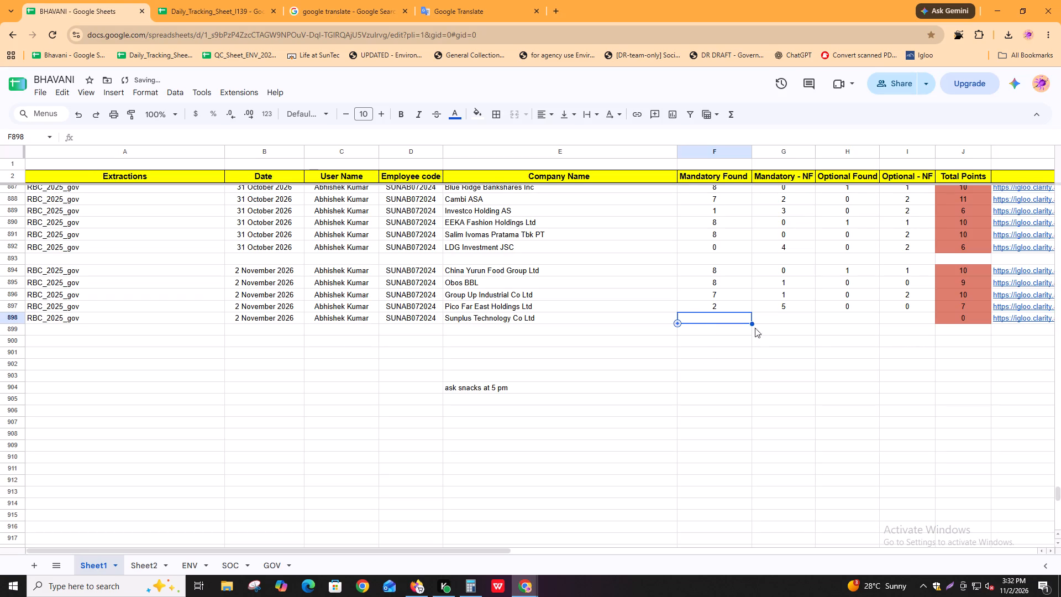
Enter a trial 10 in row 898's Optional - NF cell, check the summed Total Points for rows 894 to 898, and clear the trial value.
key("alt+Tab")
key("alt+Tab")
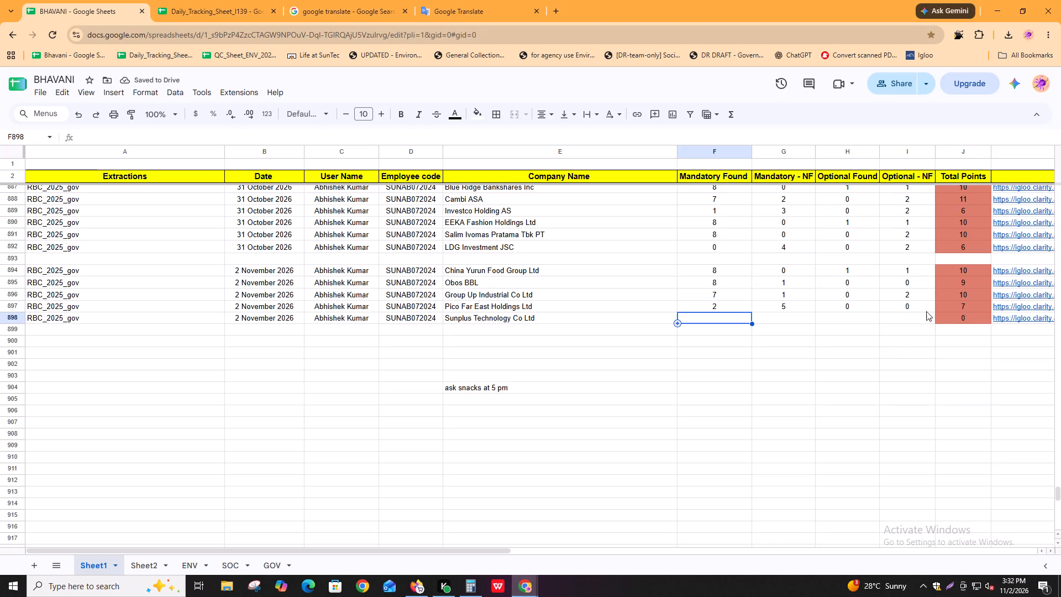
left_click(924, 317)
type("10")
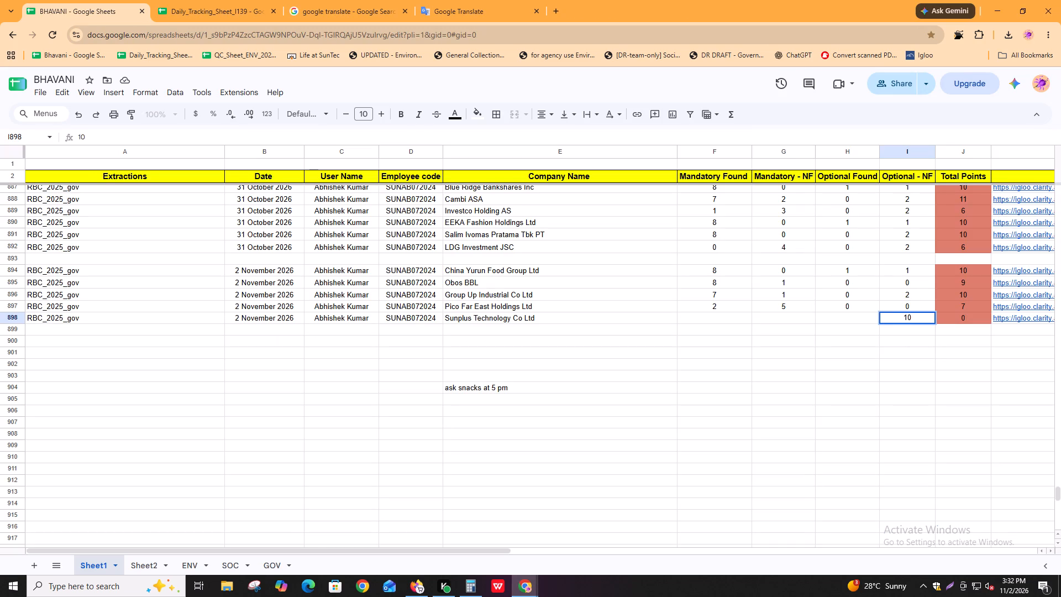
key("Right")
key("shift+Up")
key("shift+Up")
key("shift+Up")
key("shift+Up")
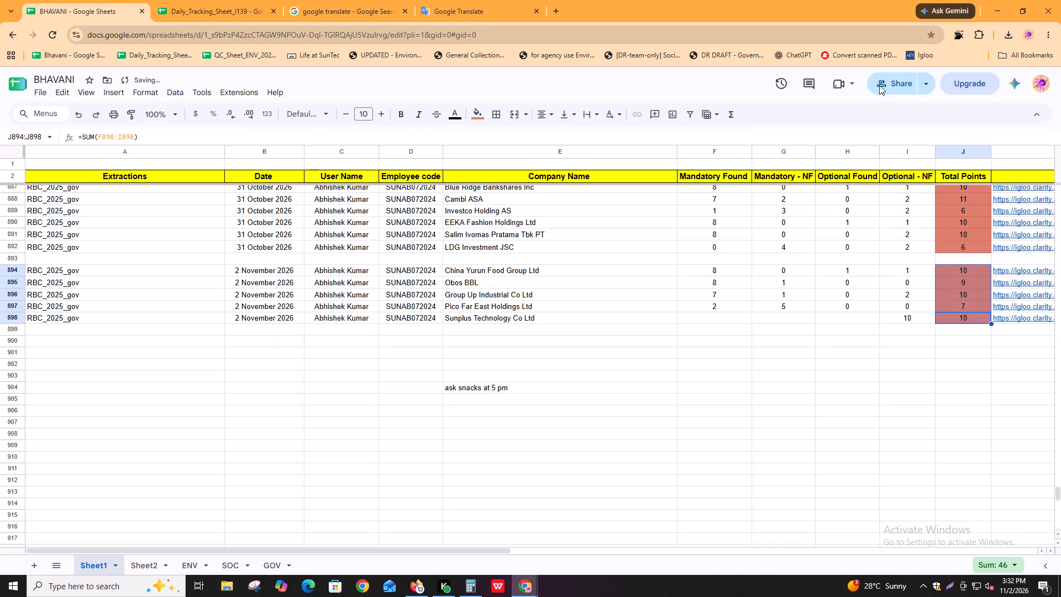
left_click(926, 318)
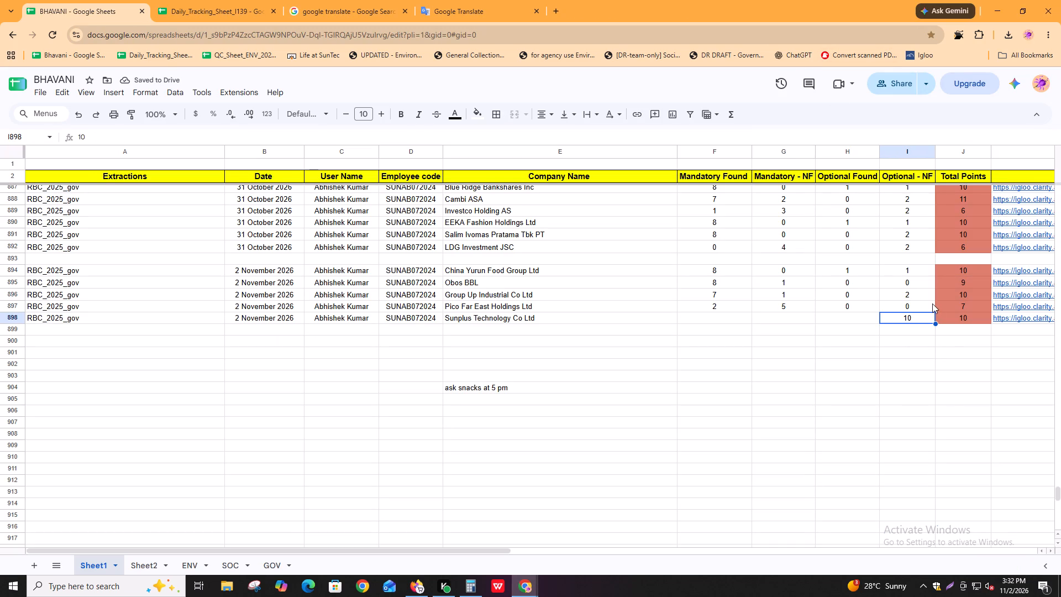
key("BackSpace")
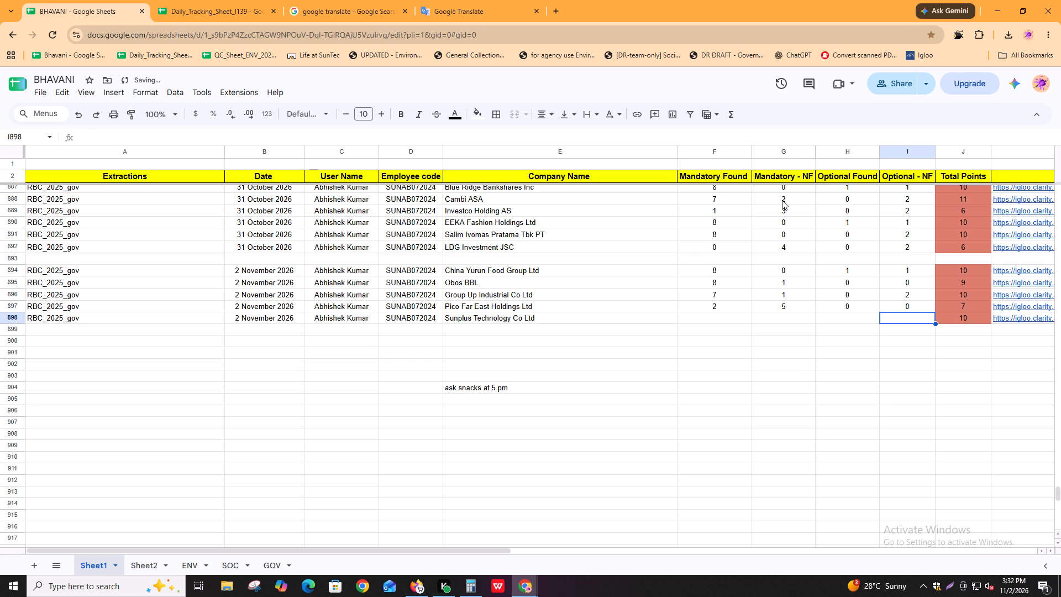
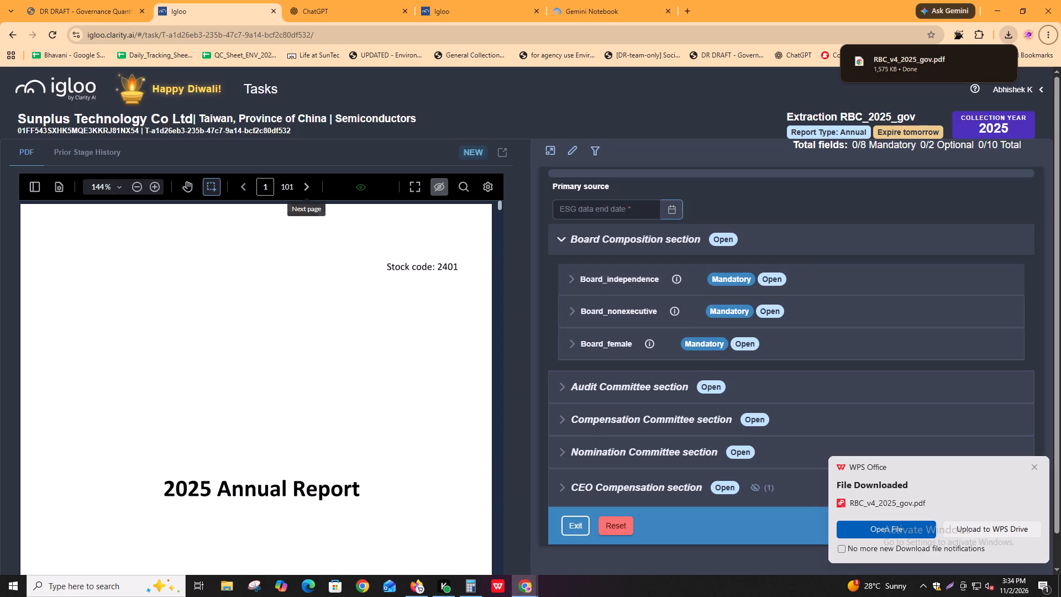
left_click(70, 112, "alt")
key("alt+Tab")
key("ctrl+f")
key("ctrl+v")
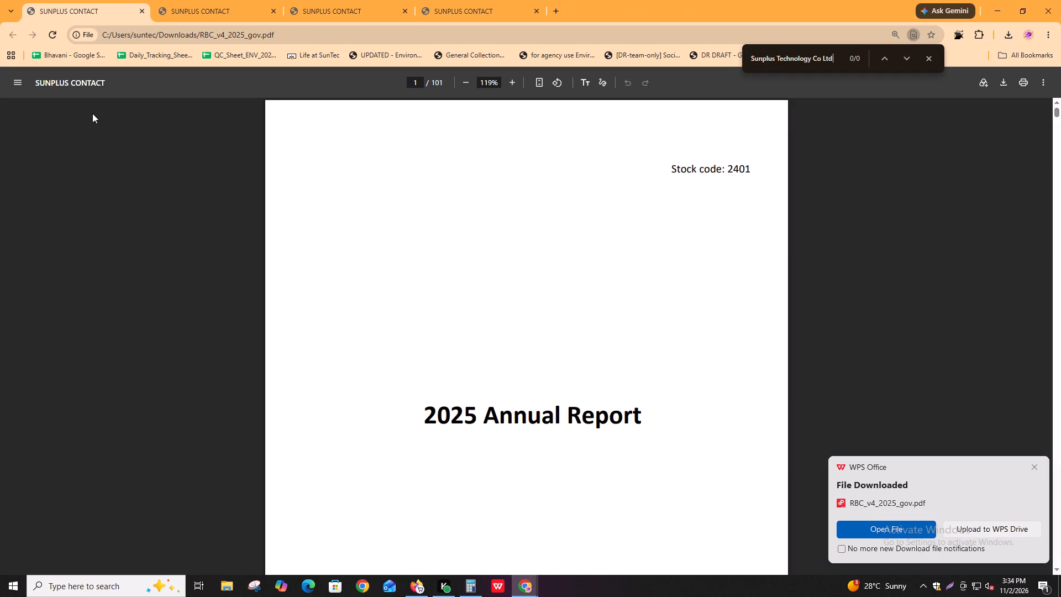
key("Return")
key("Return")
Shorten the search to "Sunplus Technology Co" and go through its matches in the annual report PDF.
key("BackSpace")
key("BackSpace")
key("BackSpace")
key("BackSpace")
key("Return")
key("Return")
key("Return")
key("Return")
key("Return")
key("Return")
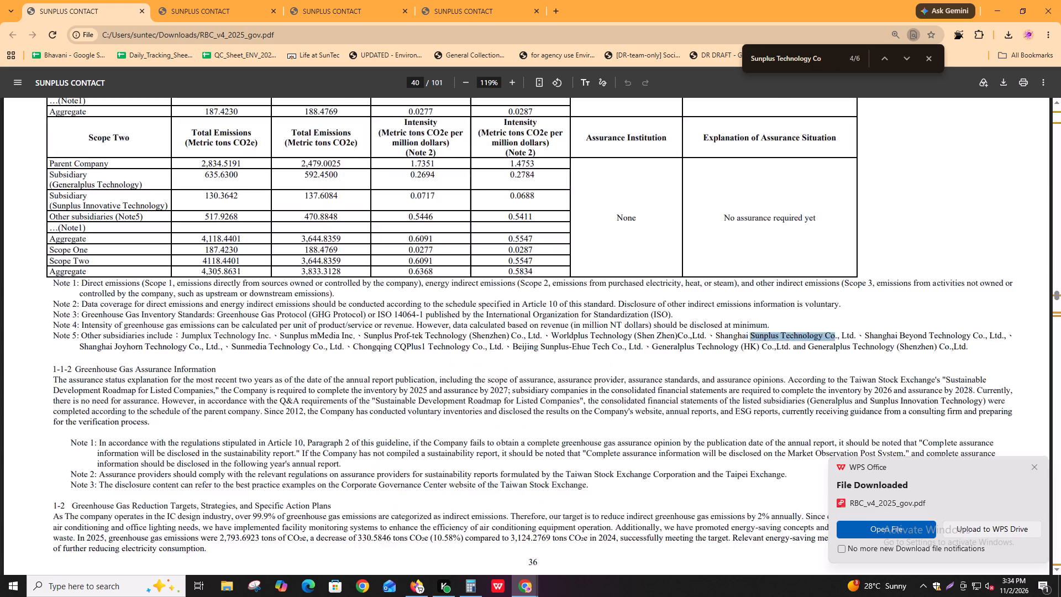
key("Return")
key("ctrl+f")
key("Return")
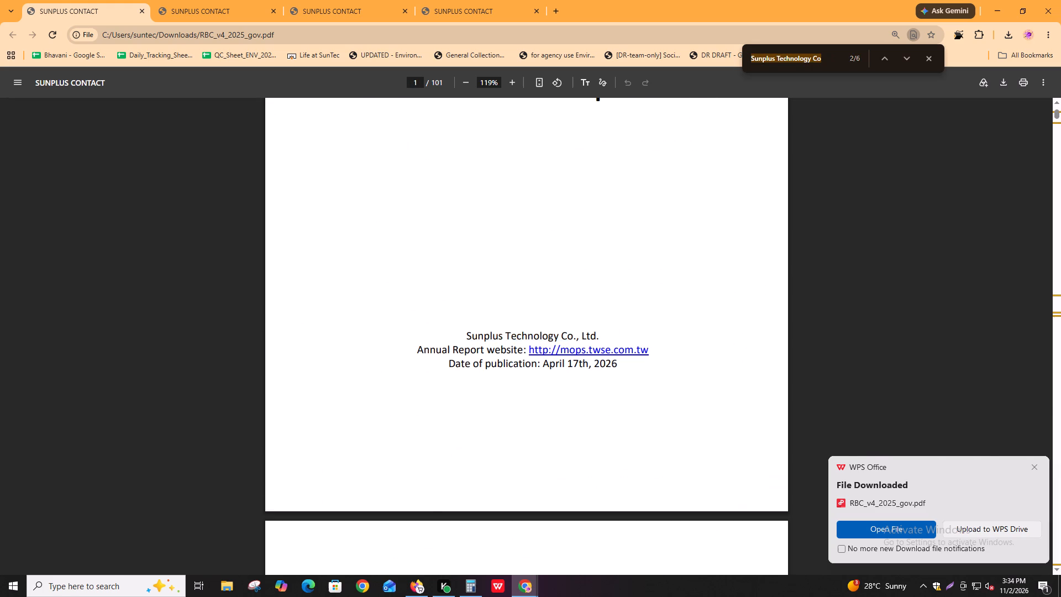
key("Return")
key("Return")
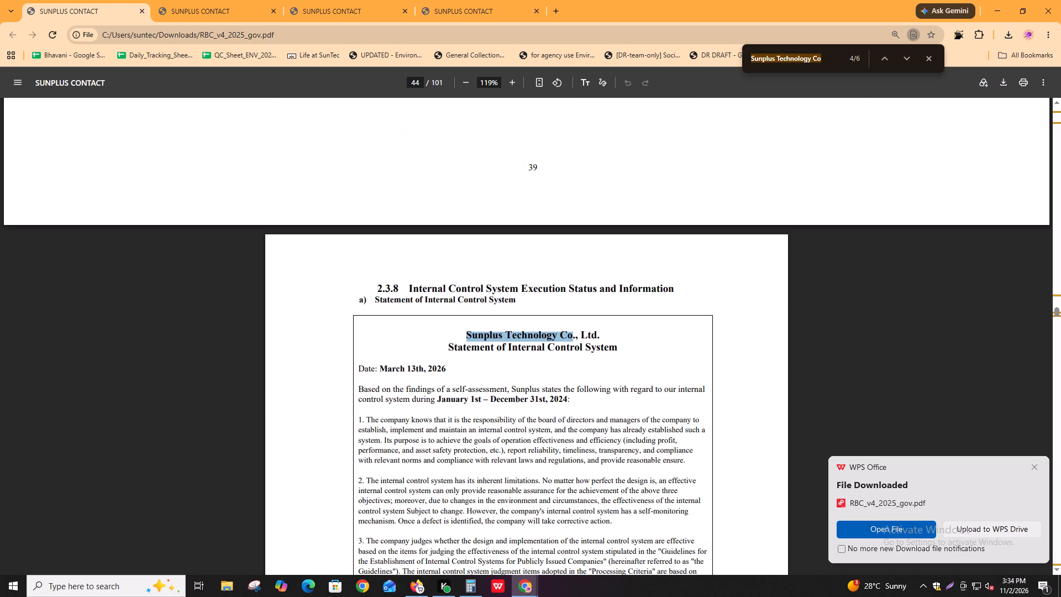
key("Return")
key("ctrl+f")
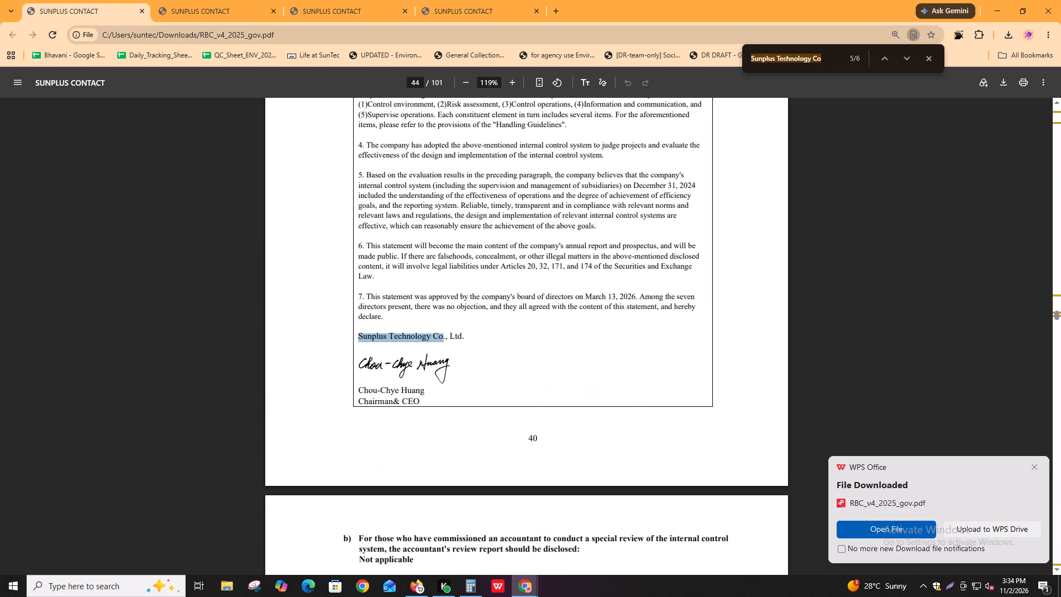
Search the annual report PDF for "year end" and go through its matches.
type("year ed")
key("BackSpace")
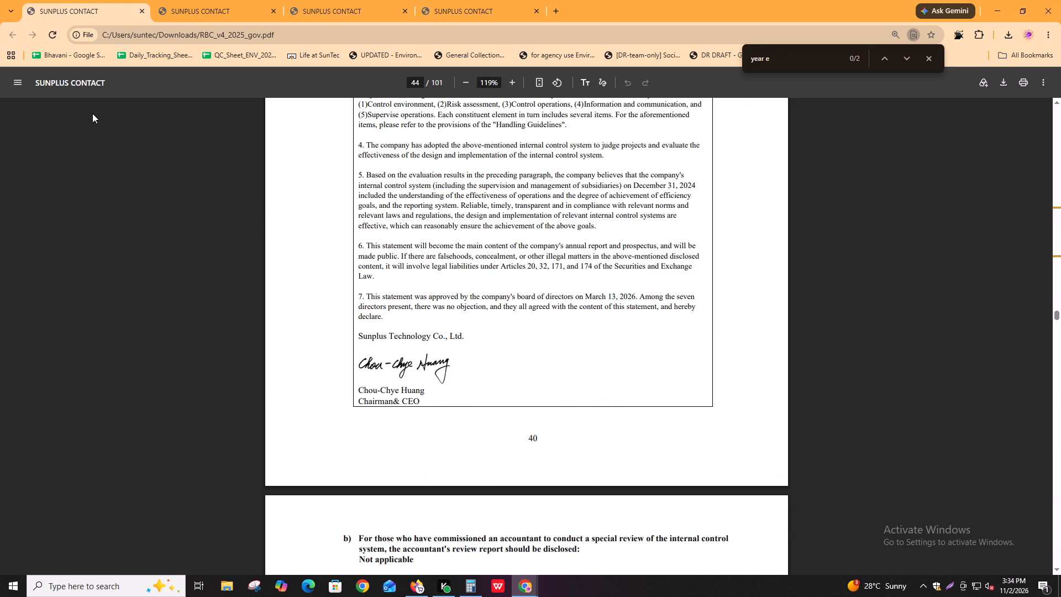
key("Return")
key("shift+Return")
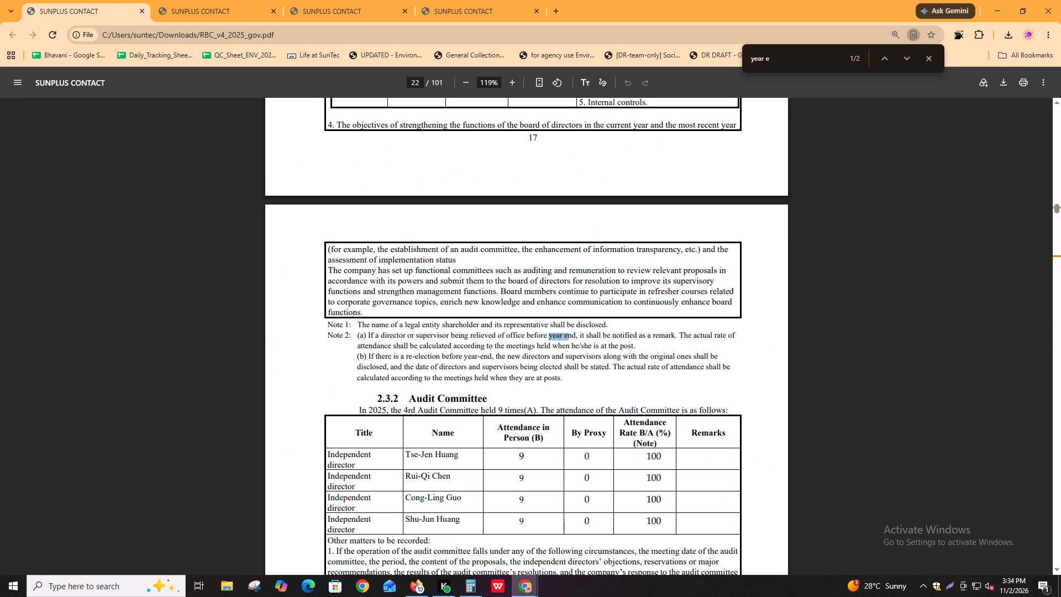
type("nd")
key("Return")
key("Return")
key("Return")
key("Return")
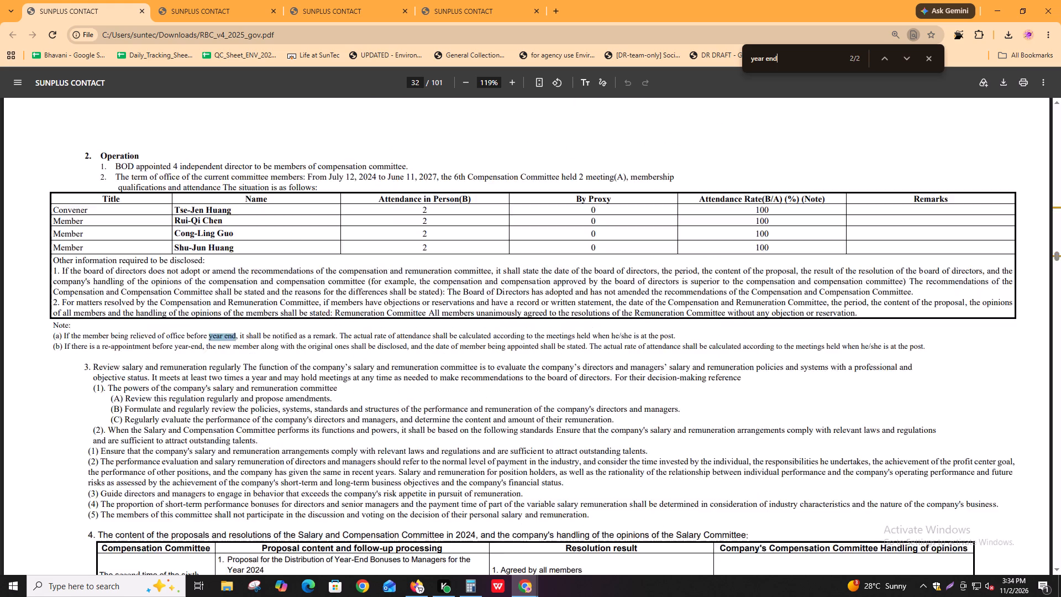
key("Return")
key("Return")
Search the annual report for "december" and step through the matches up to the Statement of Internal Control System.
key("ctrl+f")
type("december")
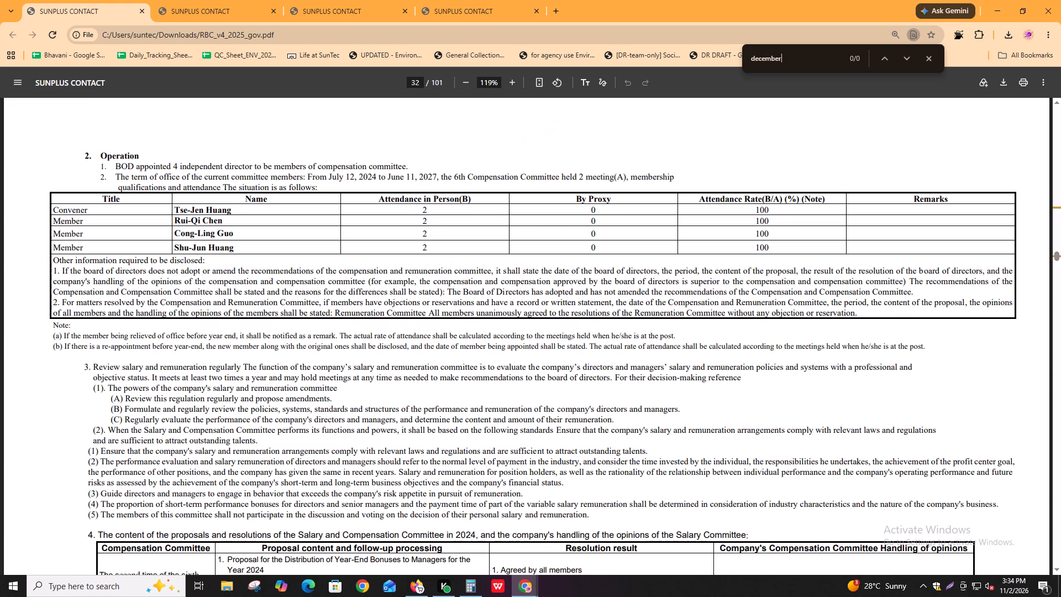
key("Return")
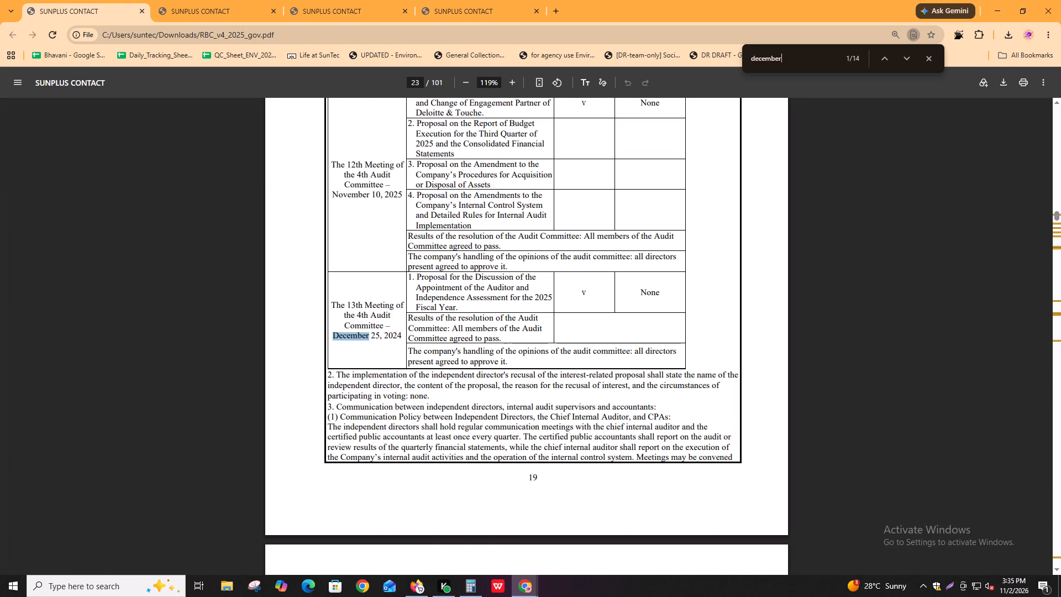
key("Return")
key("Return")
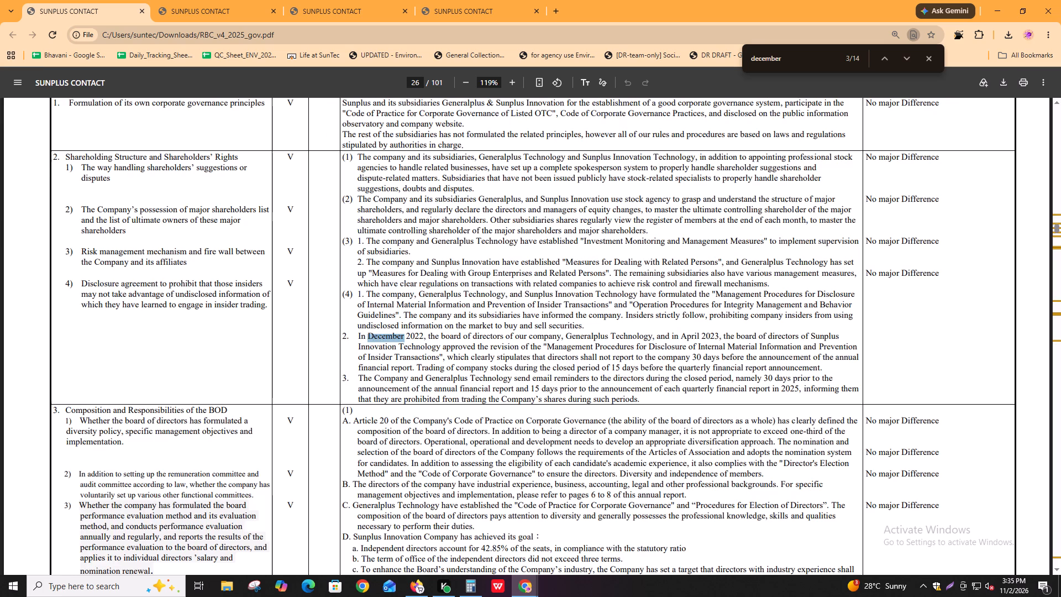
key("shift+Return")
key("Return")
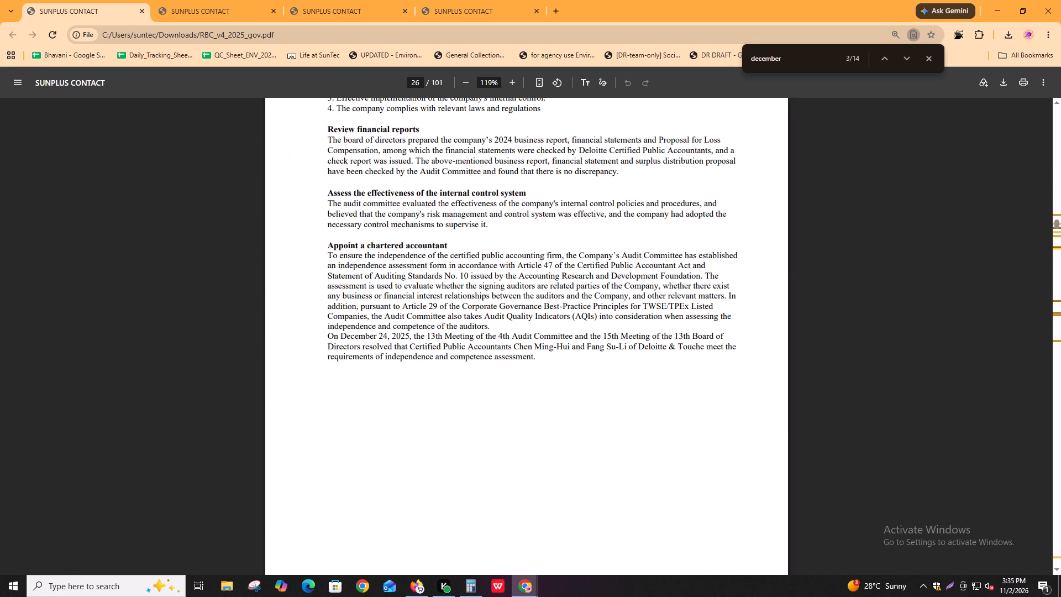
key("Return")
key("Return")
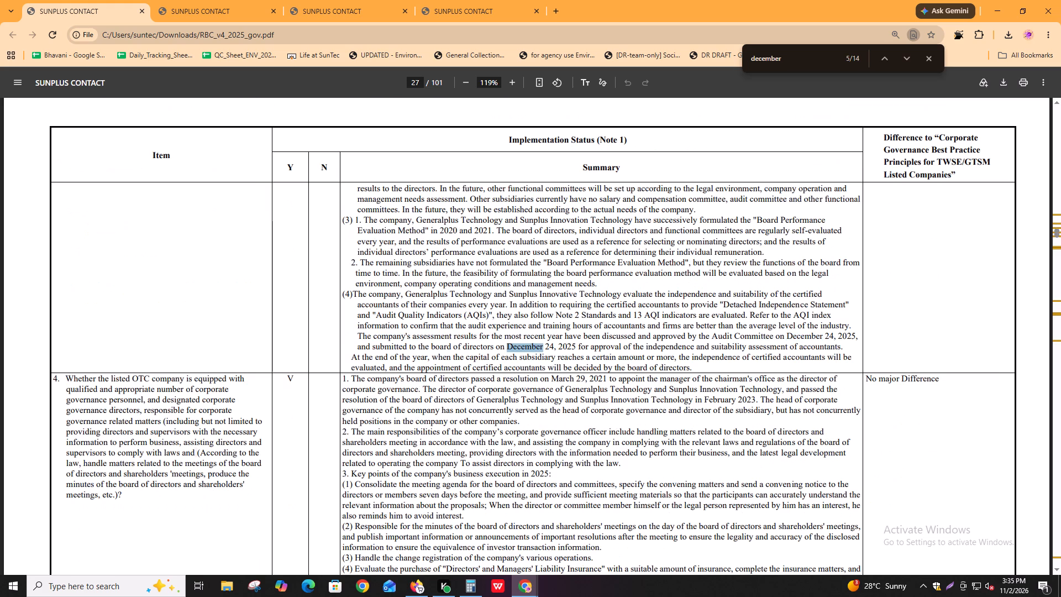
key("Return")
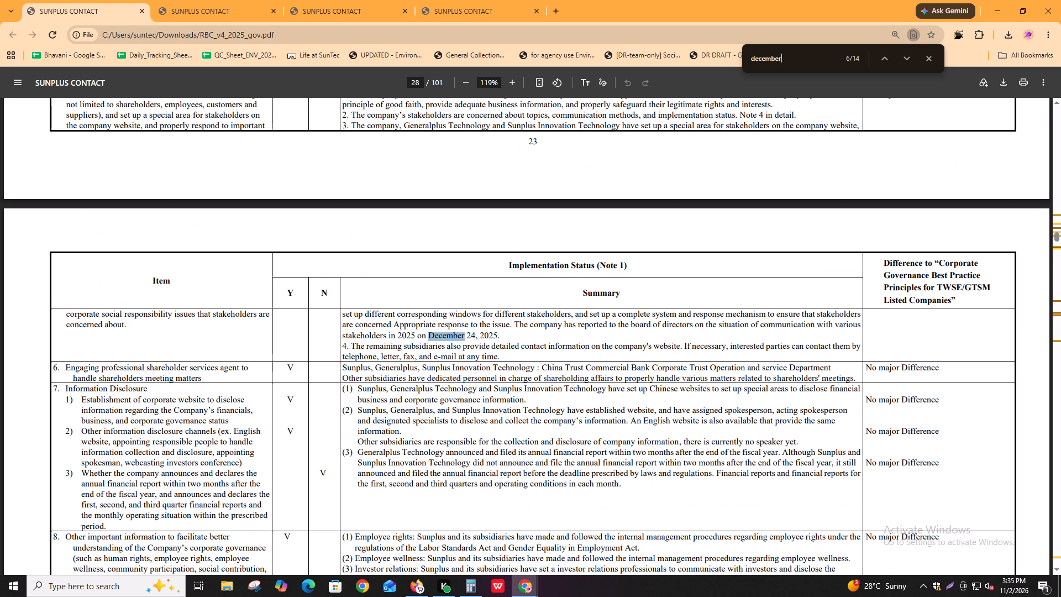
key("Return")
key("Return")
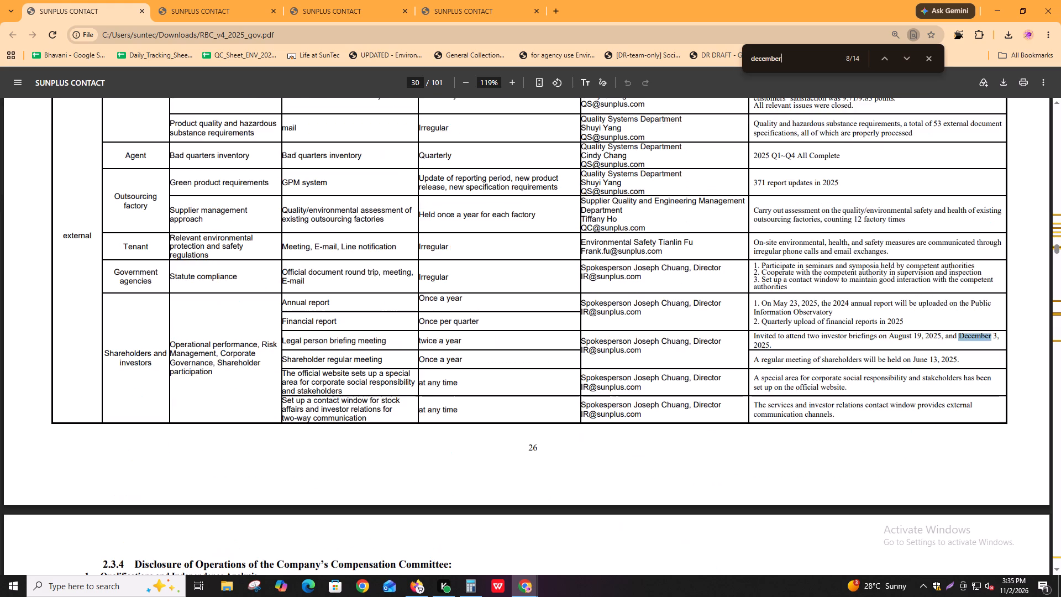
key("Return")
key("Return")
key("Return")
key("Return")
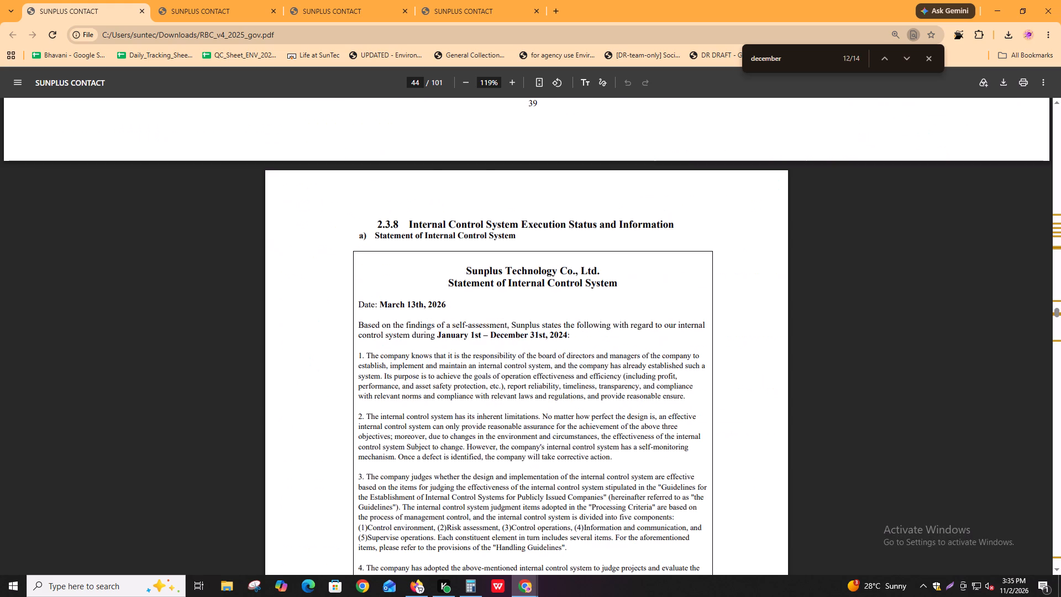
key("shift+Return")
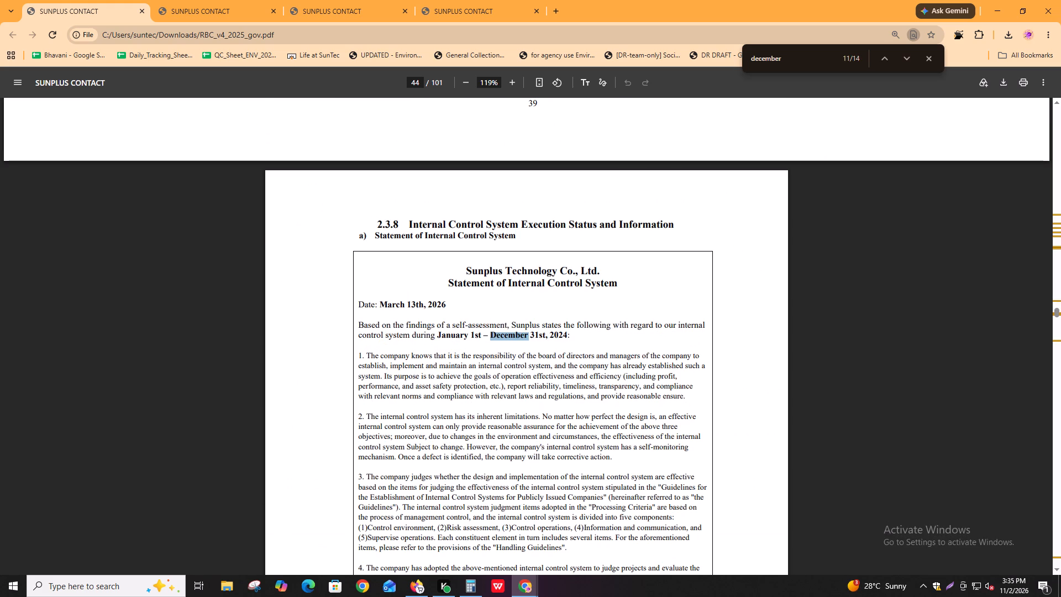
Search the annual report for "31 december".
key("ctrl+f")
type("31 december")
key("Return")
key("Return")
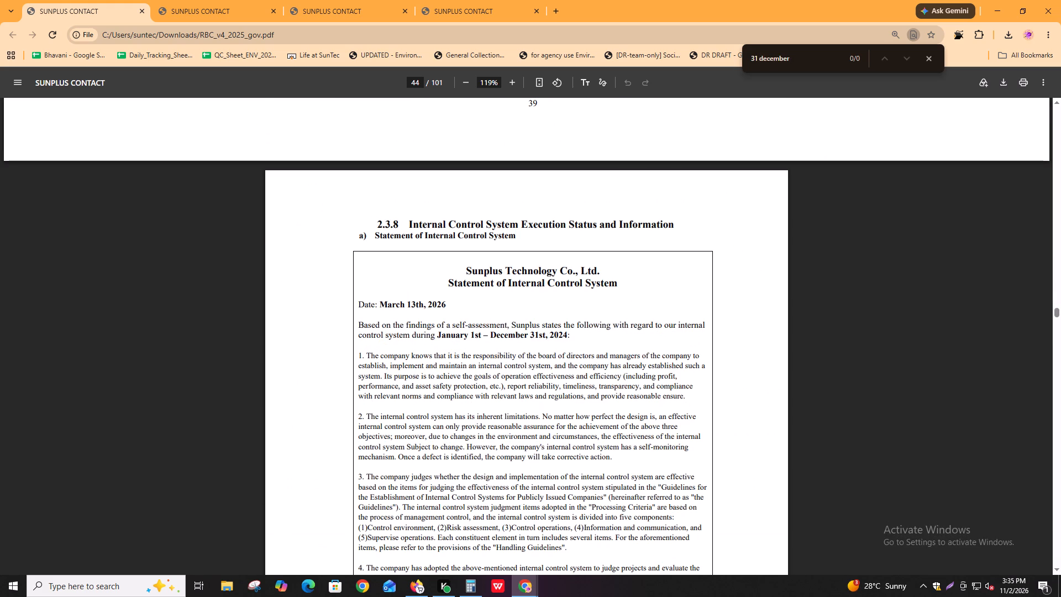
key("Return")
key("Return")
Search the annual report for "2025" and step through the matches as far as the Management Team table in section 2.1.4.
key("ctrl+f")
type("2025")
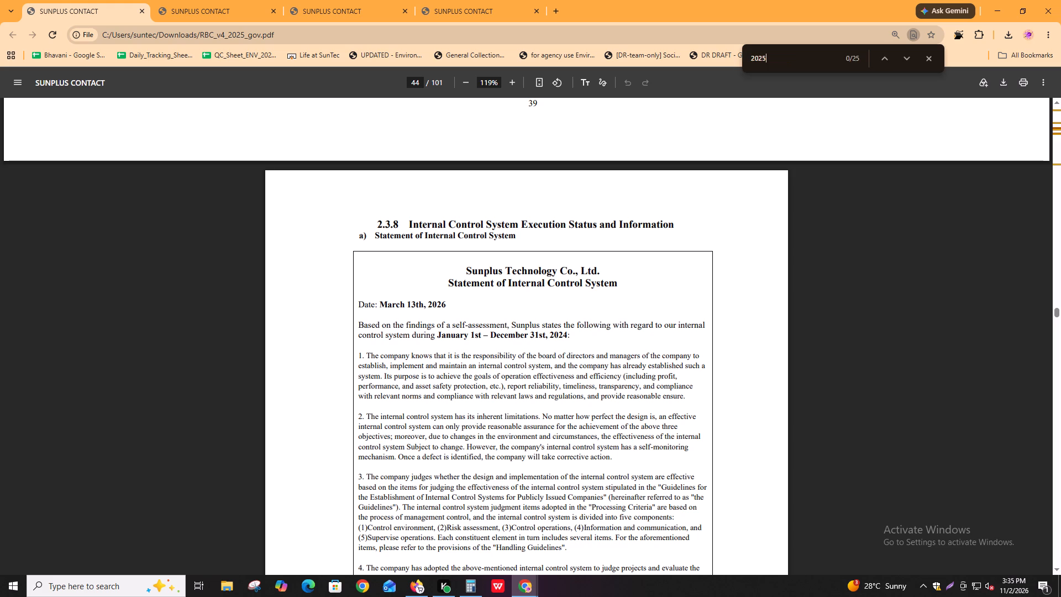
key("Return")
key("Return")
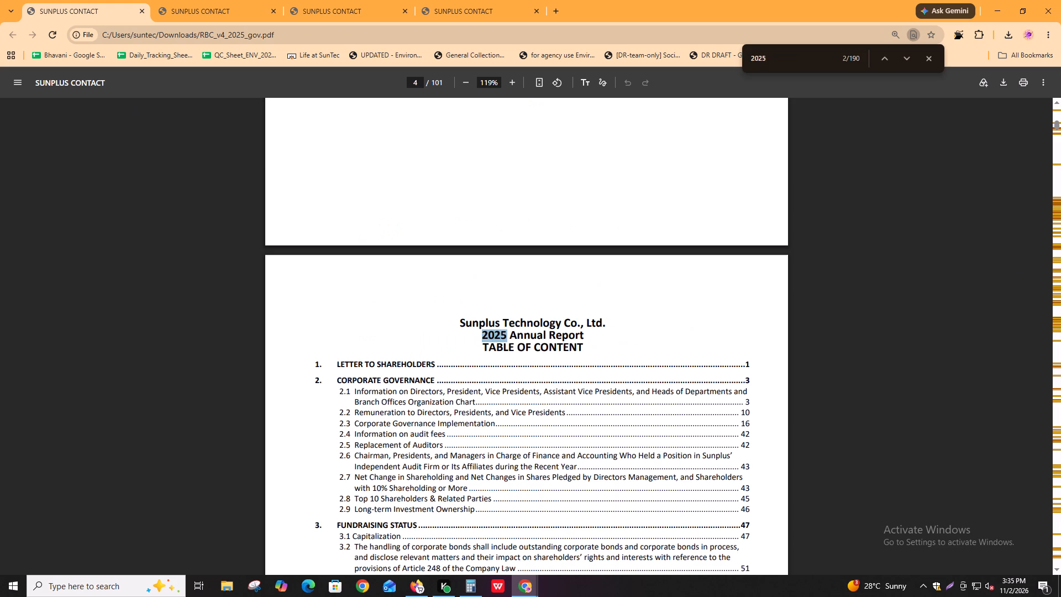
key("Return")
key("Return")
key("shift+Return")
key("Return")
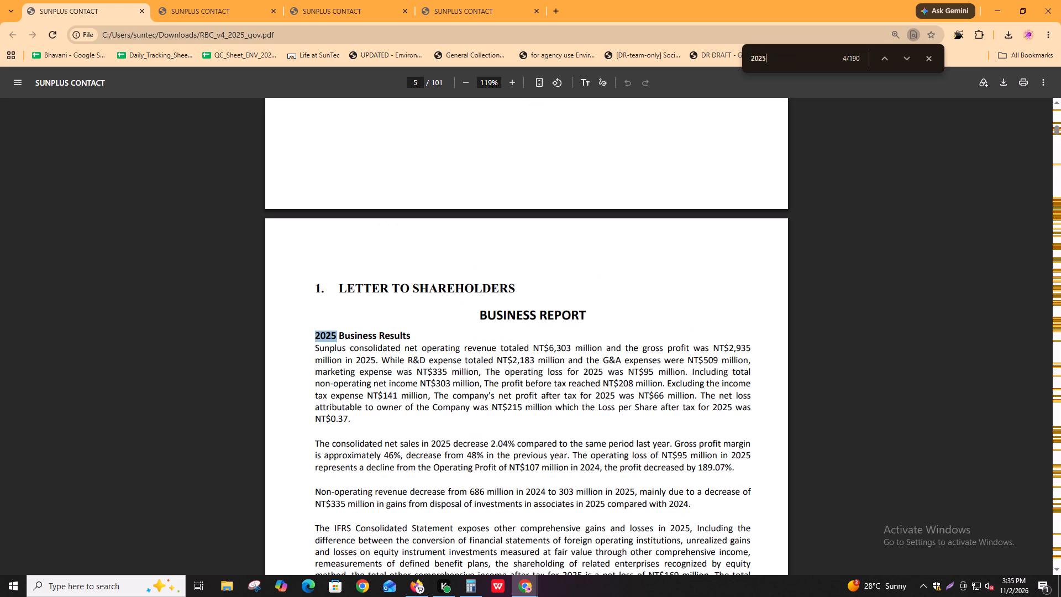
key("Return")
key("Return")
key("Return")
key("Return")
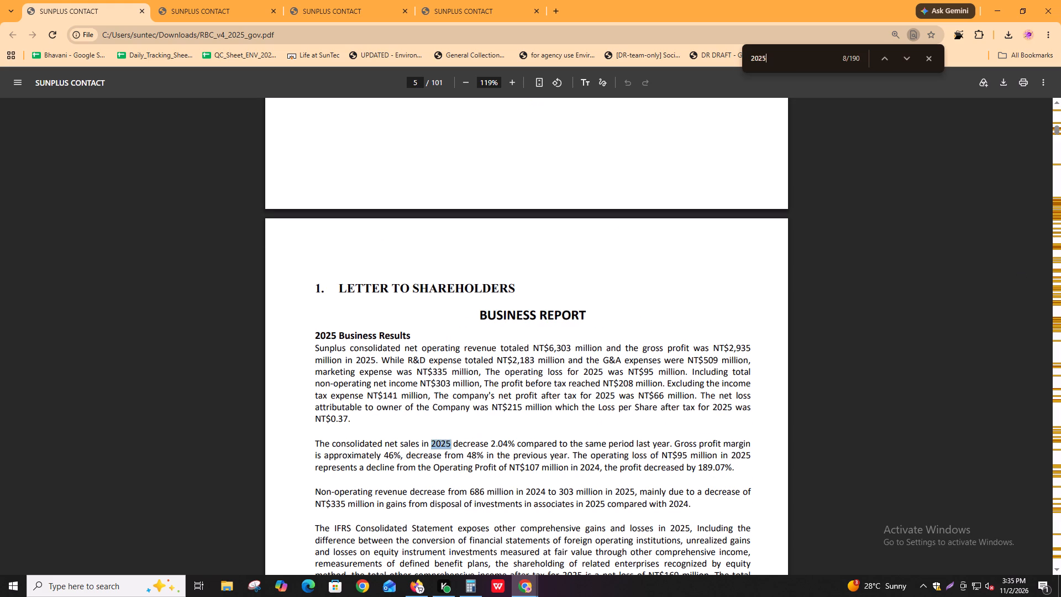
key("Return")
key("Return")
key("Return")
key("Return")
key("Return")
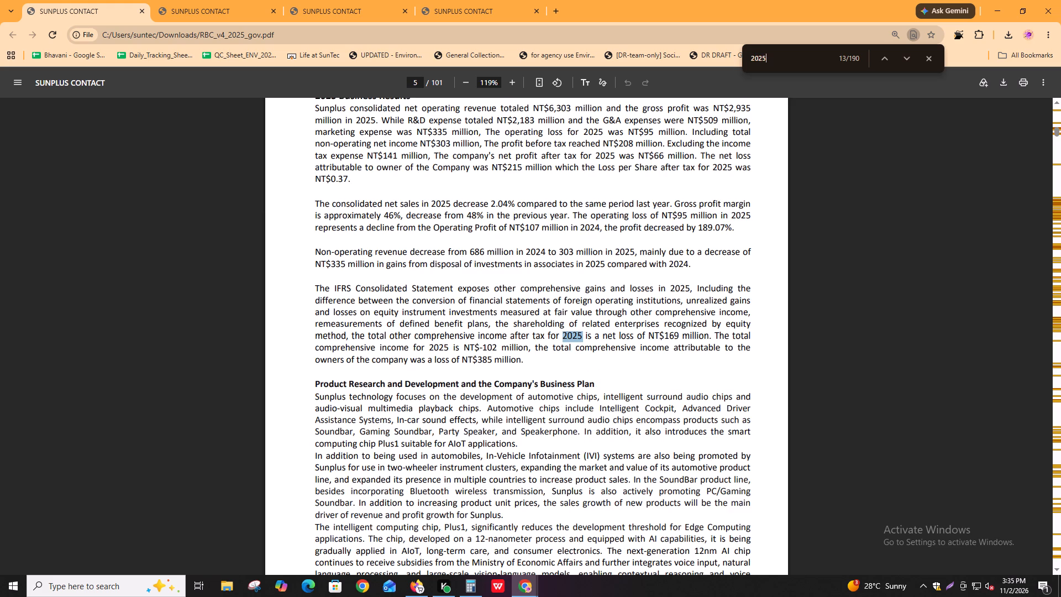
key("Return")
key("Return")
key("Return")
key("Return")
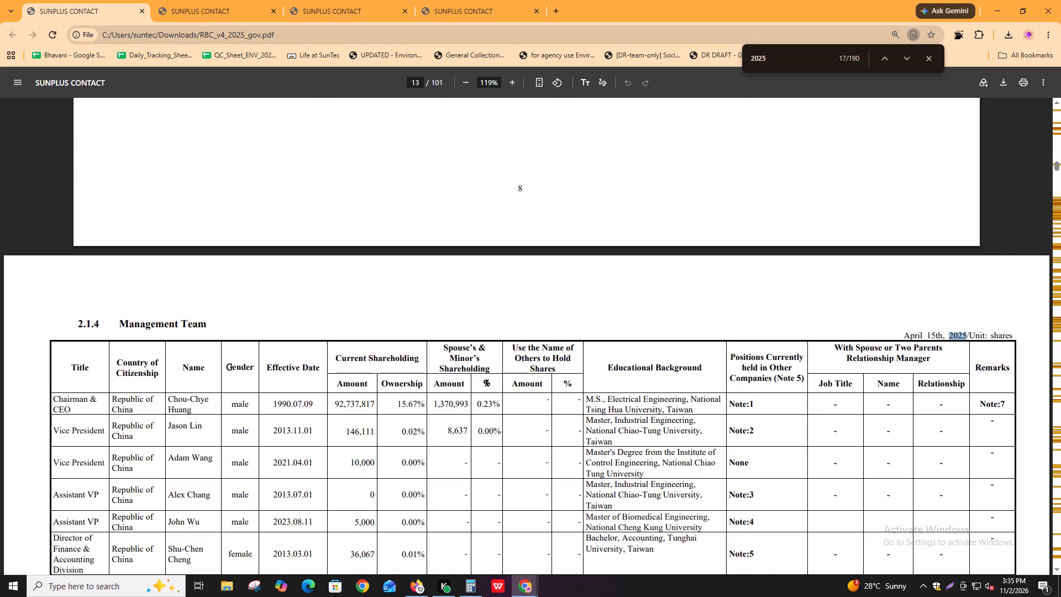
Examine the director diversity table before section 2.1.4, focusing on the row for the representative of TAIWAN LAF' E CO., LTD.
scroll(1002, 206, "up", 9)
scroll(651, 301, "up", 3)
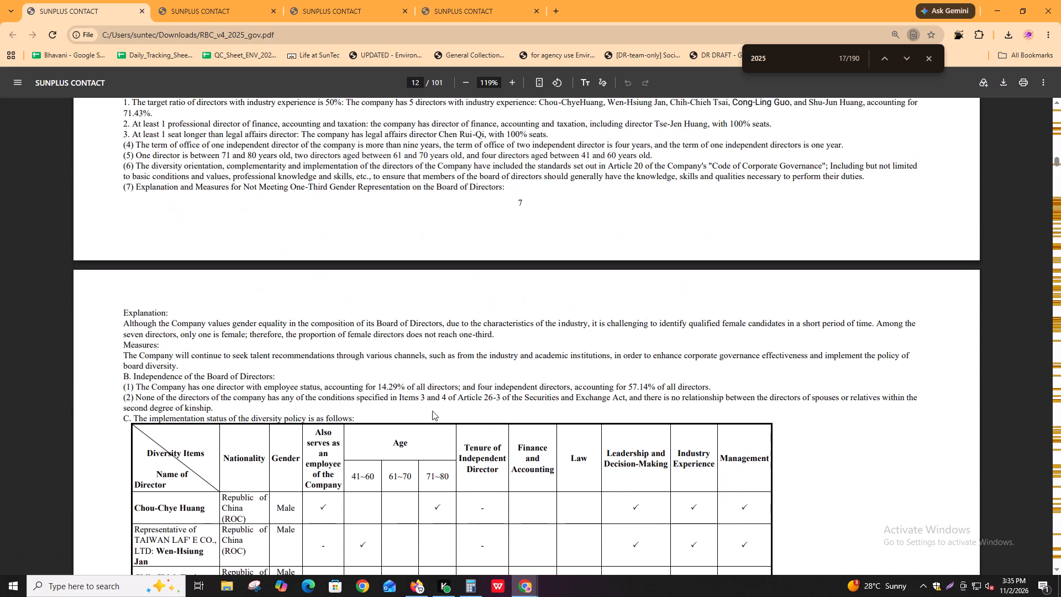
left_click_drag(185, 418, 296, 413)
left_click(296, 413)
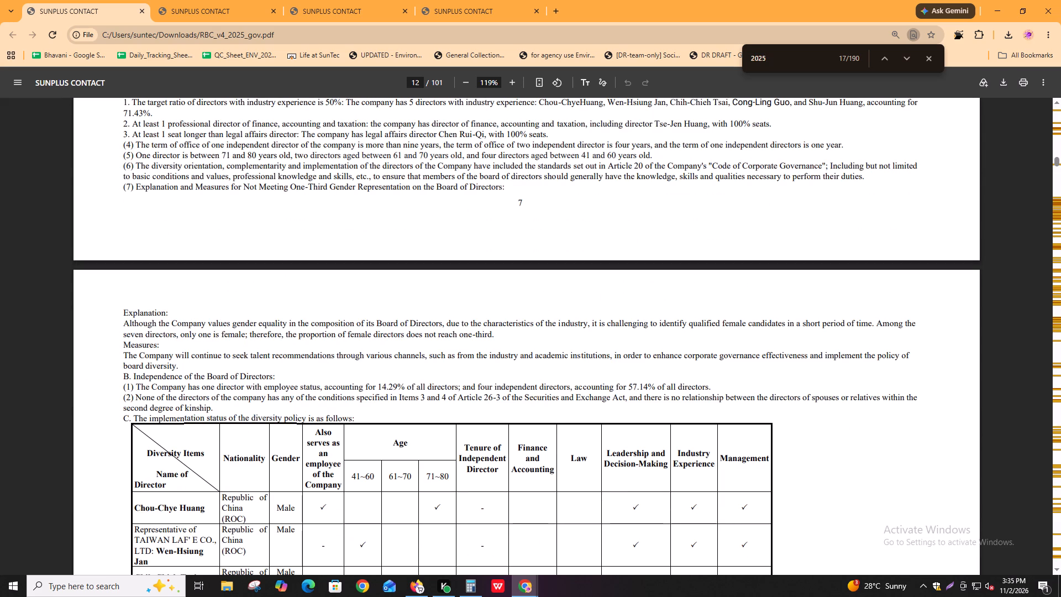
scroll(300, 414, "down", 4)
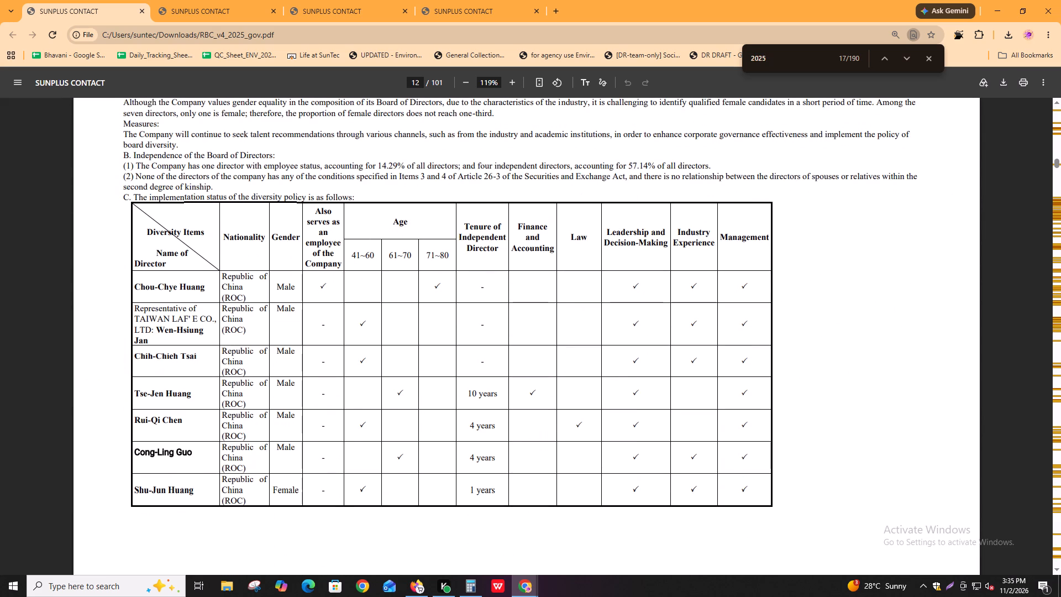
left_click_drag(135, 318, 201, 321)
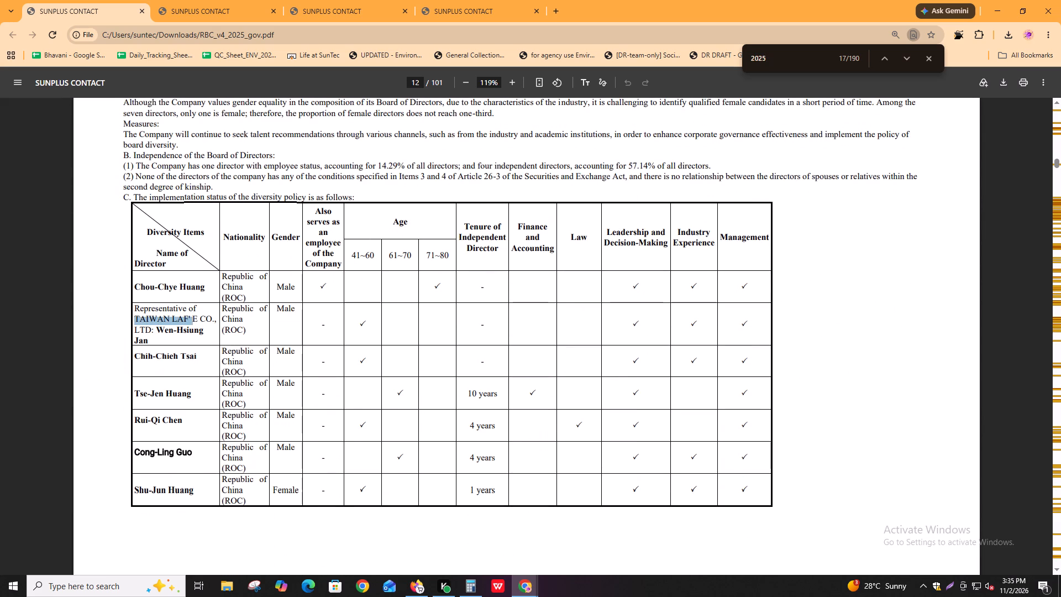
left_click_drag(201, 321, 204, 321)
left_click(204, 321)
left_click_drag(127, 320, 198, 321)
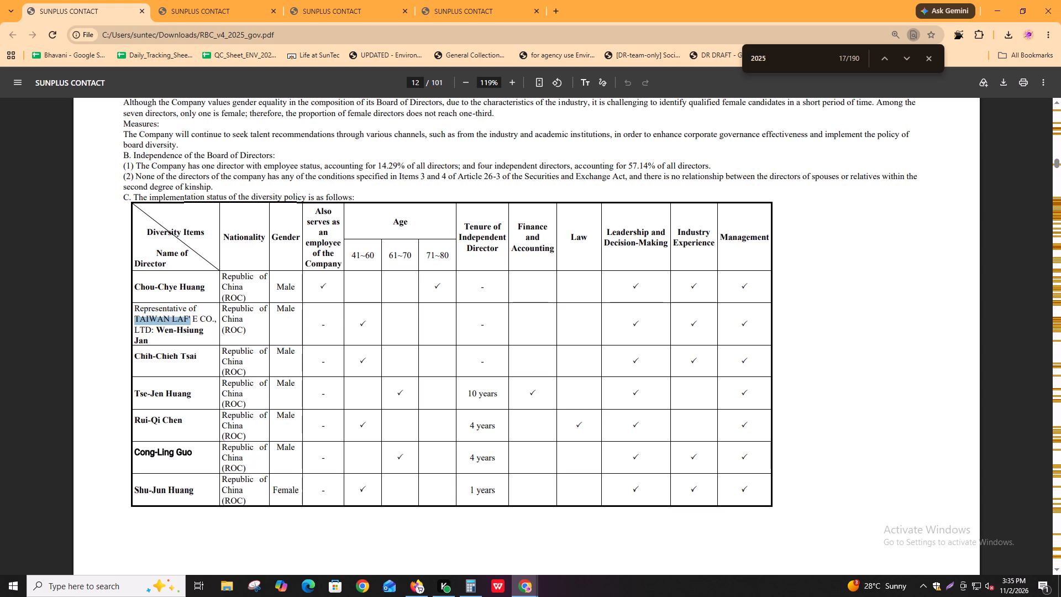
left_click_drag(198, 321, 217, 321)
left_click(217, 321)
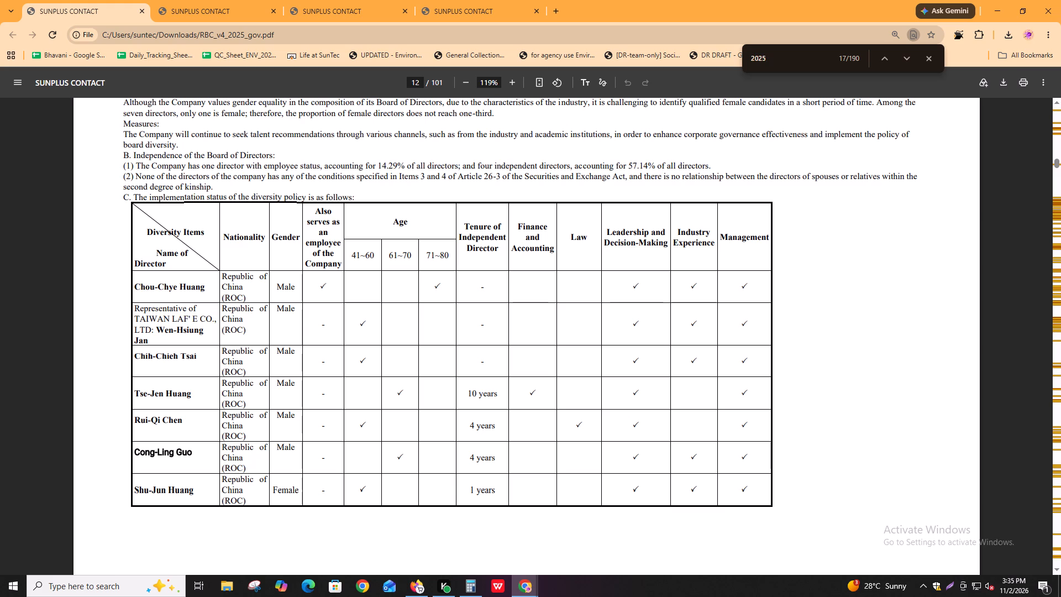
left_click_drag(160, 315, 184, 315)
left_click(184, 315)
Inspect the TAIWAN LAF' E CO., LTD representative's name entry in the director diversity table at close range.
scroll(125, 298, "up", 2, "ctrl")
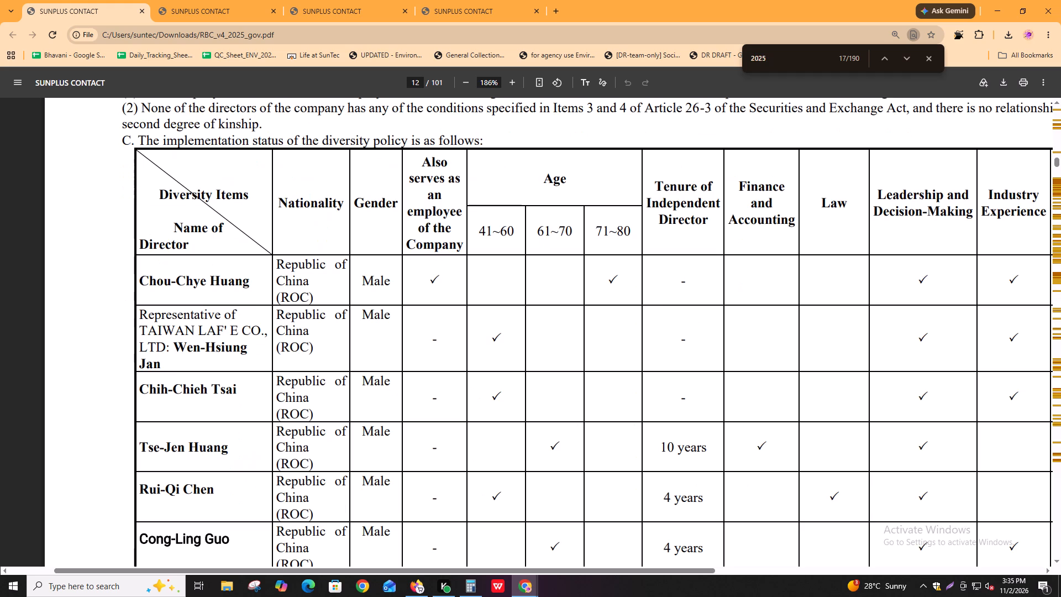
scroll(142, 350, "up", 3, "ctrl")
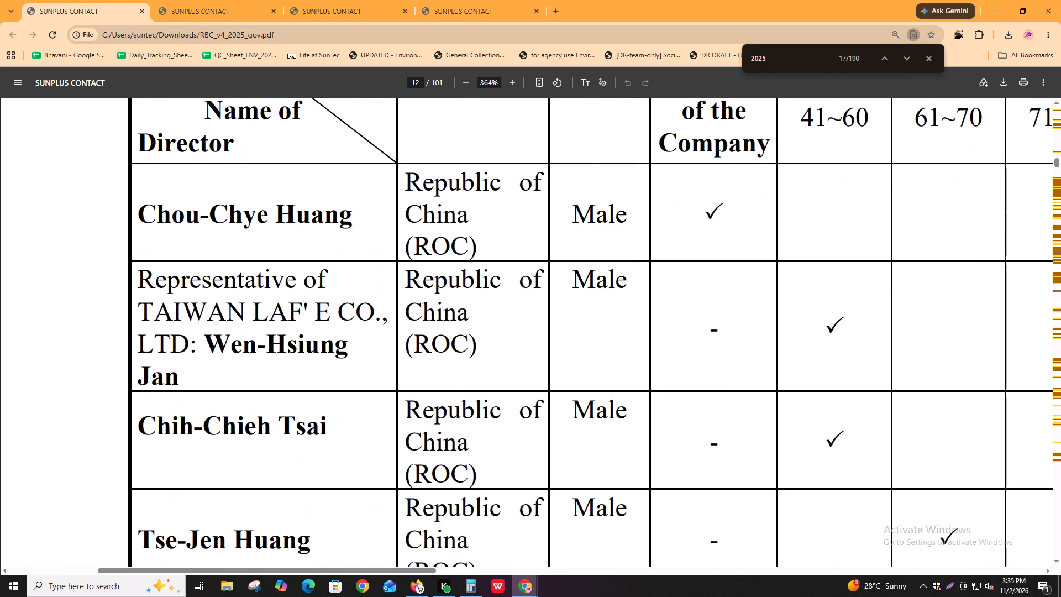
scroll(154, 350, "up", 3, "shift")
scroll(198, 339, "down", 2, "ctrl")
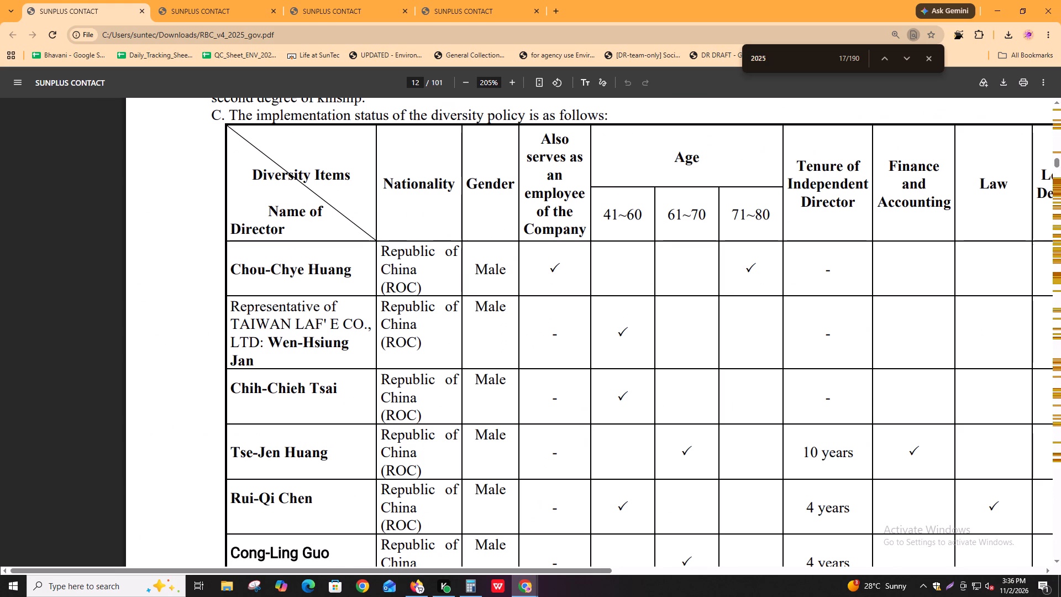
left_click_drag(240, 307, 341, 309)
left_click_drag(236, 326, 333, 324)
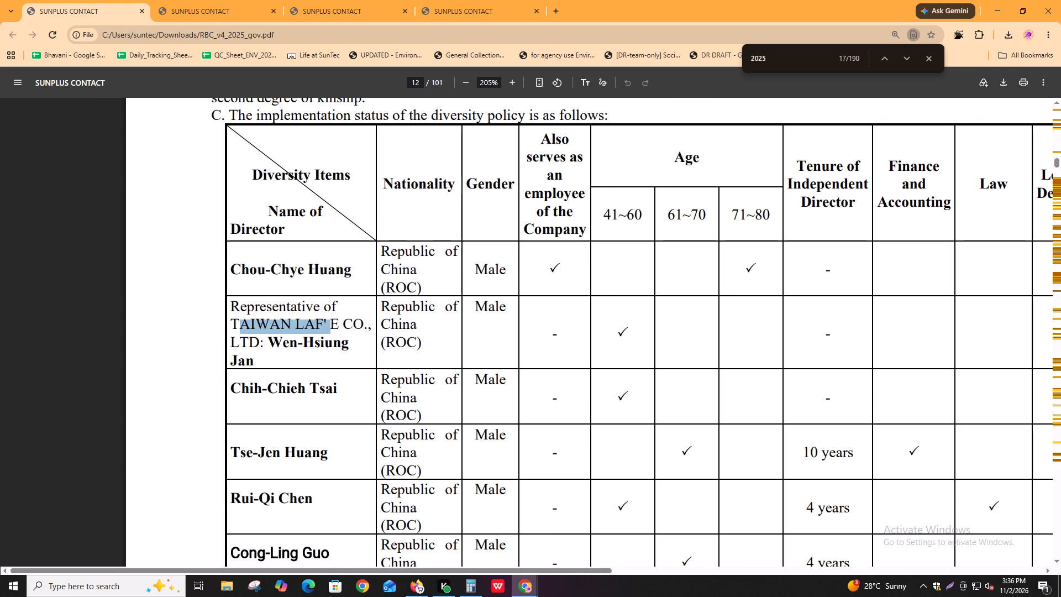
left_click_drag(333, 324, 334, 324)
scroll(539, 350, "down", 2, "ctrl")
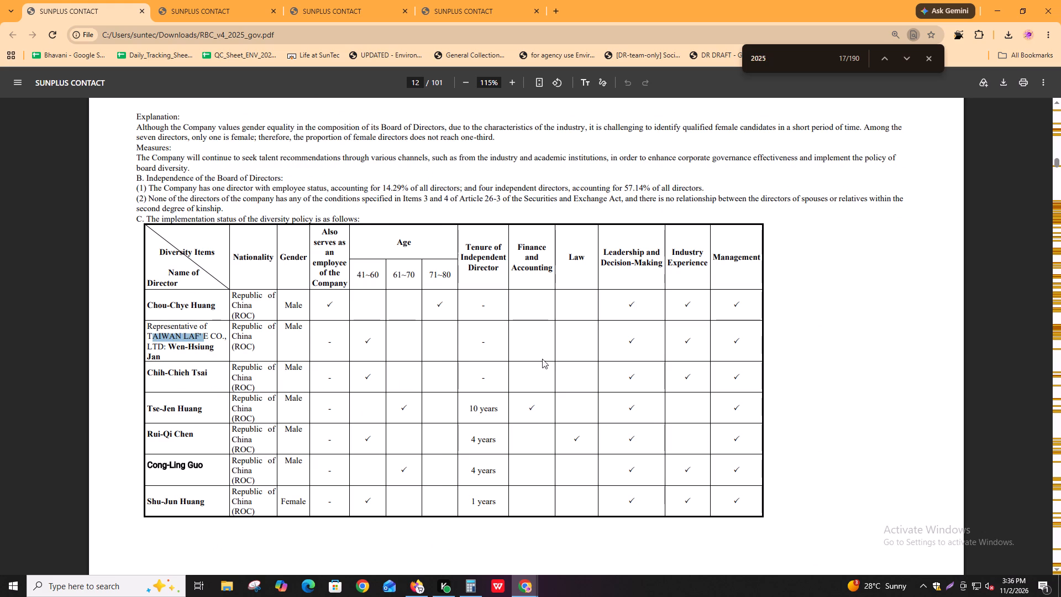
Compare the directors in the diversity policy table with the executives in the Management Team table of section 2.1.4.
key("ctrl+f")
scroll(558, 289, "down", 2)
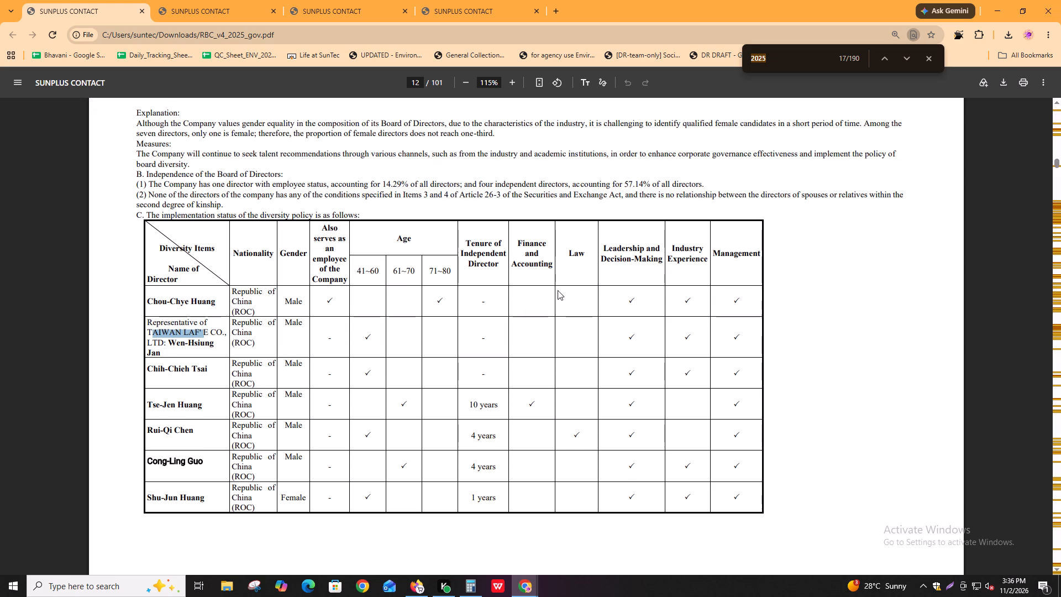
scroll(660, 192, "down", 2)
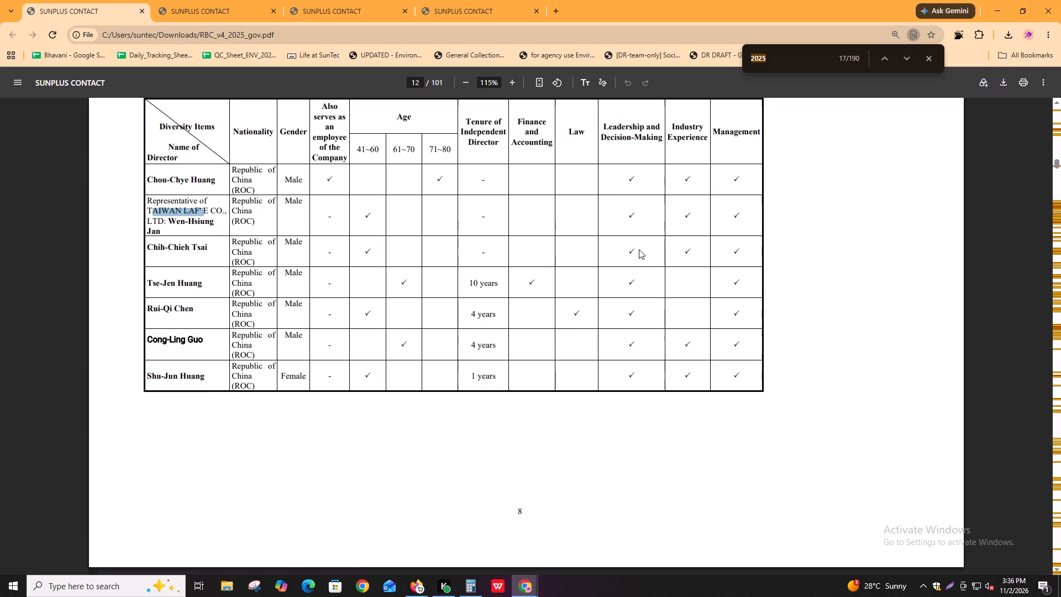
scroll(619, 260, "down", 4)
scroll(515, 393, "down", 5)
scroll(239, 266, "up", 2)
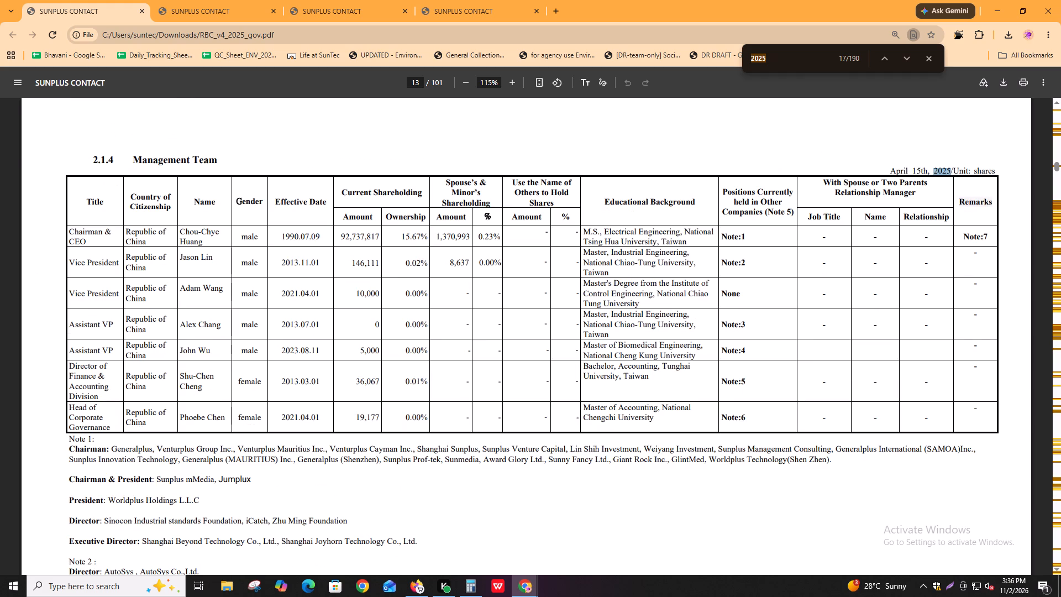
scroll(275, 268, "up", 10)
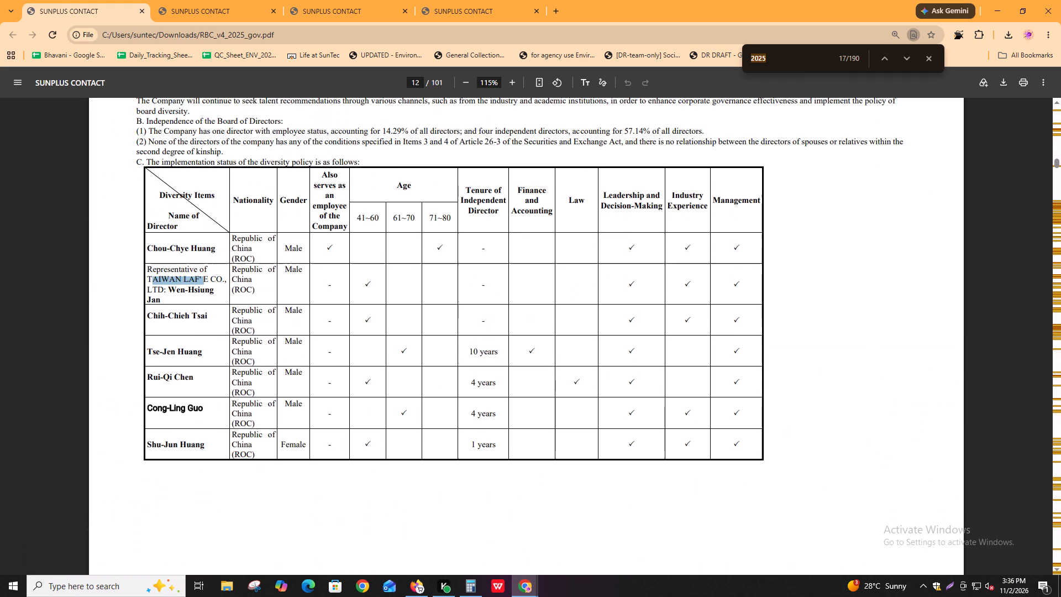
scroll(262, 275, "up", 1)
scroll(245, 302, "down", 2)
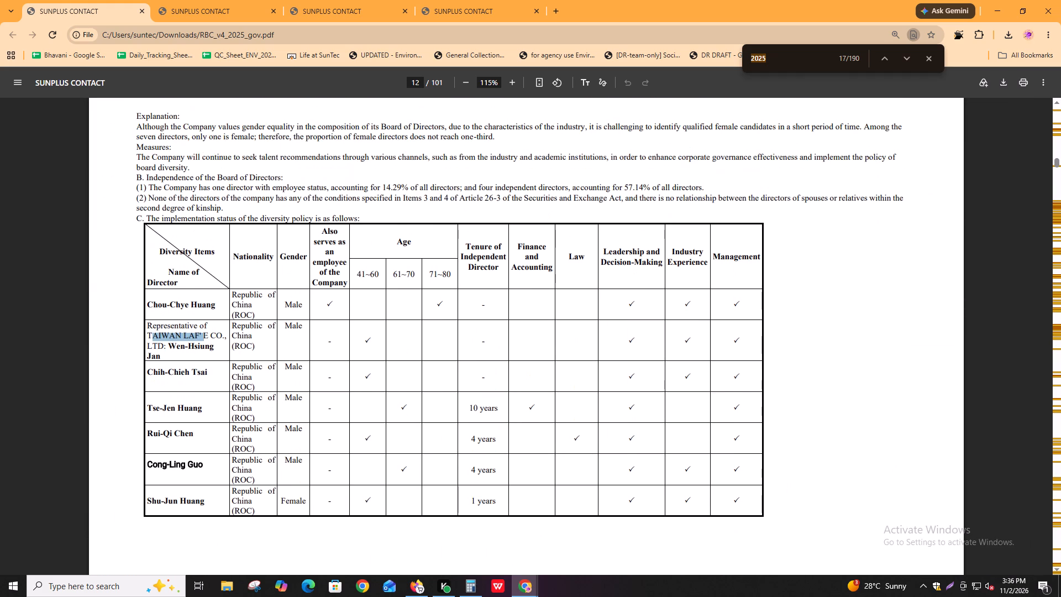
scroll(252, 331, "down", 11)
scroll(253, 334, "up", 3)
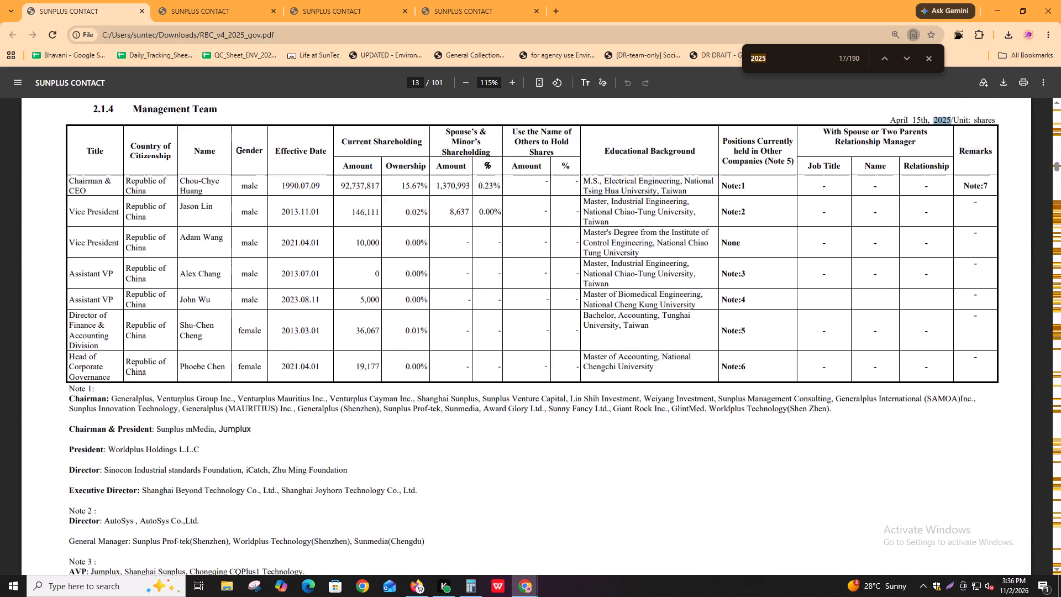
left_click(186, 287)
scroll(228, 311, "up", 1)
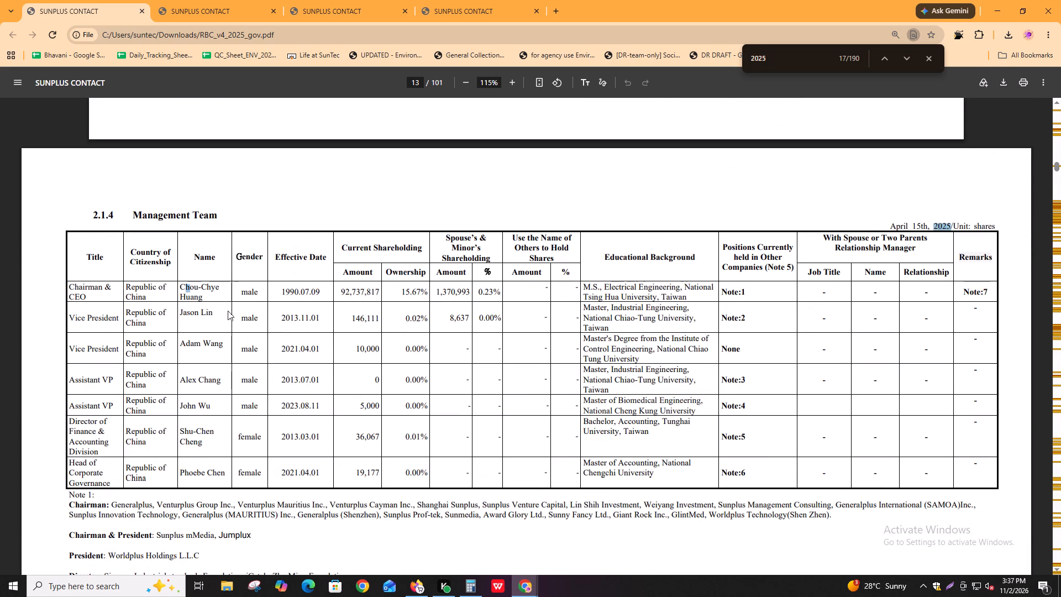
scroll(228, 311, "up", 7)
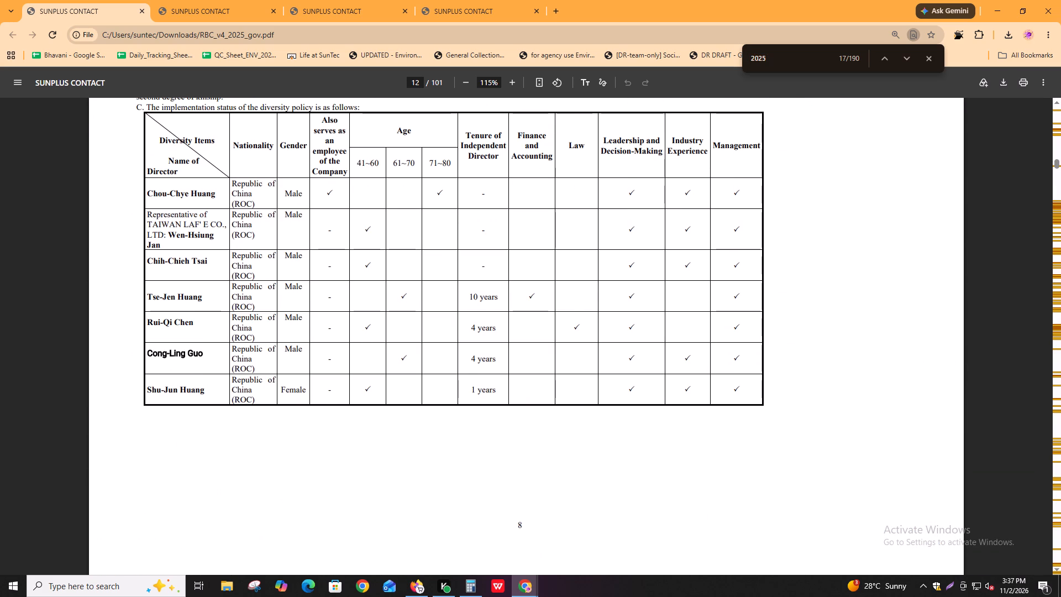
scroll(197, 312, "down", 8)
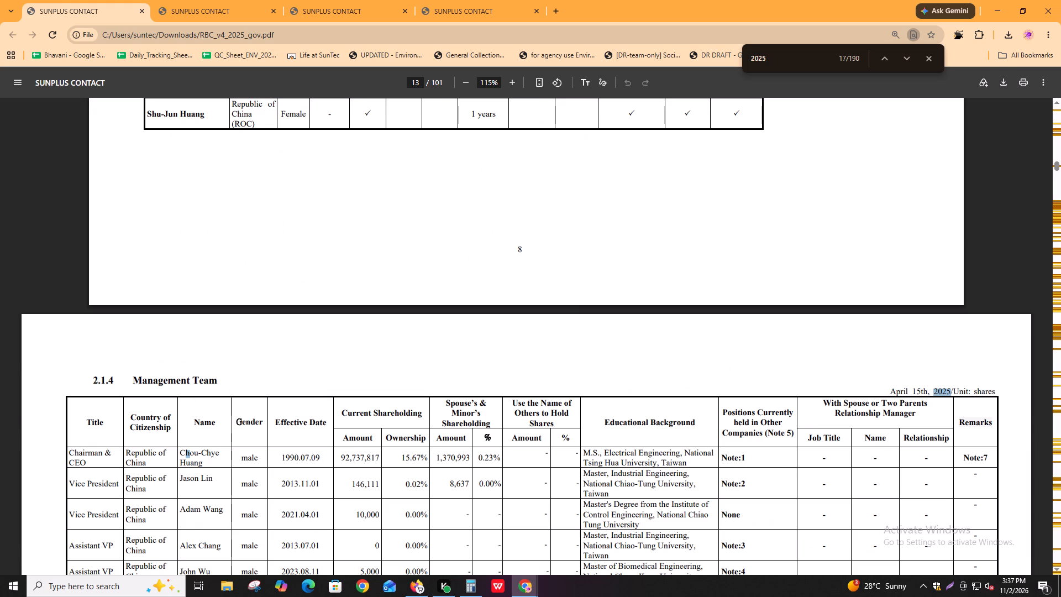
scroll(198, 420, "up", 9)
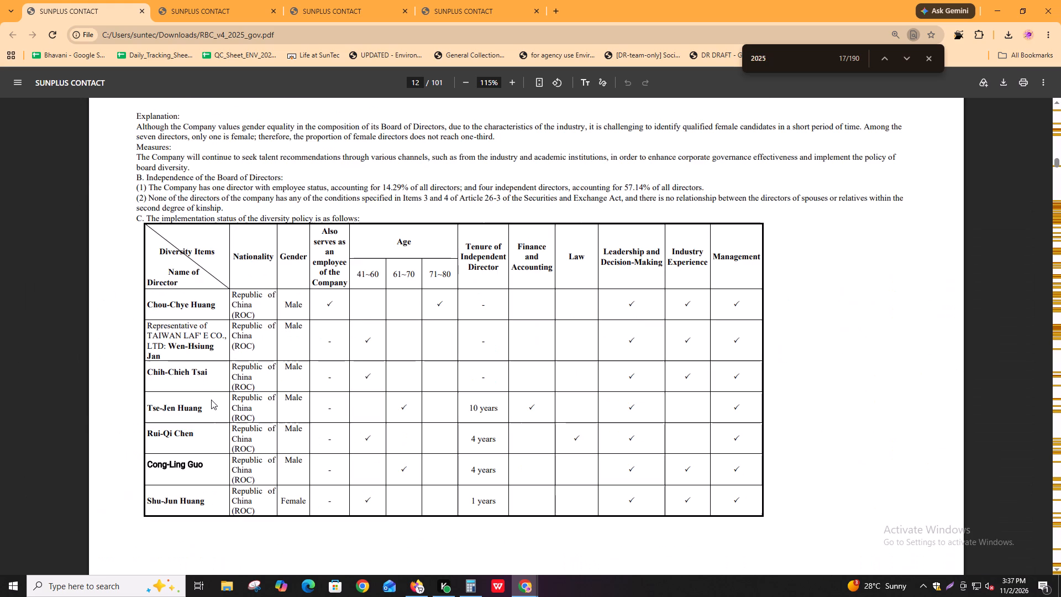
scroll(211, 400, "down", 9)
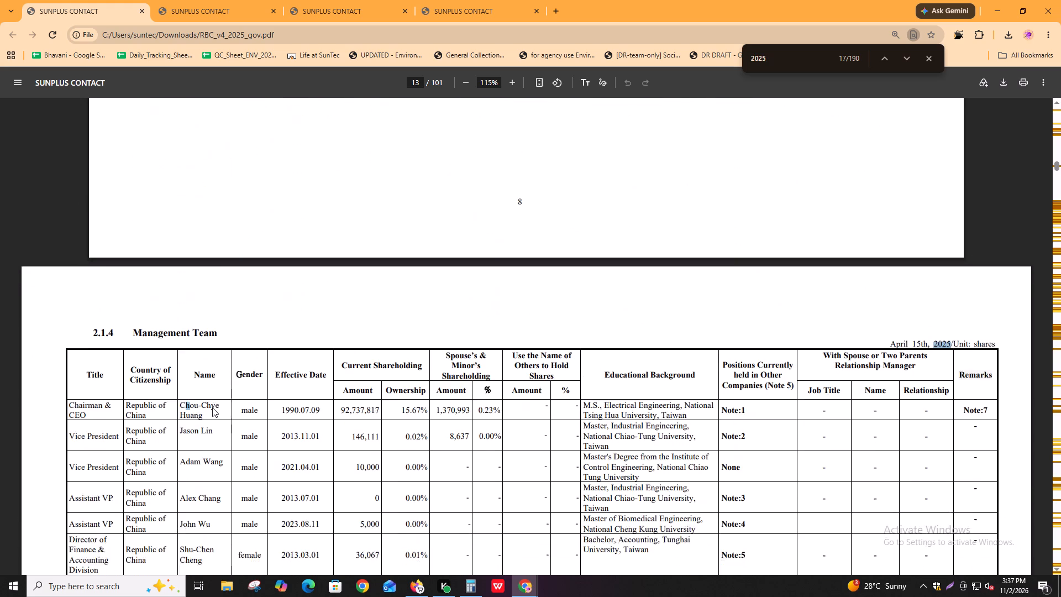
scroll(198, 423, "down", 1)
scroll(227, 443, "up", 6)
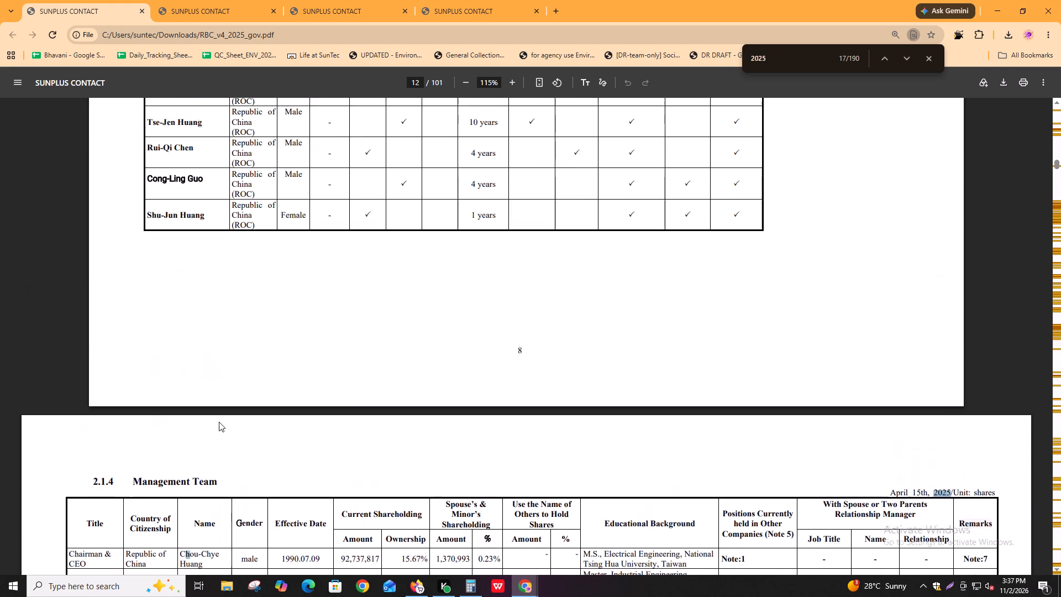
scroll(185, 138, "up", 2)
Go through the directors in the diversity table one by one and review the board independence statements above it.
left_click(164, 205)
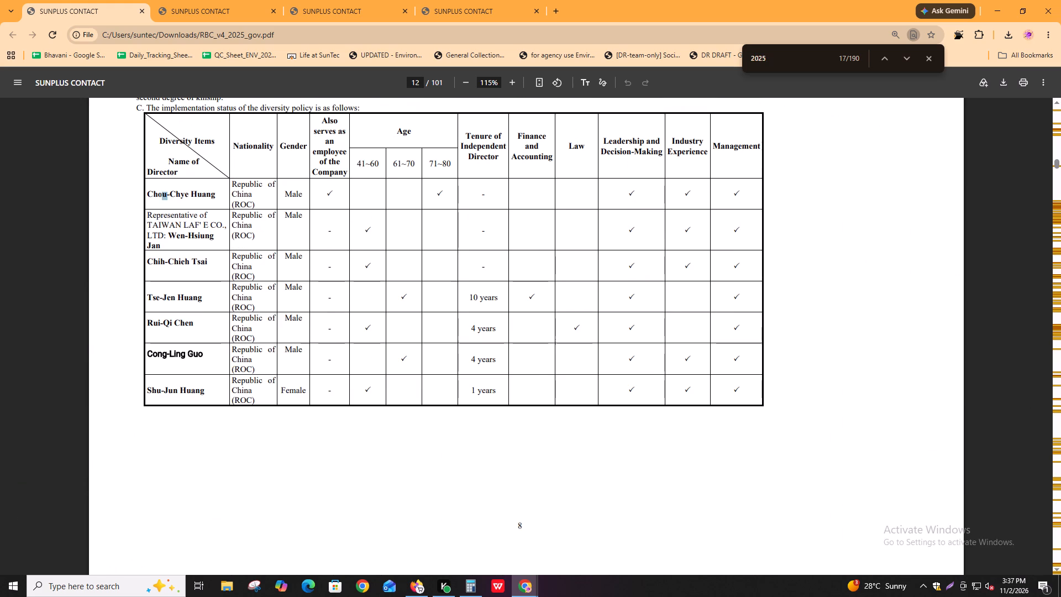
left_click(174, 229)
left_click(175, 270)
left_click(177, 297)
left_click(181, 320)
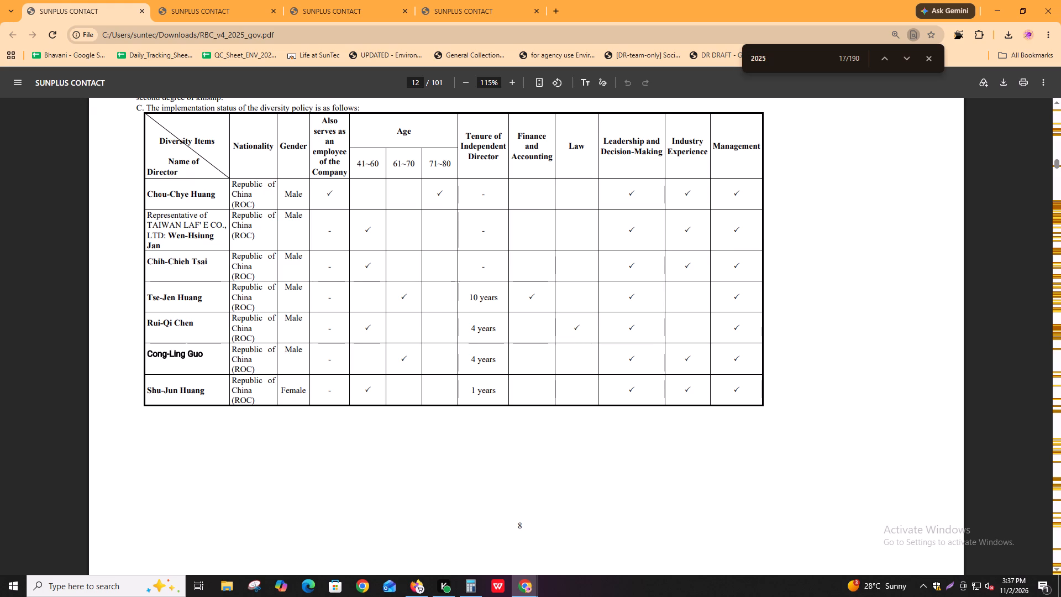
left_click(185, 358)
left_click(188, 402)
scroll(423, 307, "up", 3)
scroll(365, 353, "up", 2)
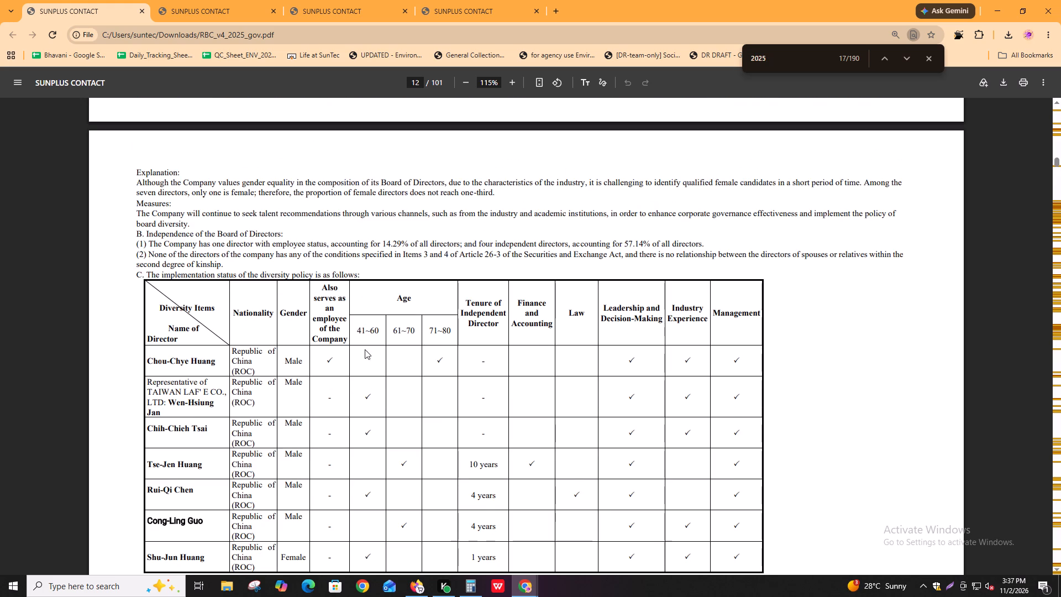
scroll(366, 349, "down", 3)
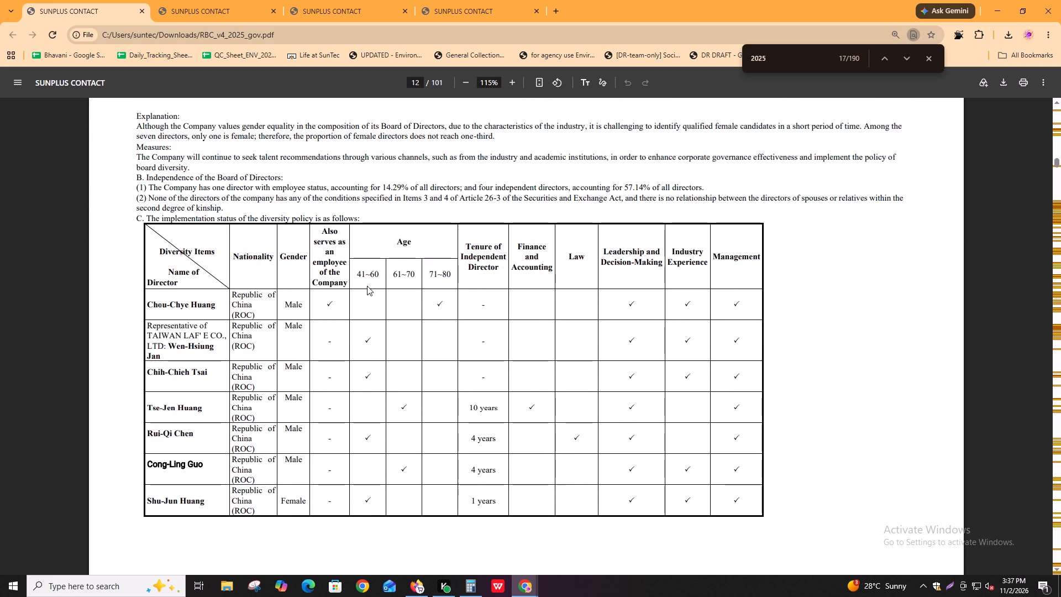
scroll(547, 246, "down", 1)
scroll(547, 246, "up", 1)
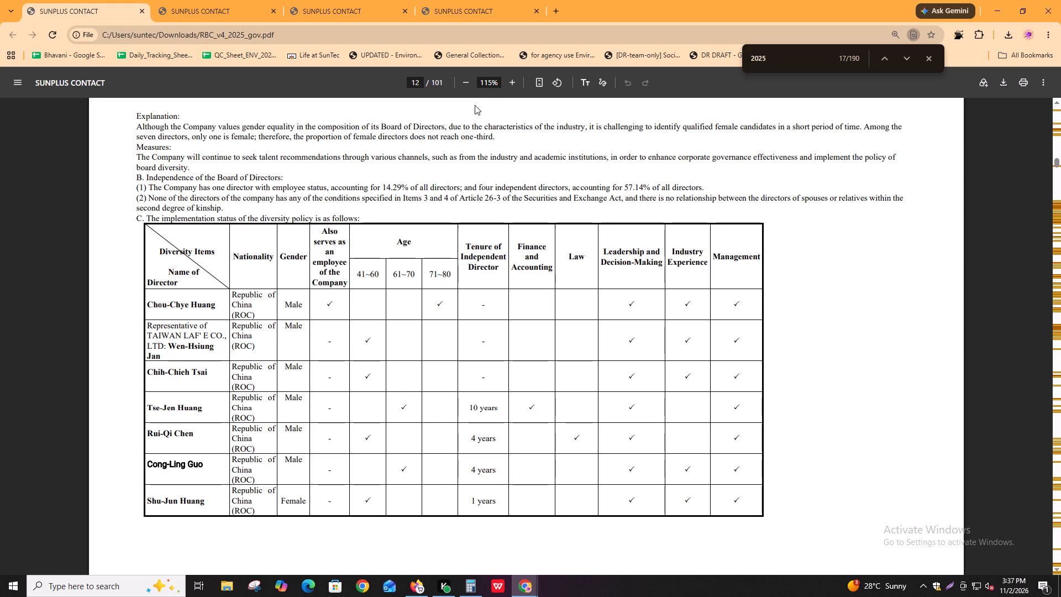
Read the Management Team table's Notes 1 to 5 on the positions held in other companies.
scroll(499, 514, "down", 14)
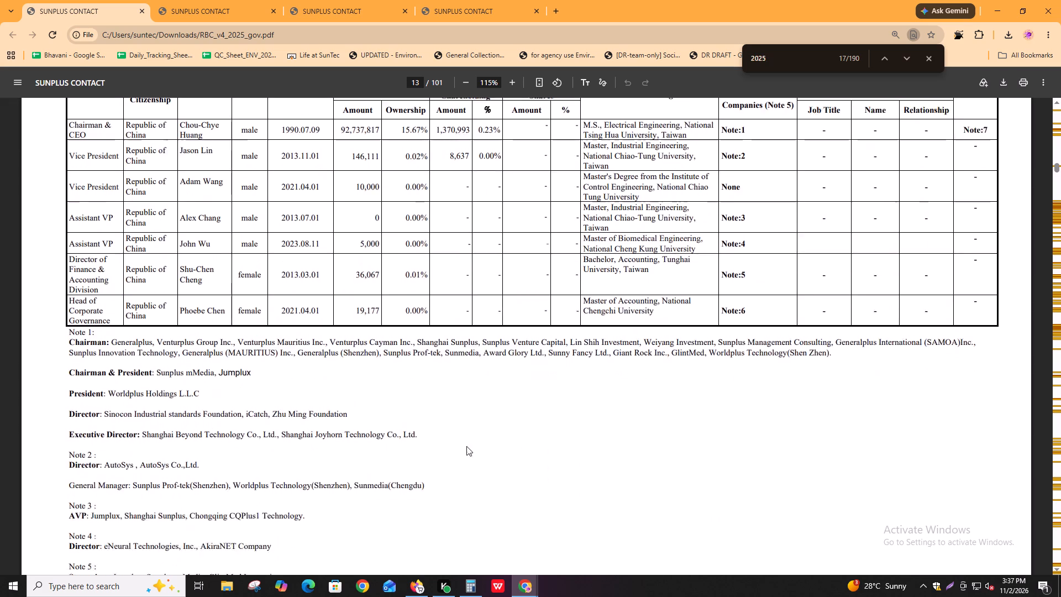
key("alt+Tab")
key("alt+Tab")
scroll(255, 465, "down", 3)
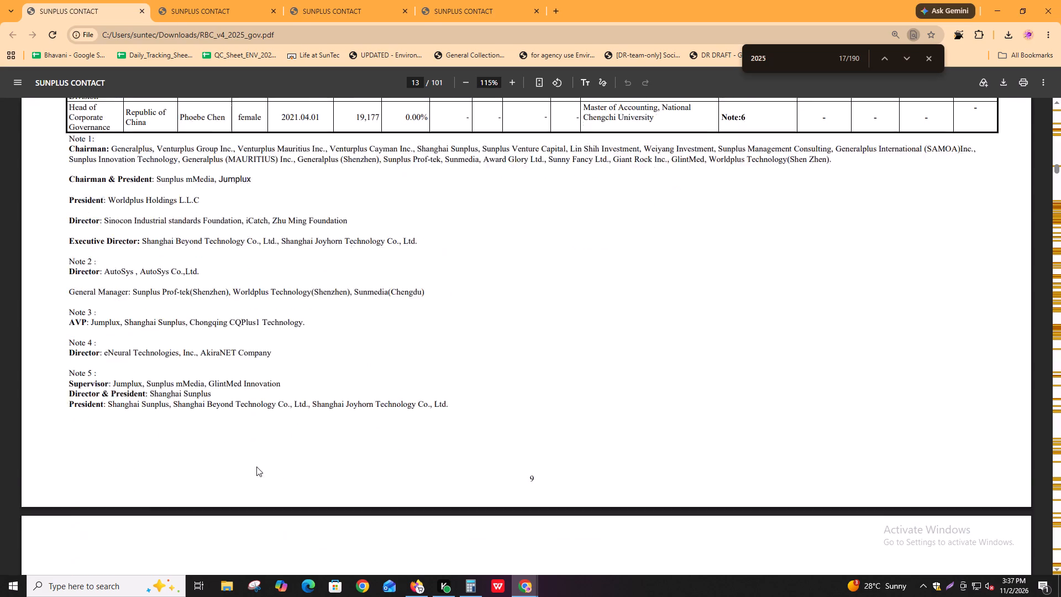
scroll(256, 467, "down", 1)
scroll(256, 467, "up", 2)
scroll(48, 362, "up", 2)
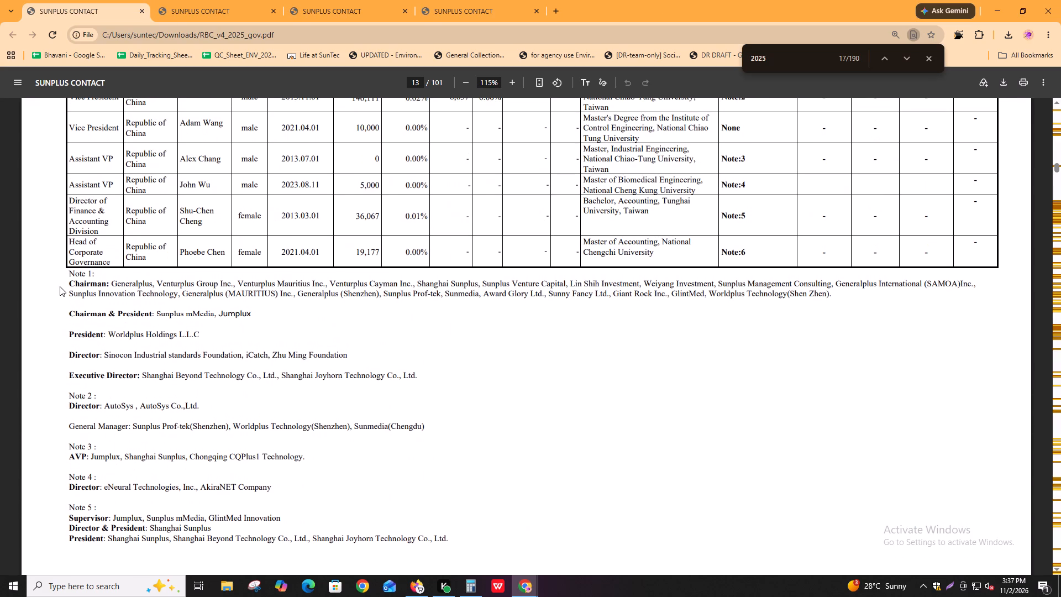
Read the Note 1 list of companies where the Chairman holds positions, below the Management Team table.
left_click_drag(68, 287, 144, 287)
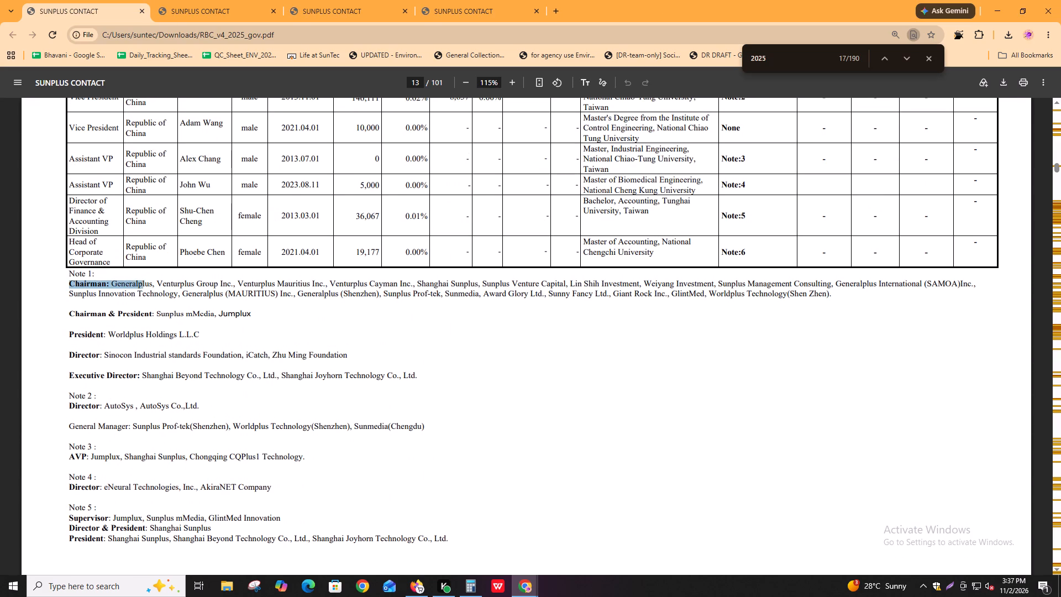
left_click(145, 287)
left_click_drag(108, 287, 182, 283)
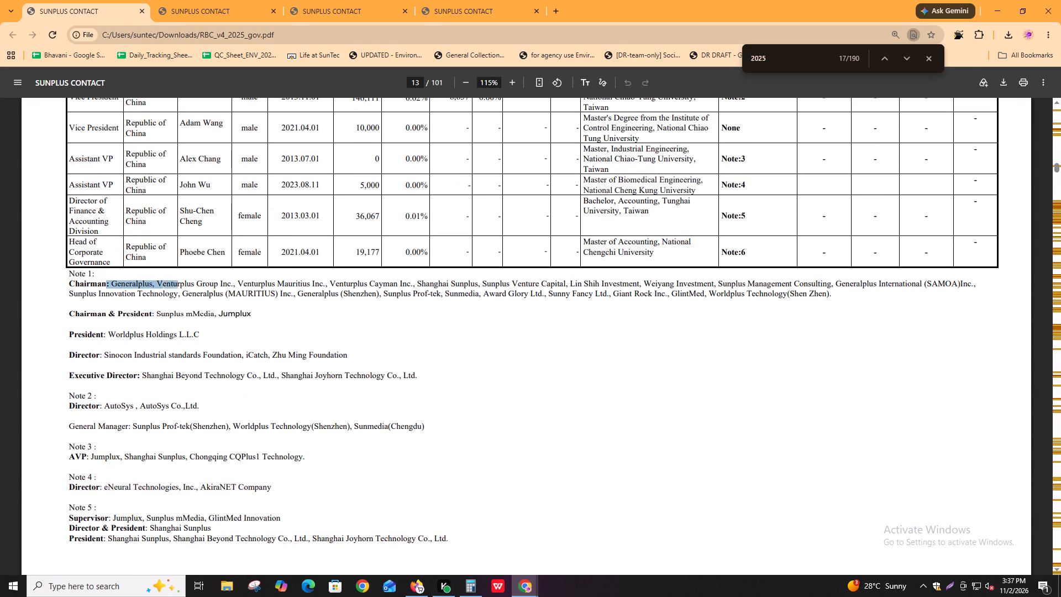
left_click_drag(182, 283, 663, 290)
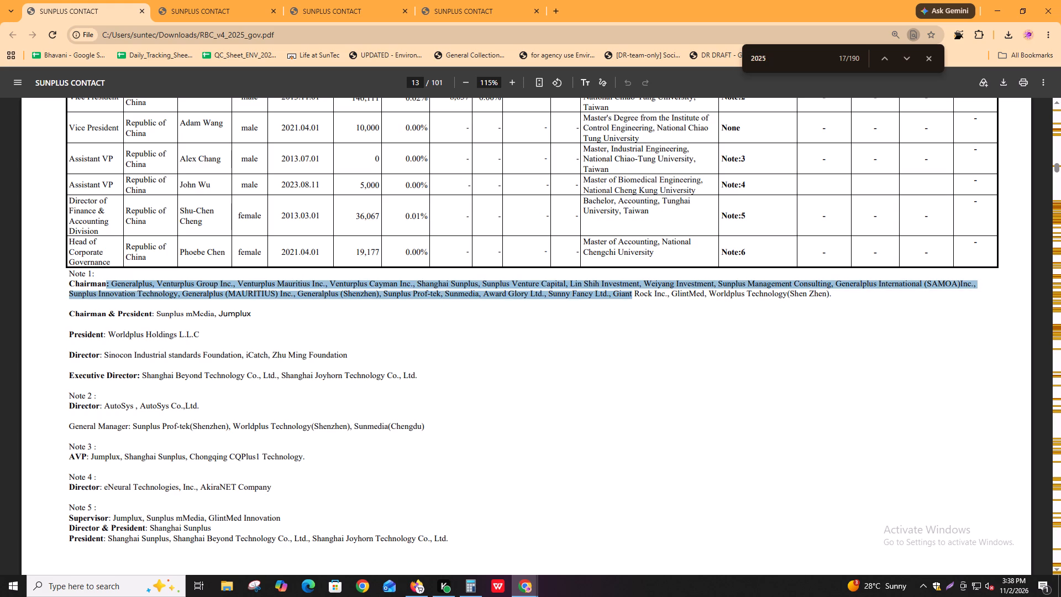
left_click_drag(663, 290, 750, 291)
left_click(750, 291)
Recheck the board independence statements and the Management Team table, and read the Director and General Manager positions in Note 2.
scroll(547, 384, "up", 8)
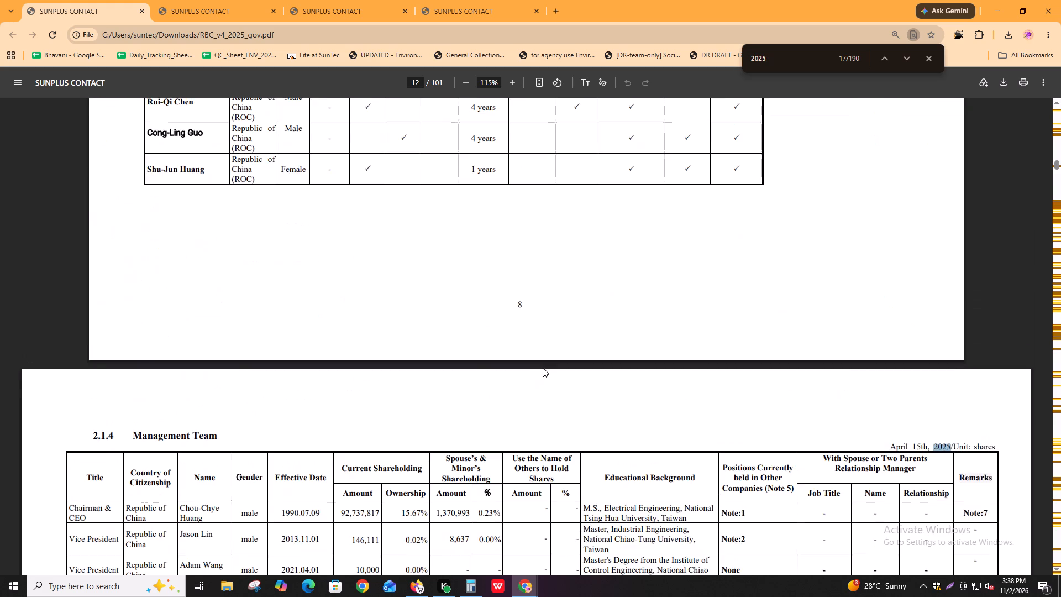
scroll(543, 368, "up", 10)
scroll(543, 365, "down", 3)
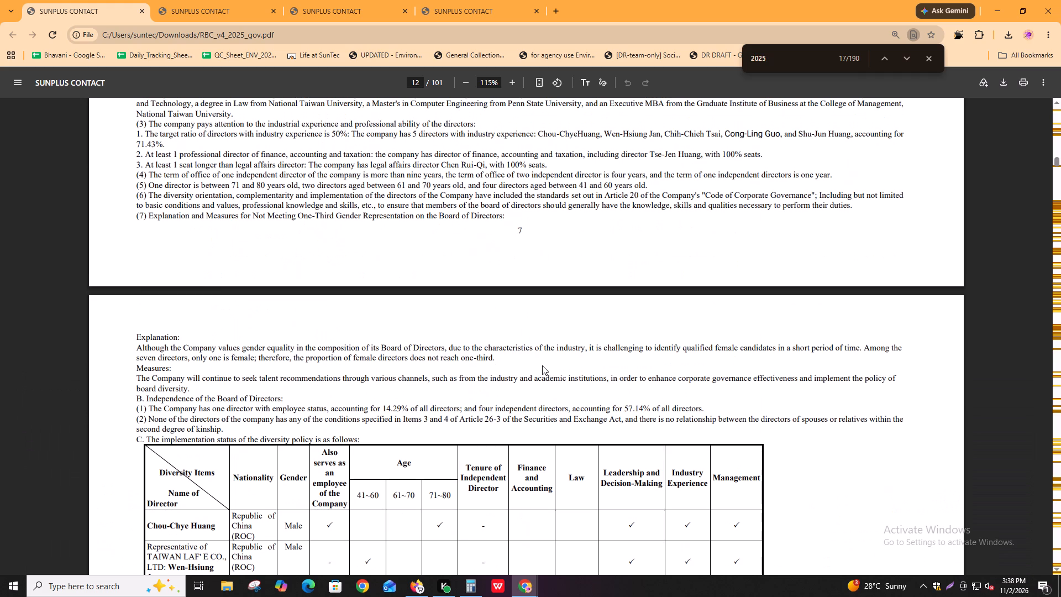
scroll(542, 365, "down", 11)
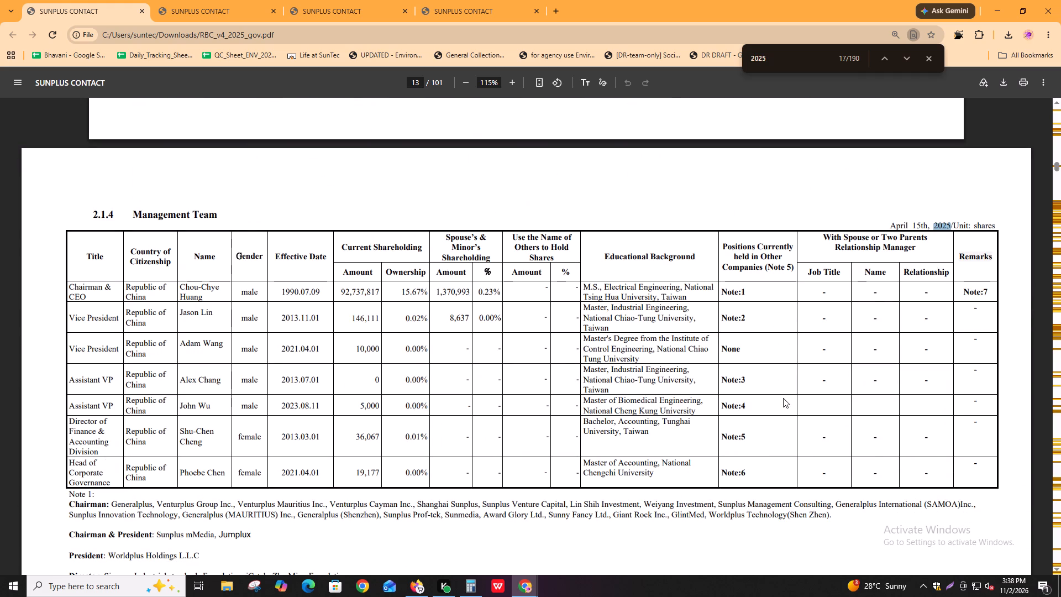
scroll(783, 398, "down", 2)
scroll(90, 485, "down", 1)
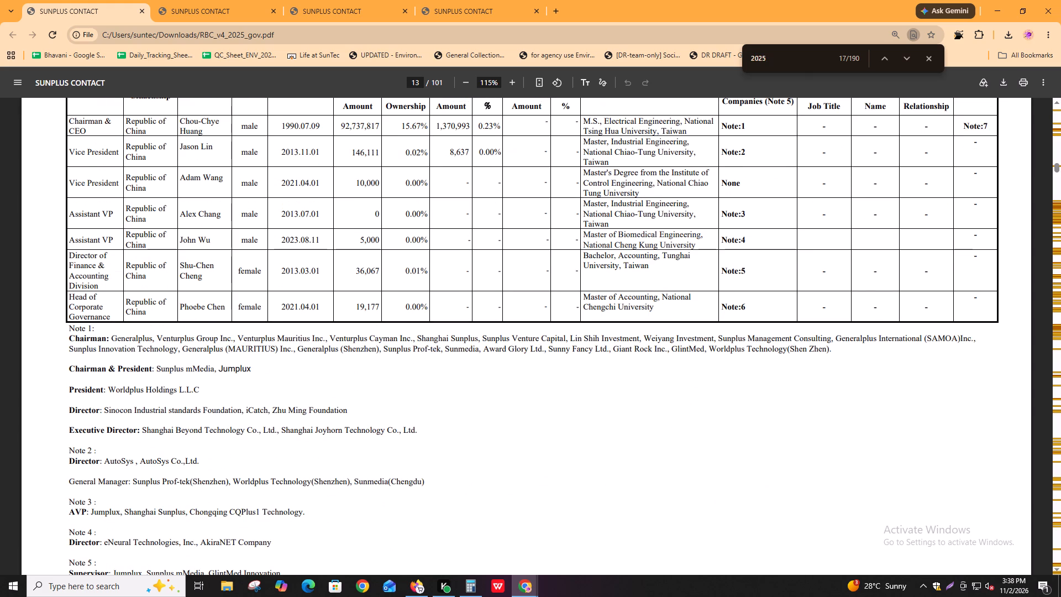
left_click_drag(89, 464, 182, 467)
left_click(182, 467)
left_click_drag(112, 479, 379, 480)
left_click(379, 480)
Examine the Remuneration to Directors table in section 2.2.1, focusing on the Chairman's remuneration from non-subsidiary businesses or the parent company.
scroll(297, 499, "down", 3)
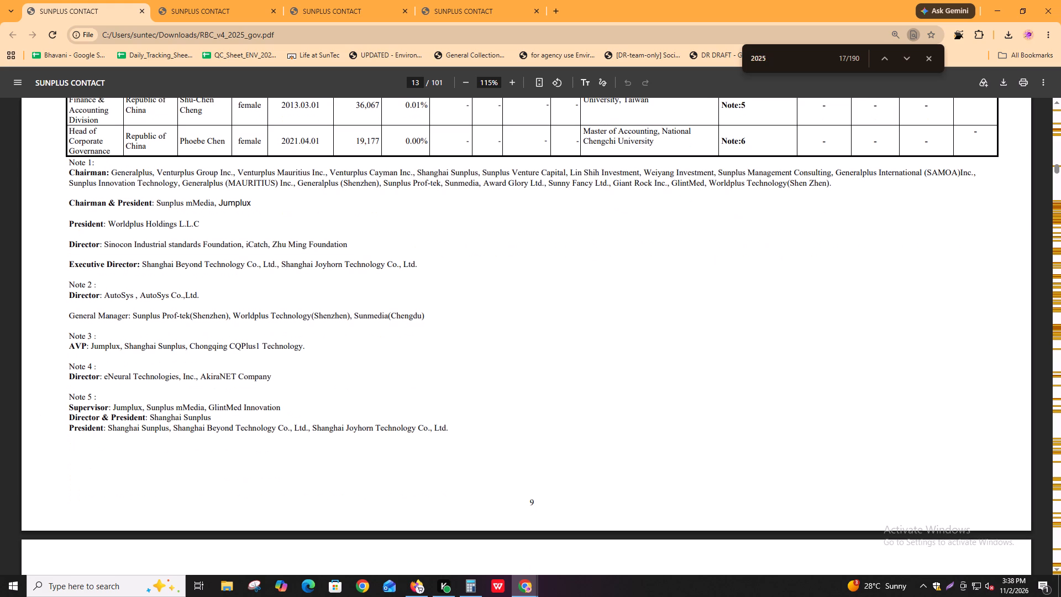
scroll(102, 408, "down", 7)
scroll(132, 447, "down", 4)
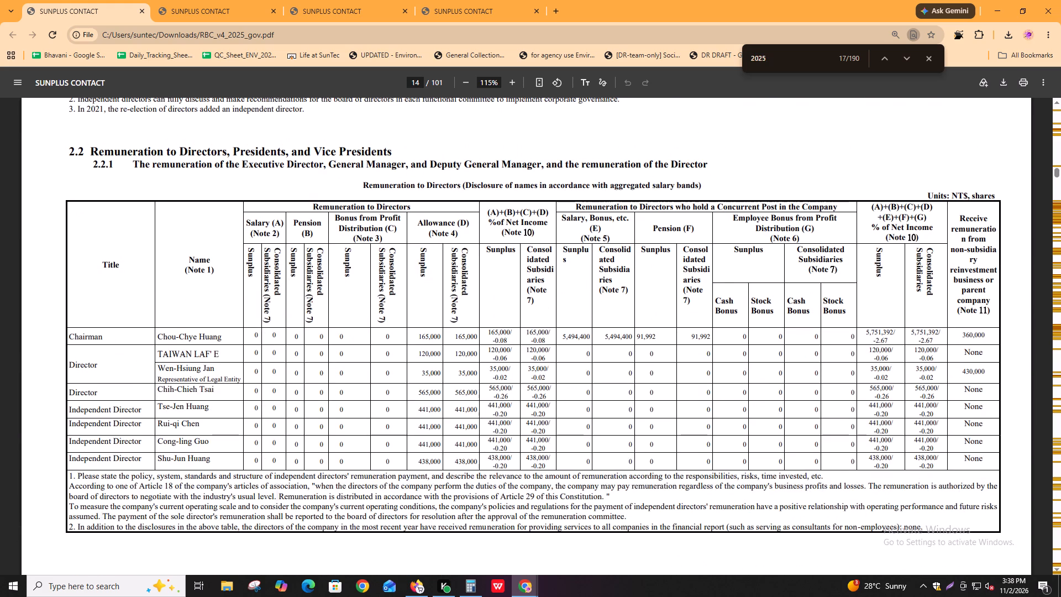
key("alt+Tab")
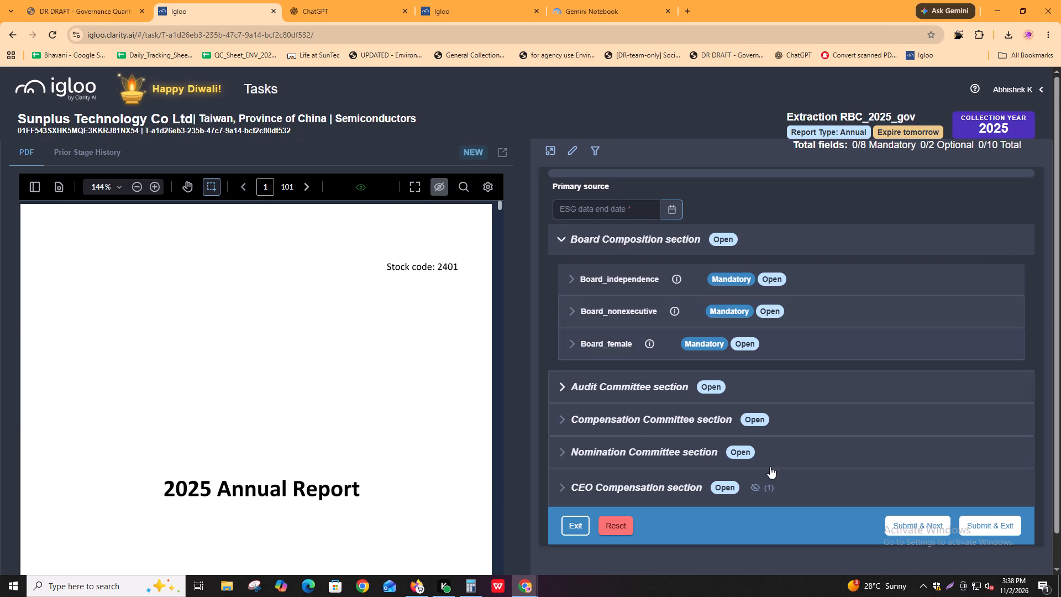
key("alt+Tab")
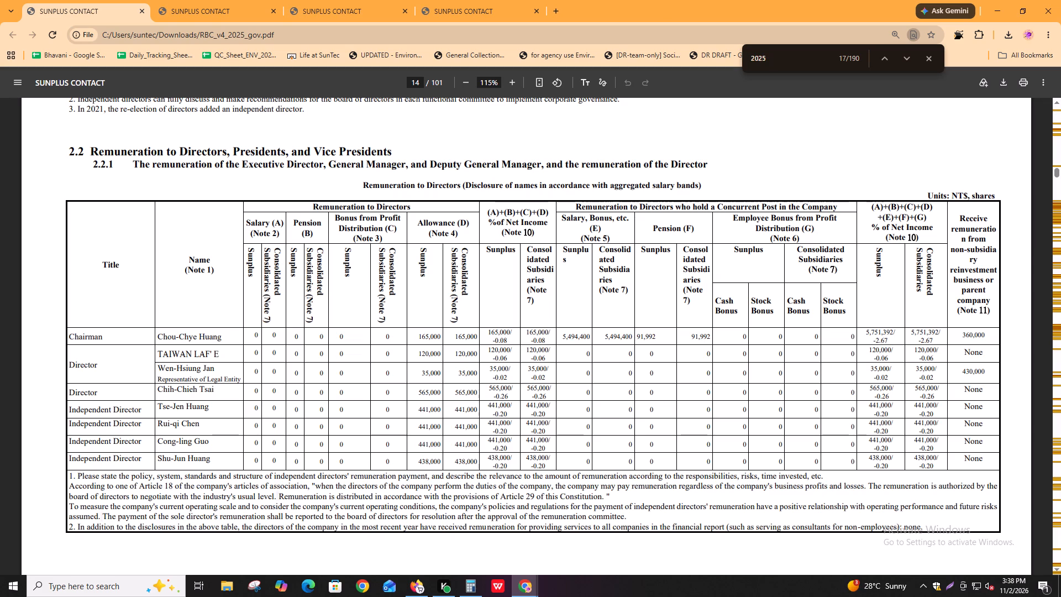
left_click_drag(952, 223, 1004, 239)
left_click_drag(965, 274, 980, 279)
left_click_drag(963, 304, 981, 311)
left_click_drag(981, 311, 984, 319)
left_click_drag(973, 331, 978, 333)
left_click(976, 335)
Check the Chairman's consolidated pension and concurrent-post salary in the directors' remuneration table, and look over the remuneration bands and notes.
left_click_drag(689, 336, 708, 334)
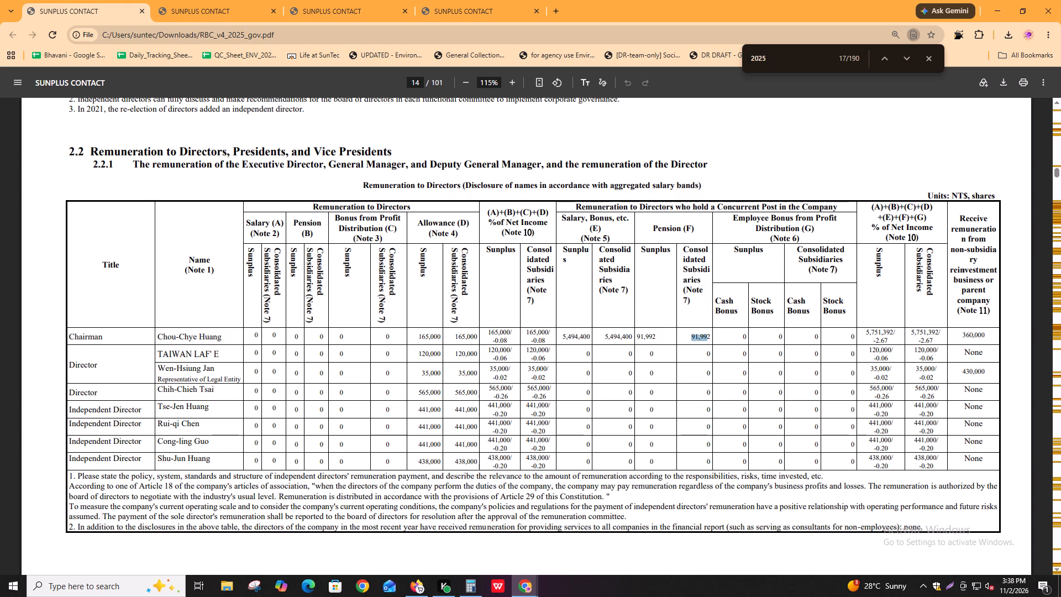
left_click(708, 334)
left_click_drag(604, 337, 632, 338)
left_click(632, 338)
key("alt+Tab")
key("alt+Tab")
scroll(746, 426, "down", 3)
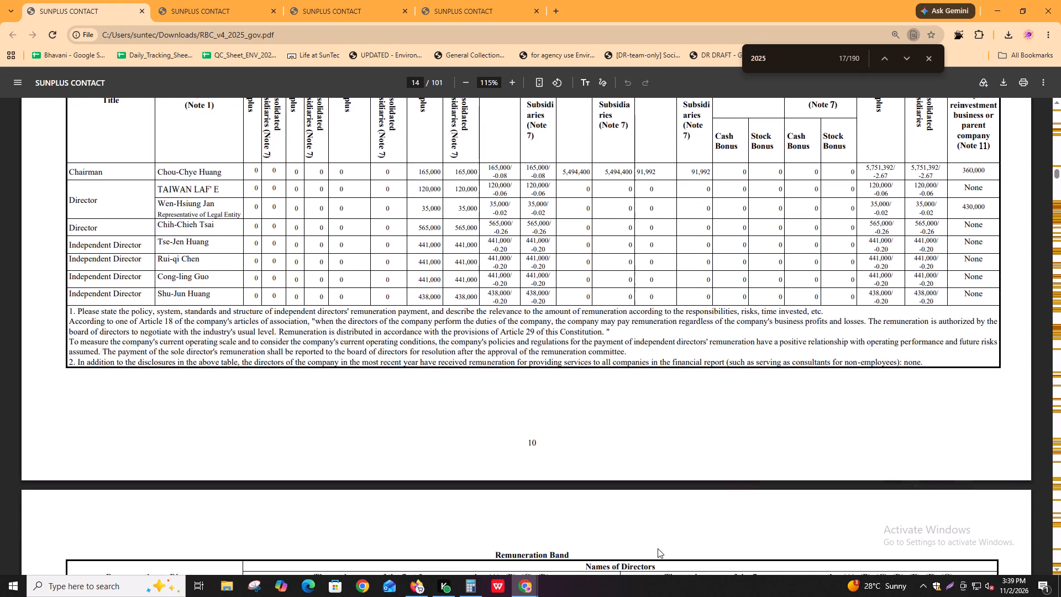
scroll(663, 550, "down", 5)
scroll(652, 476, "down", 4)
Search the annual report for "board".
key("ctrl+f")
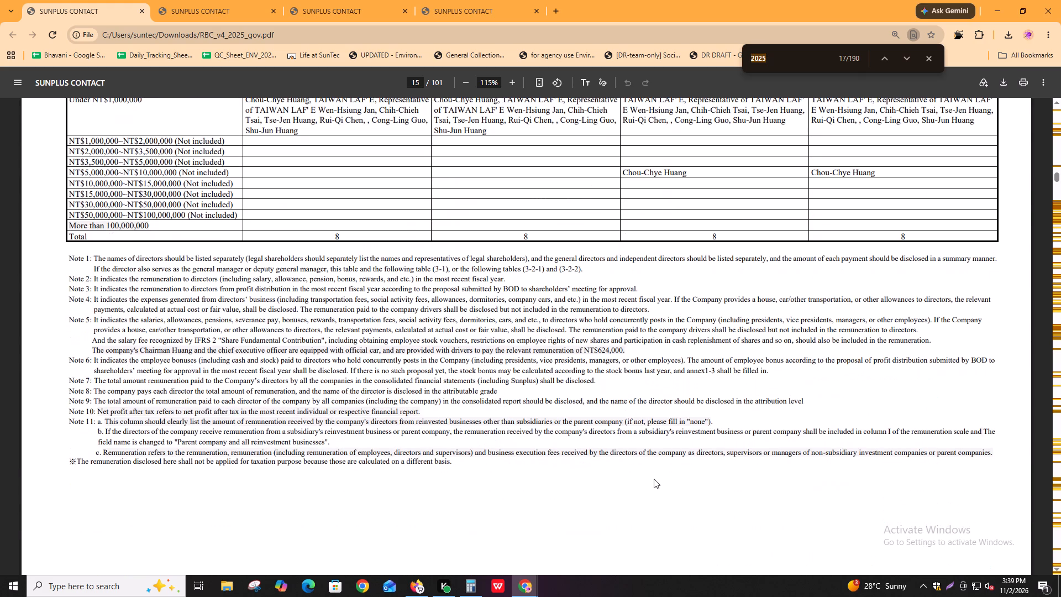
key("alt+Tab")
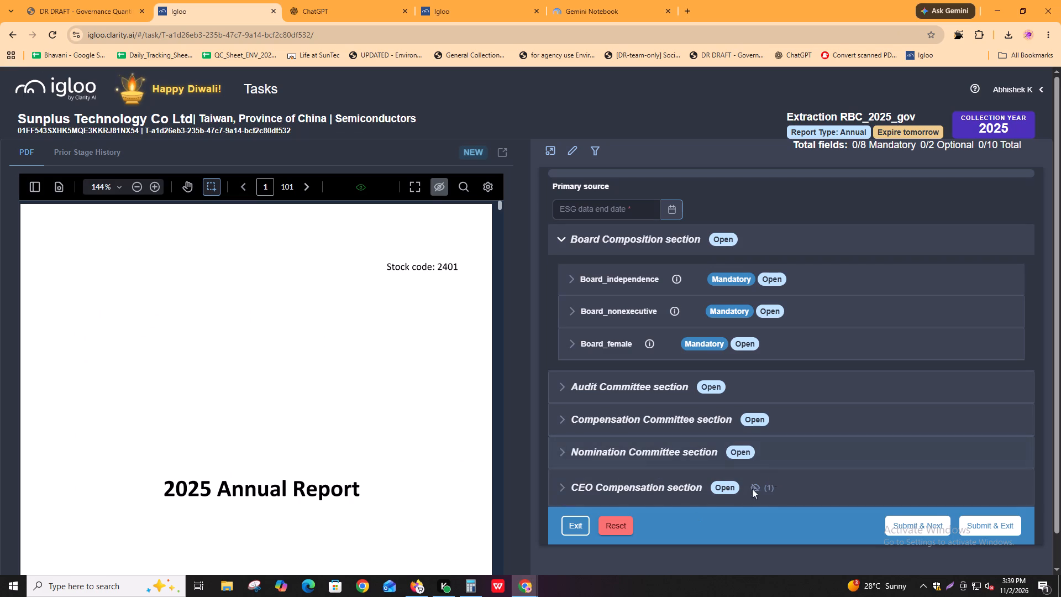
key("alt+Tab")
key("ctrl+f")
type("board")
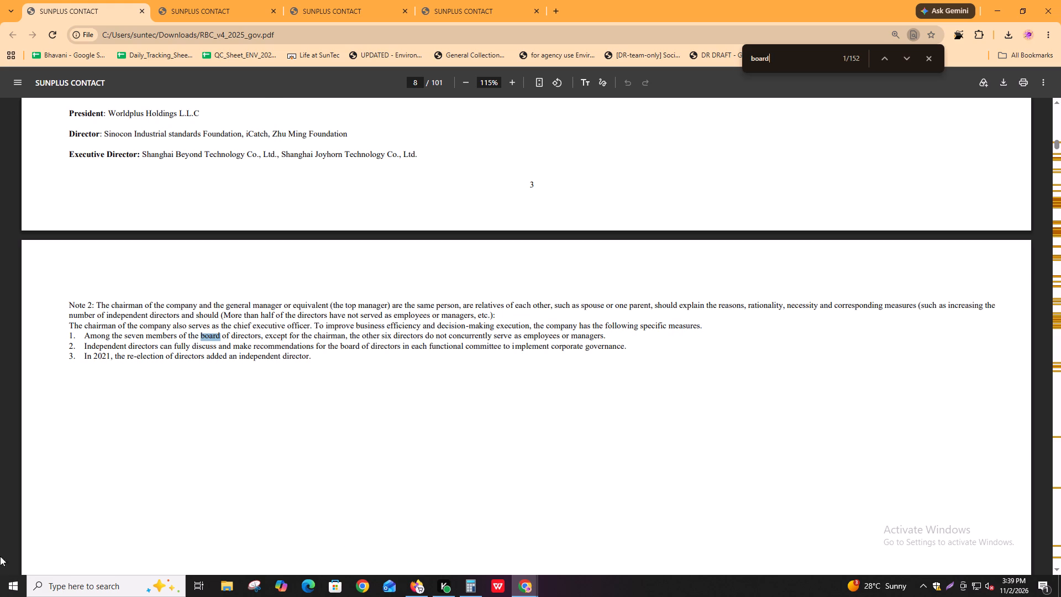
Read Note 2 on the chairman also serving as chief executive officer, including which directors concurrently serve as employees or managers.
scroll(135, 544, "up", 2, "ctrl")
scroll(313, 495, "up", 1, "shift")
scroll(313, 495, "down", 1, "ctrl")
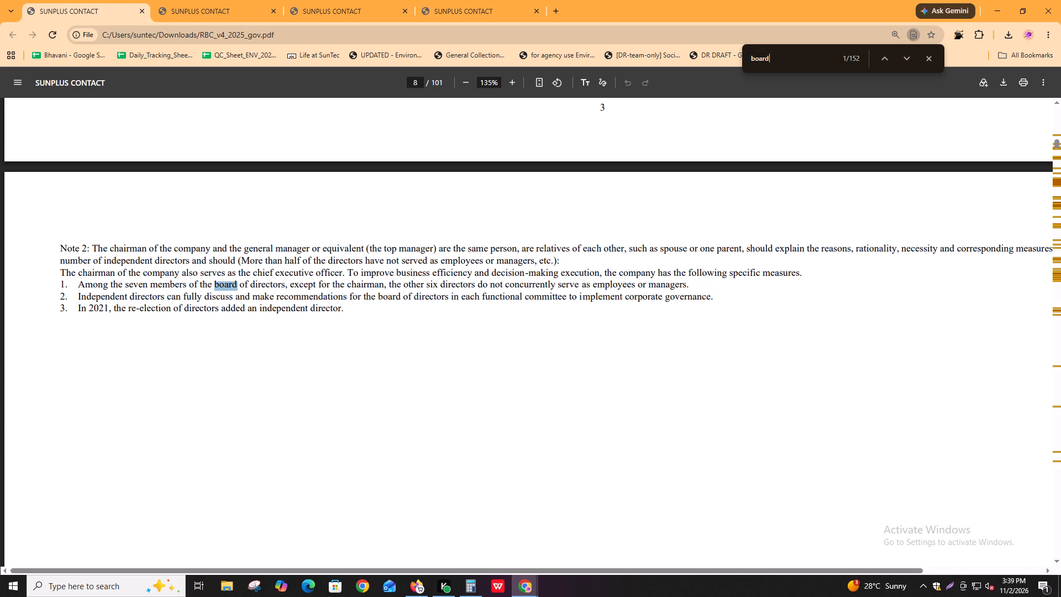
left_click_drag(438, 291, 508, 293)
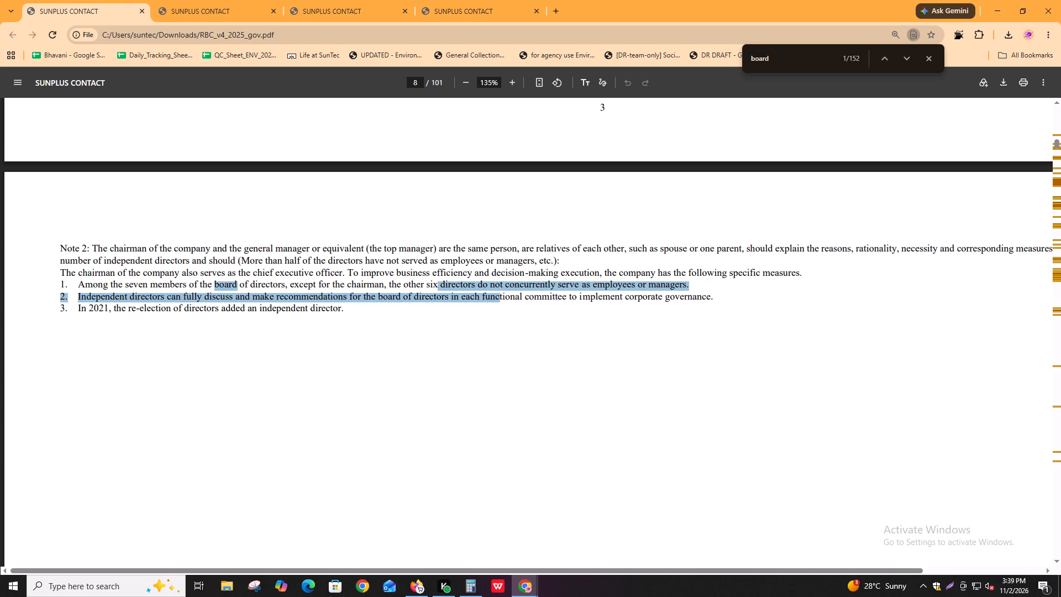
left_click_drag(508, 293, 526, 293)
left_click(474, 285)
left_click_drag(429, 284, 437, 284)
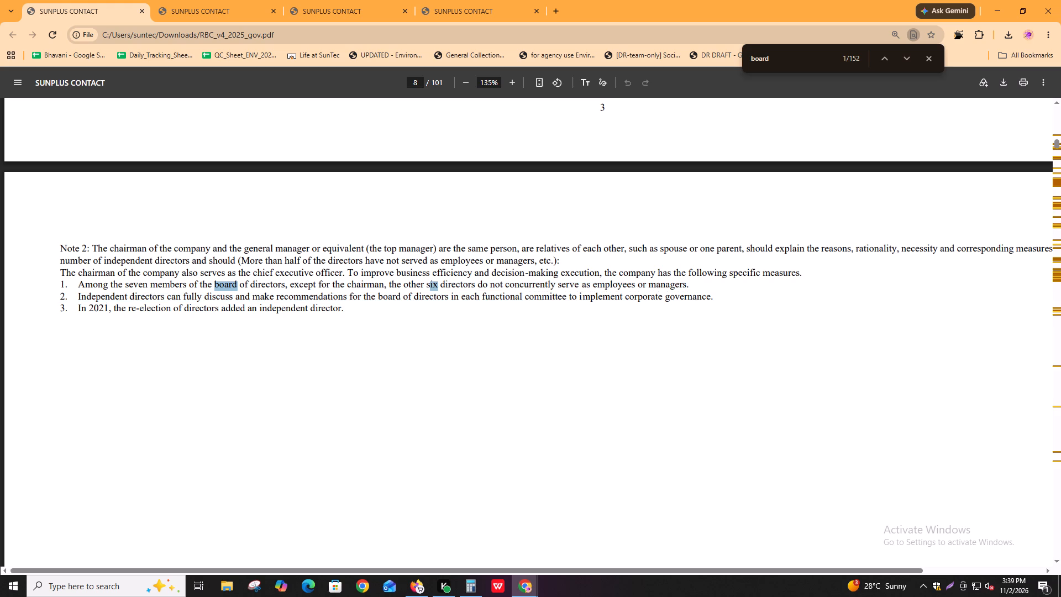
left_click_drag(516, 295, 643, 292)
left_click(643, 292)
left_click_drag(603, 287, 614, 285)
Step through the "board" matches to section II, Diversity and independence of the board of directors.
key("ctrl+f")
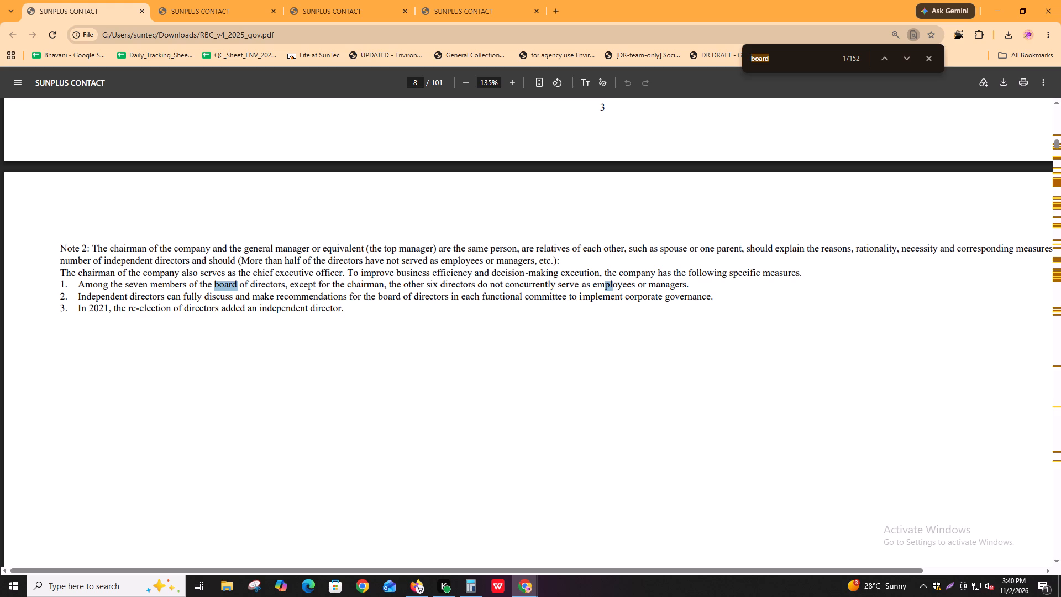
key("Return")
key("Return")
key("shift+Return")
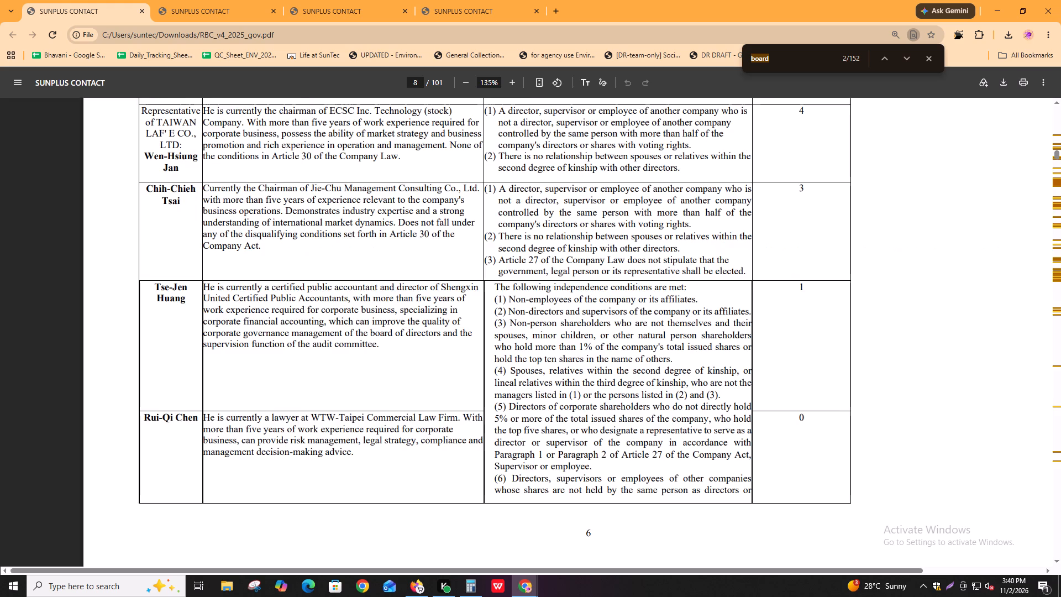
key("Return")
key("Return")
key("Return")
key("shift+Return")
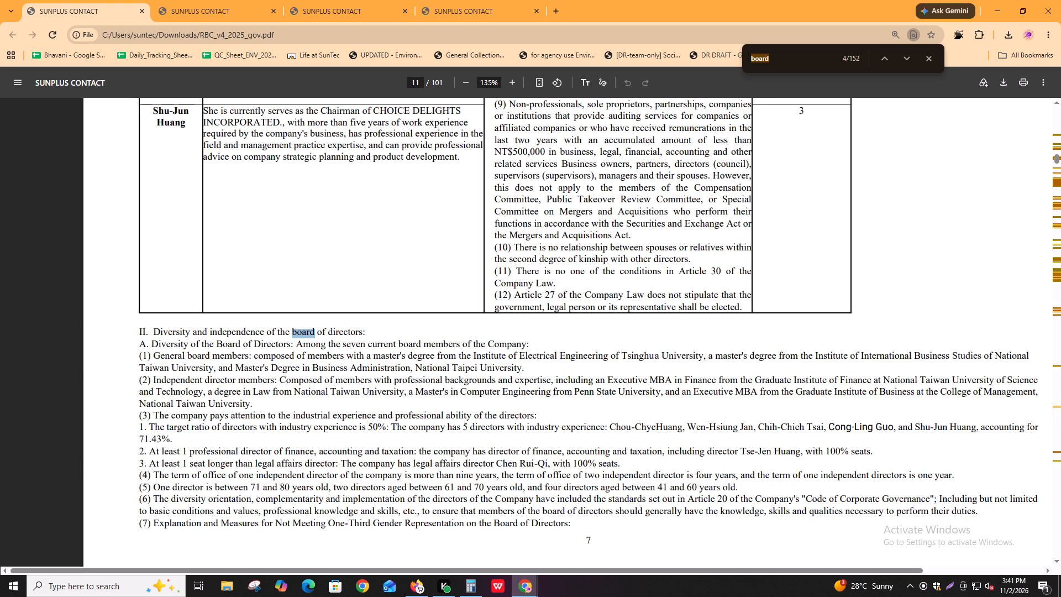
Read the board diversity statements on current board members and the qualifications of general and independent directors.
left_click_drag(363, 348, 518, 339)
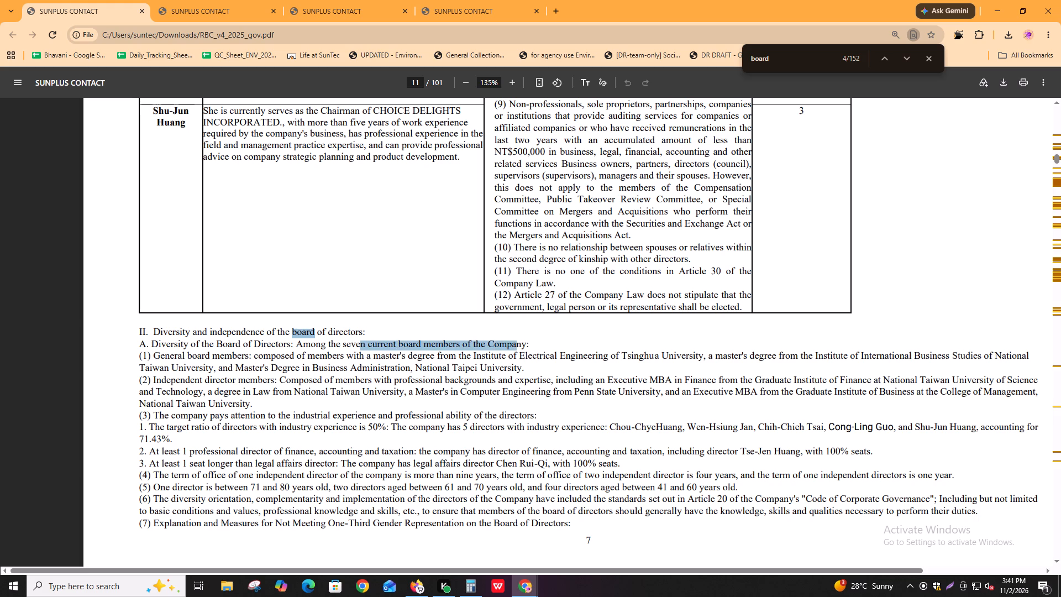
left_click(518, 339)
left_click_drag(230, 363, 412, 370)
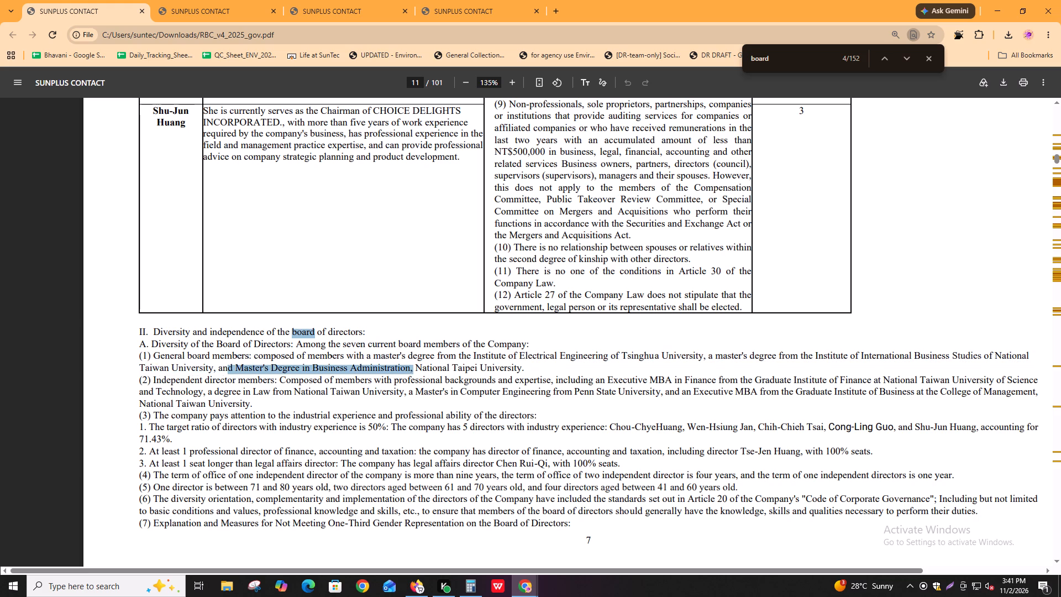
left_click_drag(352, 357, 370, 354)
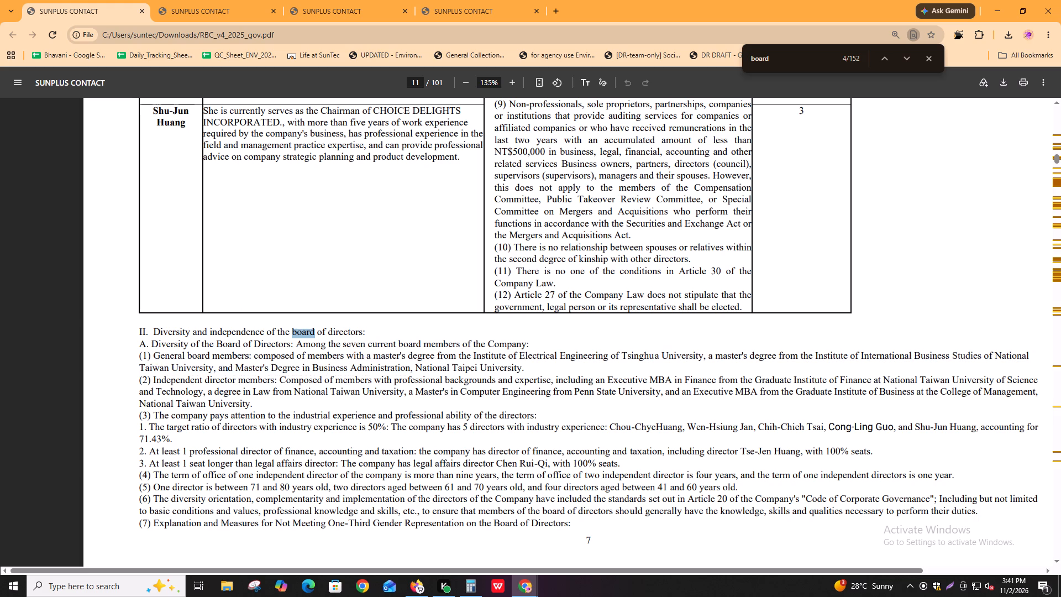
left_click_drag(370, 354, 561, 354)
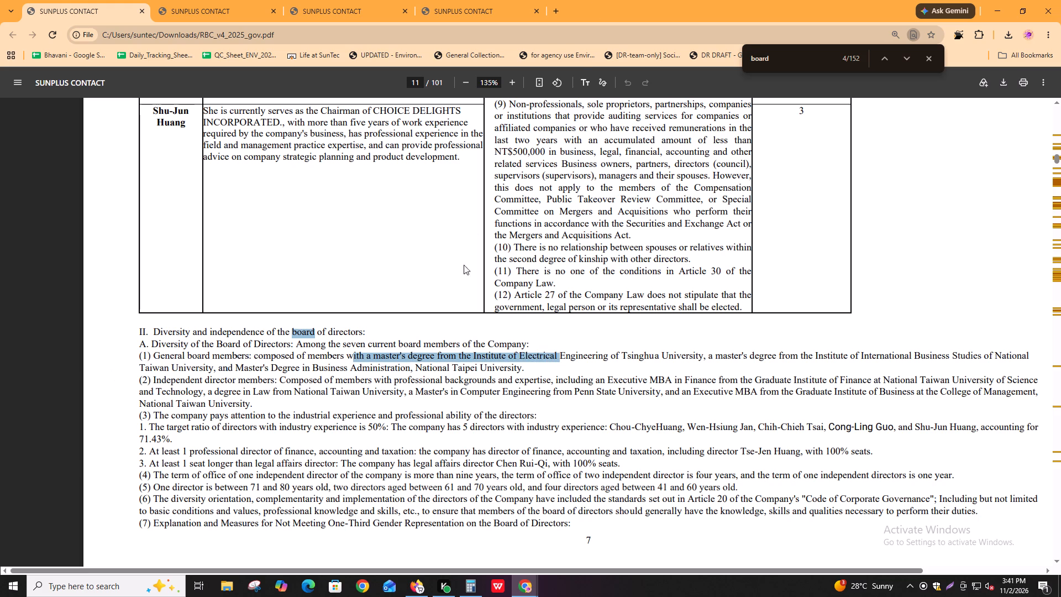
left_click_drag(538, 386, 964, 374)
left_click_drag(960, 374, 929, 384)
left_click_drag(137, 398, 197, 398)
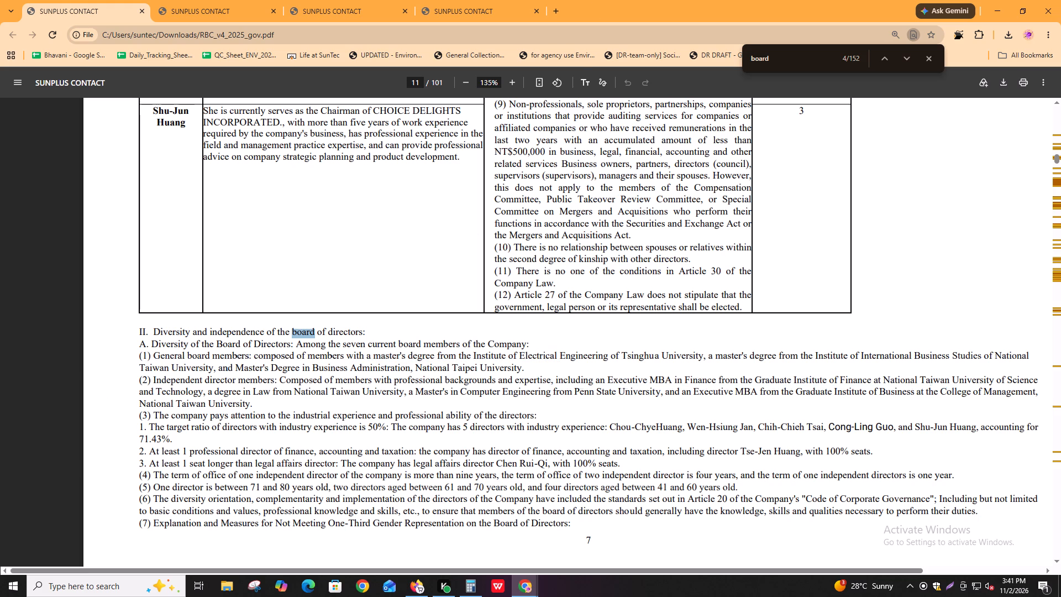
left_click_drag(197, 398, 596, 392)
left_click_drag(596, 392, 608, 395)
key("ctrl+f")
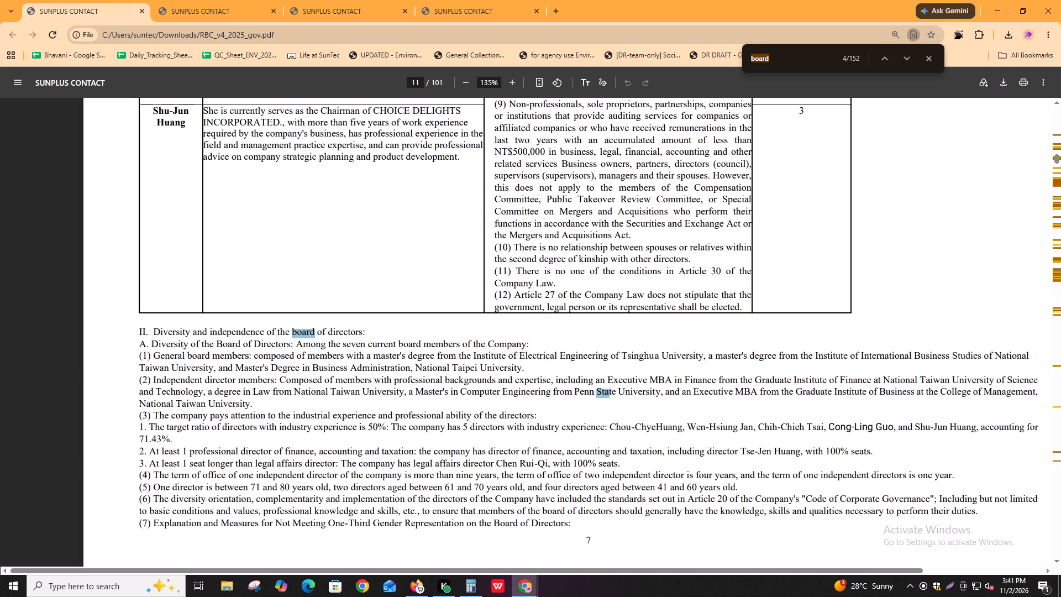
Step through further "board" matches to the explanation for not meeting one-third gender representation and the board independence statements.
key("Return")
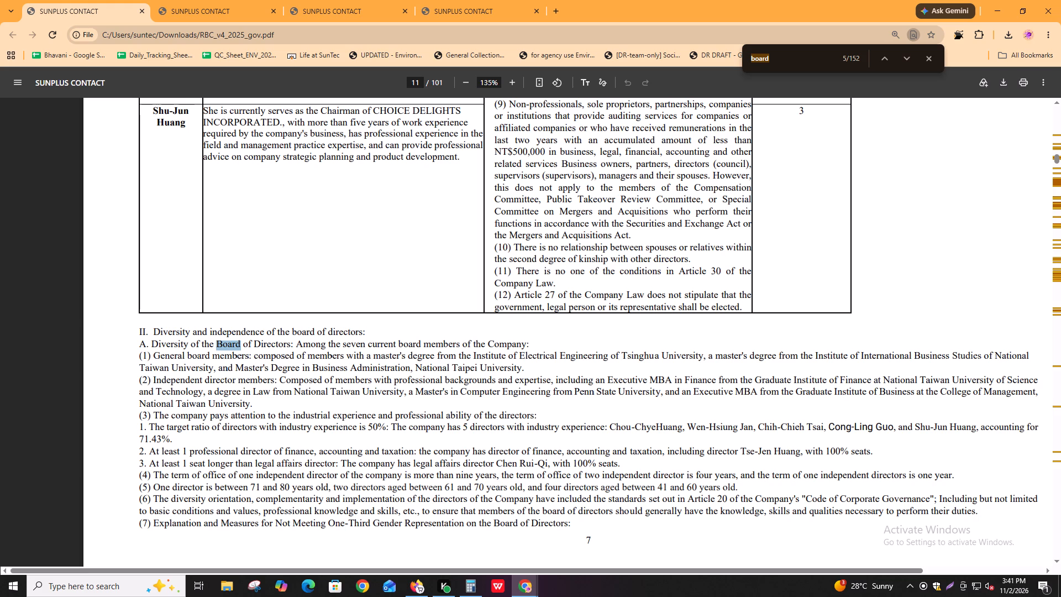
key("Return")
key("Return")
key("Return")
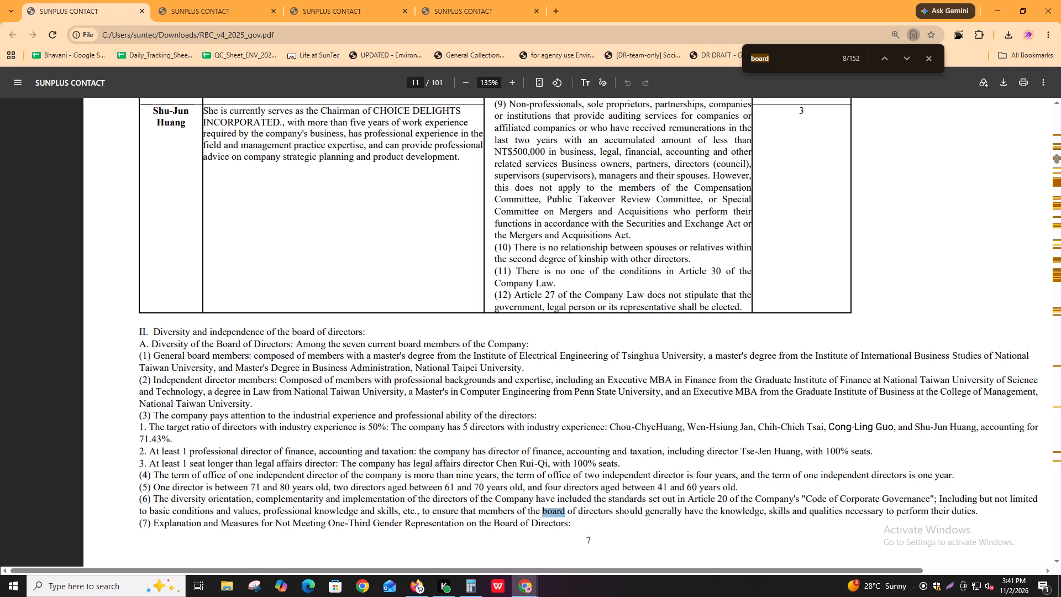
key("Return")
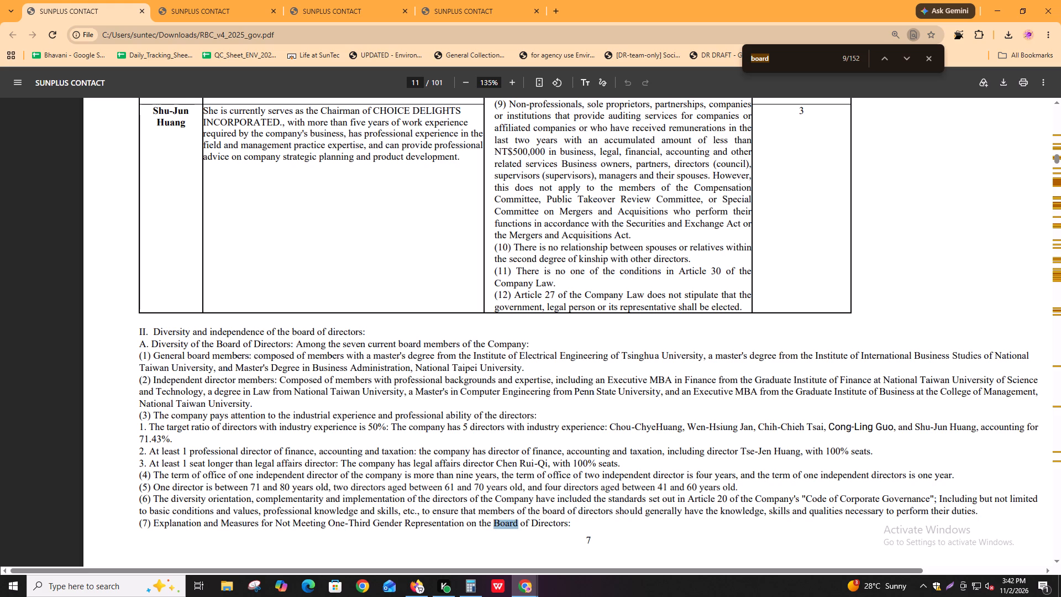
key("Return")
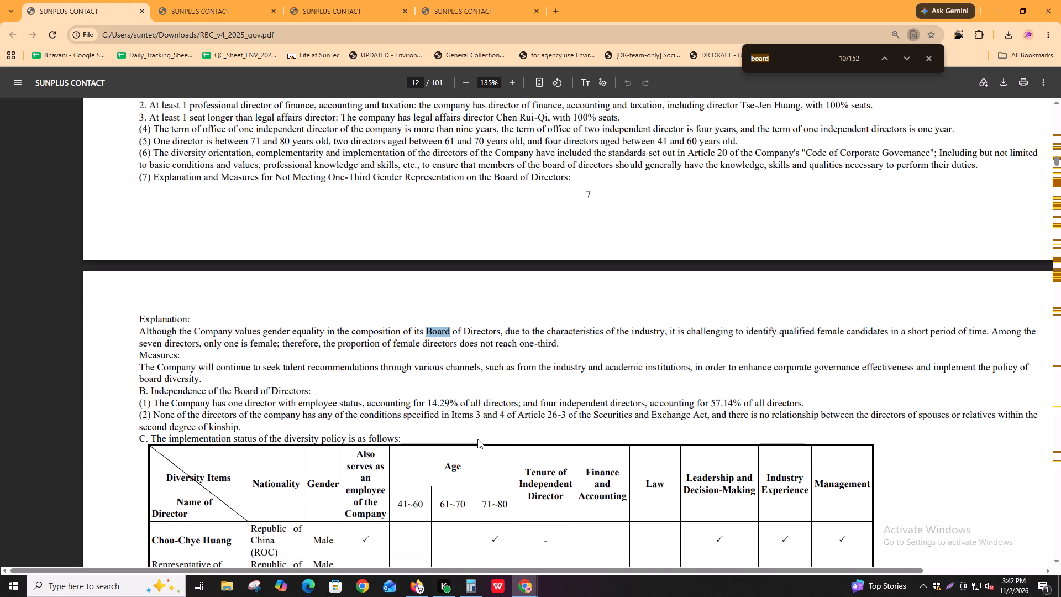
Switch to Igloo and start the Board_female comment with the formula "(1/7)*100 =".
key("alt+Tab")
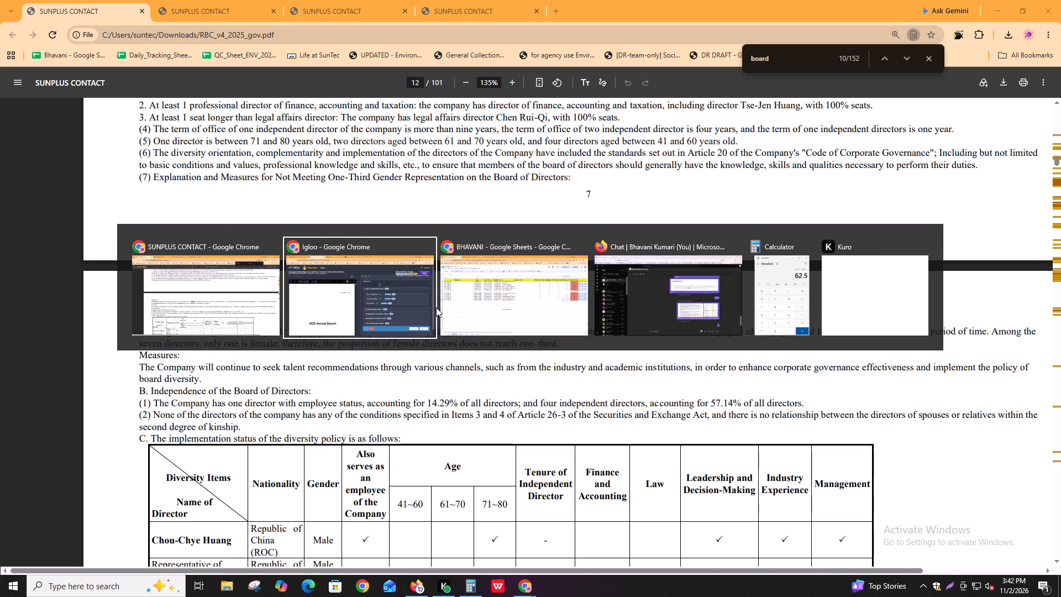
left_click(340, 307, "alt")
left_click(587, 339)
left_click(656, 473)
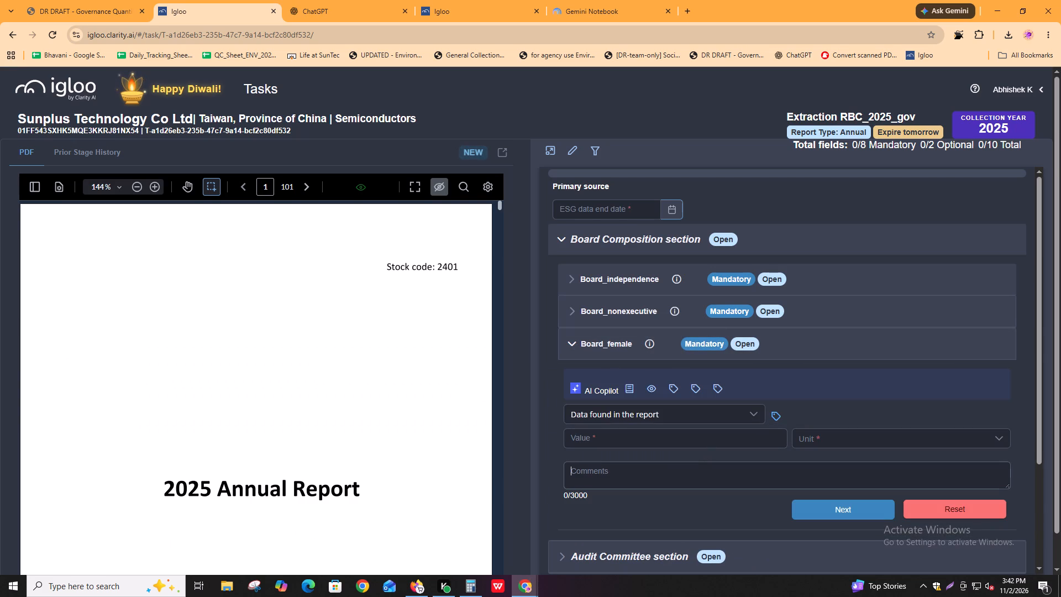
type("(1")
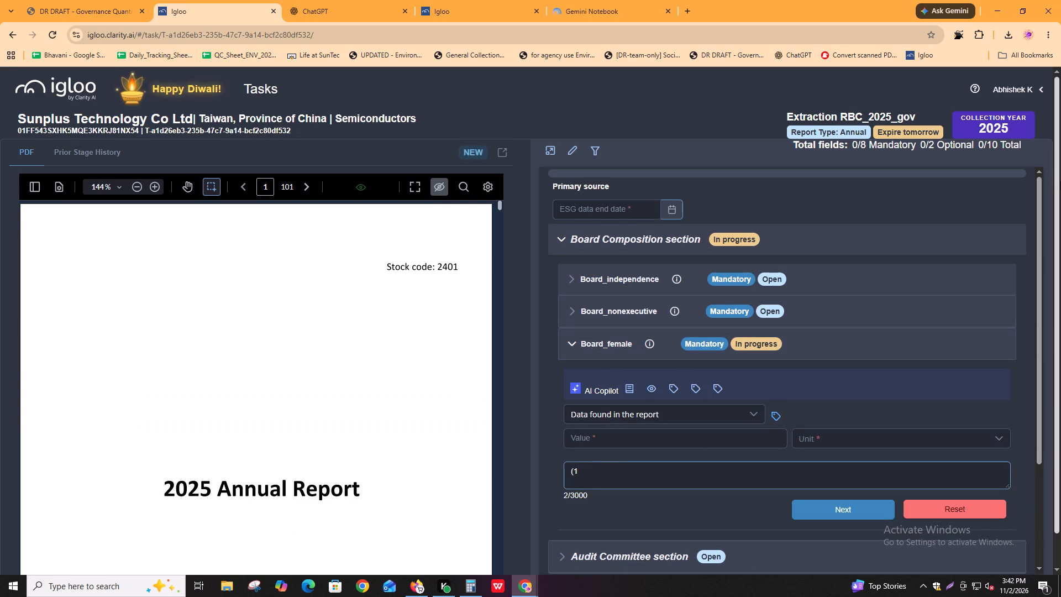
type("/7)*100 =")
key("space")
Expand Board_nonexecutive and start its comment with the formula "(6/7)*100 =".
left_click(631, 312)
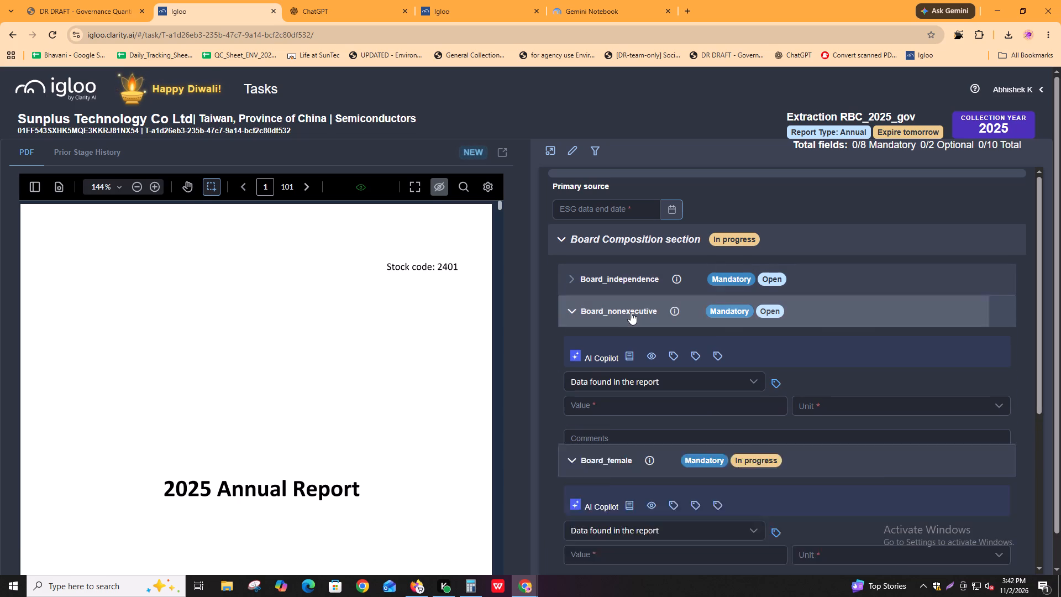
left_click(610, 438)
type("(6/7)*100 =")
key("space")
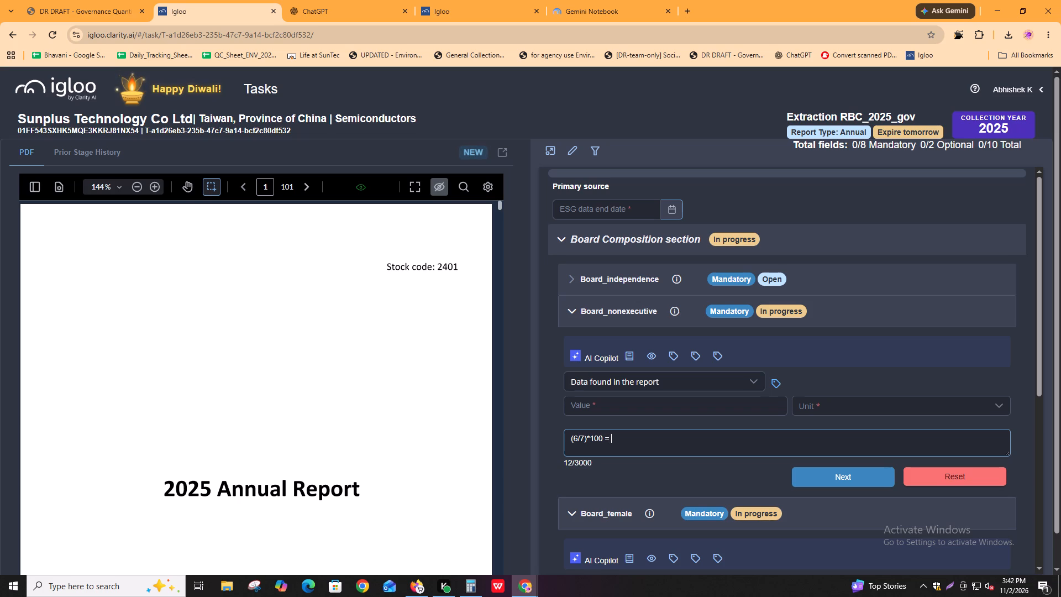
Expand Board_independence, check the independent director count in the annual report, and enter "(4/7)*100 =" as its comment.
left_click(645, 282)
left_click(611, 411)
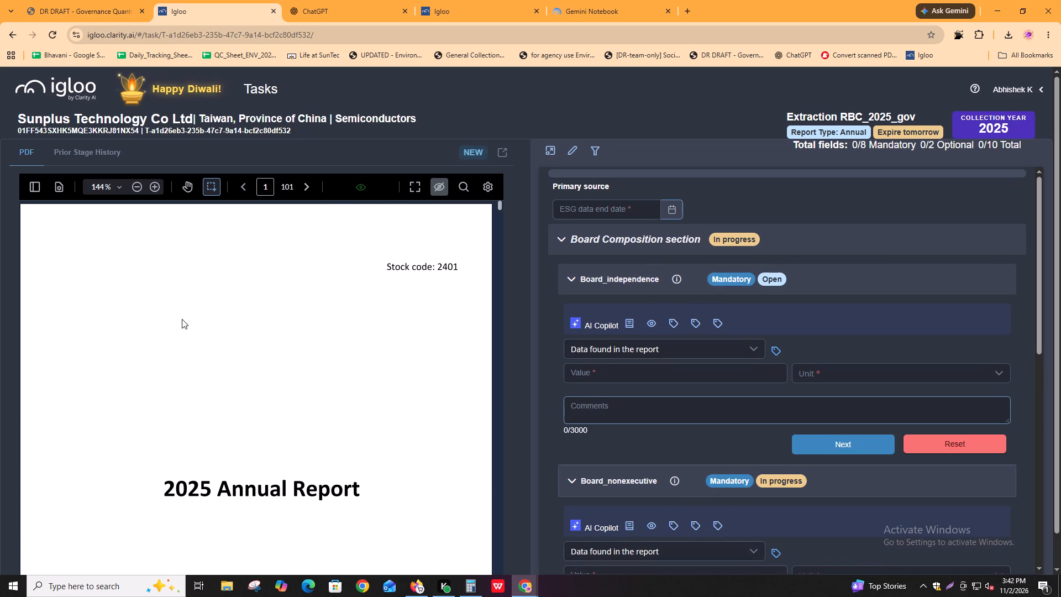
key("alt+Tab")
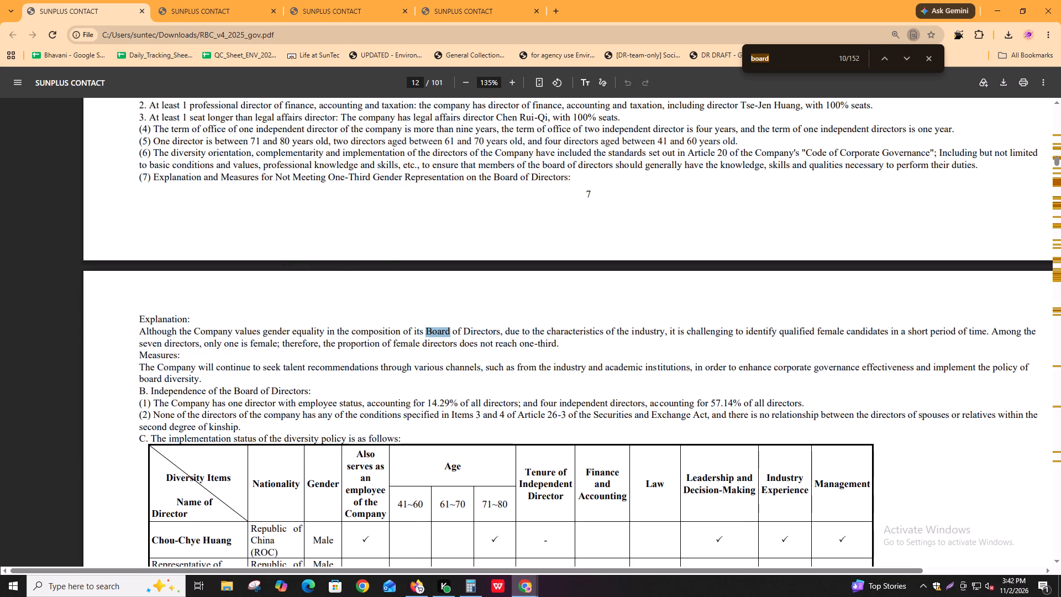
key("ctrl+f")
key("Return")
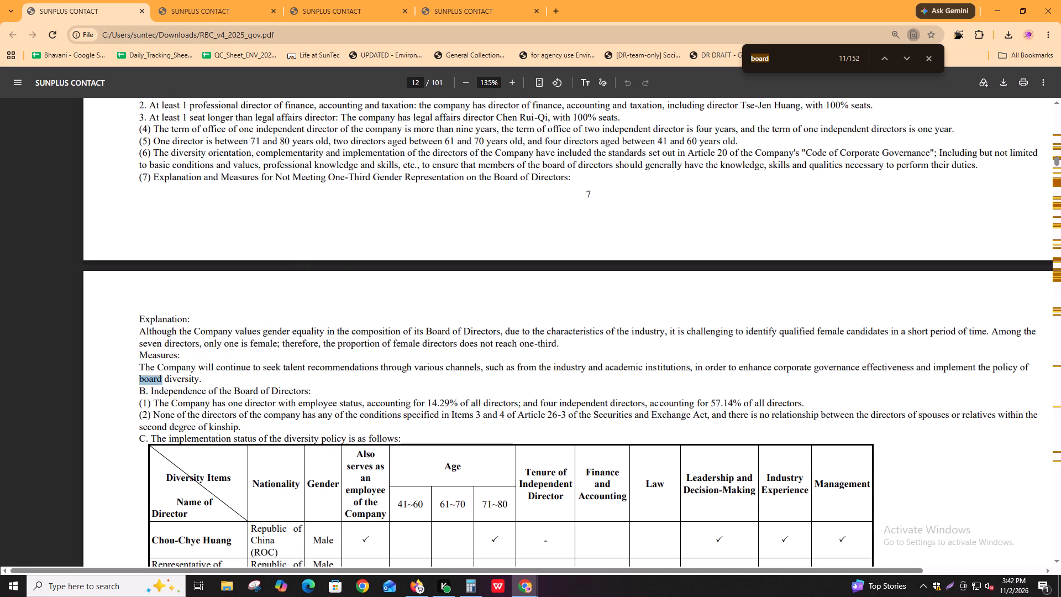
key("shift+Return")
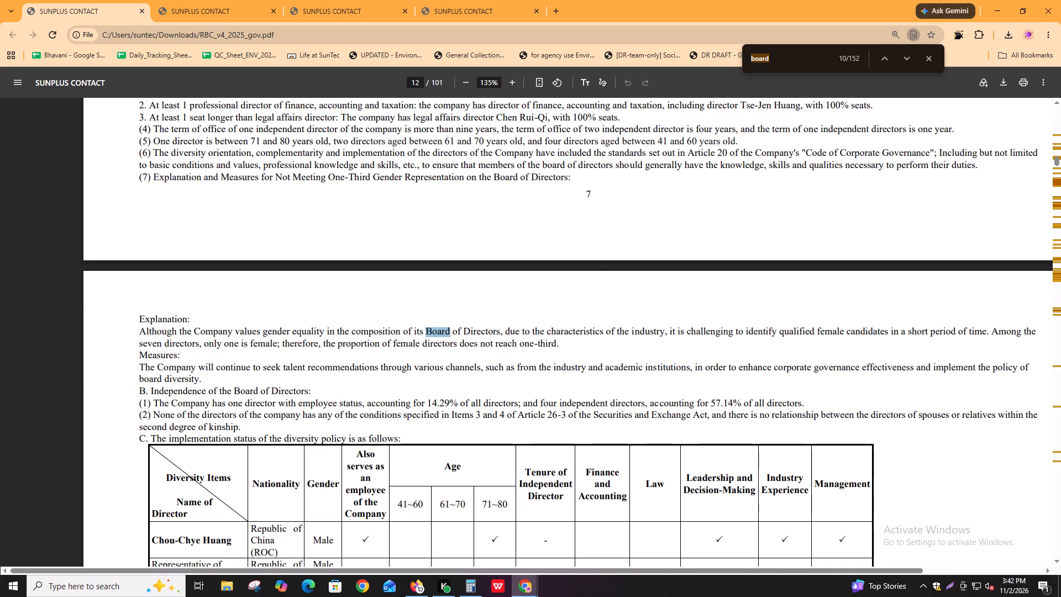
key("alt+Tab")
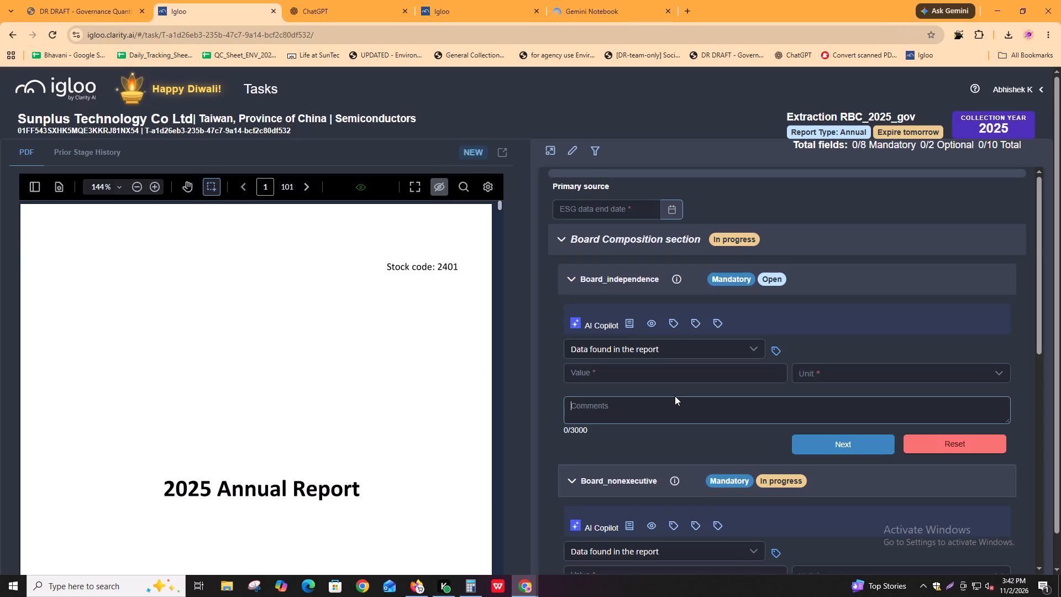
type("(4/")
type("7)*100 =")
key("space")
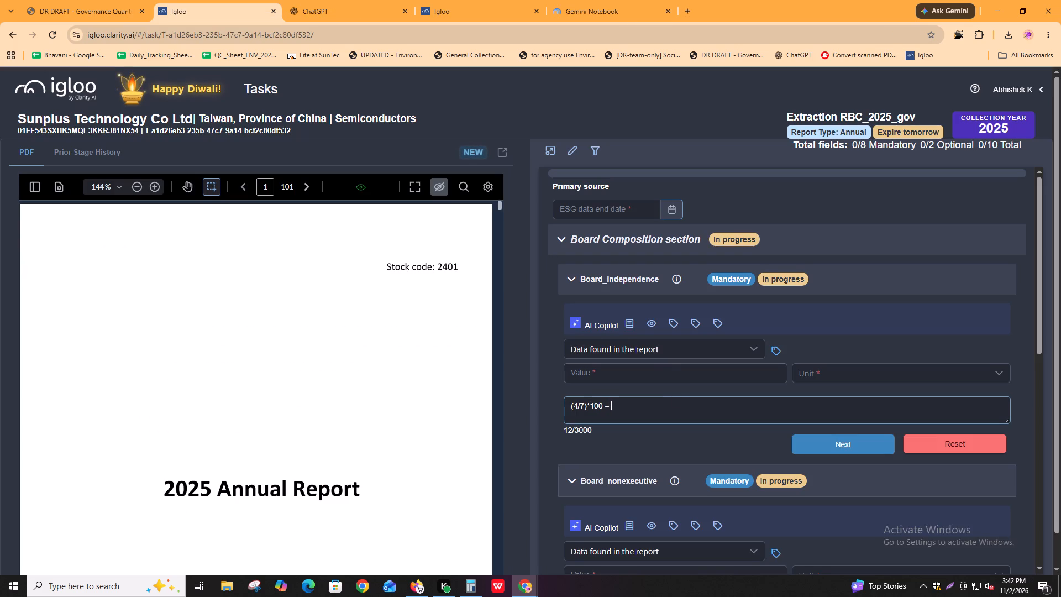
Switch to Calculator, compute 4/7*100 and copy the result to two decimals, 57.14.
key("alt+Tab")
left_click(776, 308, "alt")
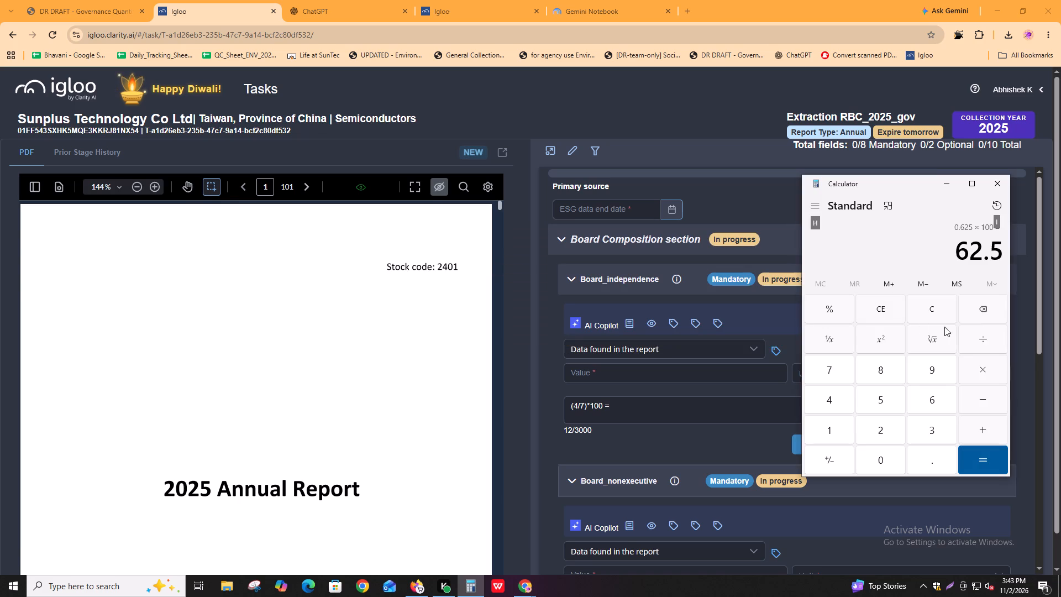
left_click(947, 312)
type("4/7*100")
key("Return")
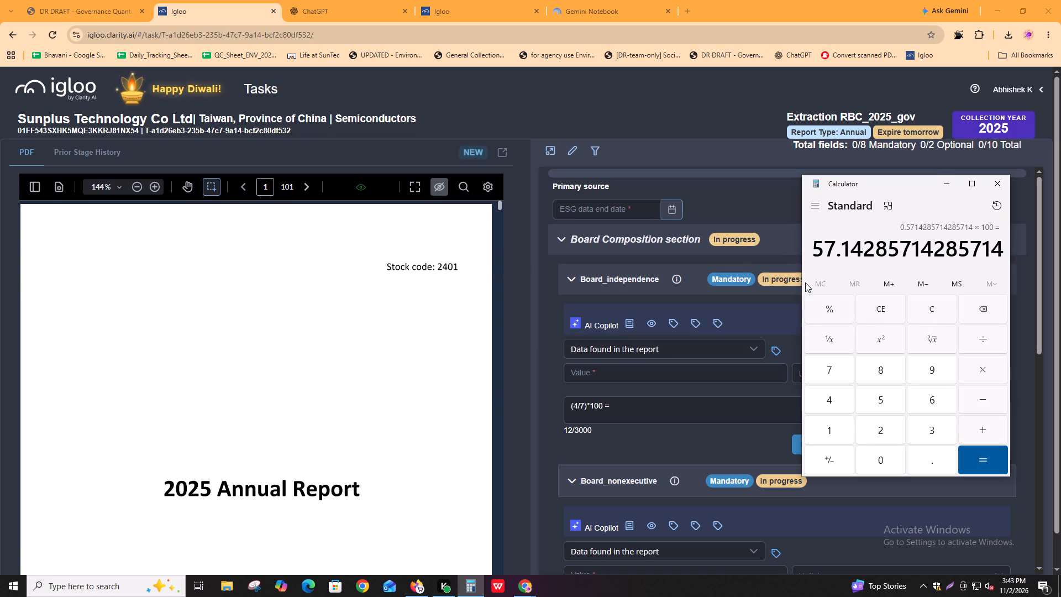
left_click_drag(813, 251, 851, 252)
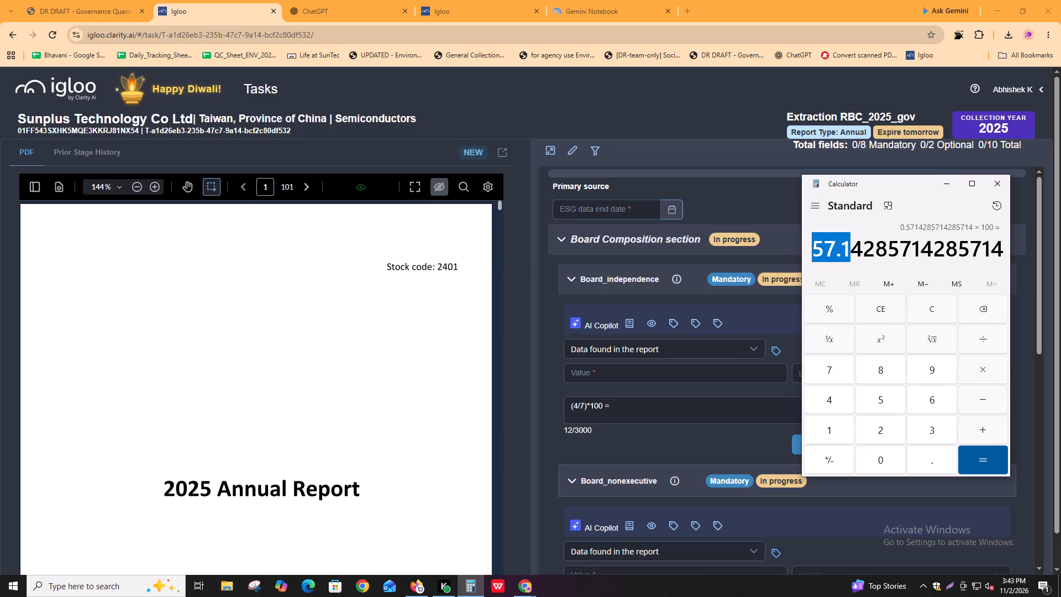
left_click_drag(851, 252, 863, 256)
key("ctrl+c")
Complete the Board_independence comment in Igloo with 57.14%, and set its value to 57.14 with unit %.
left_click(682, 410)
key("ctrl+v")
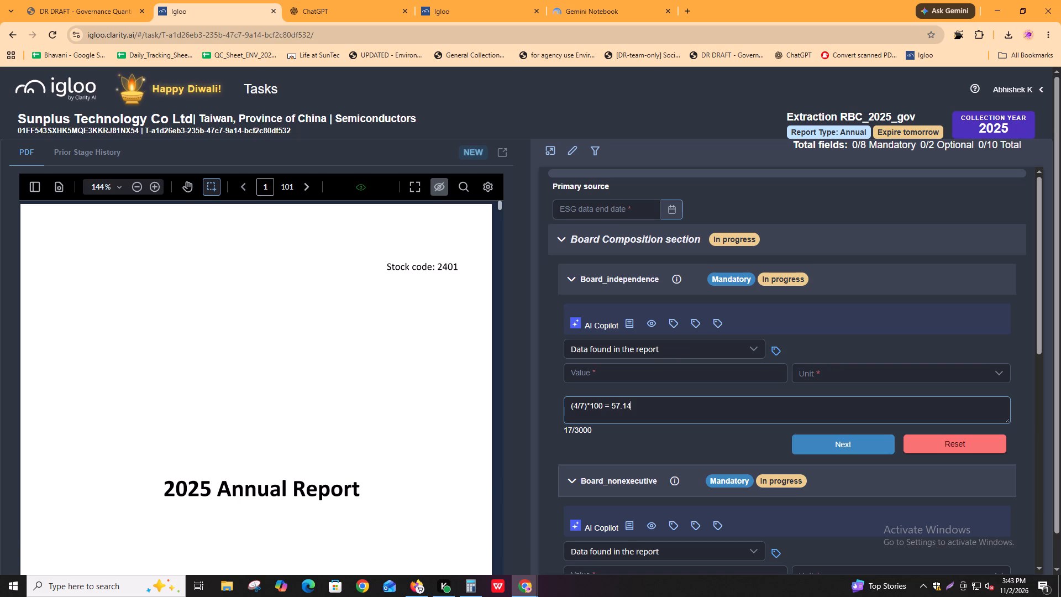
key("shift+percent")
left_click(715, 375)
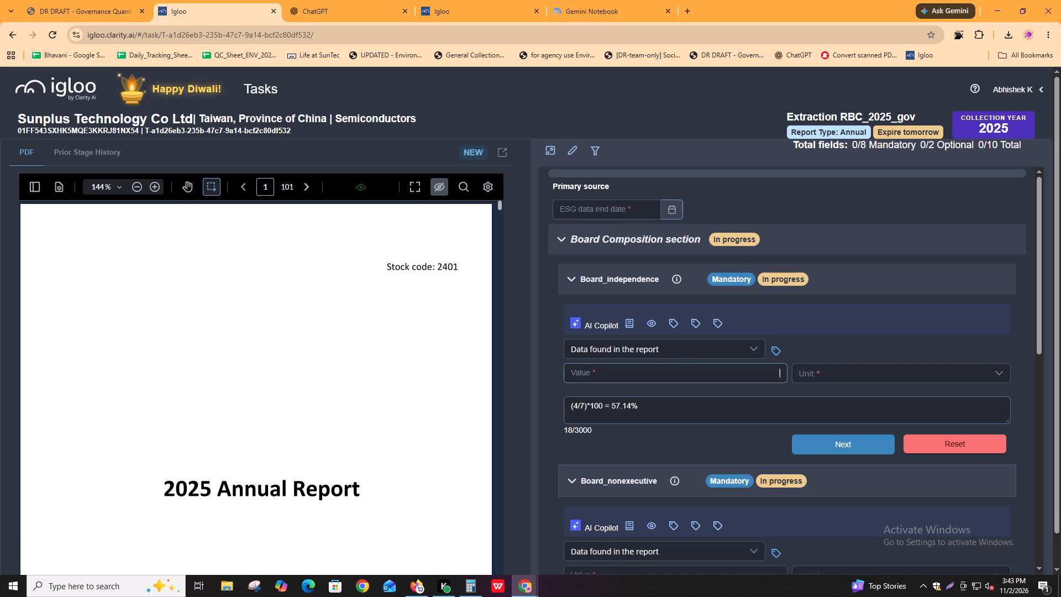
key("ctrl+v")
left_click(805, 368)
left_click(805, 399)
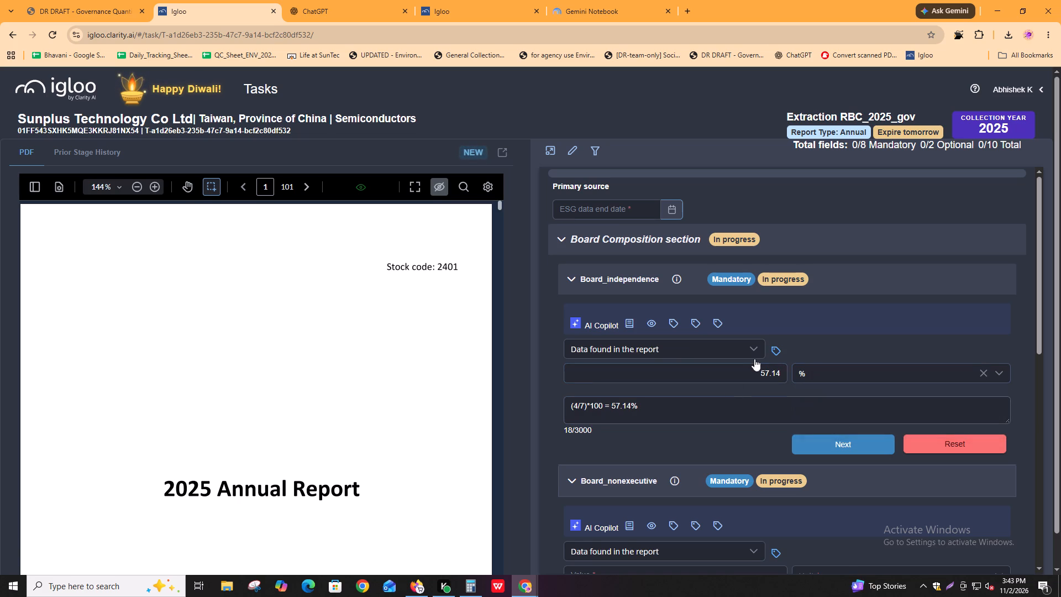
Switch back to Calculator, compute 1/7*100 and copy the leading digits of the result for Board_female.
key("alt+Tab")
key("alt+Tab")
key("alt+Tab")
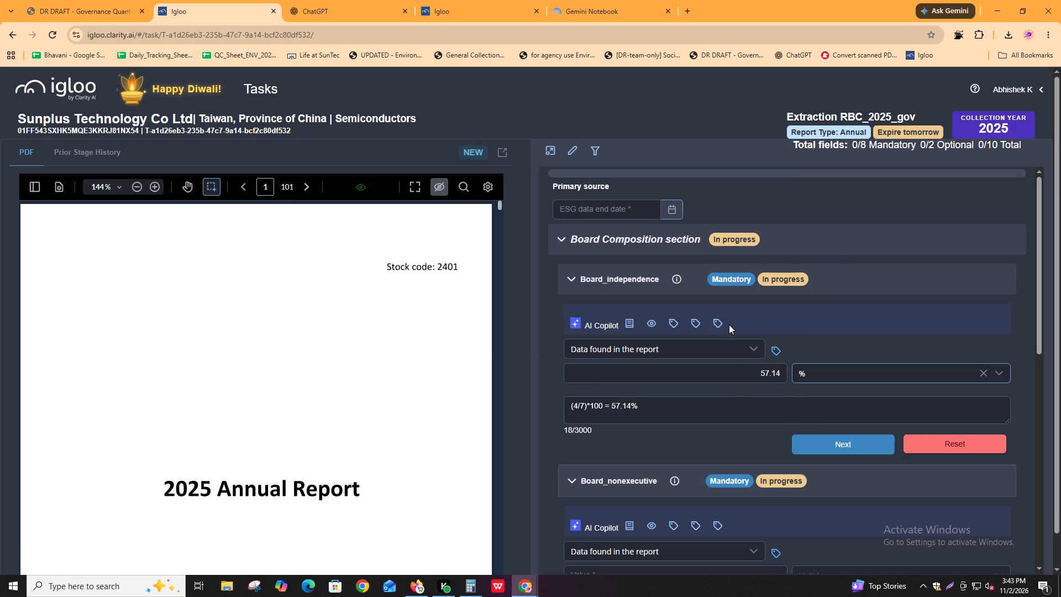
key("alt+Tab")
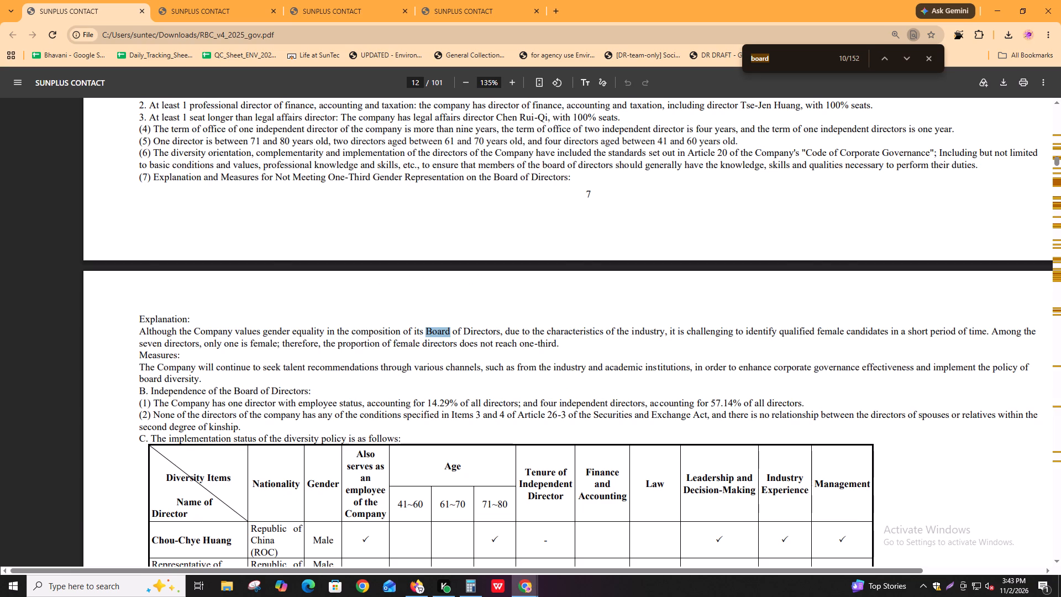
key("alt+Tab")
scroll(666, 474, "down", 3)
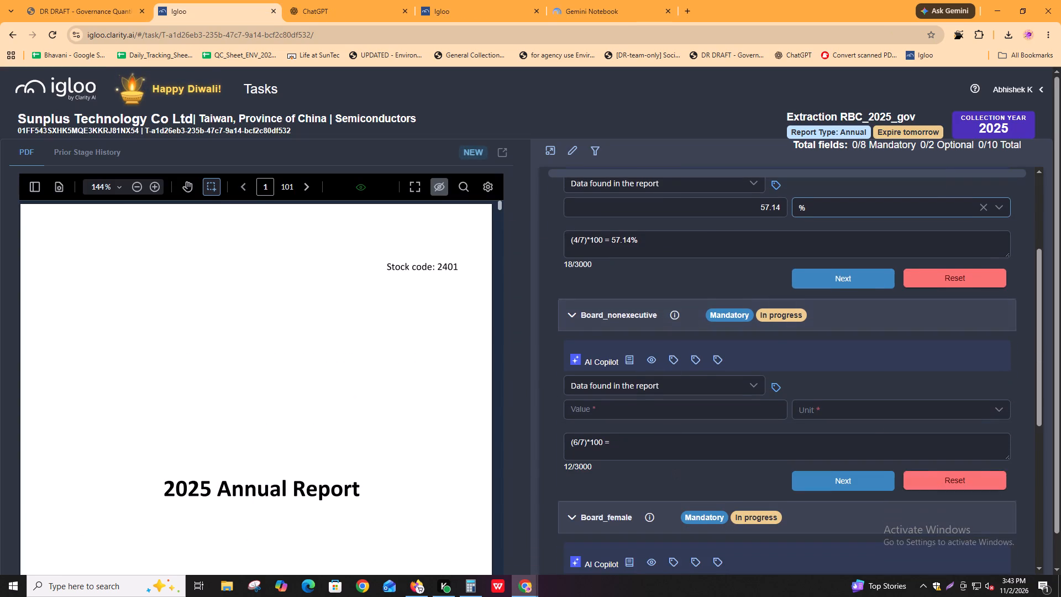
scroll(651, 429, "down", 2)
key("alt+Tab")
key("alt+Tab")
key("alt+Tab")
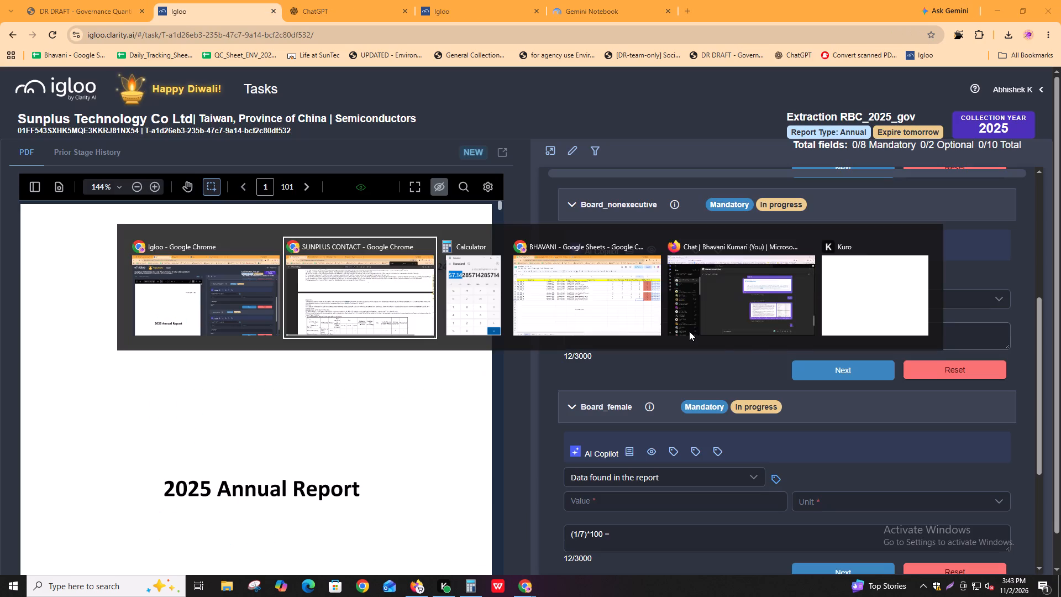
key("alt+Tab")
left_click(953, 302)
type("1/7*100.")
key("BackSpace")
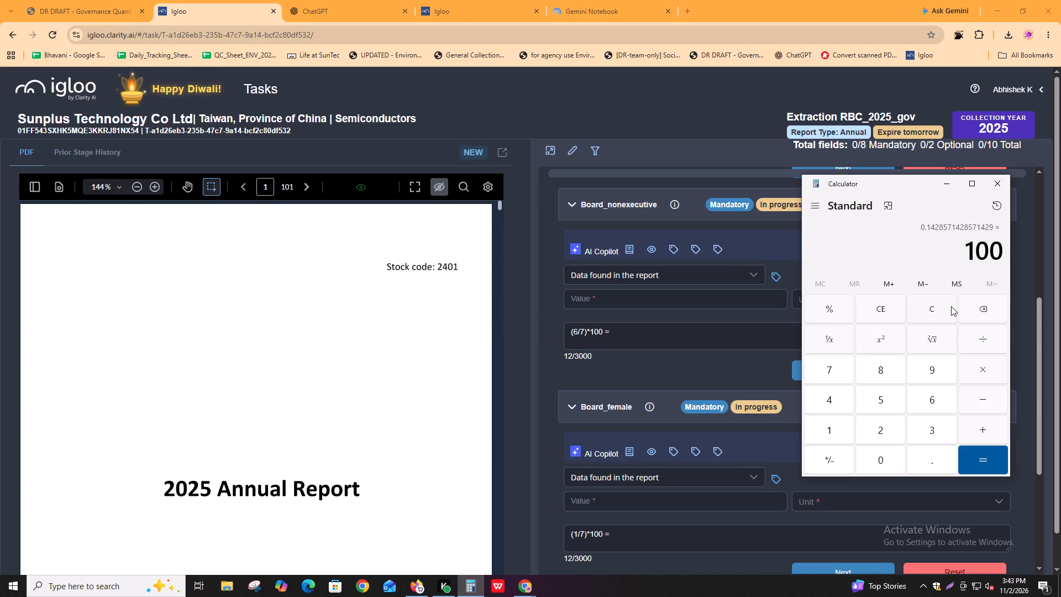
key("Return")
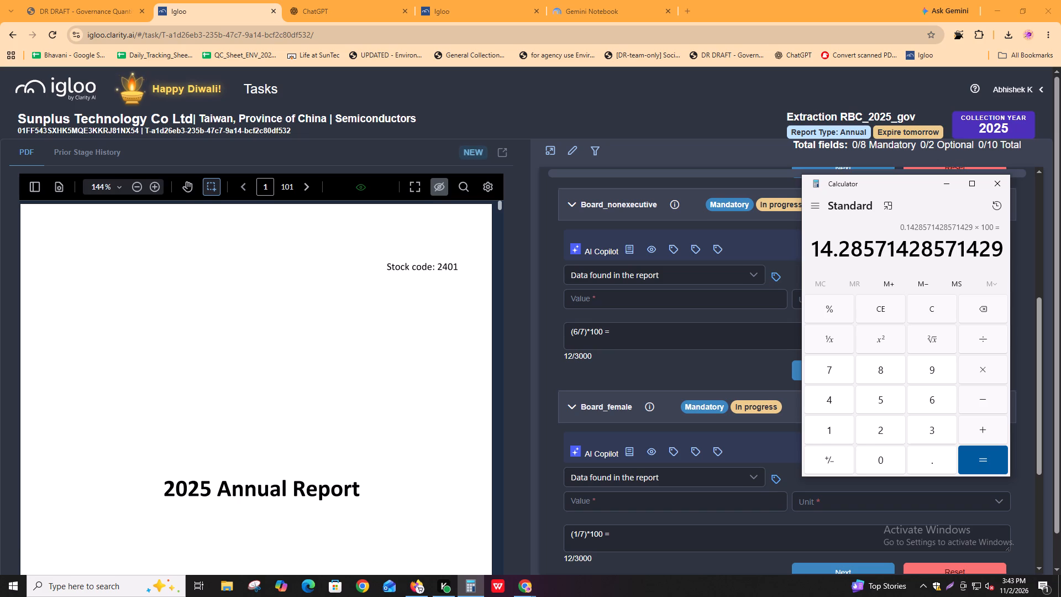
left_click_drag(814, 249, 862, 252)
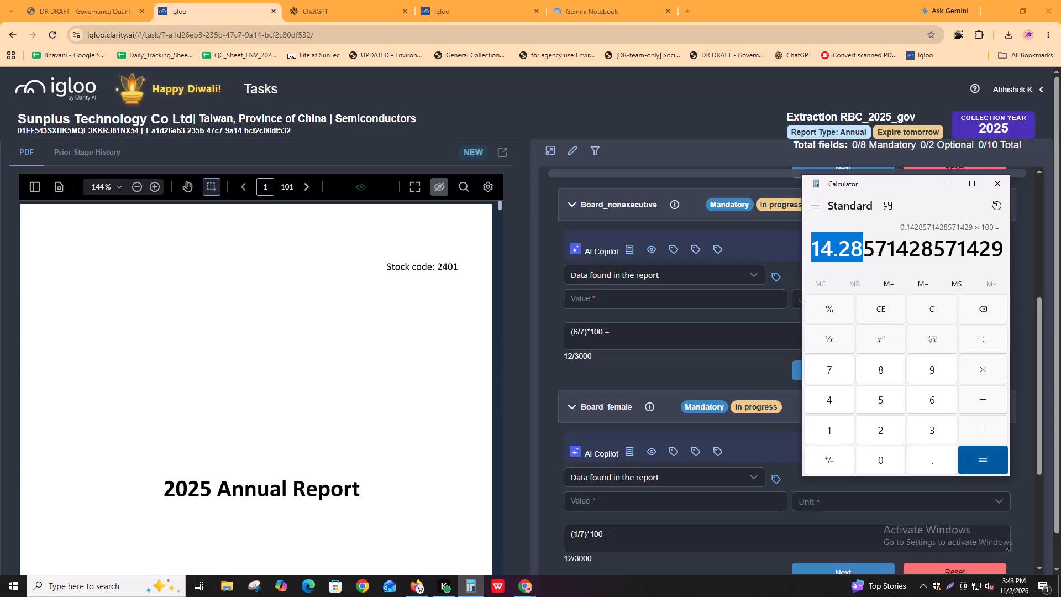
left_click_drag(862, 252, 855, 254)
key("ctrl+c")
Complete the Board_female comment in Igloo with 14.29%, and set its value to 14.29 with unit %.
left_click(676, 536)
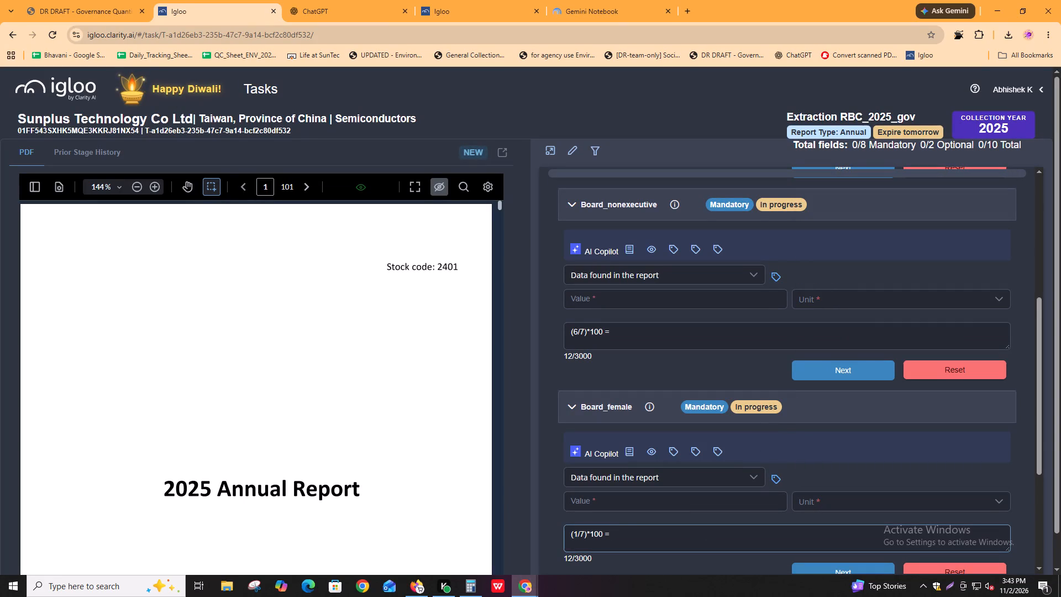
key("ctrl+v")
key("9")
key("shift+percent")
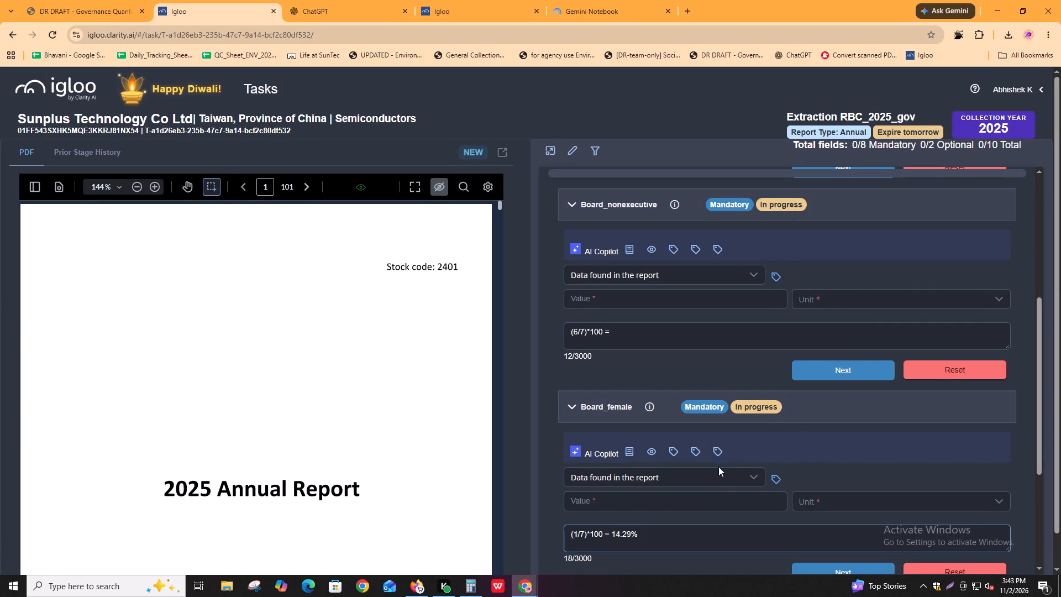
left_click(706, 492)
key("ctrl+v")
key("9")
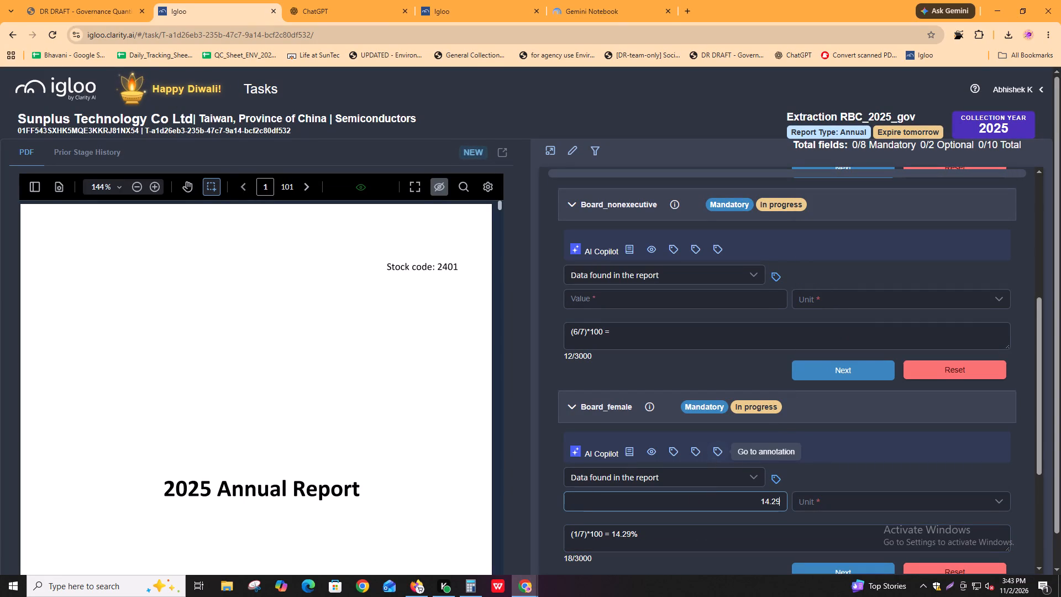
key("Tab")
key("Return")
key("Down")
key("Return")
key("Tab")
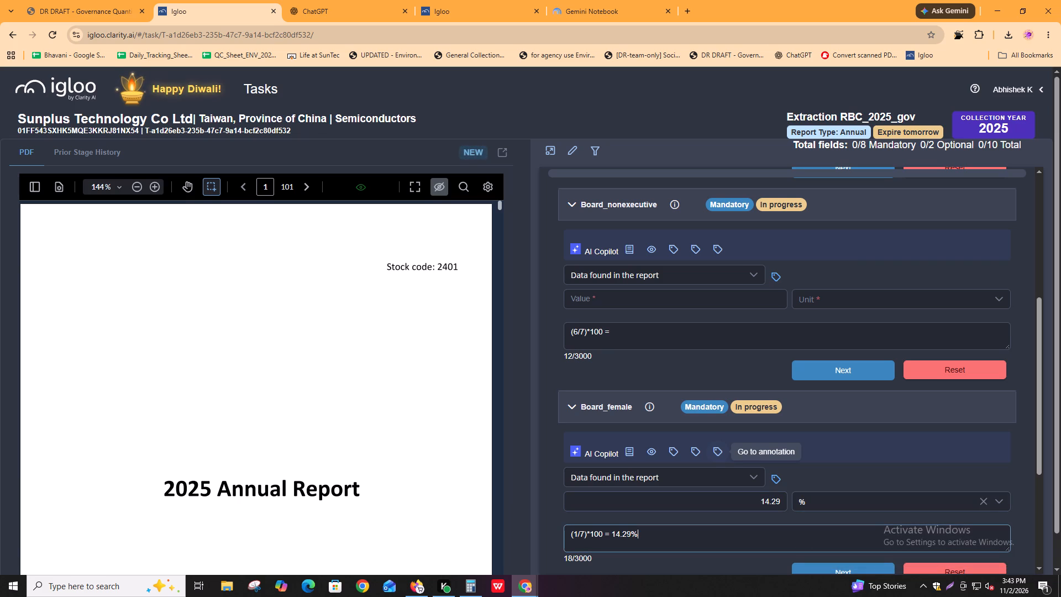
scroll(817, 522, "down", 1)
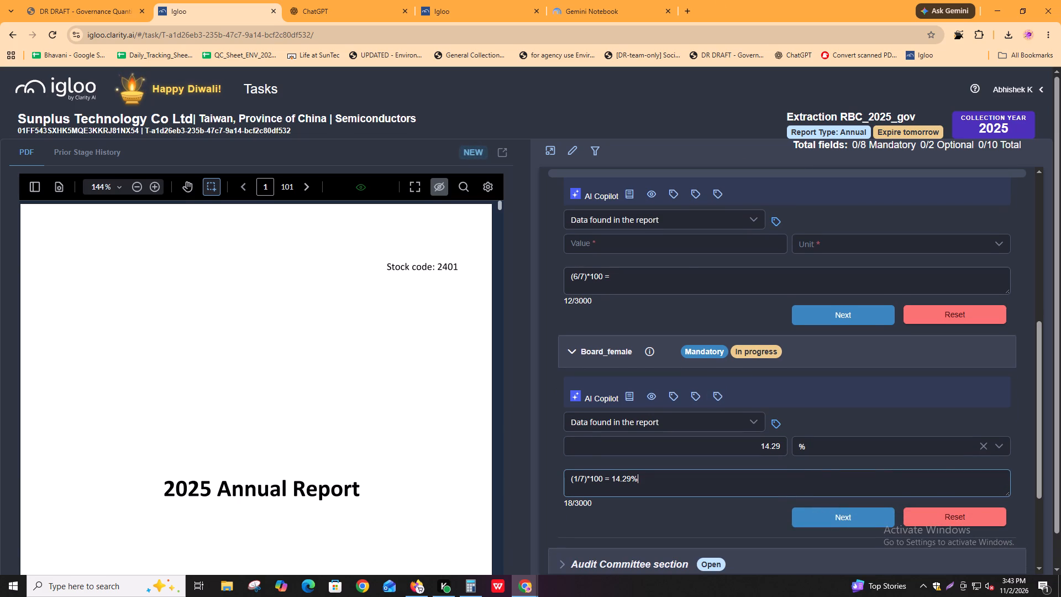
Switch to Calculator, compute 6/7*100 and copy the result to two decimals, 85.71.
key("alt+Tab")
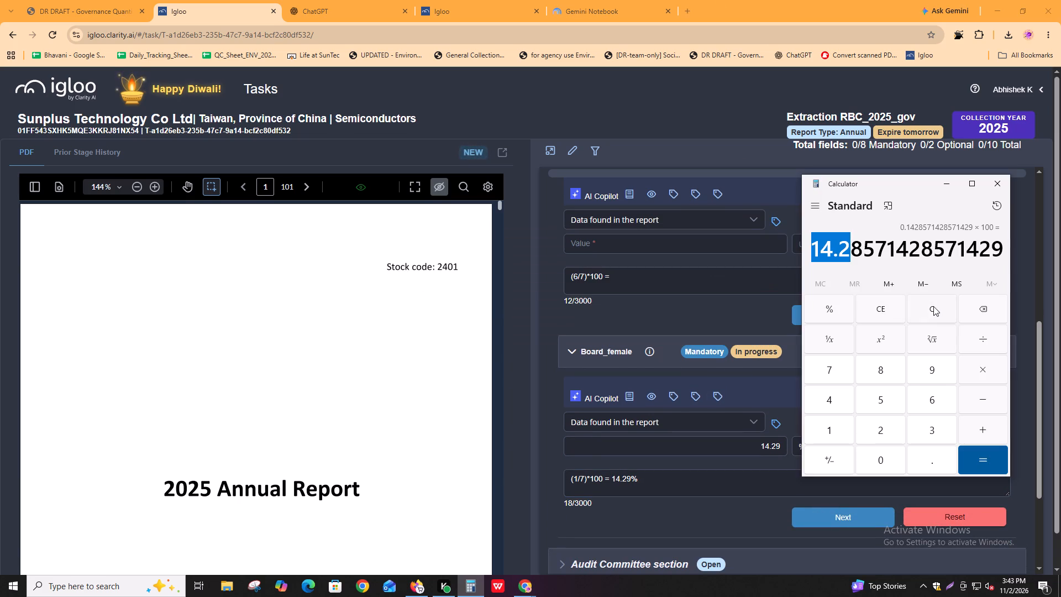
left_click(938, 308)
type("6/7*100")
key("Return")
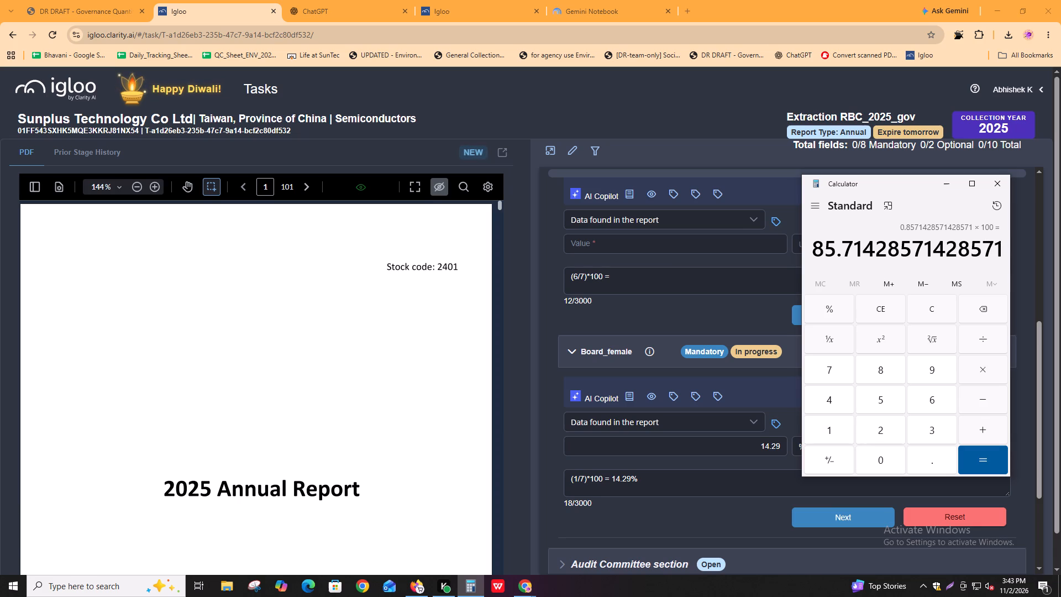
left_click_drag(813, 249, 861, 254)
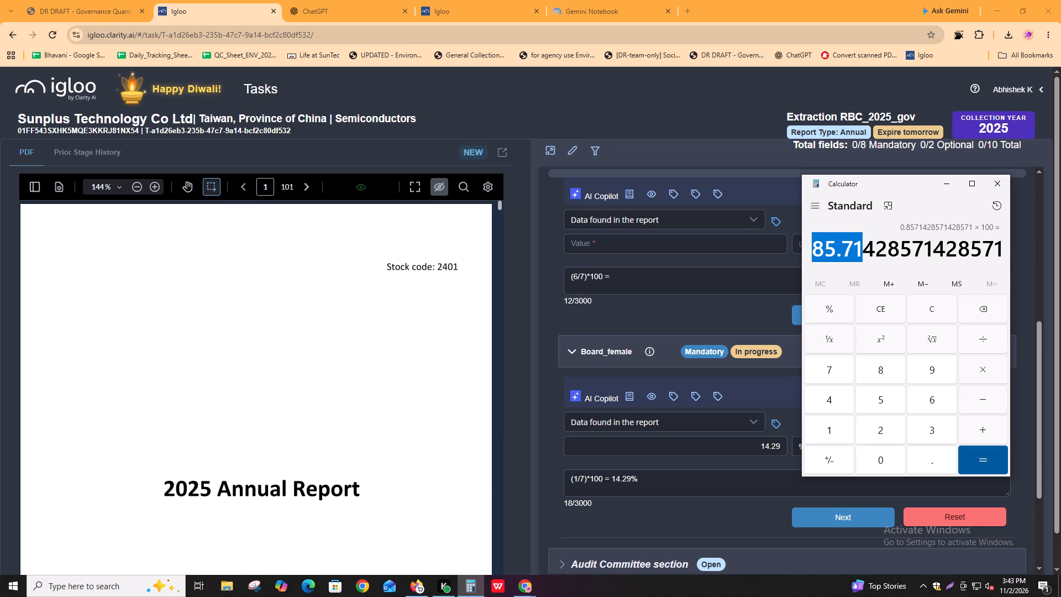
key("ctrl+c")
Complete the Board_nonexecutive comment in Igloo with 85.71%, and set its value to 85.71 with unit %.
left_click(674, 284)
key("ctrl+v")
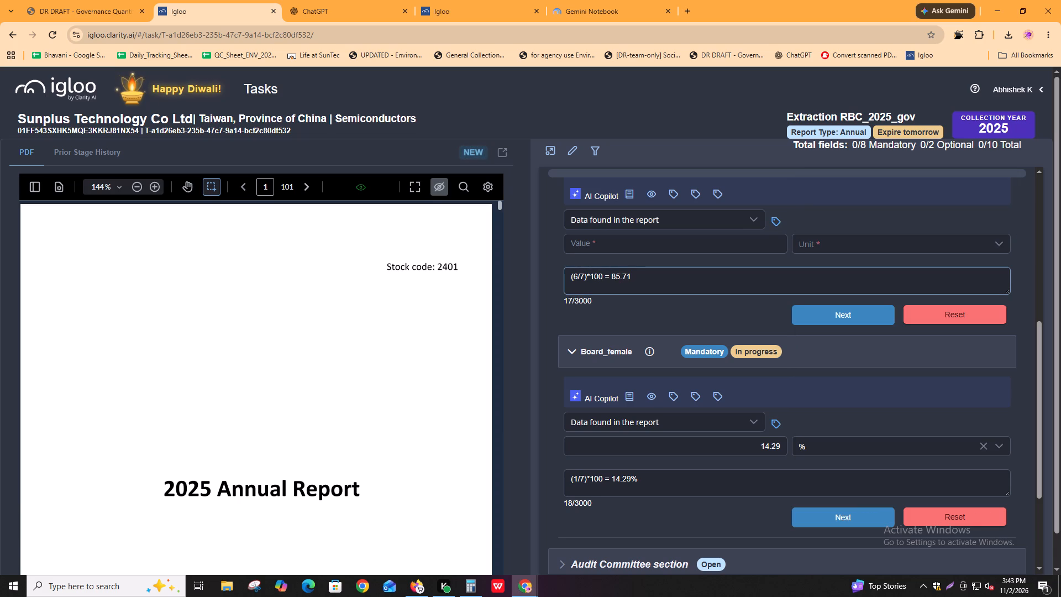
key("shift+percent")
left_click(727, 242)
key("ctrl+v")
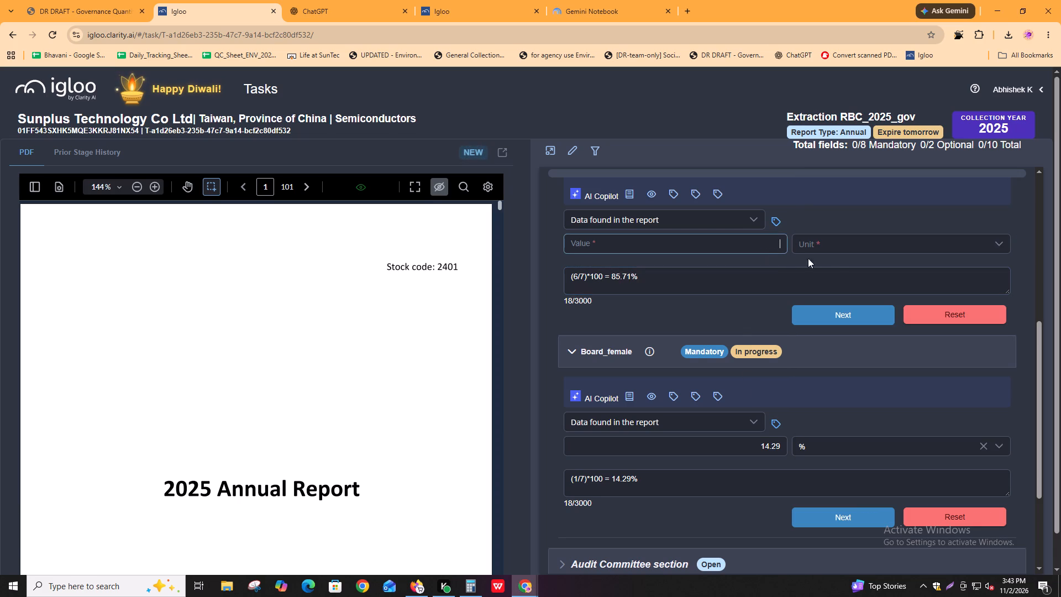
left_click(837, 242)
left_click(825, 268)
Switch to the downloaded annual report and go through further matches for "board" to find the statement on directors serving as employees.
key("alt+Tab")
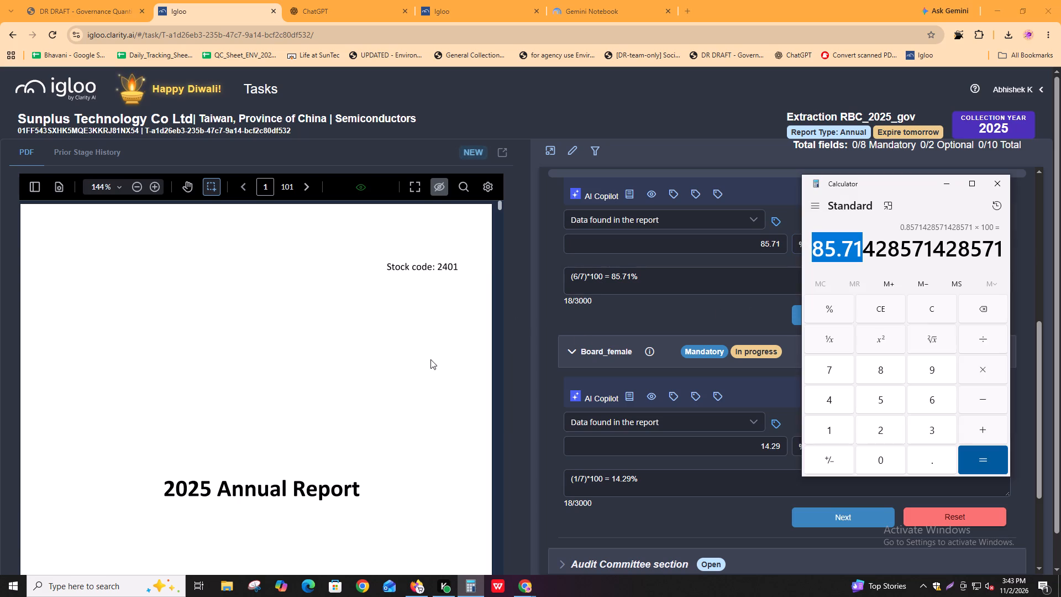
key("alt+Tab")
key("alt+Tab")
key("alt+Tab")
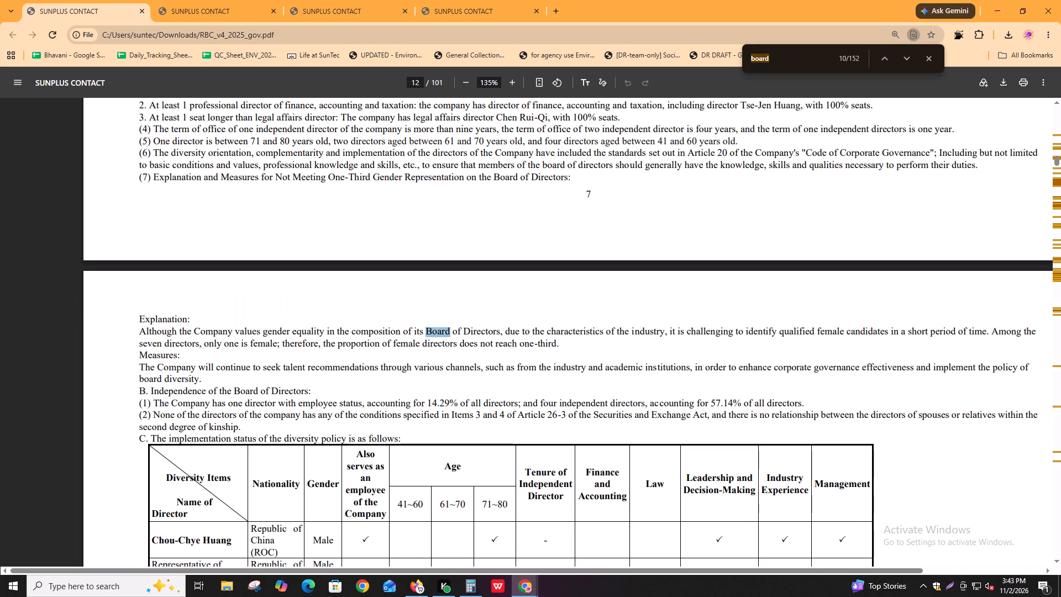
key("ctrl+f")
key("Return")
key("Return")
key("shift+Return")
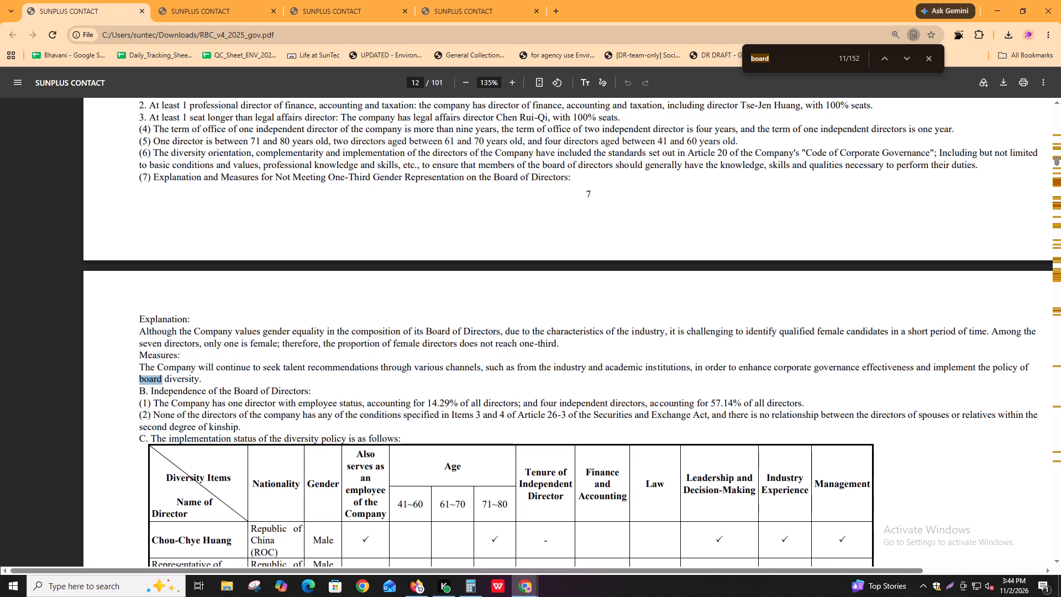
key("Return")
key("Return")
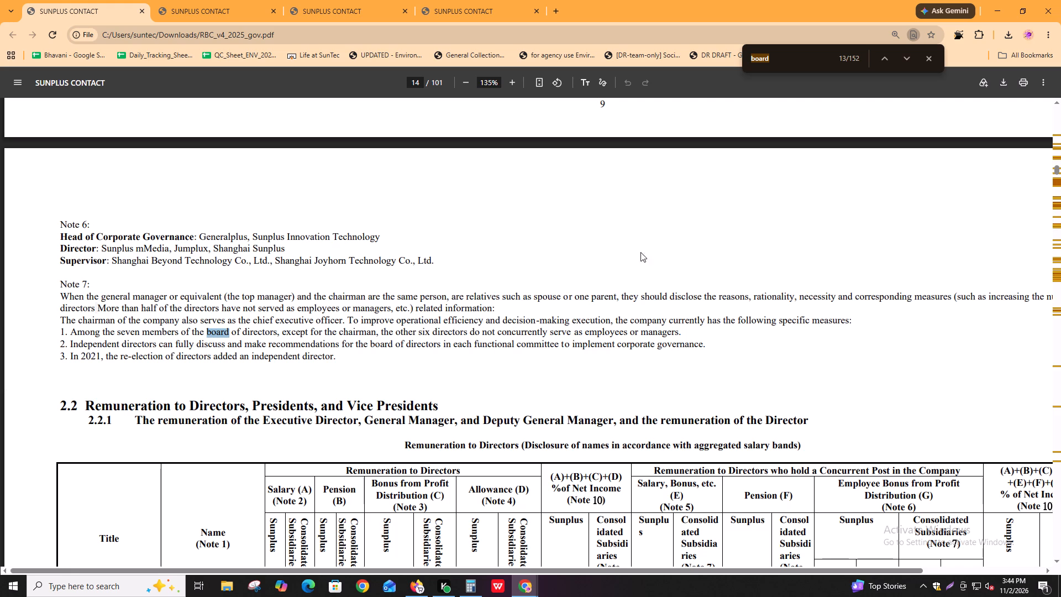
Back in Igloo, annotate Board_nonexecutive with page 14's Note 7 sentence beginning "Among the seven members of the board of directors".
key("alt+Tab")
key("alt+Tab")
key("alt+Tab")
left_click(264, 185)
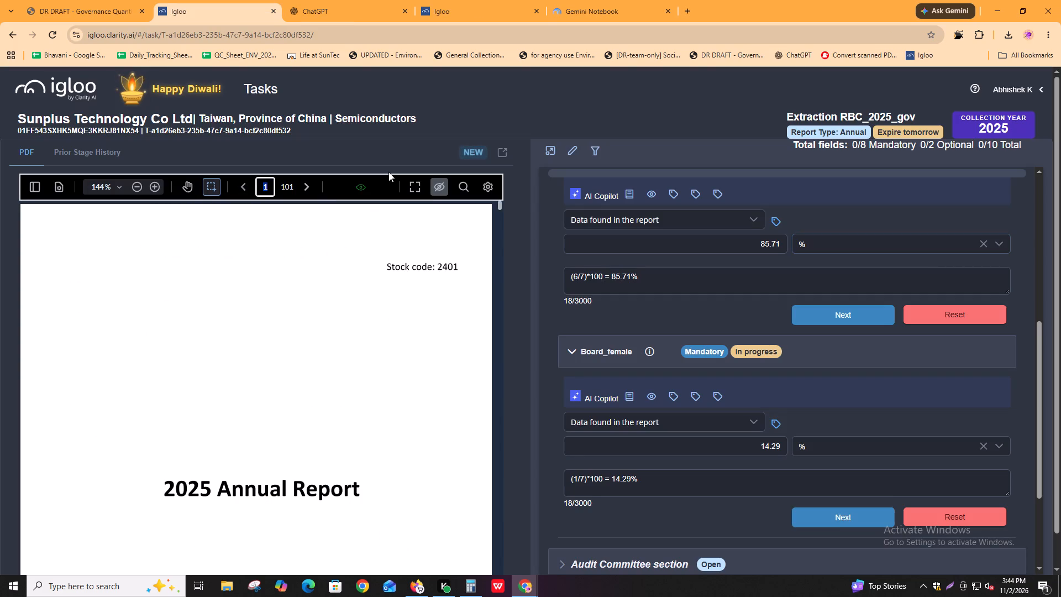
type("17")
key("BackSpace")
key("4")
key("Return")
scroll(374, 384, "down", 1, "shift")
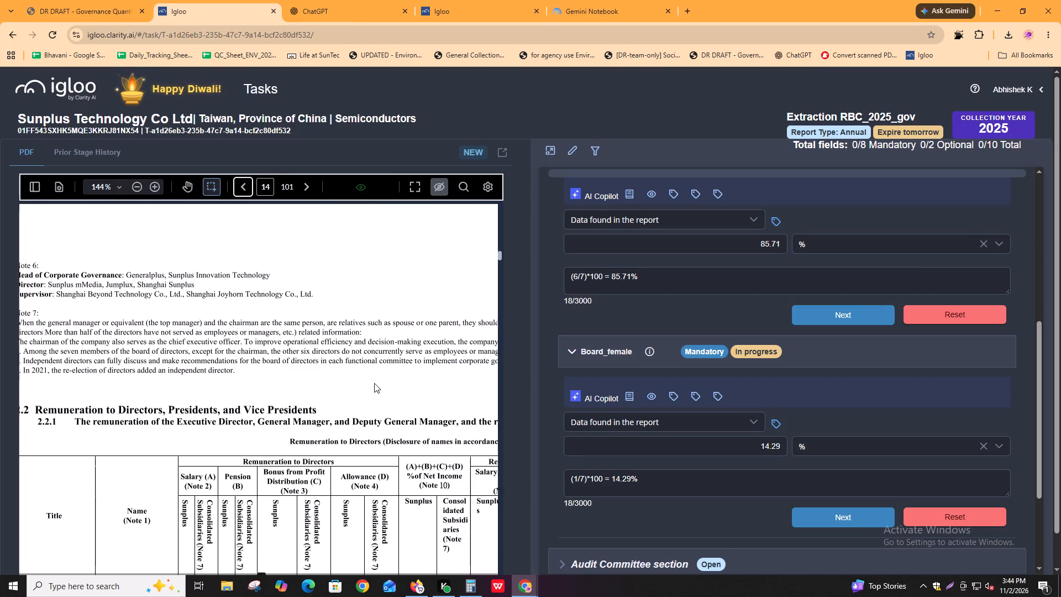
scroll(375, 381, "down", 1, "ctrl")
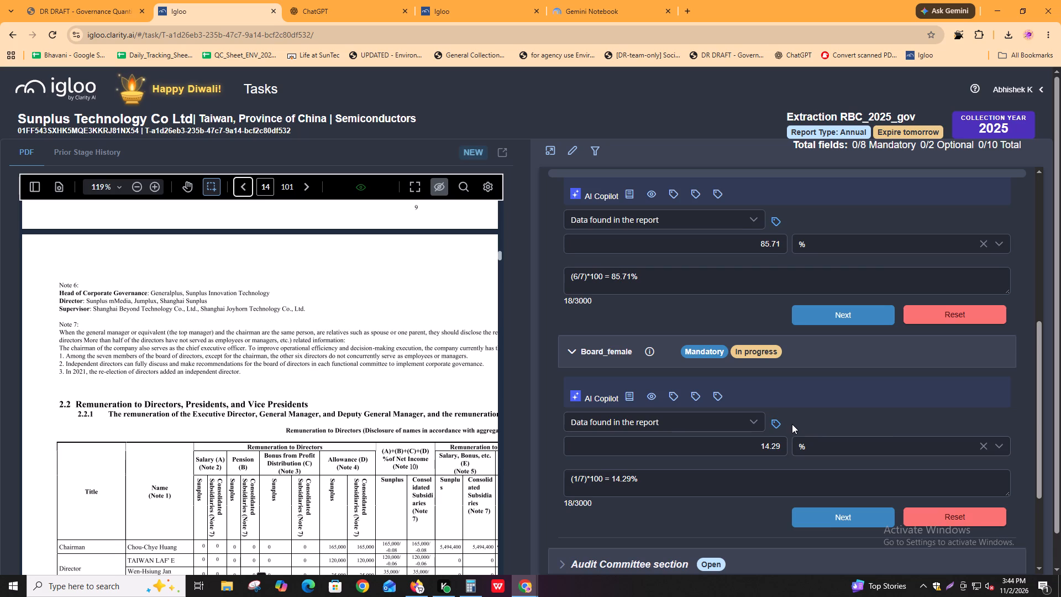
scroll(771, 412, "up", 8)
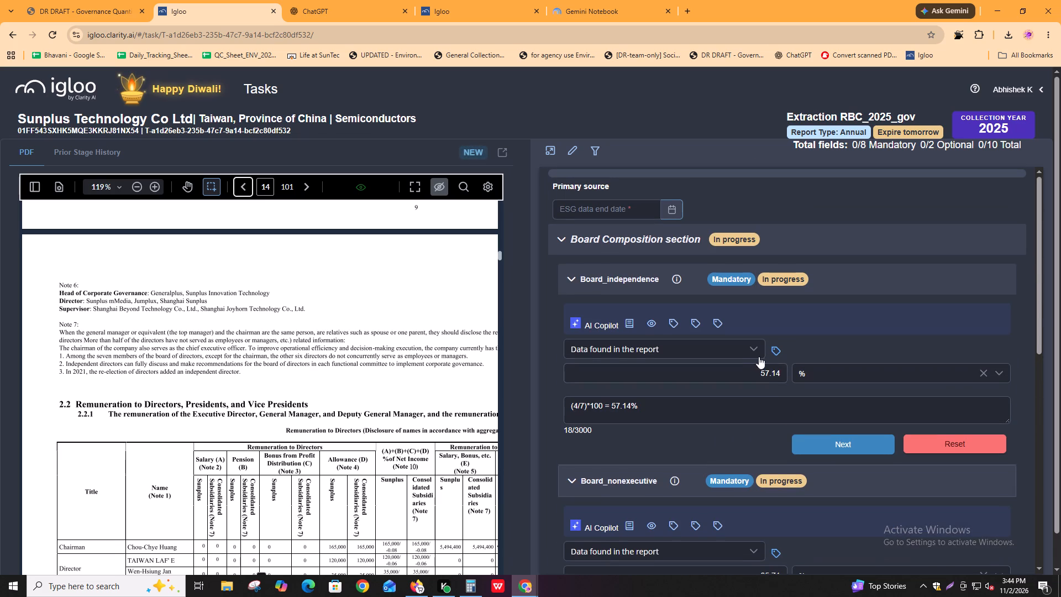
scroll(778, 546, "down", 2)
left_click(769, 447)
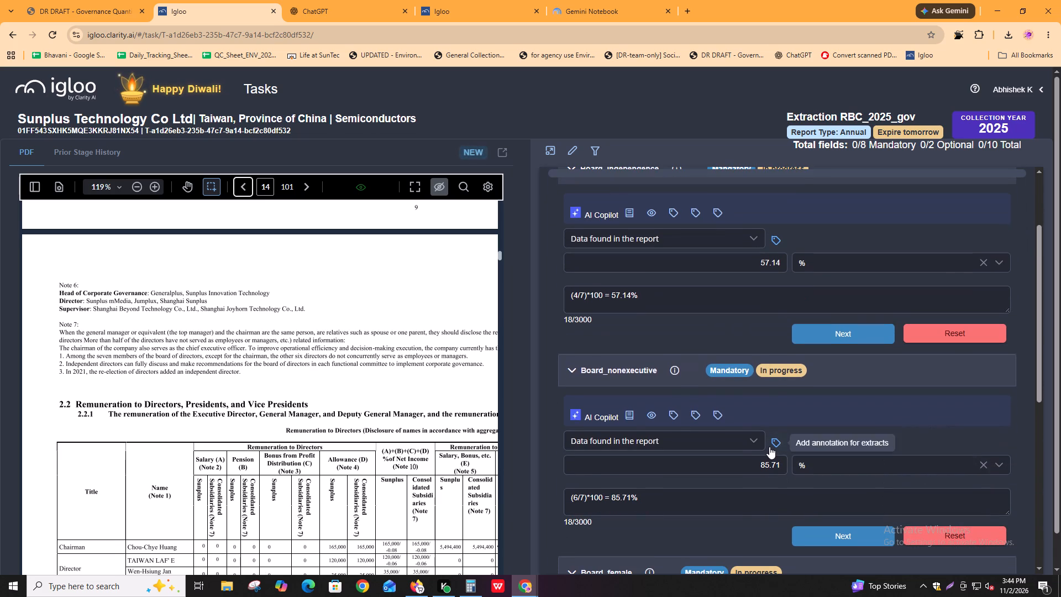
left_click_drag(64, 383, 170, 383)
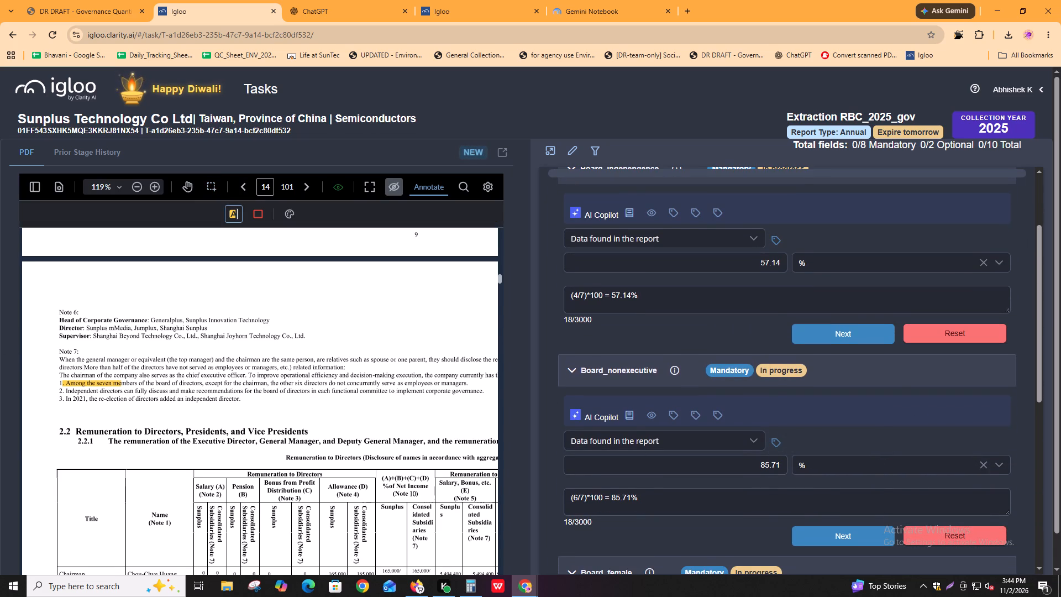
left_click_drag(170, 383, 485, 384)
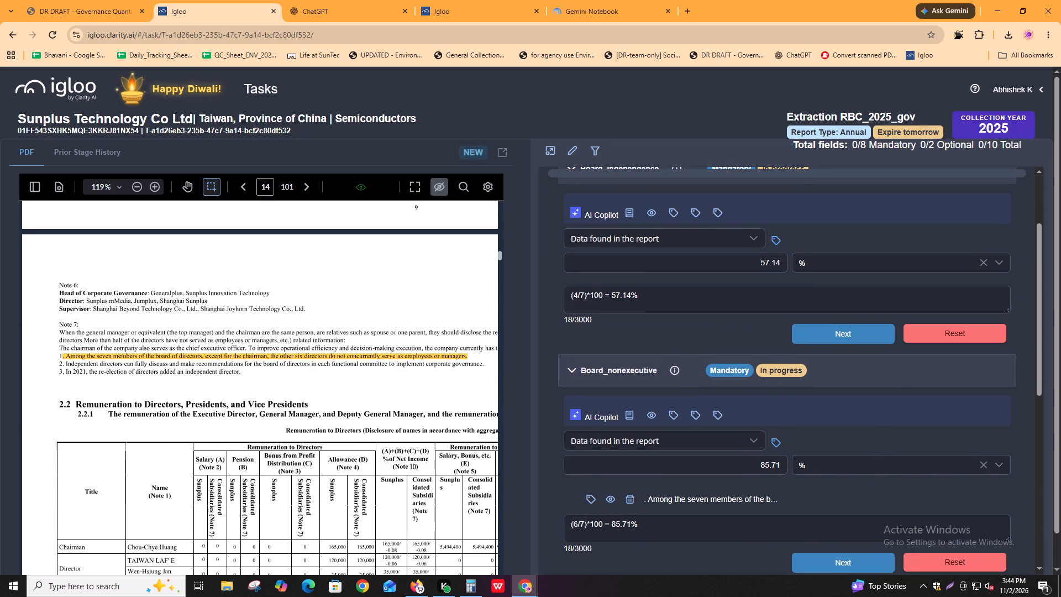
Annotate Board_independence with page 12's "Independence of the Board of Directors" heading and its item (1) on four independent directors, 57.14%.
scroll(216, 482, "down", 3)
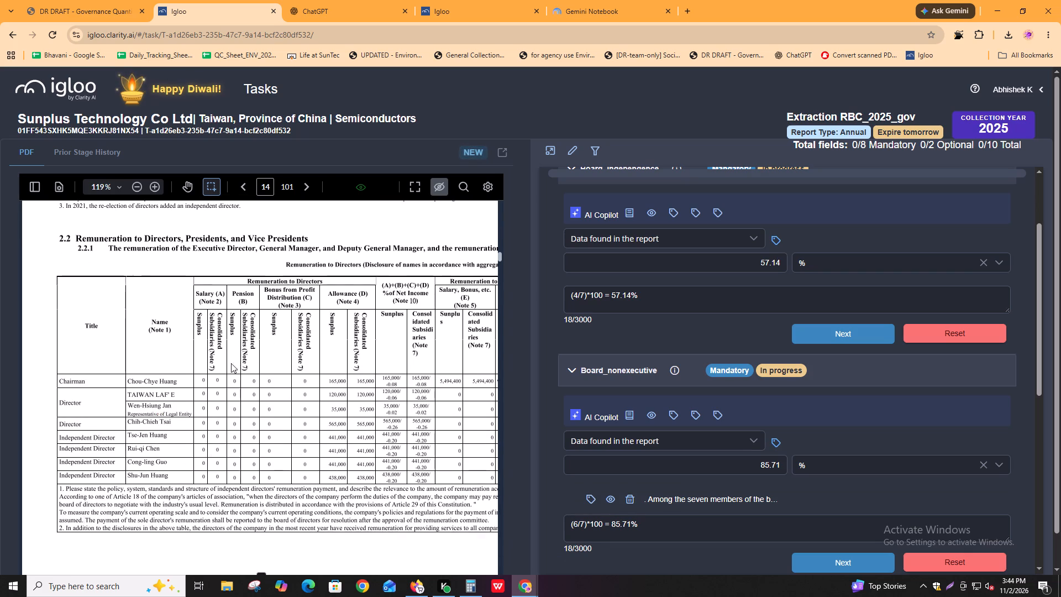
scroll(912, 441, "down", 2)
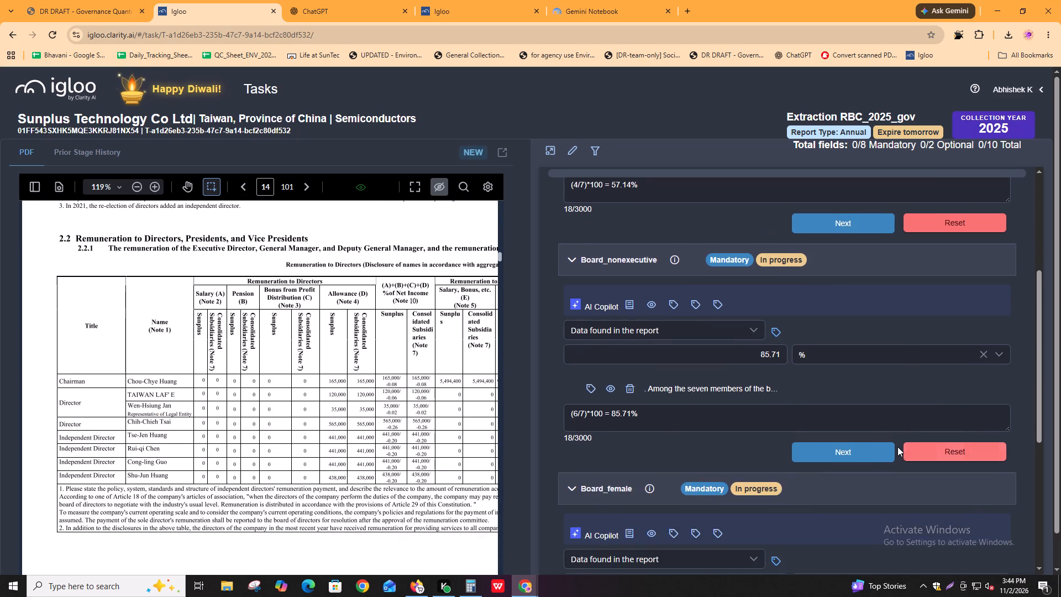
scroll(897, 444, "up", 2)
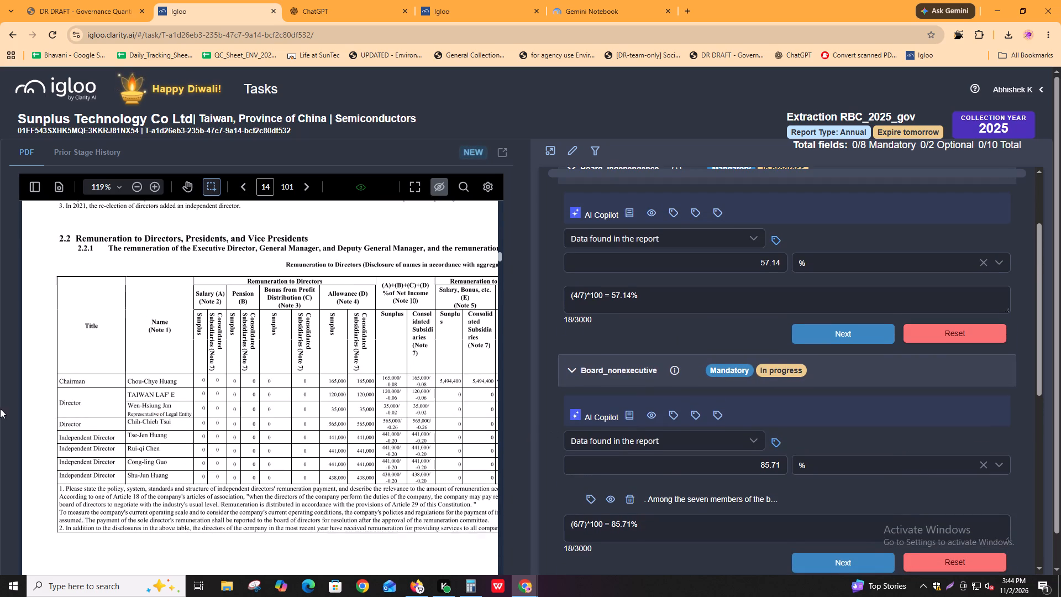
scroll(838, 416, "up", 2)
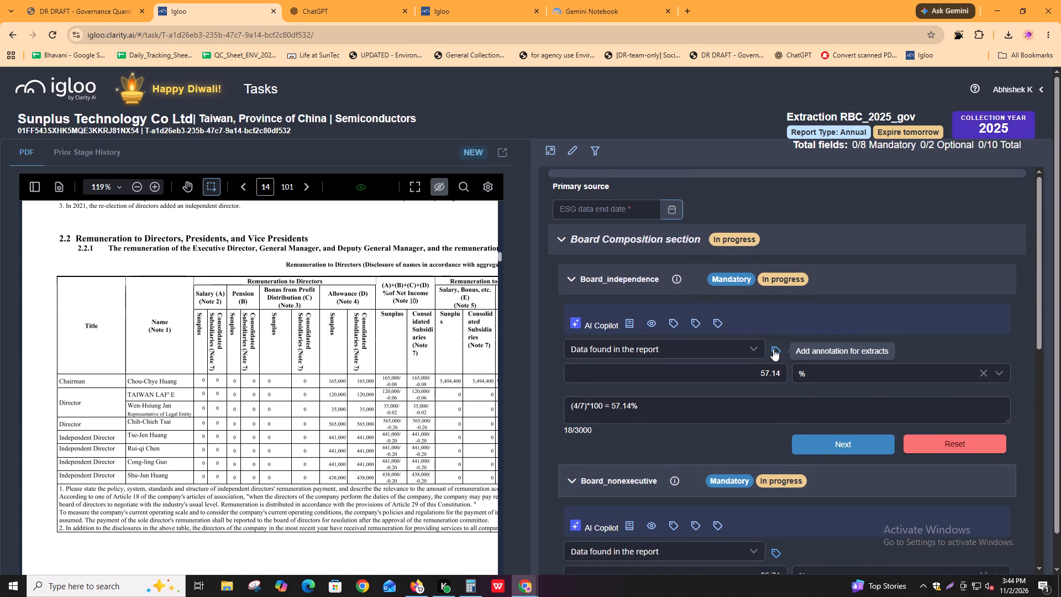
scroll(120, 410, "up", 11)
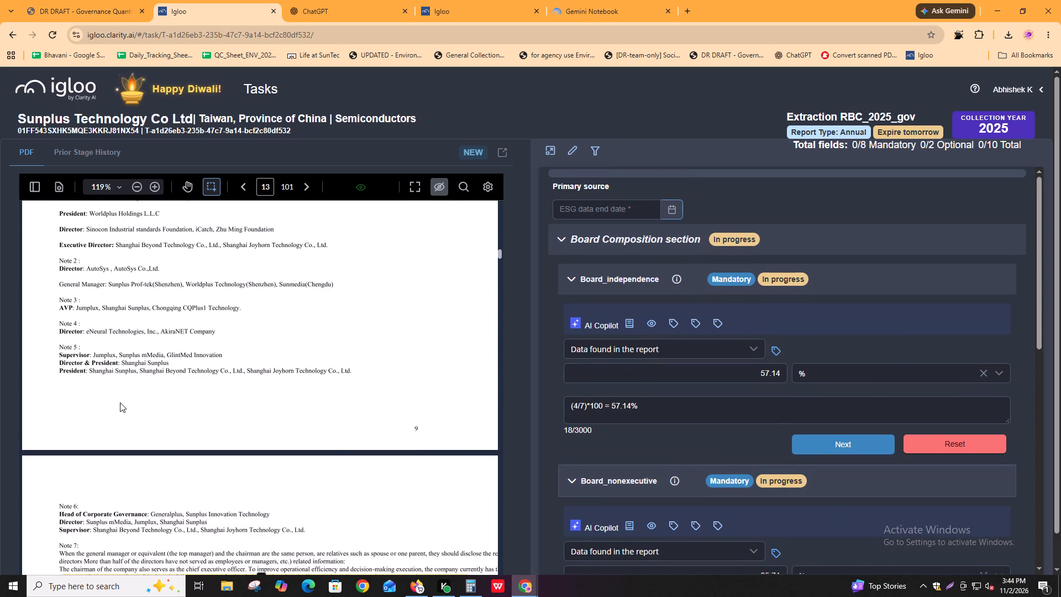
scroll(120, 402, "up", 11)
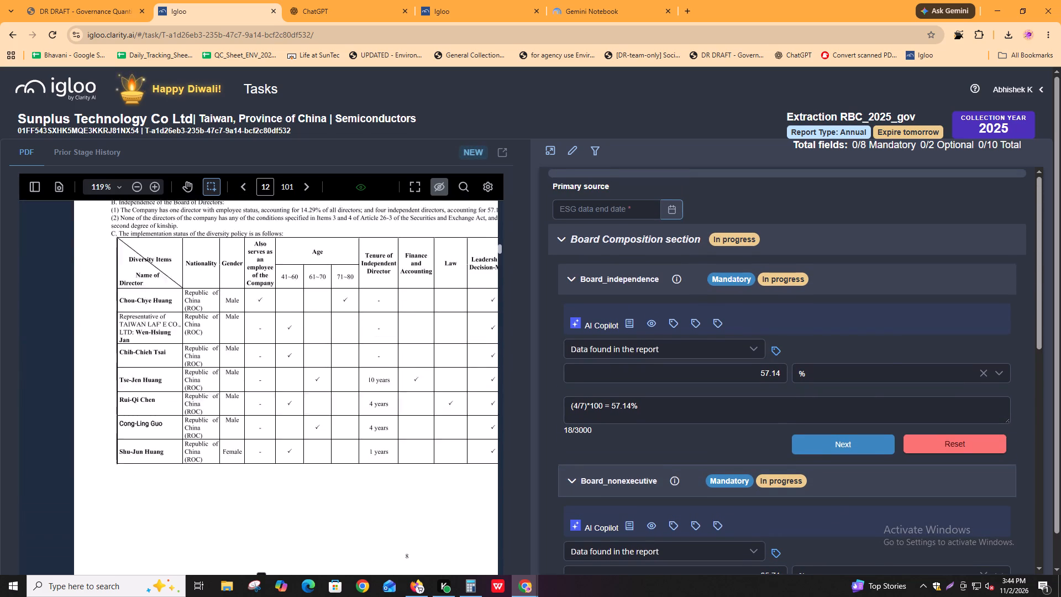
scroll(122, 402, "down", 1, "shift")
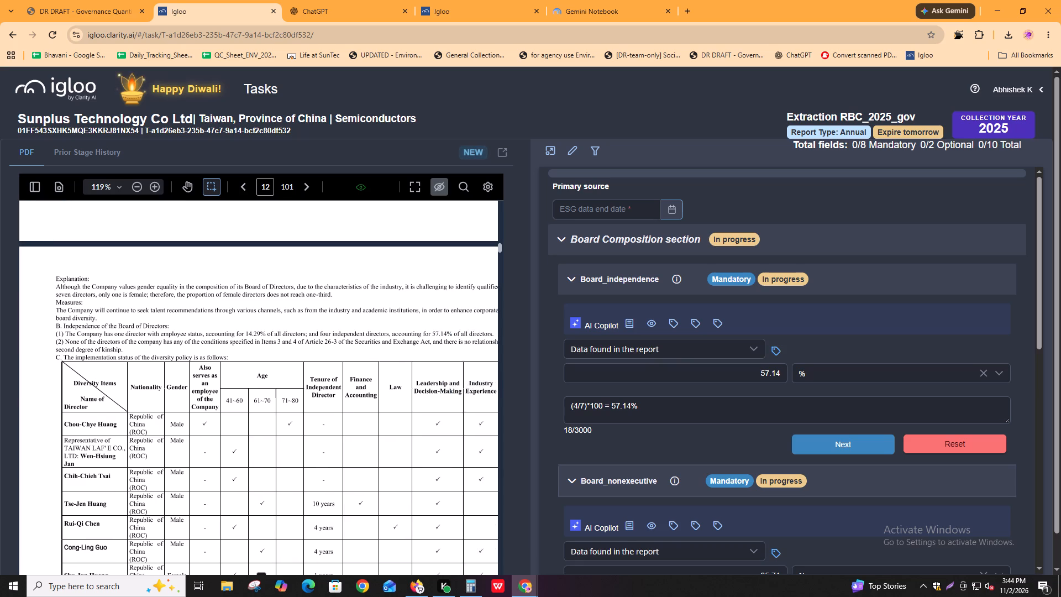
scroll(122, 402, "down", 1, "shift")
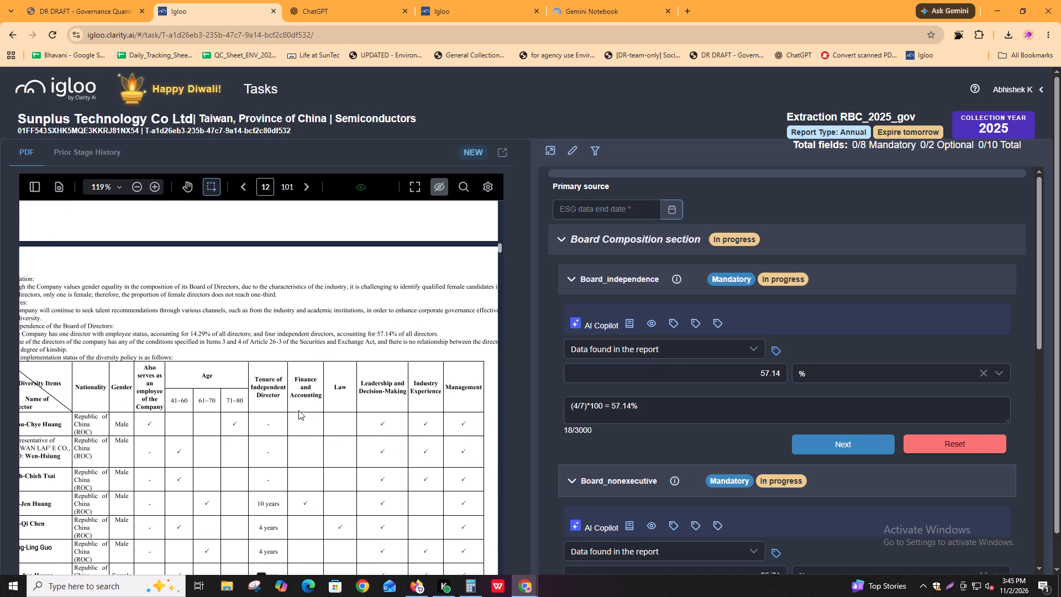
scroll(270, 411, "down", 1, "ctrl")
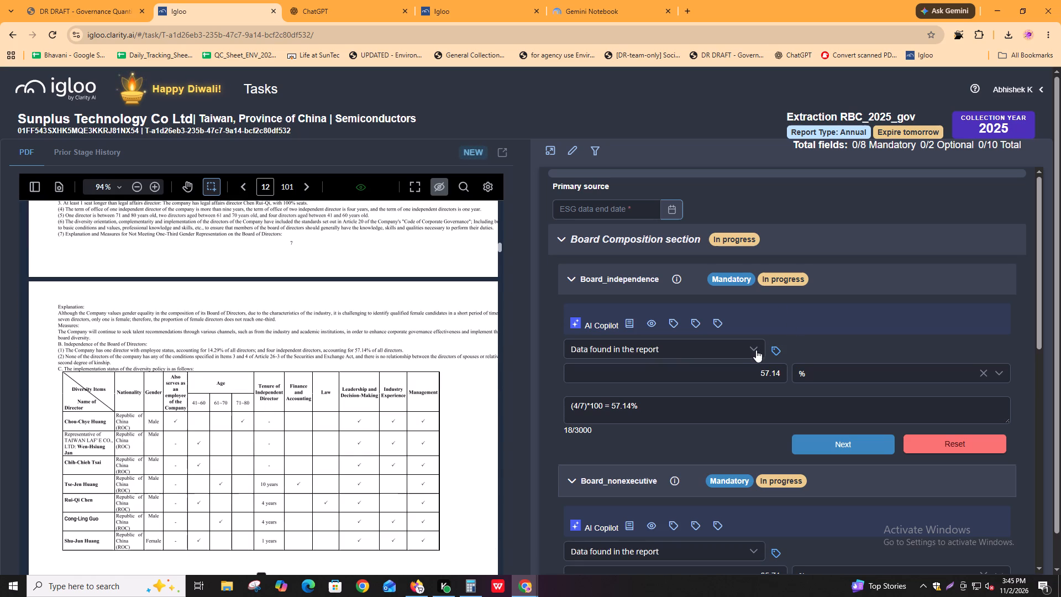
left_click(780, 347)
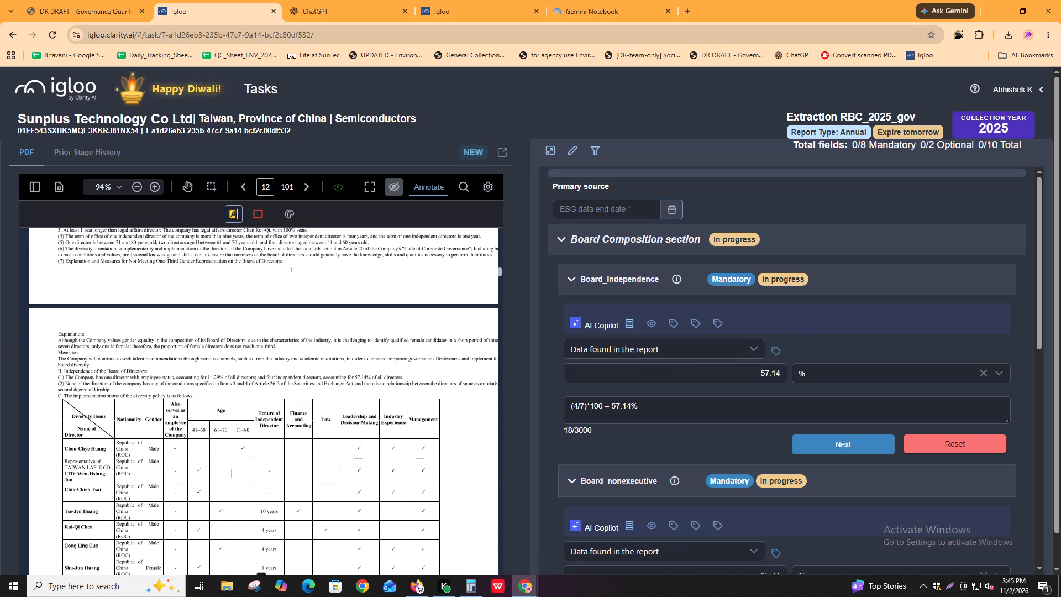
left_click_drag(64, 369, 423, 378)
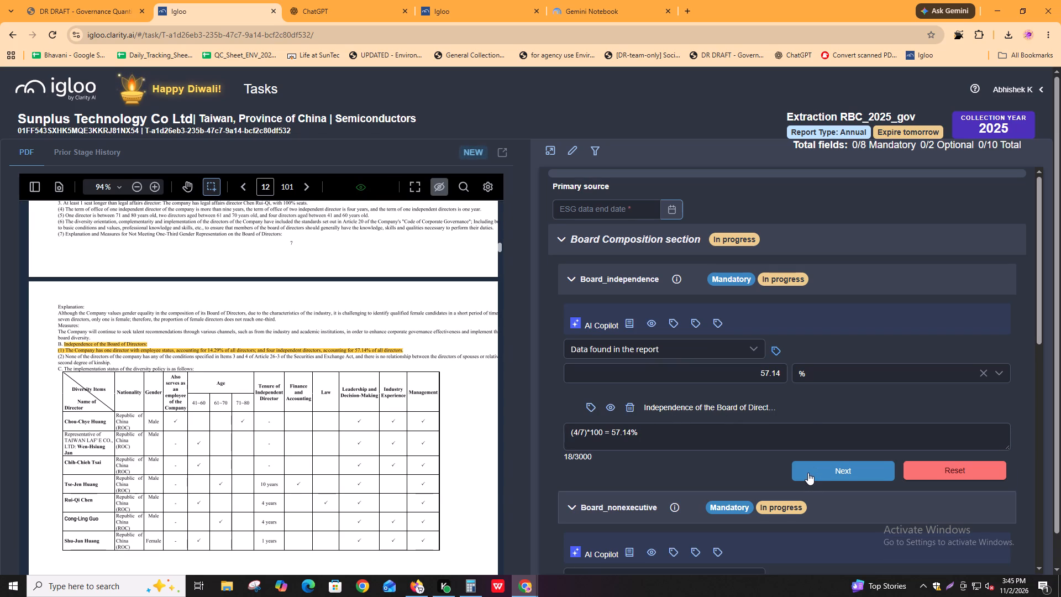
Annotate Board_female with page 12's sentence "Among the seven directors, only one is female", through "does not reach one-third".
scroll(810, 464, "down", 7)
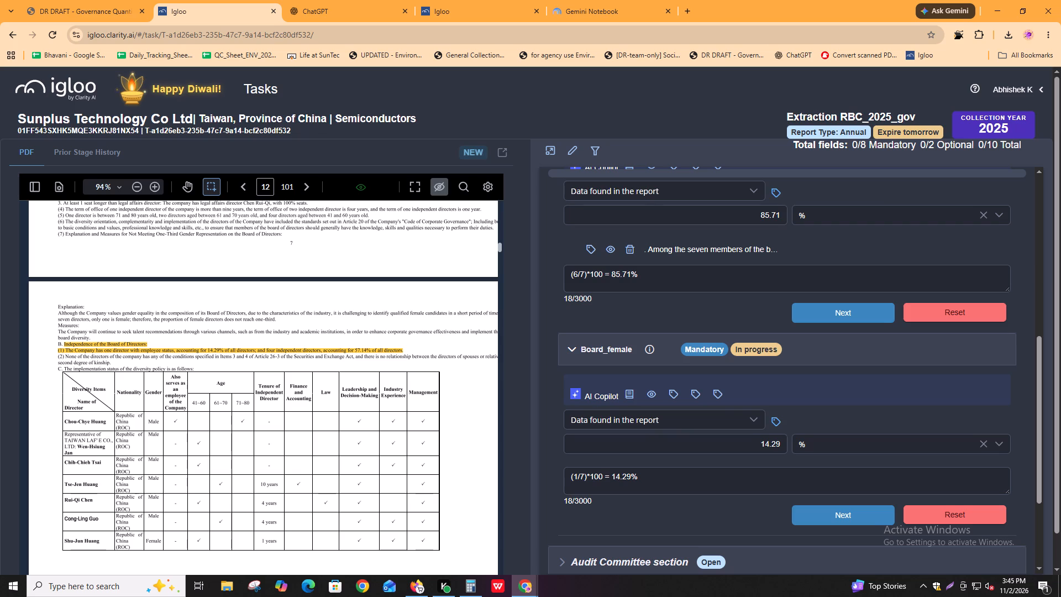
left_click(770, 418)
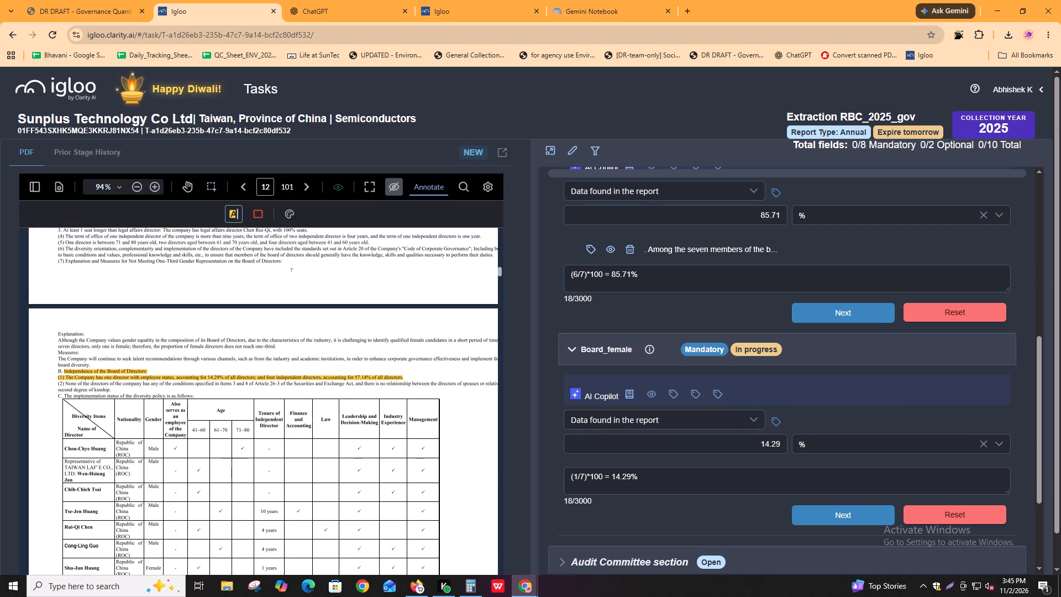
scroll(131, 418, "down", 1, "shift")
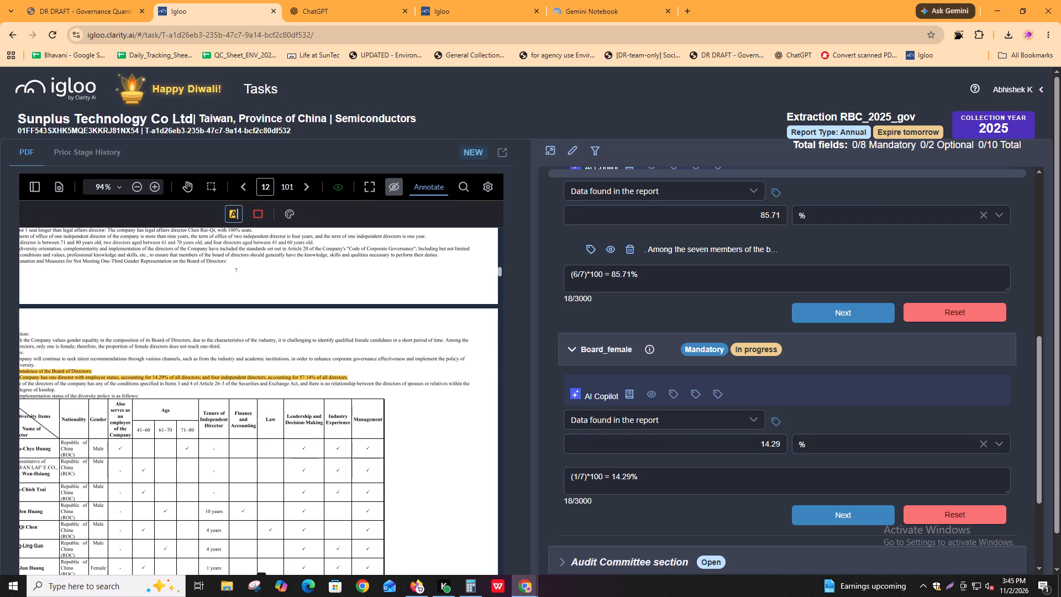
left_click_drag(446, 339, 293, 355)
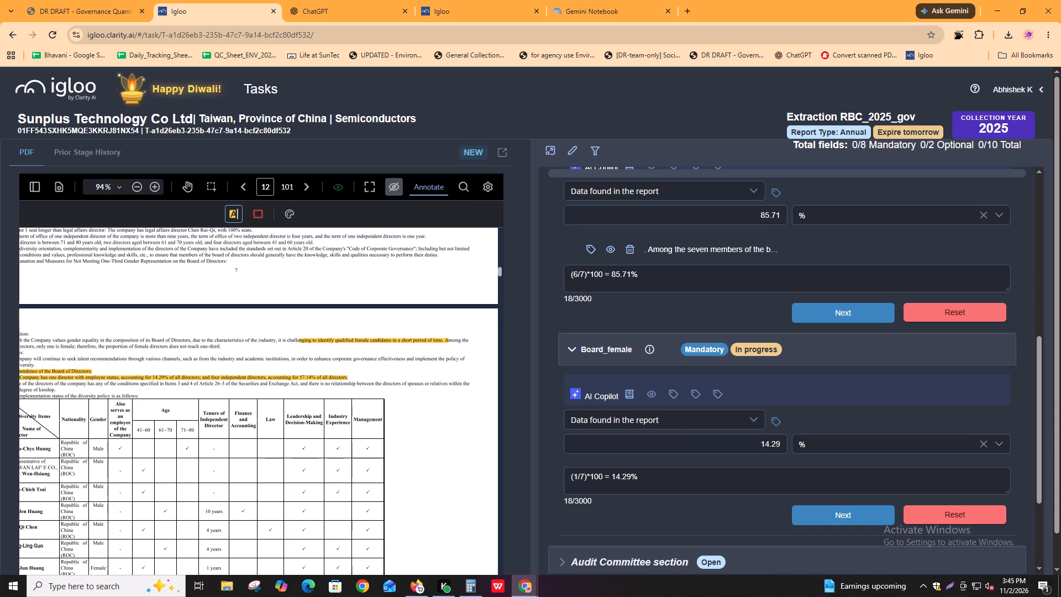
left_click_drag(293, 355, 220, 352)
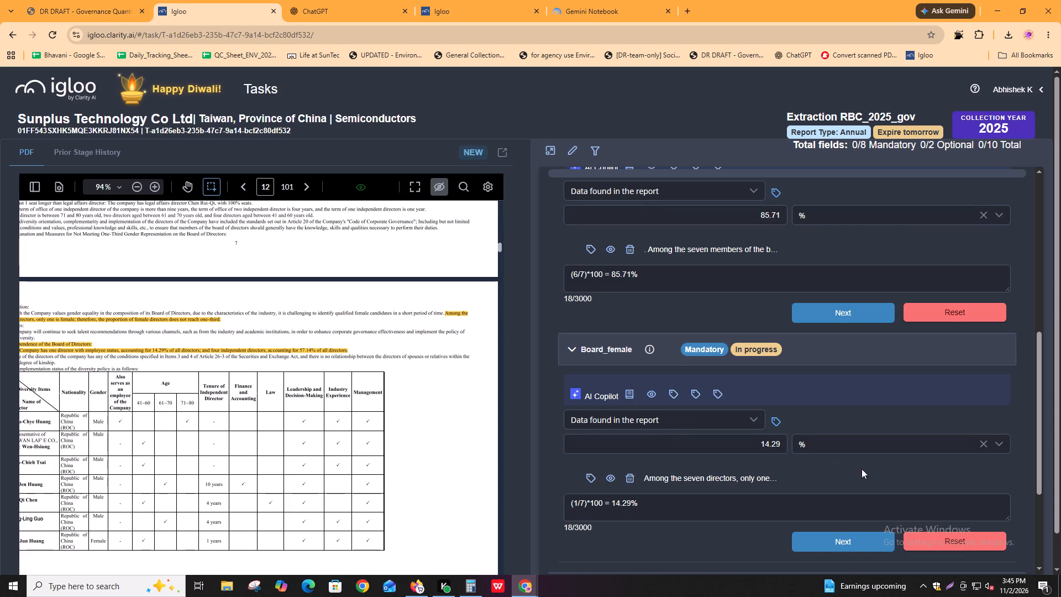
Switch to the downloaded annual report and go through further matches for "board" across the remuneration pages following Note 7.
scroll(863, 473, "down", 2)
scroll(850, 449, "up", 4)
key("alt+Tab")
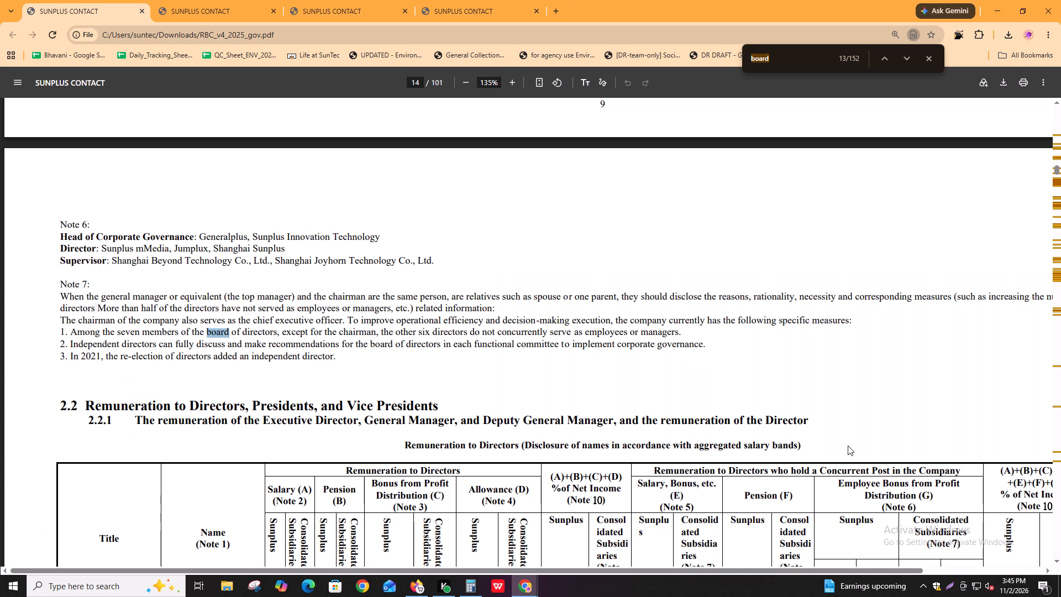
key("ctrl+f")
key("Return")
key("Return")
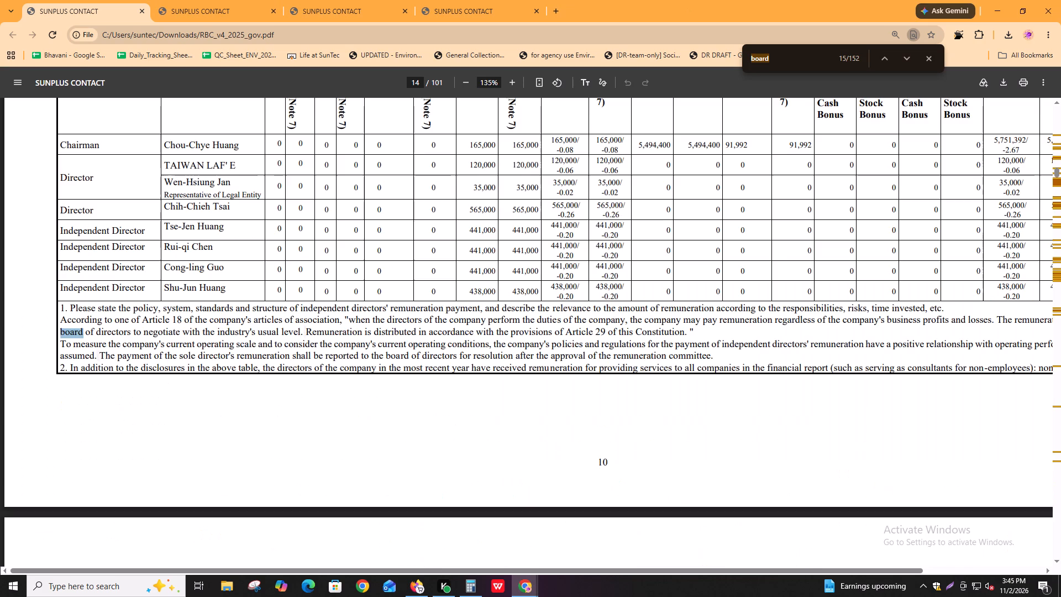
key("shift+Return")
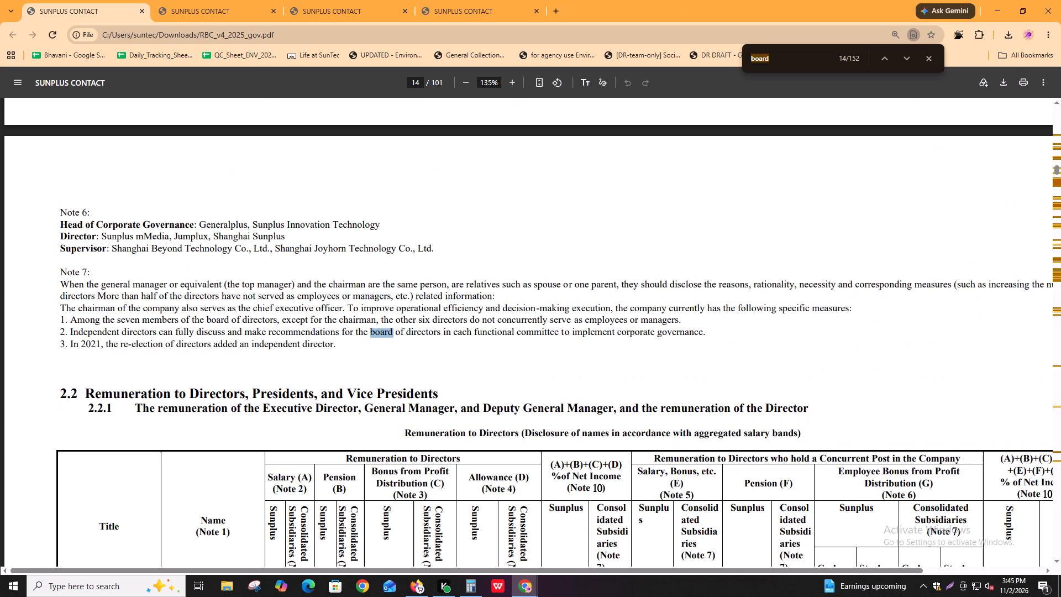
key("Return")
key("shift+Return")
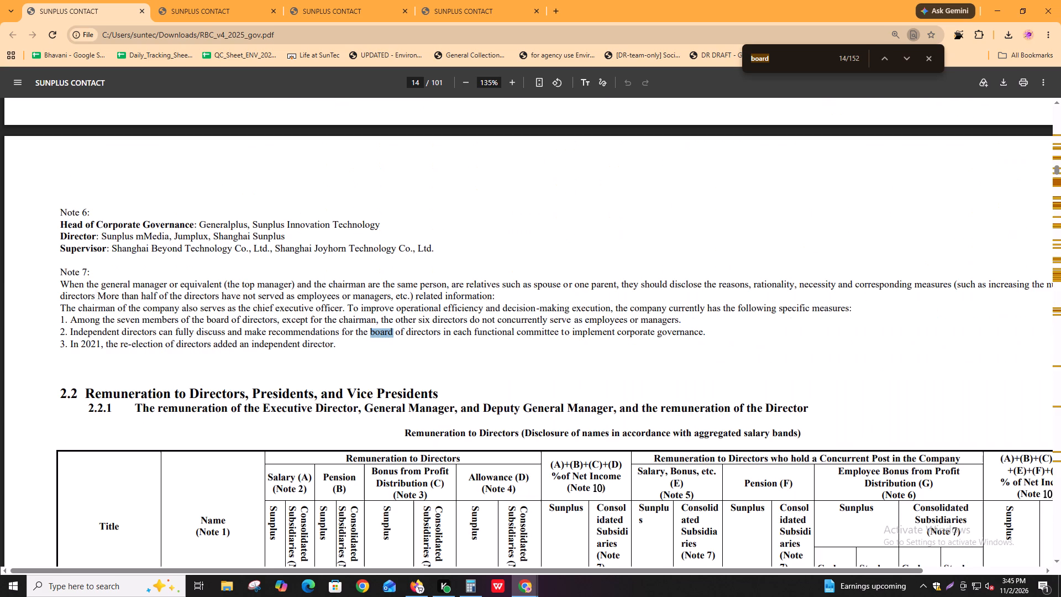
key("Return")
key("shift+Return")
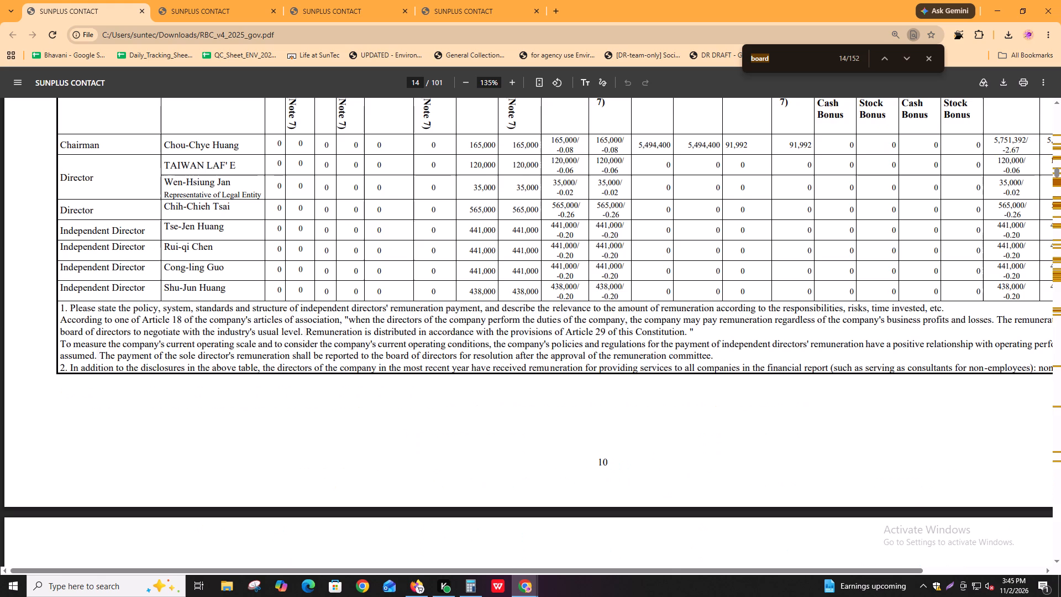
key("Return")
key("Return")
key("Return")
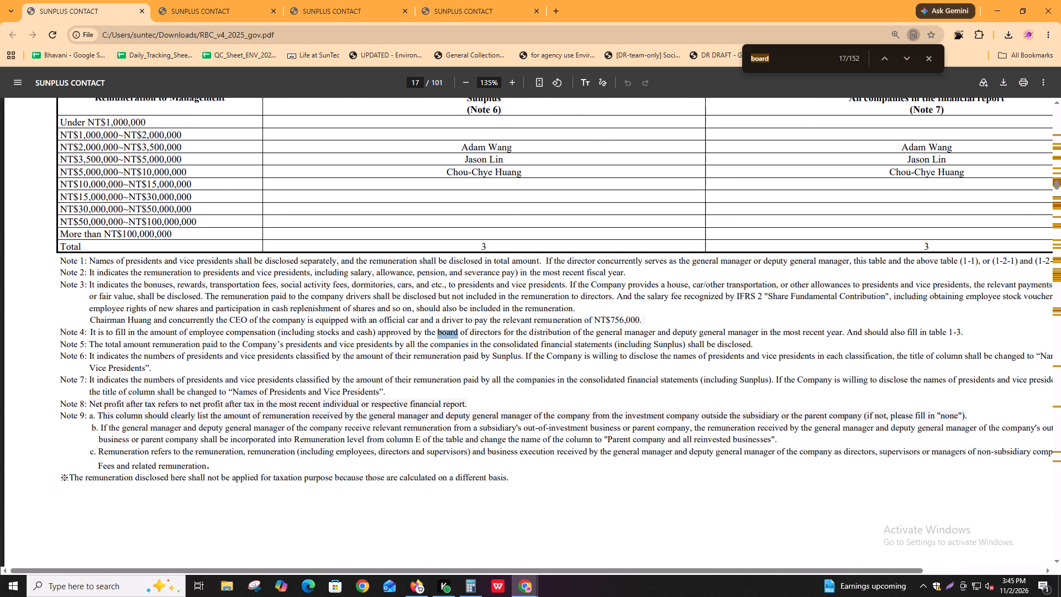
key("shift+Return")
key("Return")
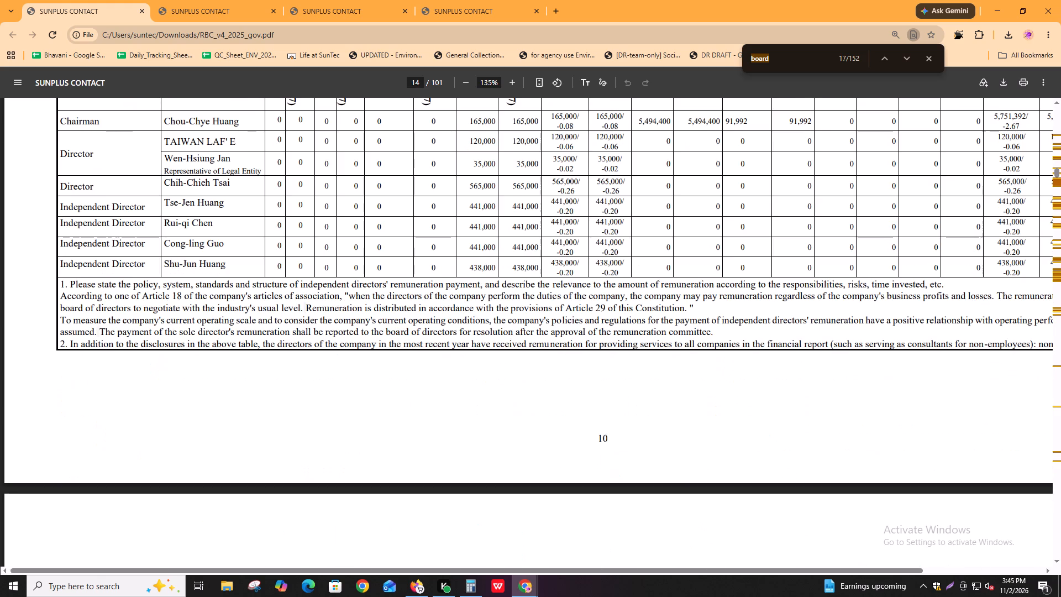
key("Return")
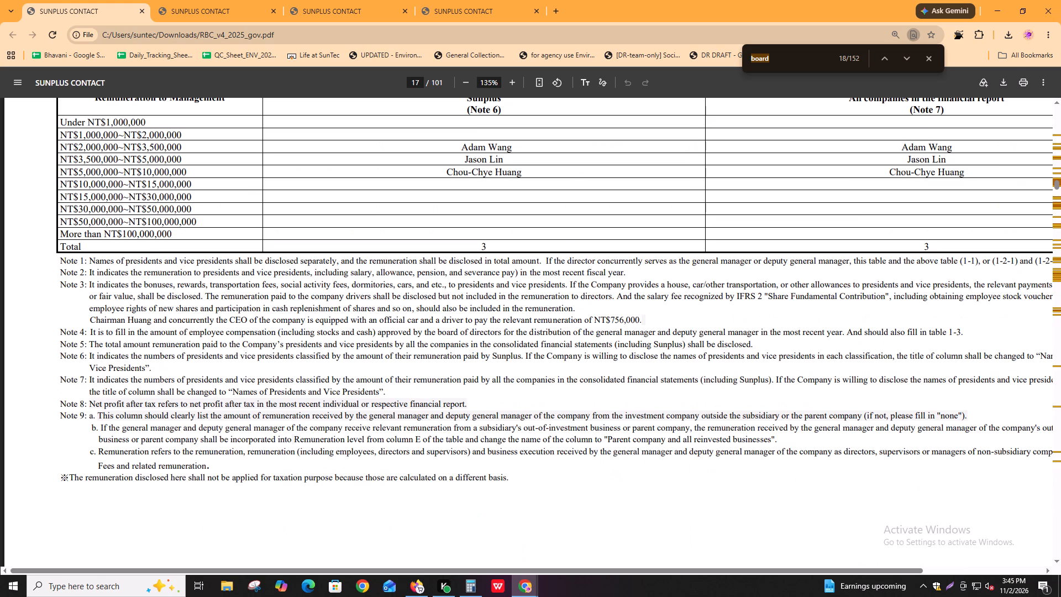
key("Return")
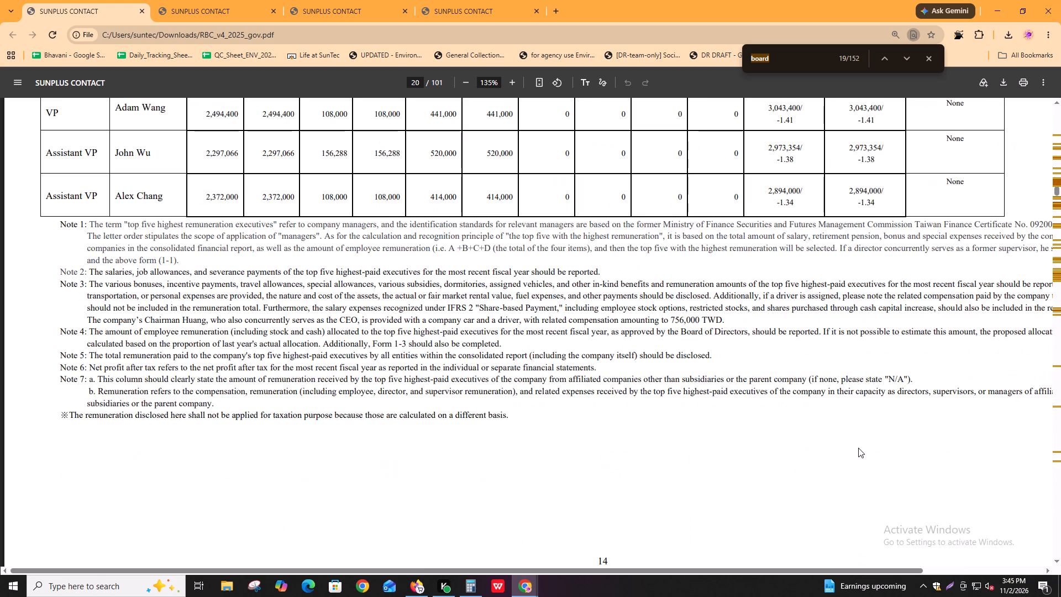
Examine the "board" matches in section 2.3.1 on the operation of the Board of Directors, including attendance, recusals and board evaluation.
key("Return")
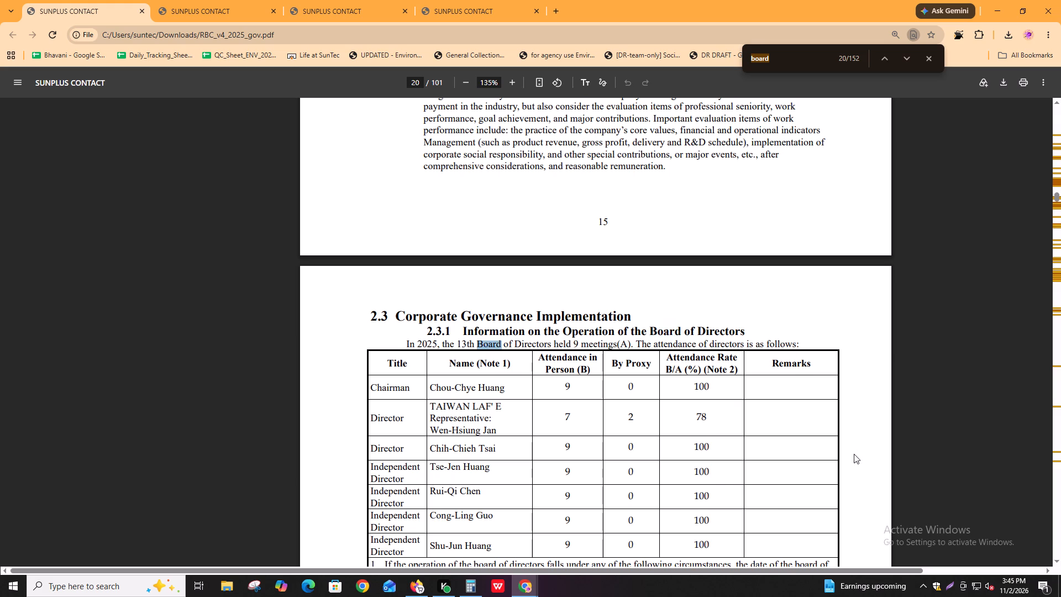
key("Return")
key("Return")
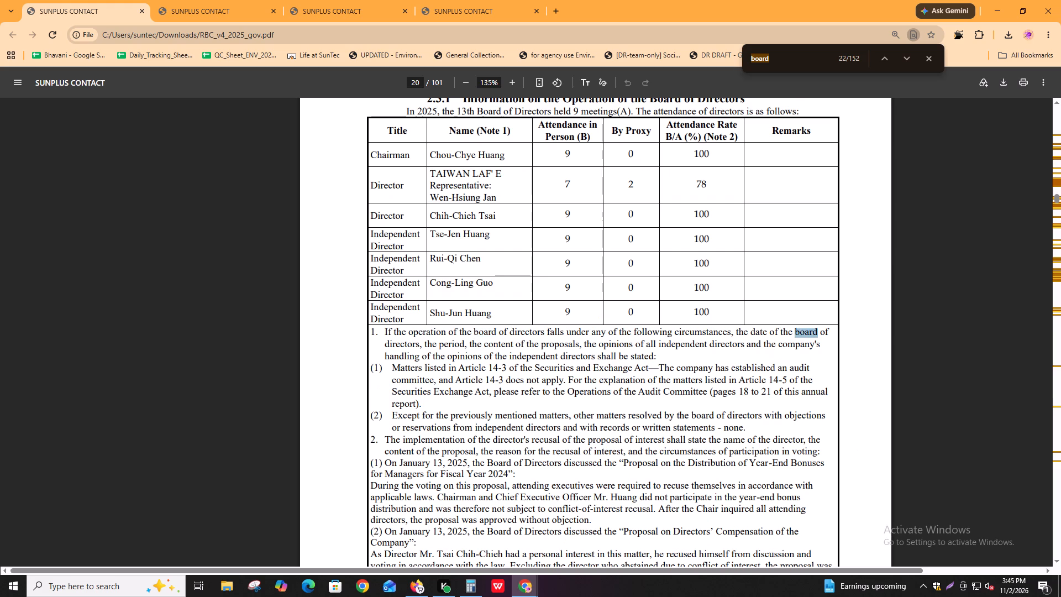
key("Return")
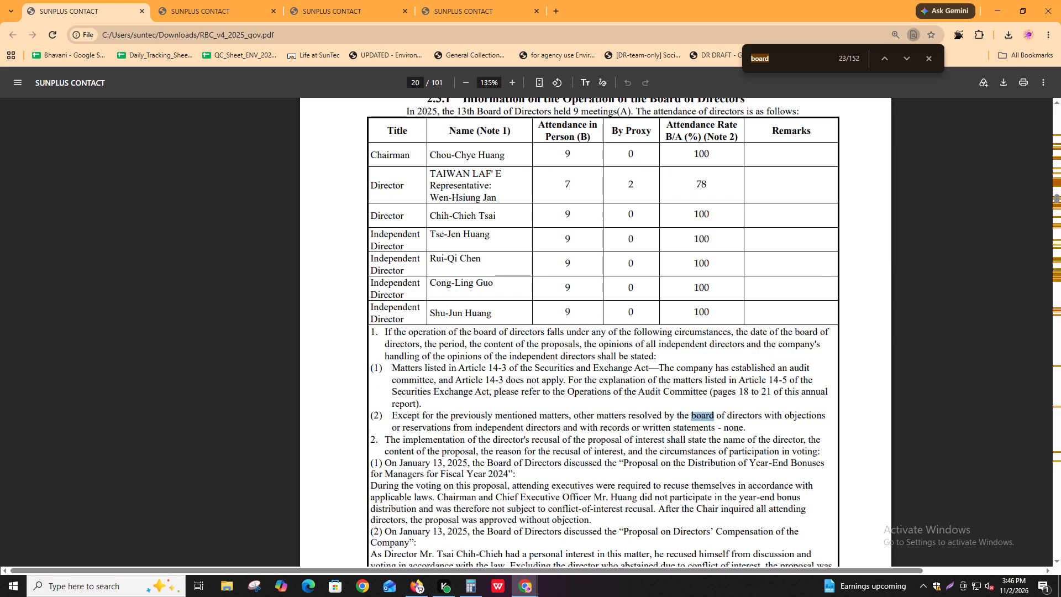
key("Return")
key("Return")
key("Return")
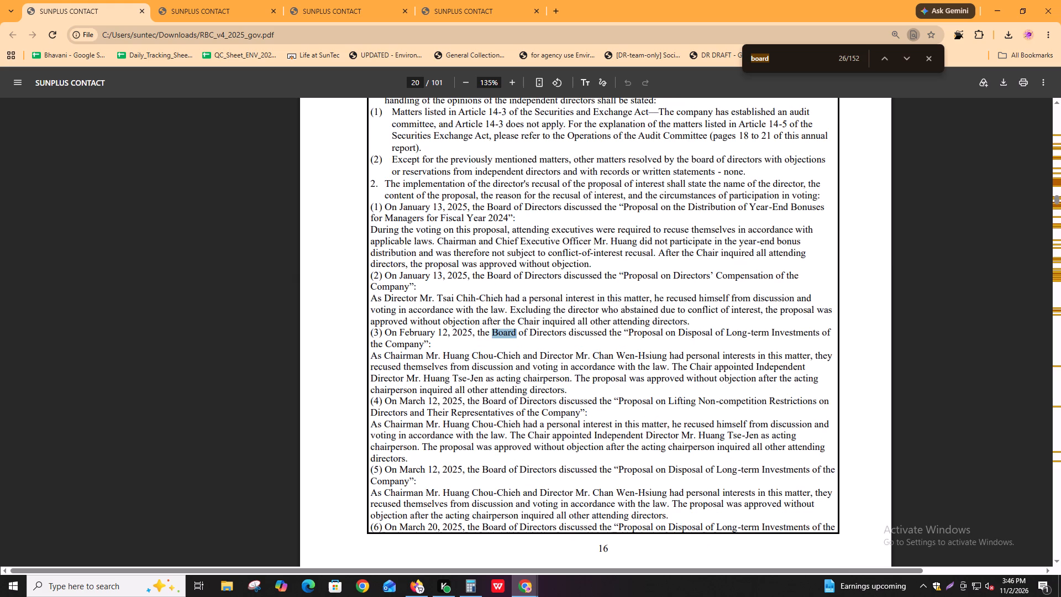
key("shift+Return")
key("Return")
key("Return")
key("Return")
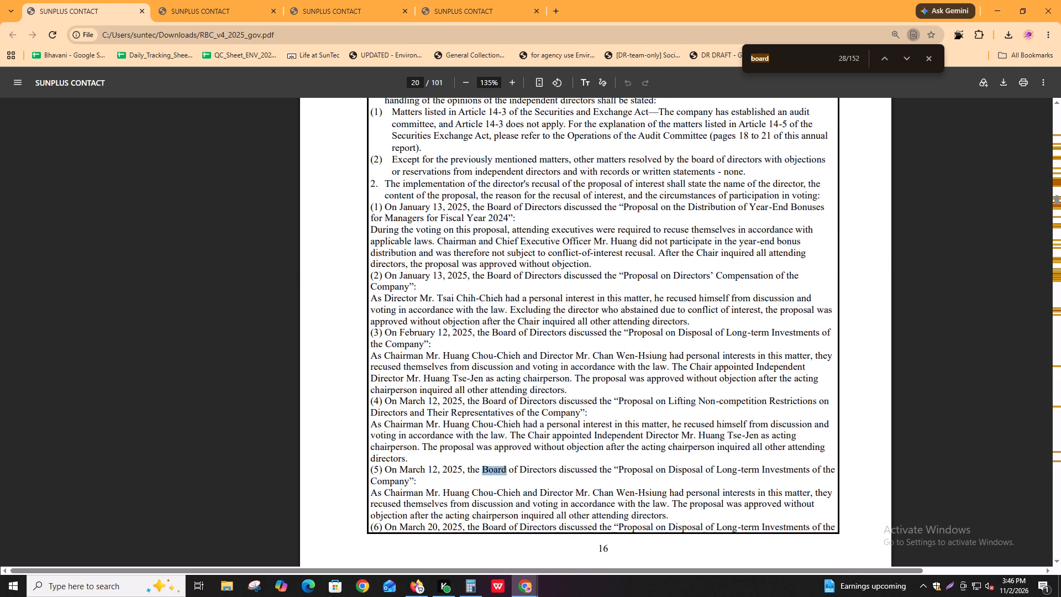
key("Return")
key("Return")
key("Return")
key("Return")
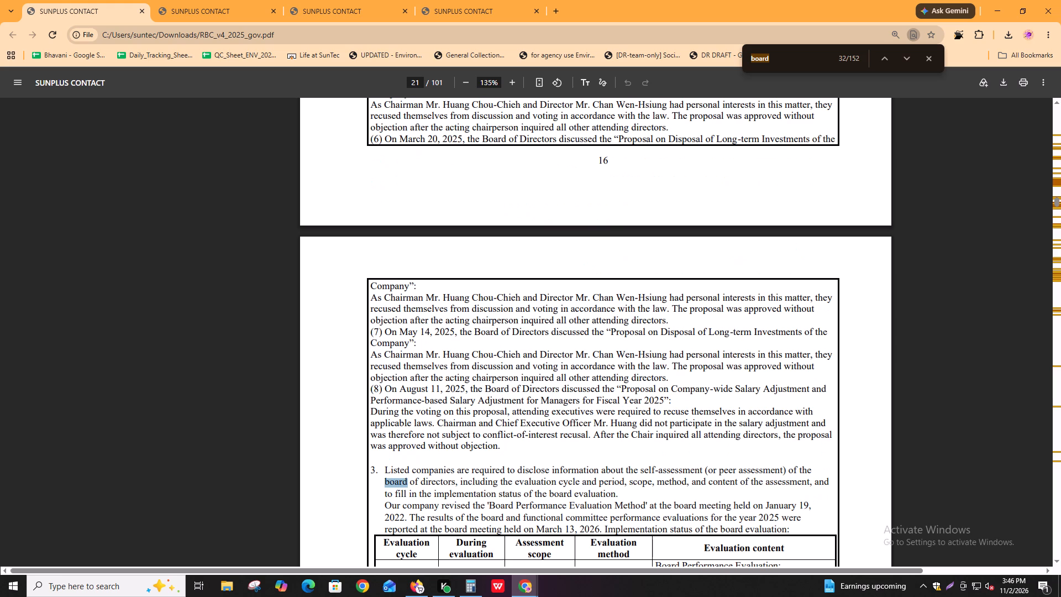
In the second open copy of the report, search for "independen" and examine page 7's Directors table.
left_click(210, 0)
key("ctrl+f")
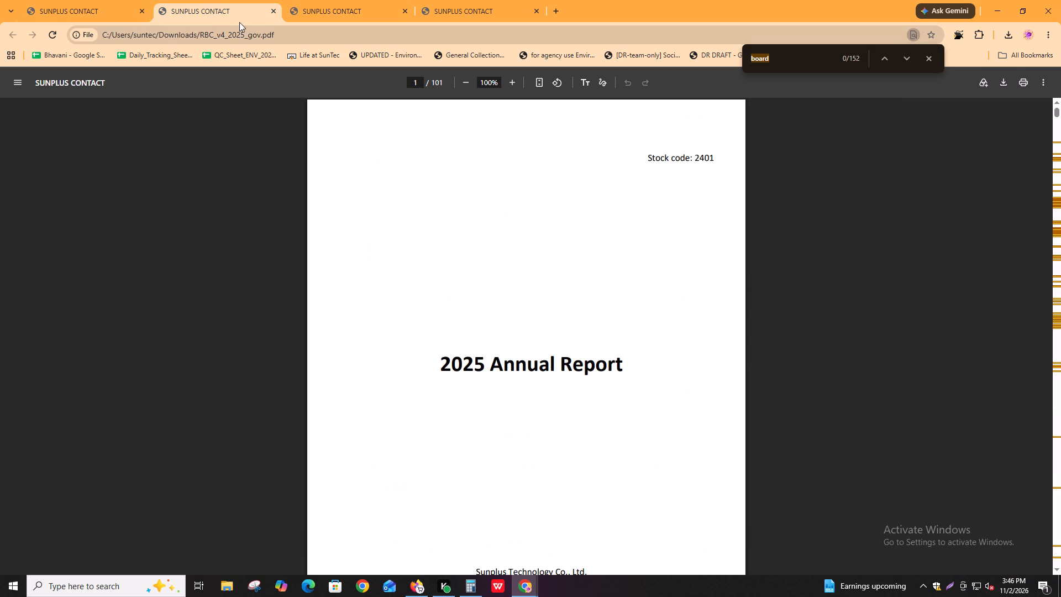
key("alt+Tab")
key("alt+Tab")
type("independe")
key("n")
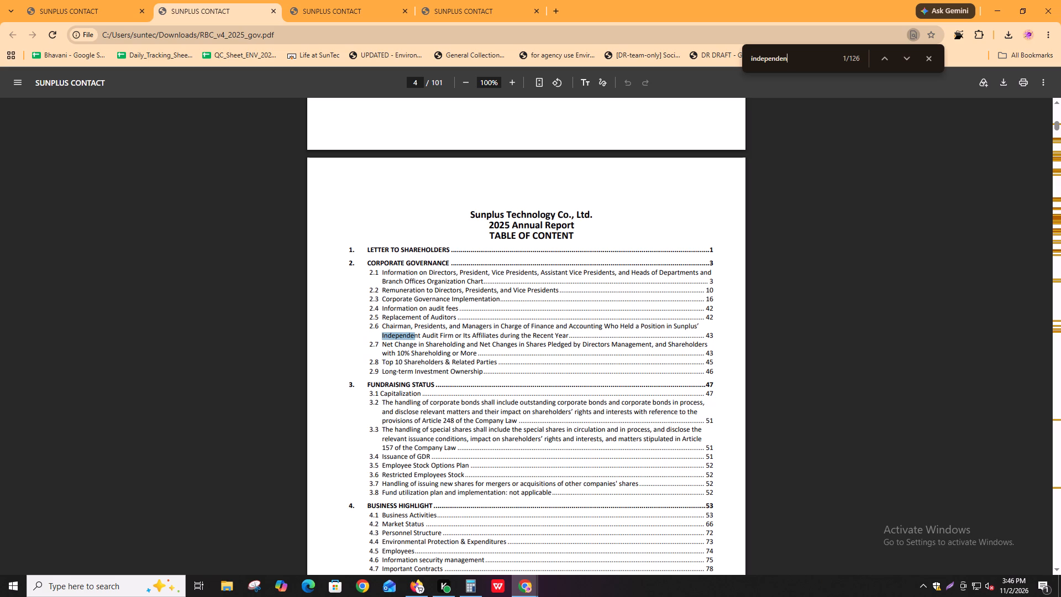
key("Return")
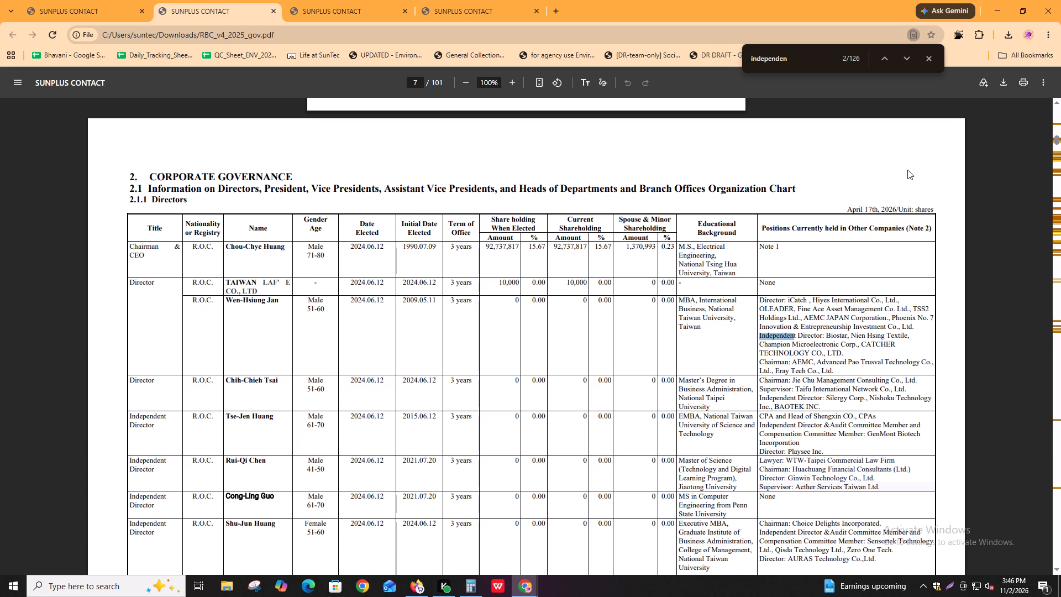
scroll(379, 405, "down", 3)
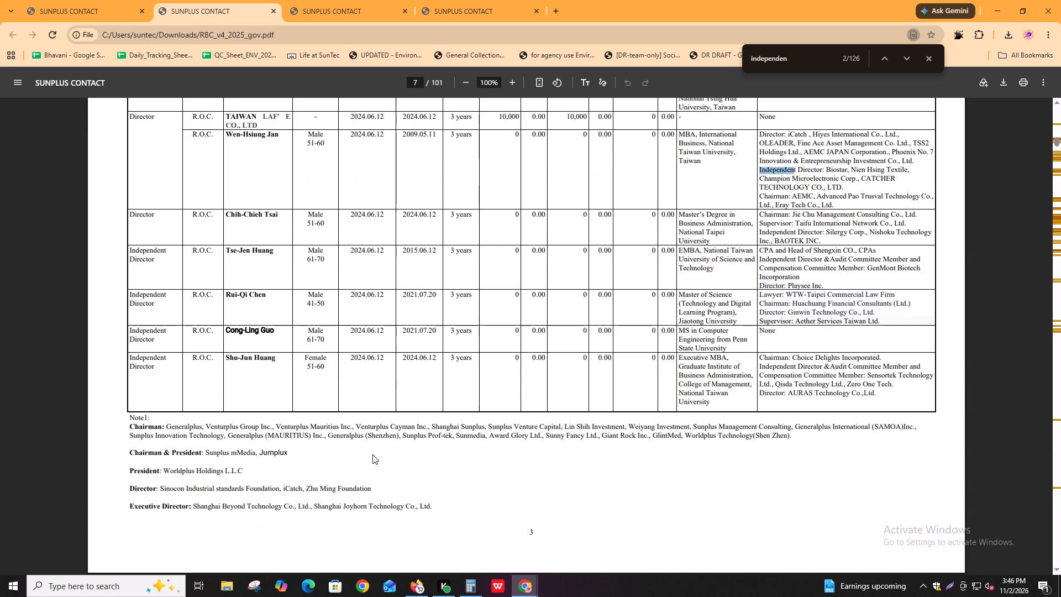
scroll(367, 459, "up", 2)
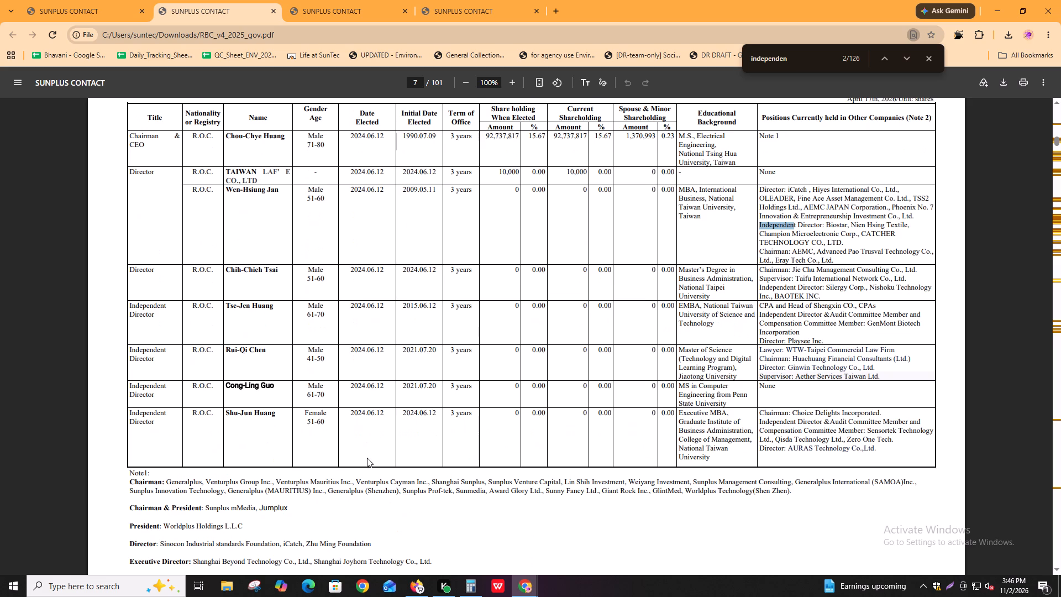
scroll(406, 430, "down", 1, "ctrl")
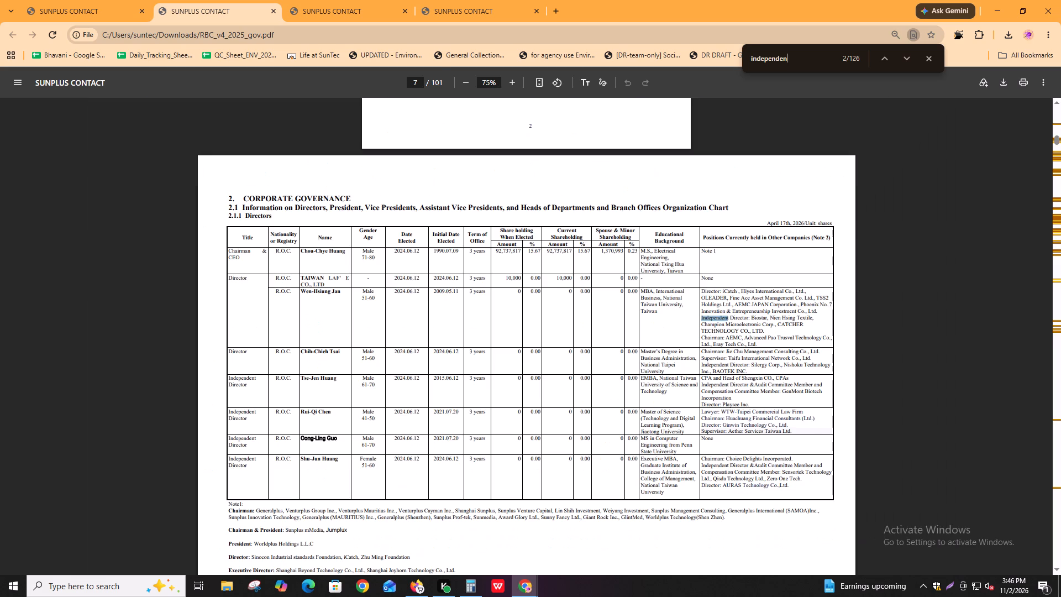
Back in Igloo, add a rectangle annotation to Board_independence around page 7's Corporate Governance headings and the whole 2.1.1 Directors table.
key("alt+Tab")
left_click(271, 185)
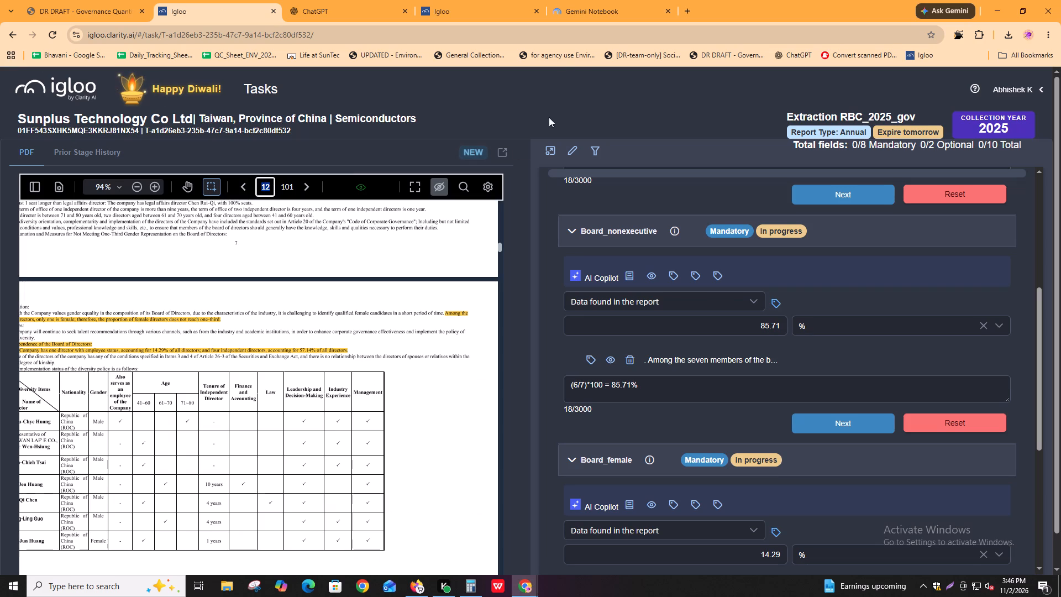
key("7")
key("Return")
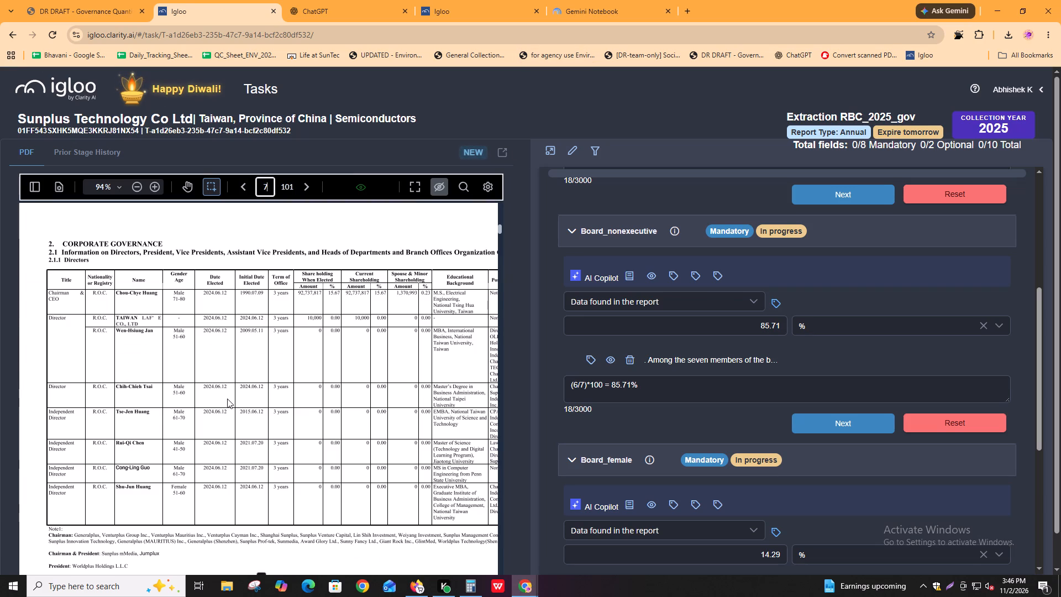
scroll(227, 399, "down", 1, "shift")
scroll(250, 390, "down", 1, "ctrl")
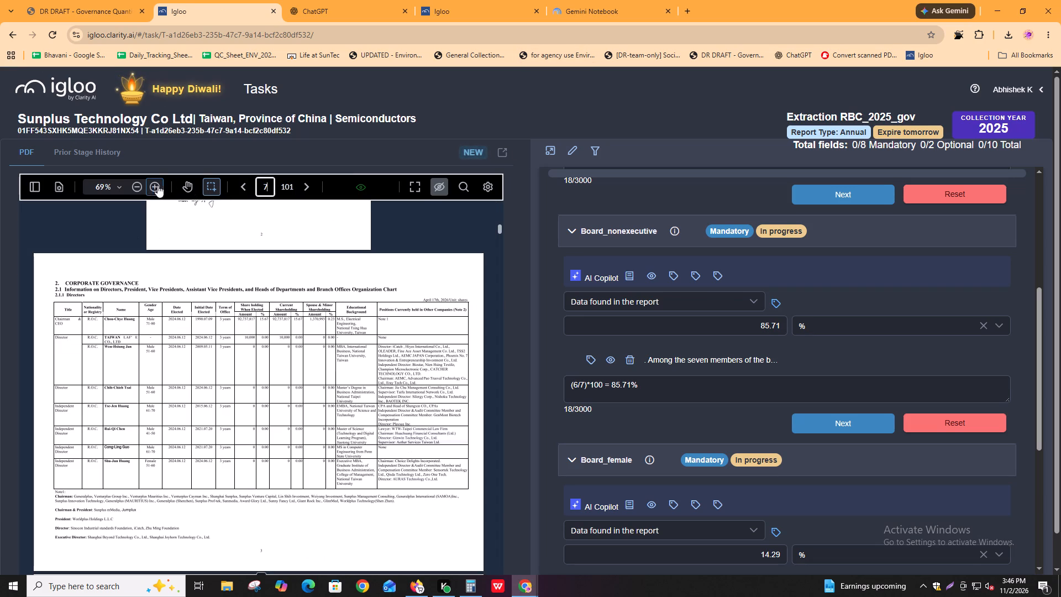
left_click(190, 329)
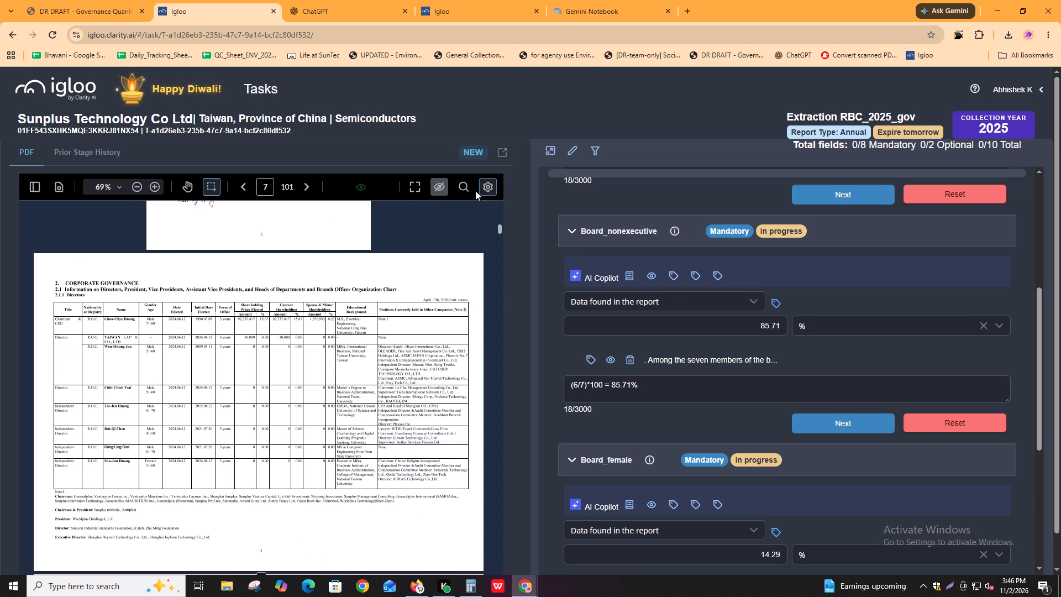
scroll(685, 338, "up", 6)
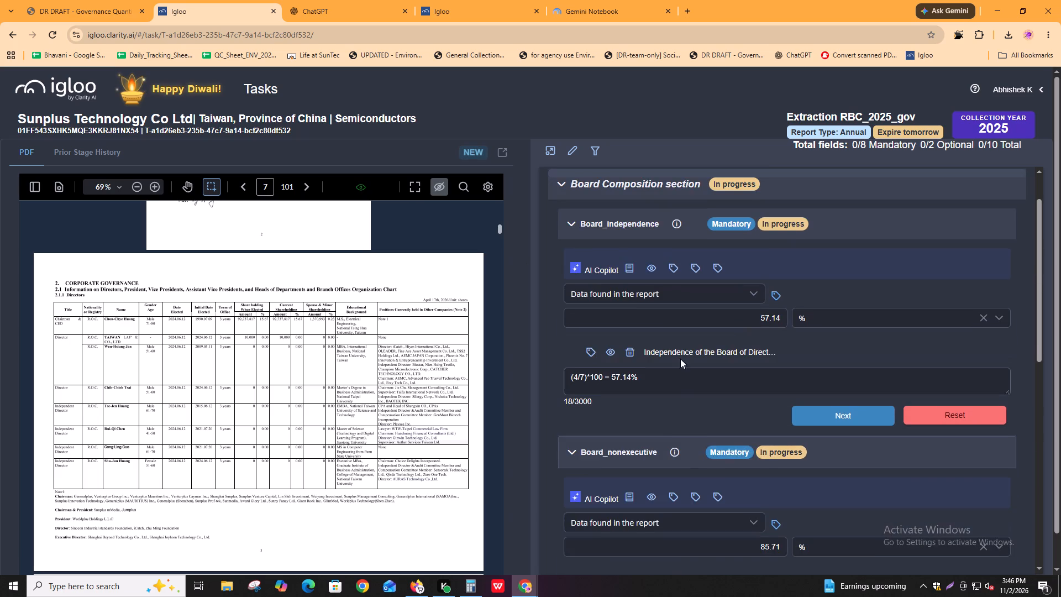
scroll(680, 359, "up", 2)
left_click(769, 343)
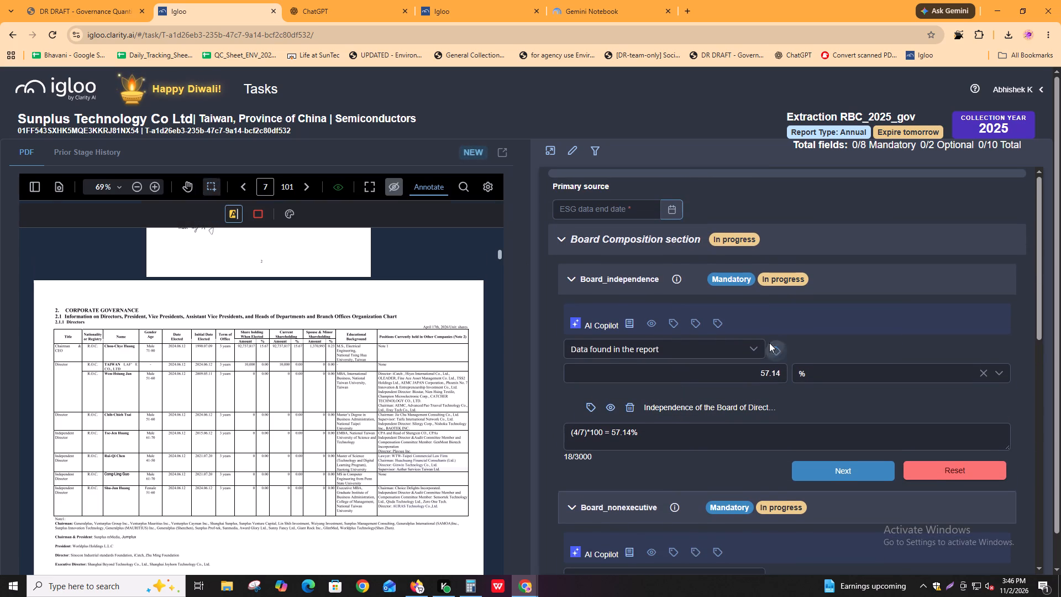
left_click(259, 210)
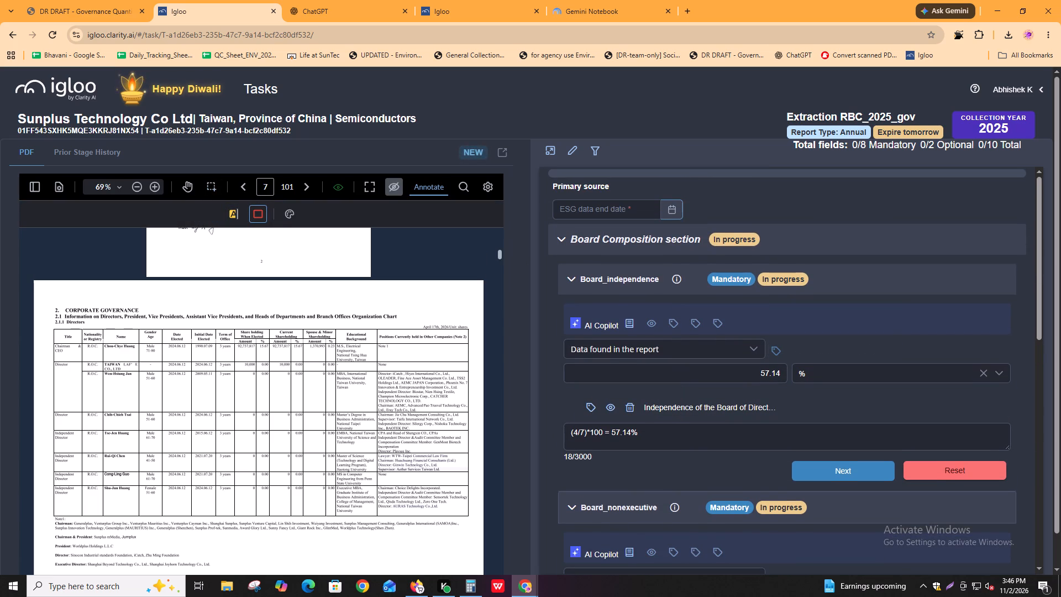
left_click_drag(46, 301, 487, 517)
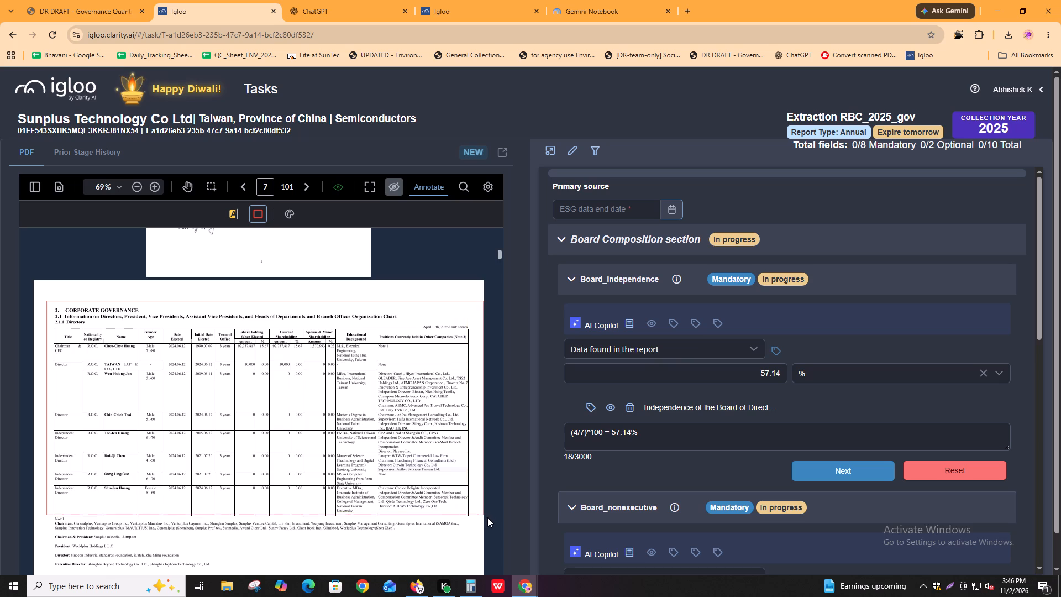
left_click_drag(487, 517, 480, 520)
Start the new Board_independence annotation's extract text with an opening quotation mark and "Independent Director" on one line, copied from page 7's Directors table.
left_click(734, 462)
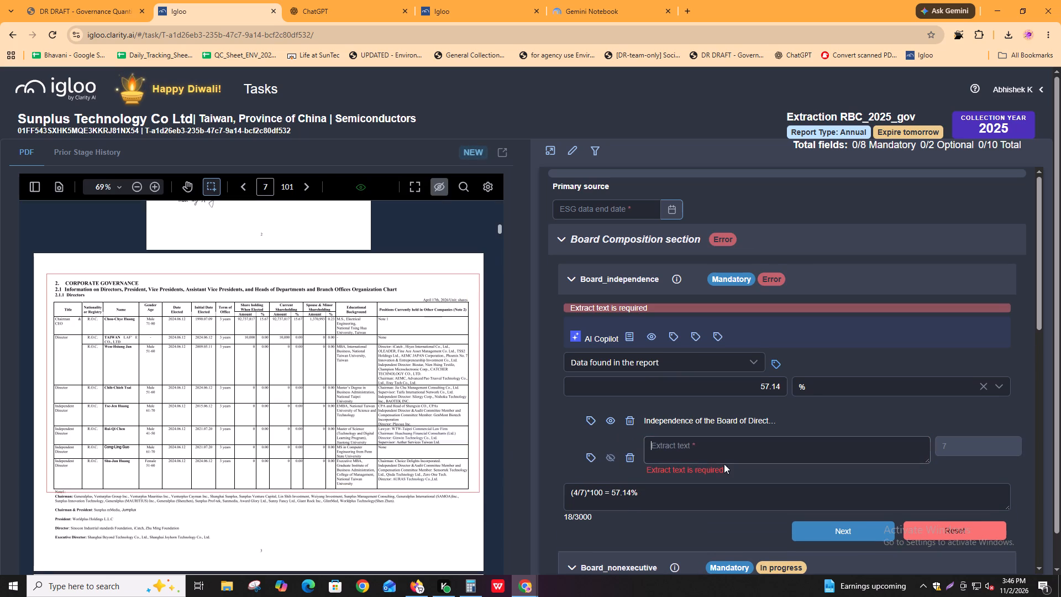
key("shift+quotedbl")
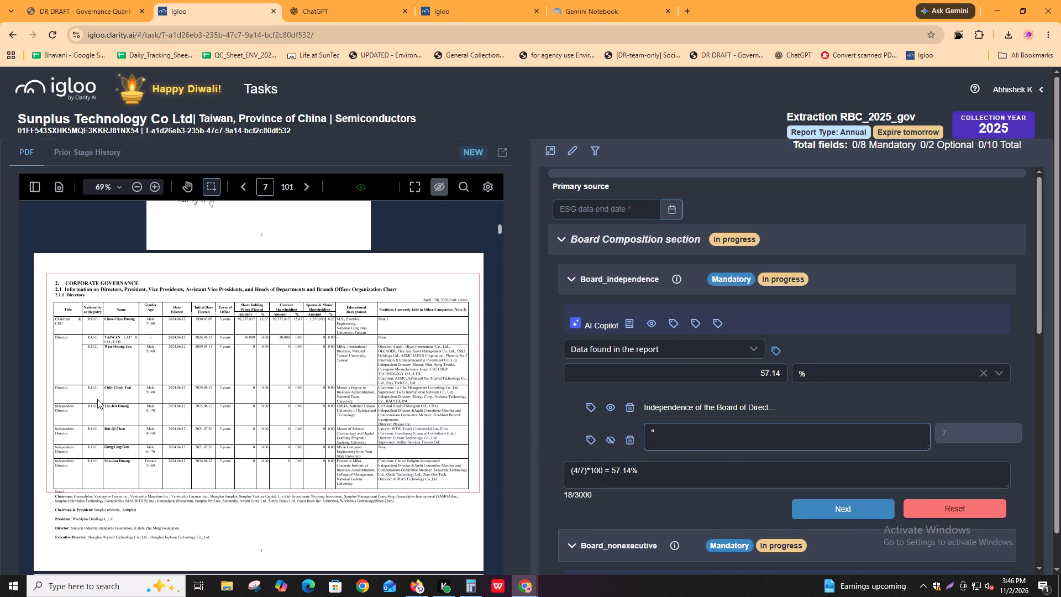
scroll(93, 404, "up", 3, "ctrl")
scroll(176, 464, "up", 2, "shift")
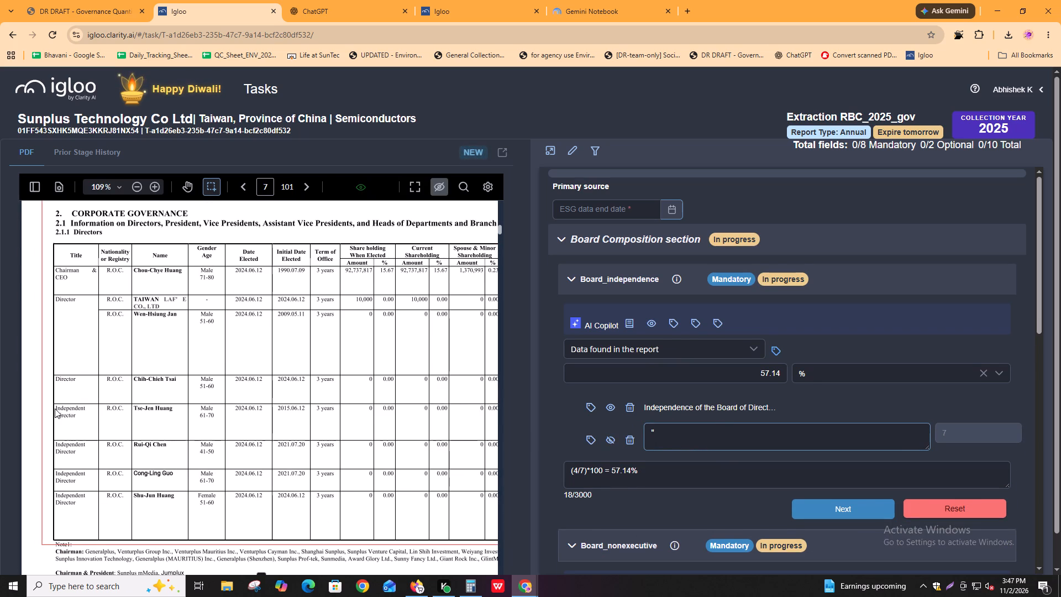
left_click_drag(55, 409, 85, 417)
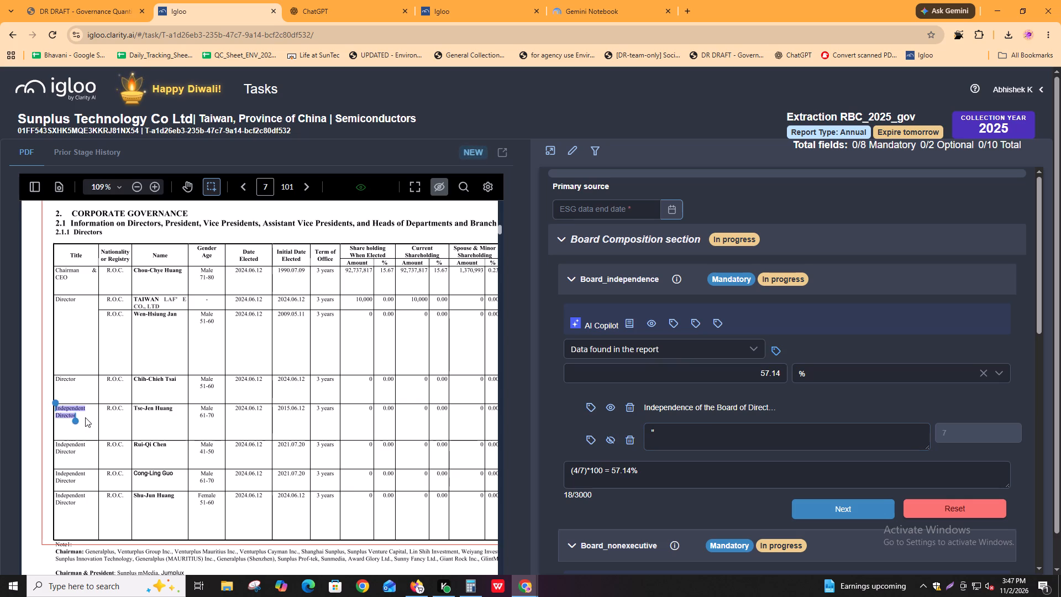
key("ctrl+c")
left_click(662, 435)
key("ctrl+v")
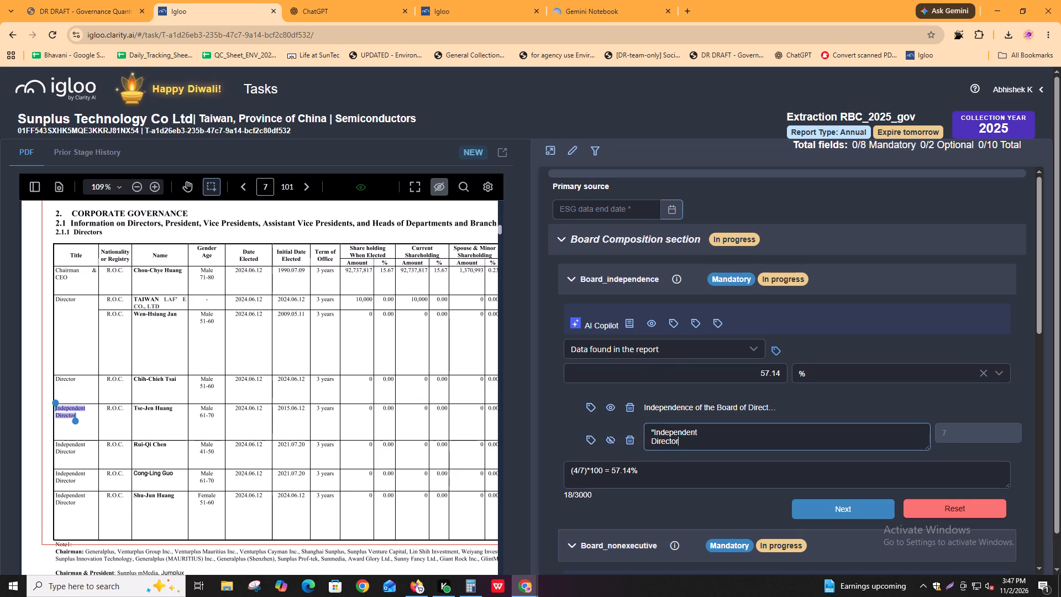
key("ctrl+Left")
key("BackSpace")
key("space")
key("ctrl+Right")
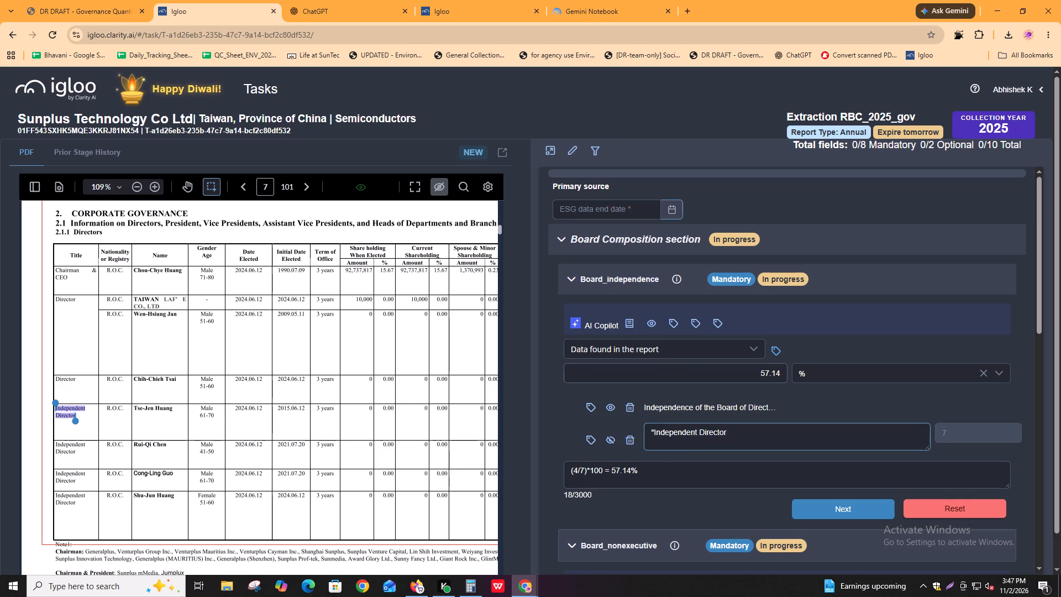
Duplicate the opening-quoted Independent Director line in the extract text three times, giving four separate lines.
key("ctrl+a")
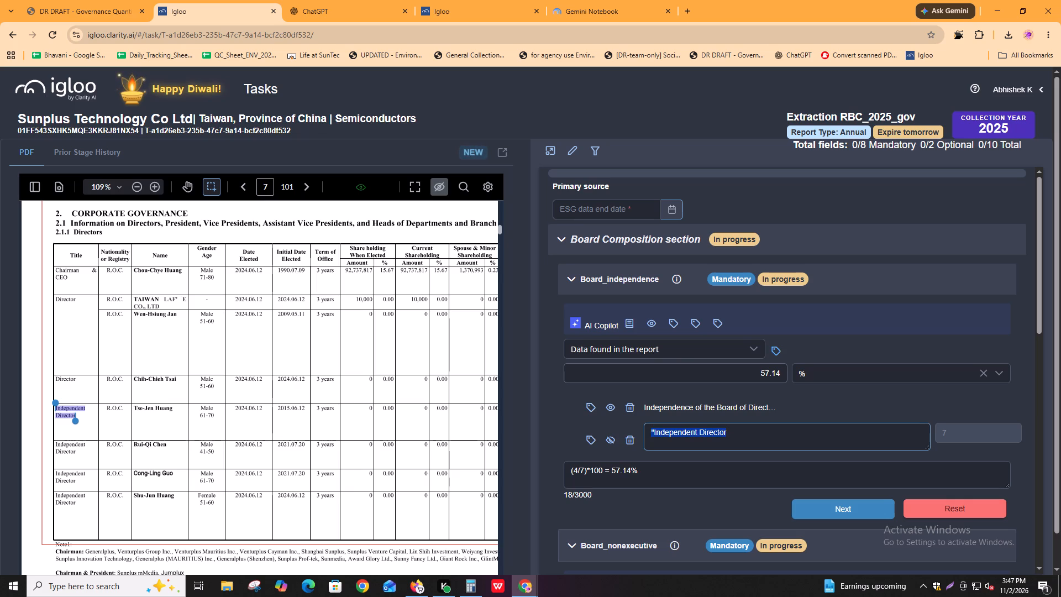
key("ctrl+c")
key("Right")
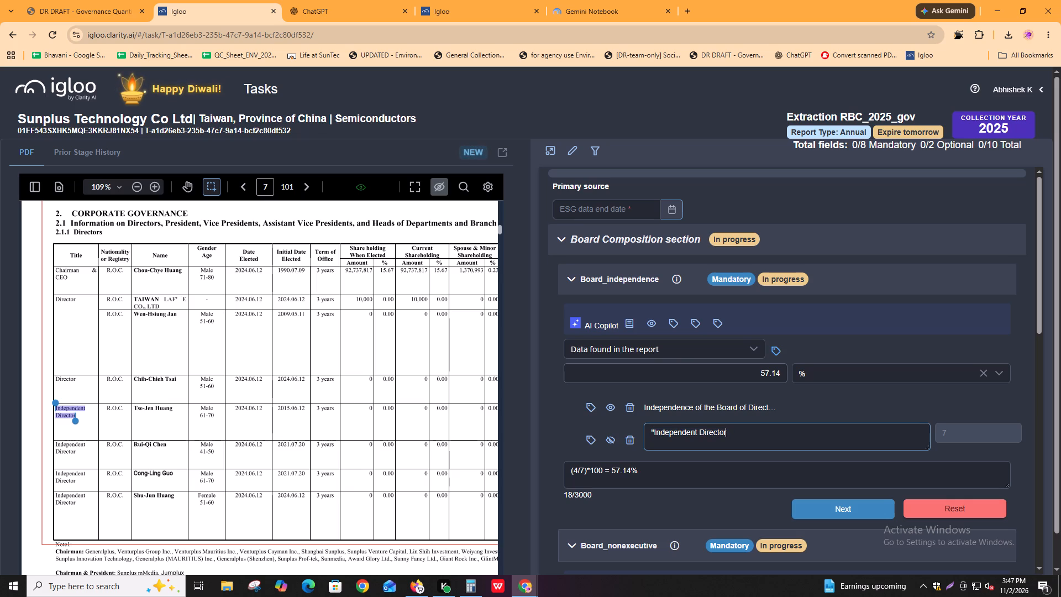
key("Return")
key("ctrl+v")
key("Return")
key("ctrl+v")
key("Return")
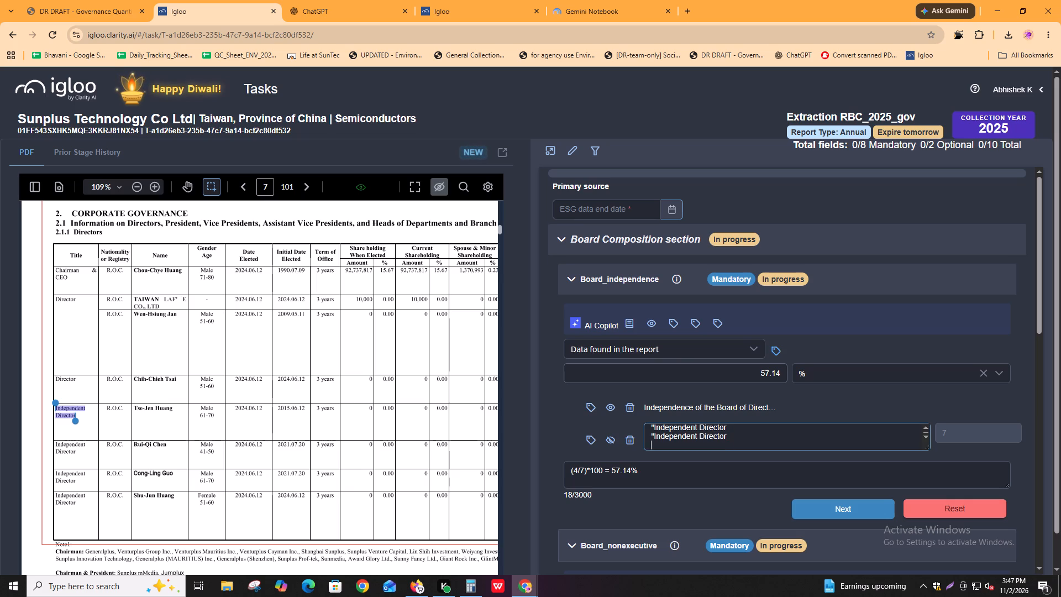
key("ctrl+v")
scroll(734, 436, "up", 3)
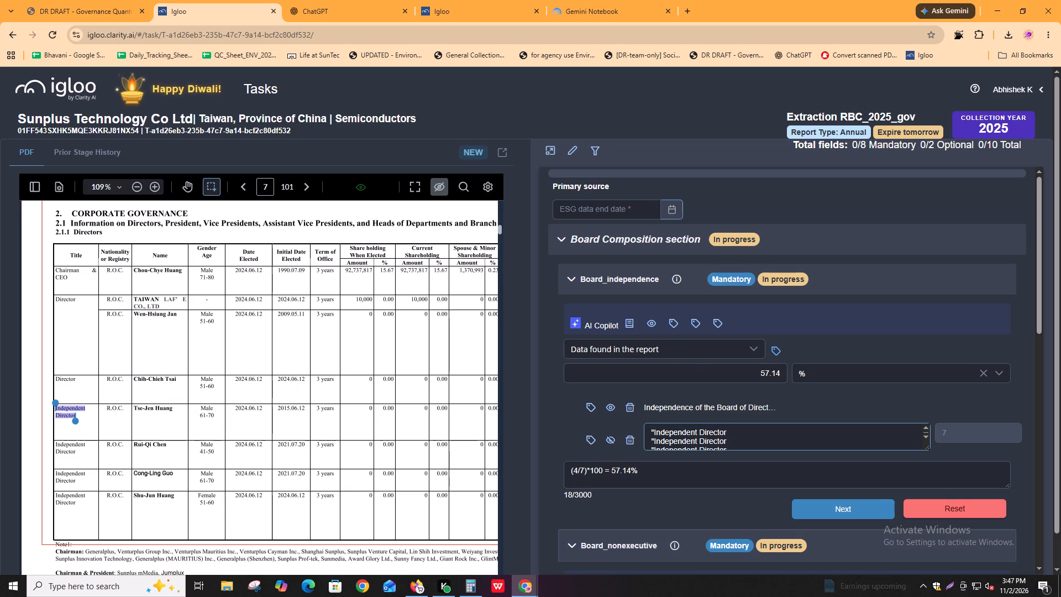
Complete the extract's first line with a comma, the first listed independent director's name from the table, and a closing quotation mark.
left_click(734, 433)
type(",")
key("space")
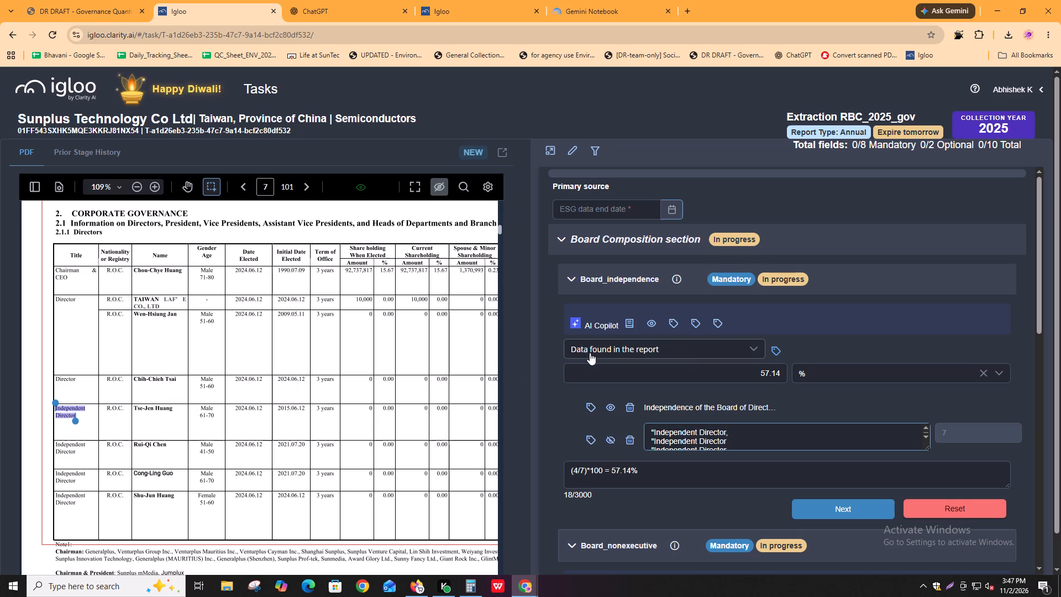
left_click(135, 407)
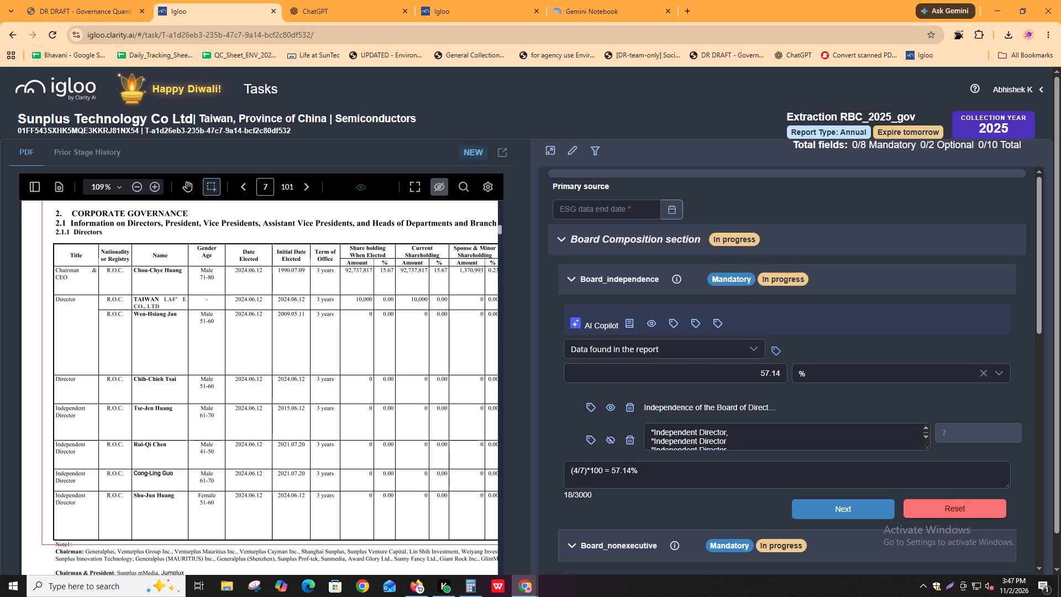
left_click_drag(134, 407, 181, 411)
key("ctrl+c")
left_click(795, 436)
key("ctrl+v")
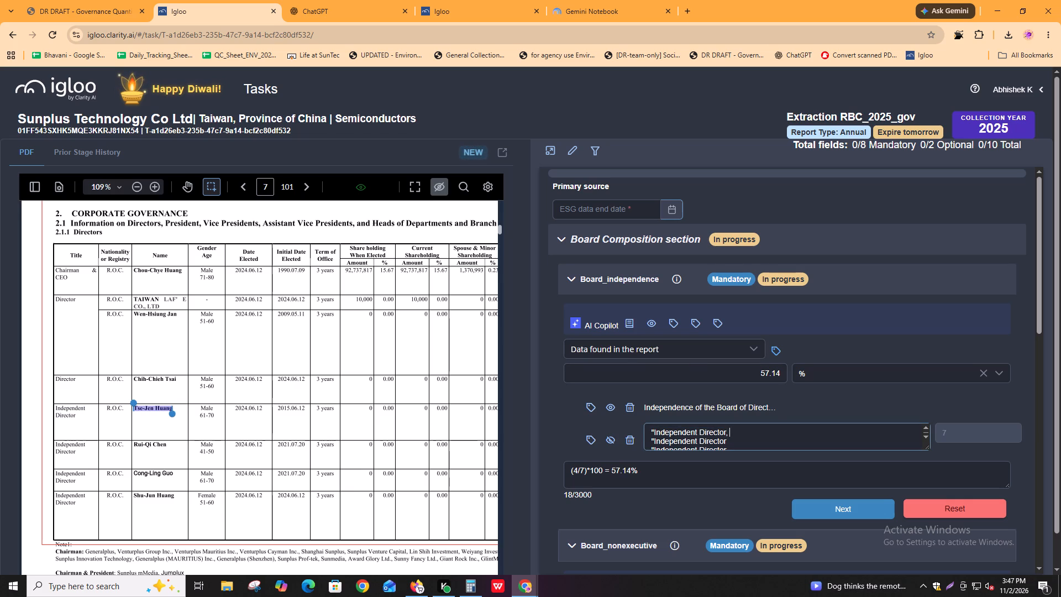
key("shift+quotedbl")
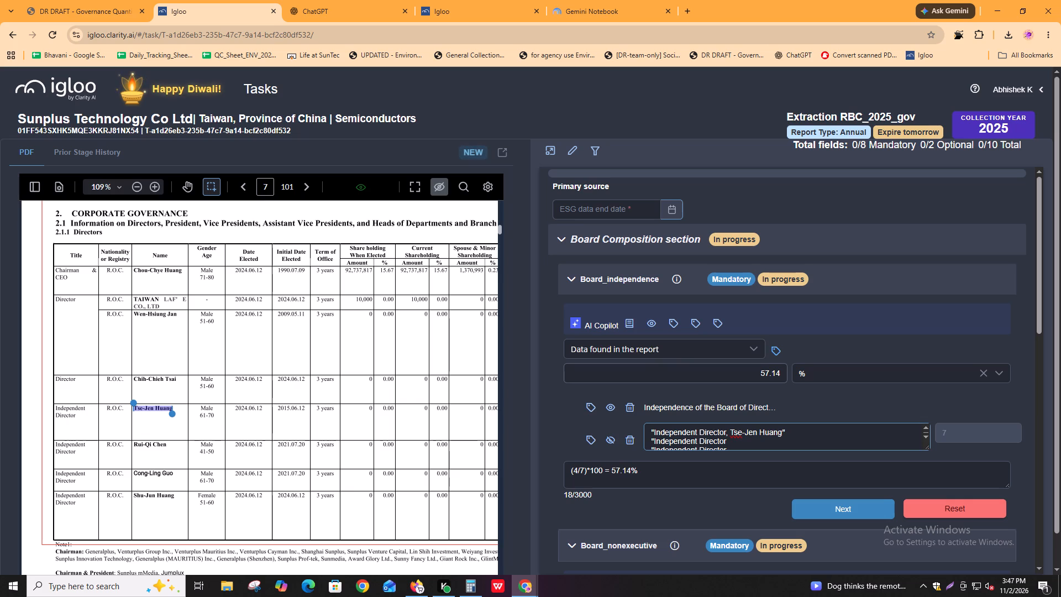
Complete the extract's second line with a comma, the second listed independent director's name, and a closing quotation mark.
key("Down")
type(",")
key("space")
left_click_drag(130, 444, 178, 444)
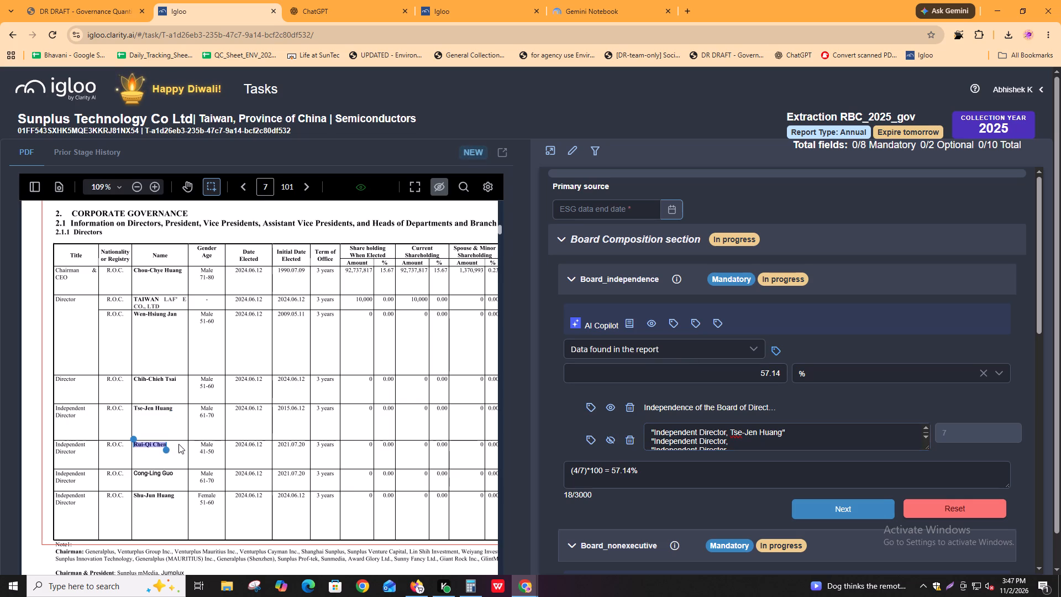
left_click_drag(178, 444, 179, 444)
key("ctrl+c")
left_click(771, 444)
key("ctrl+v")
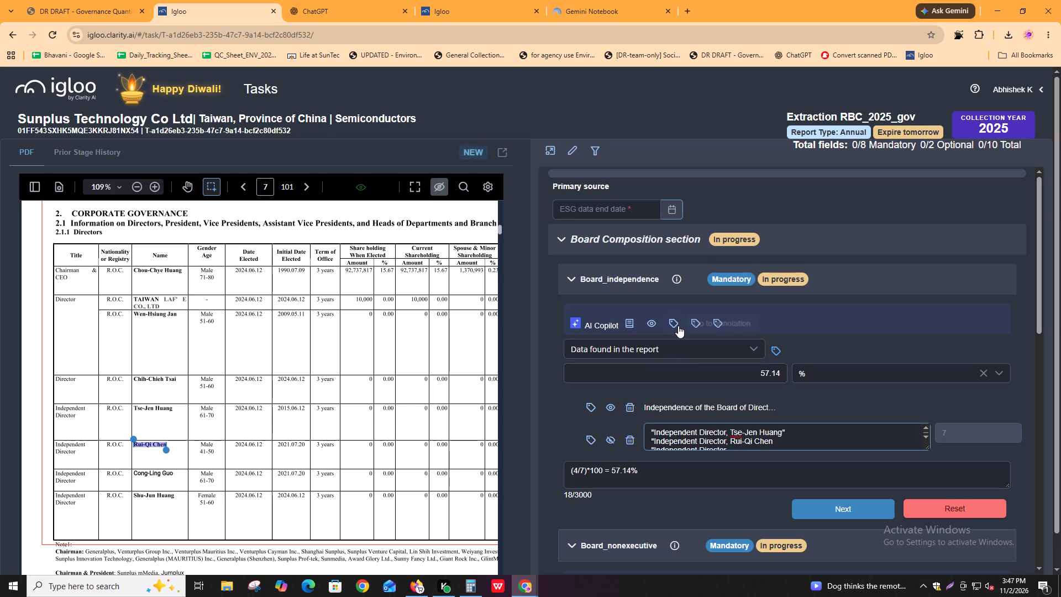
key("shift+quotedbl")
Complete the extract's third line with a comma, the third listed independent director's name, and a closing quotation mark.
key("Down")
type(",")
key("space")
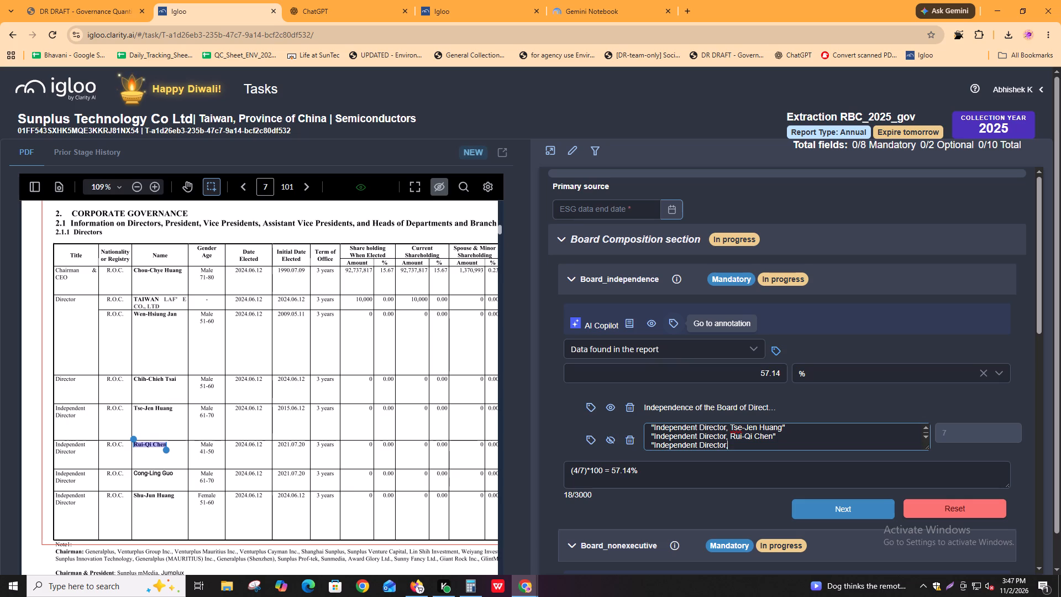
left_click_drag(133, 474, 156, 474)
left_click_drag(156, 474, 176, 474)
key("ctrl+c")
left_click(745, 448)
key("ctrl+v")
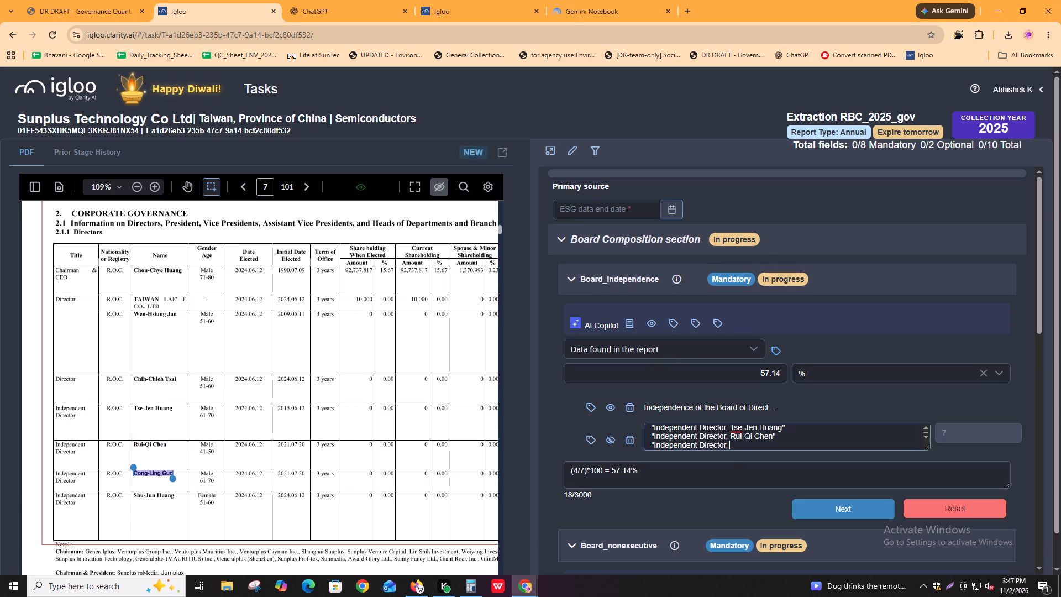
key("shift+quotedbl")
Complete the extract's fourth line with a comma, the female independent director's name, and a closing quotation mark, and commit the extract text.
key("Down")
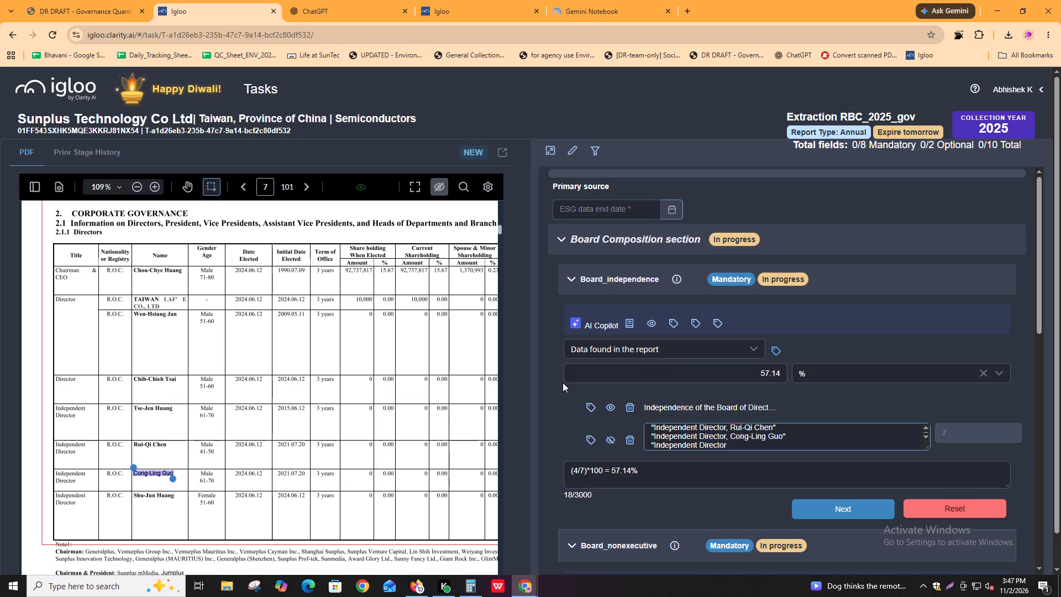
type(",")
key("space")
left_click_drag(131, 498, 183, 492)
key("ctrl+c")
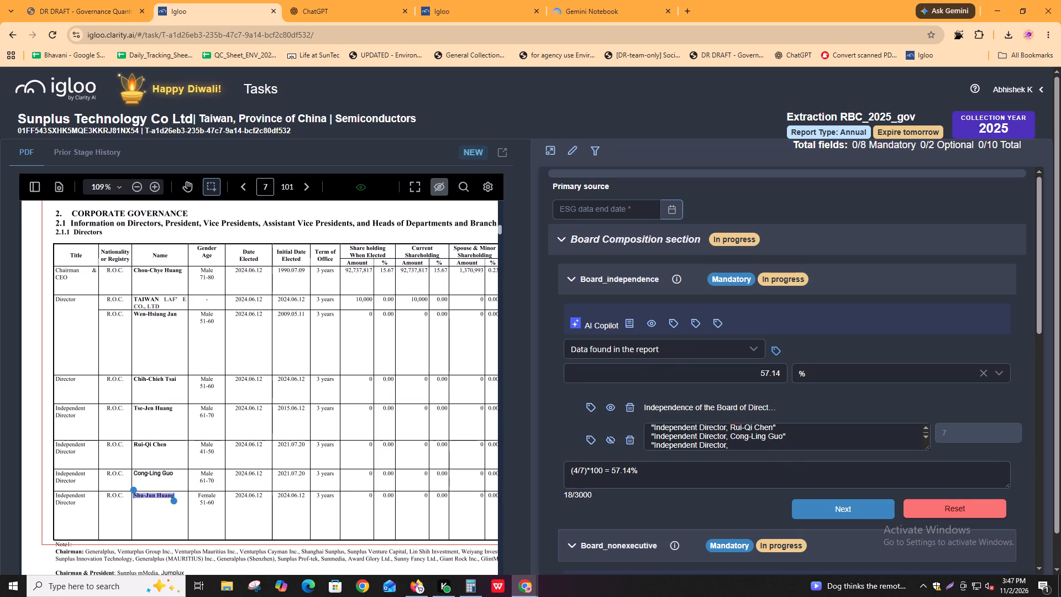
left_click(777, 449)
key("ctrl+v")
key("shift+quotedbl")
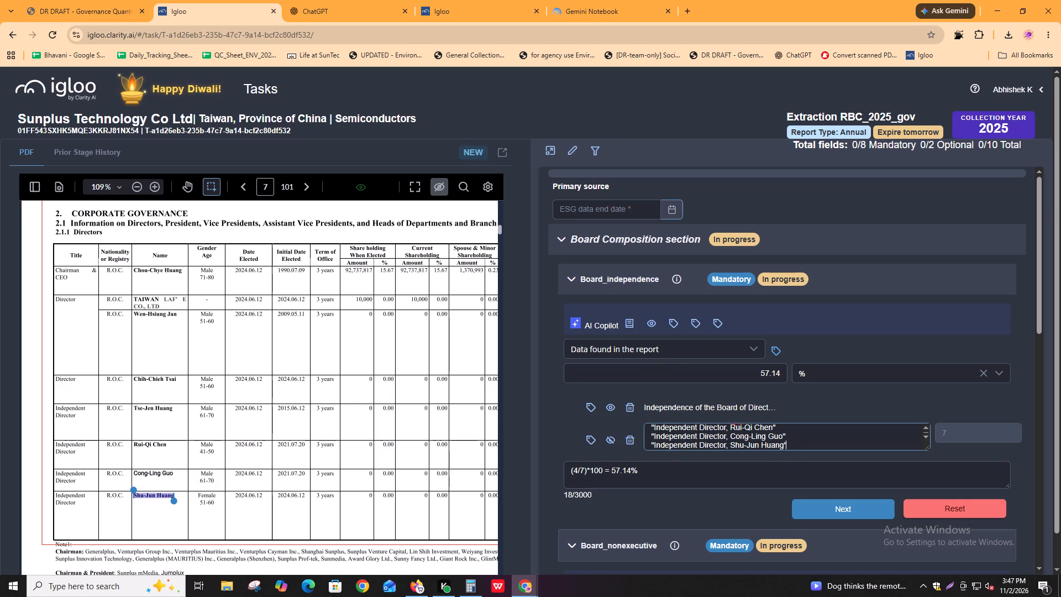
scroll(778, 433, "up", 6)
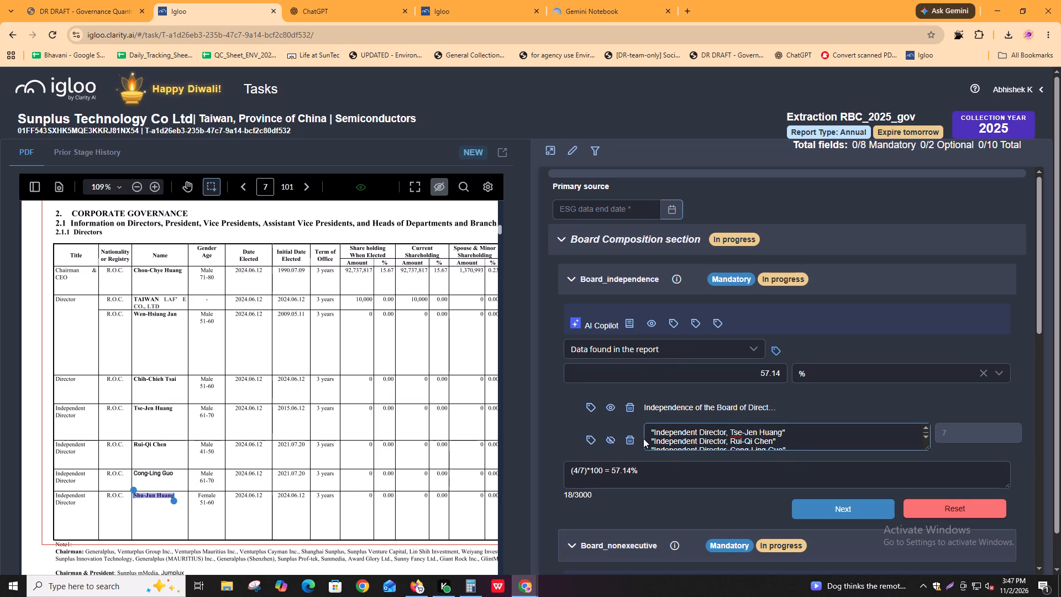
left_click(612, 434)
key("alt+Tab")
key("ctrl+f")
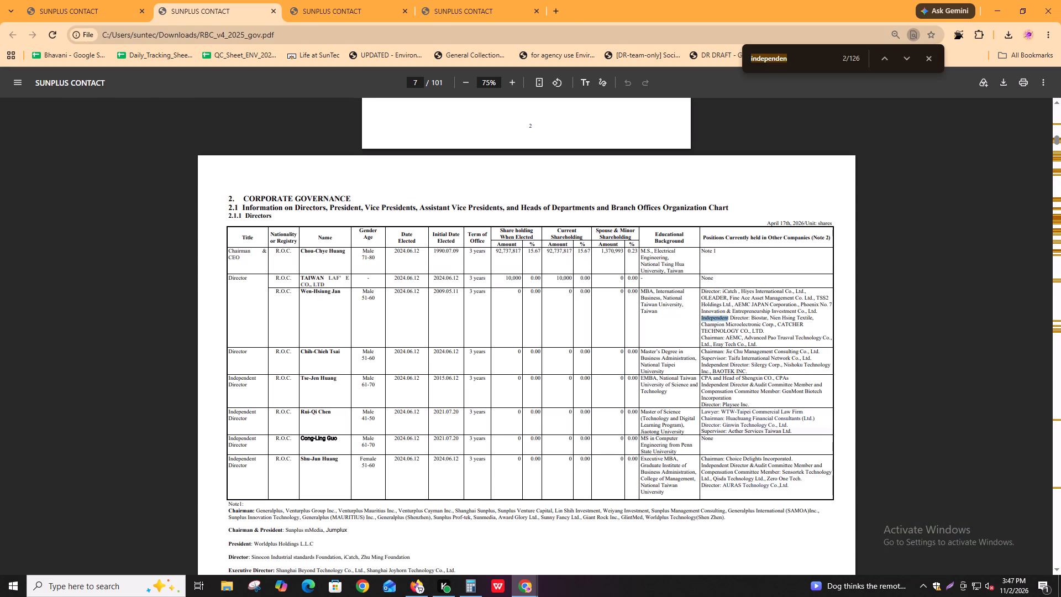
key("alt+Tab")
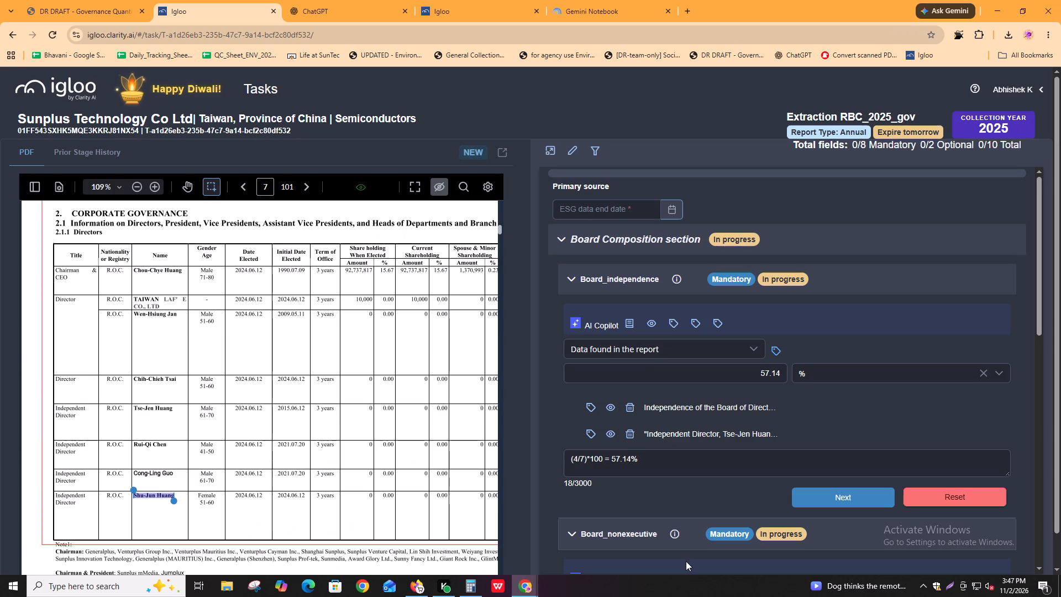
Read the AI Copilot explanation for Board_nonexecutive on the board's executive and non-executive members.
scroll(773, 471, "down", 5)
scroll(770, 401, "up", 1)
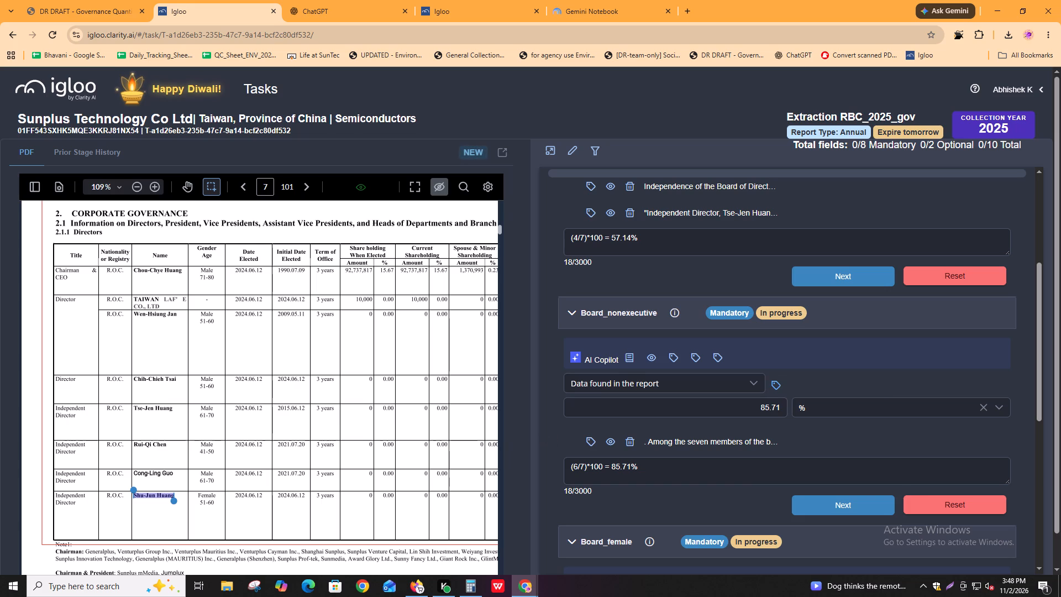
left_click(634, 352)
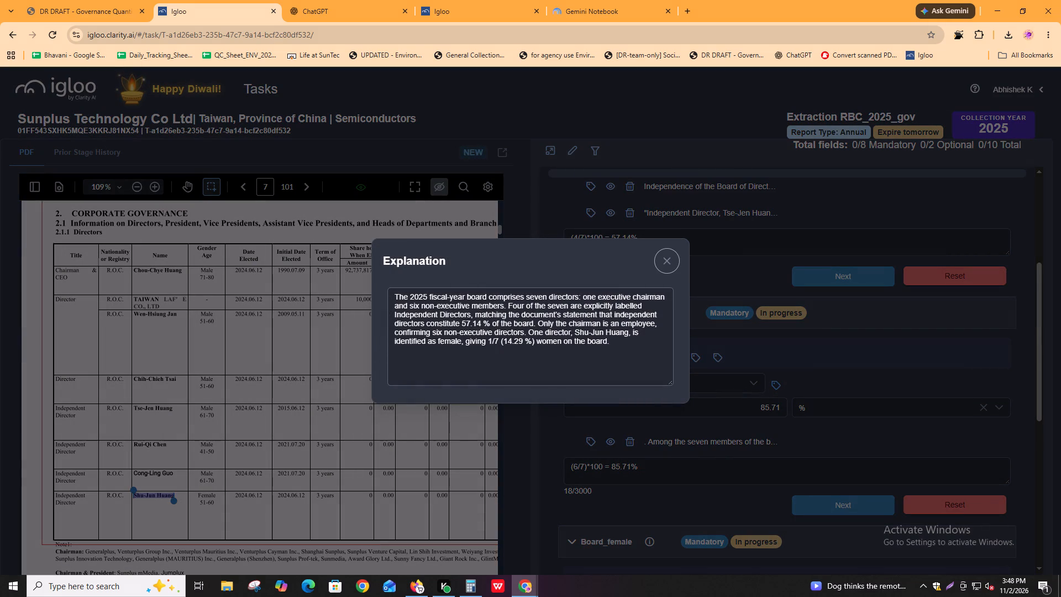
left_click_drag(527, 307, 567, 310)
left_click(567, 310)
left_click(617, 298)
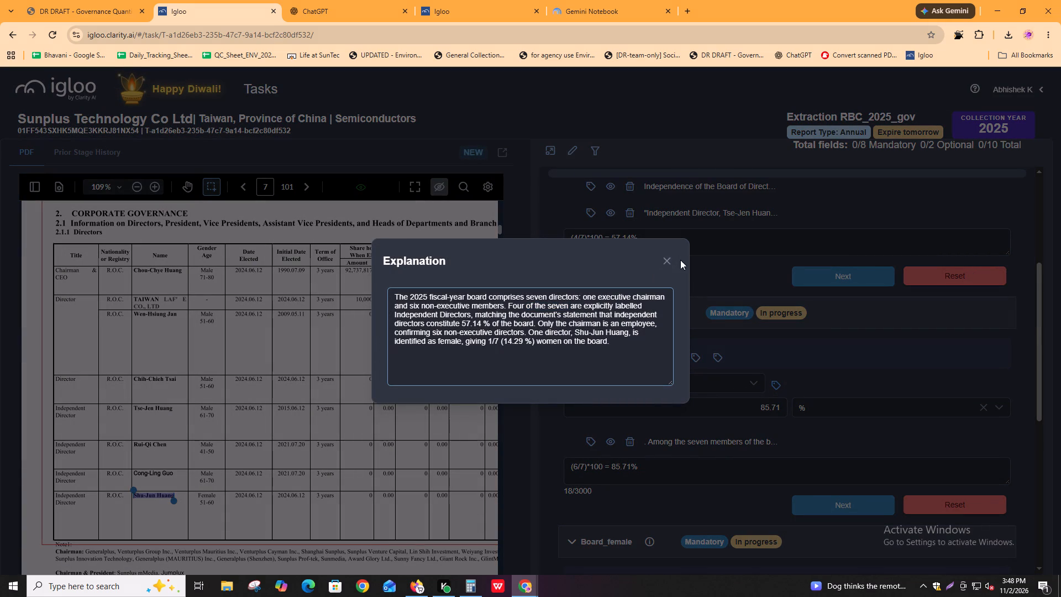
left_click(669, 255)
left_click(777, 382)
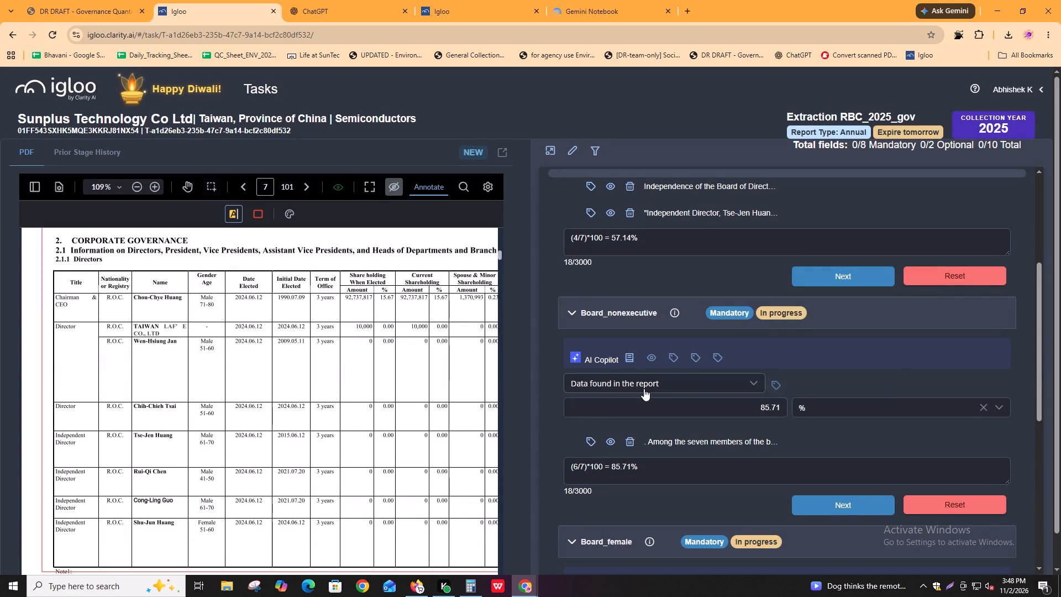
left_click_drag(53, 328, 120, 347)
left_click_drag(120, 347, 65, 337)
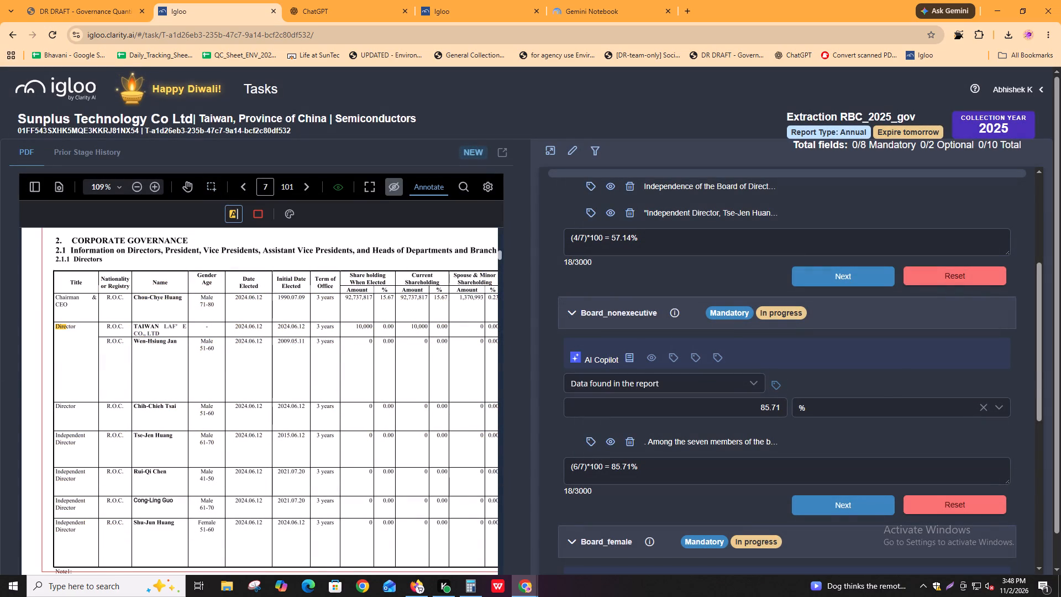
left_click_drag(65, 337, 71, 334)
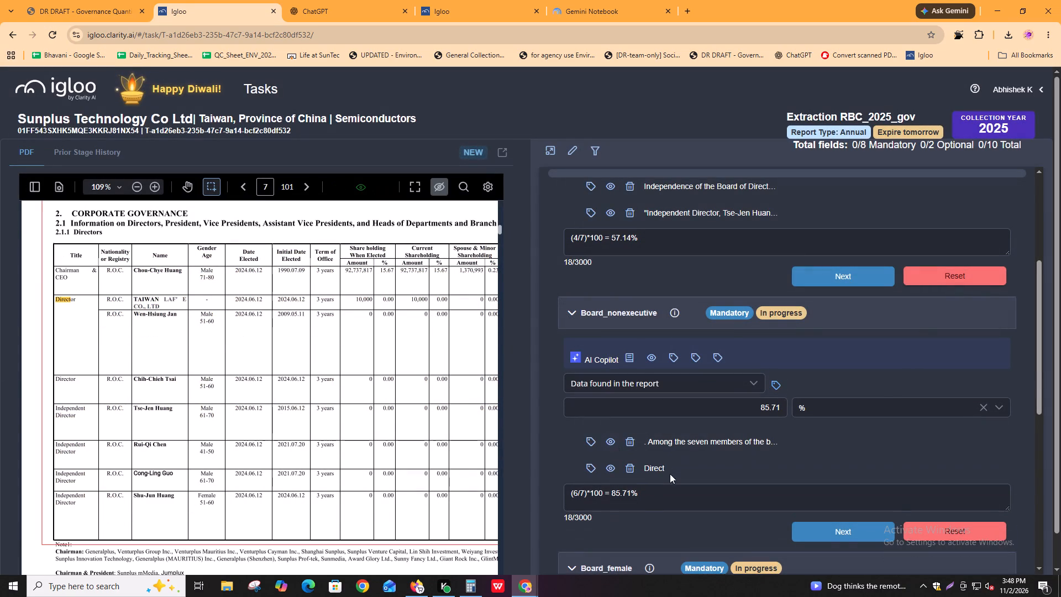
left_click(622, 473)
Annotate the full directors section 2.1.1 on page 7, heading and table, with a rectangle as Board_nonexecutive evidence.
left_click(776, 384)
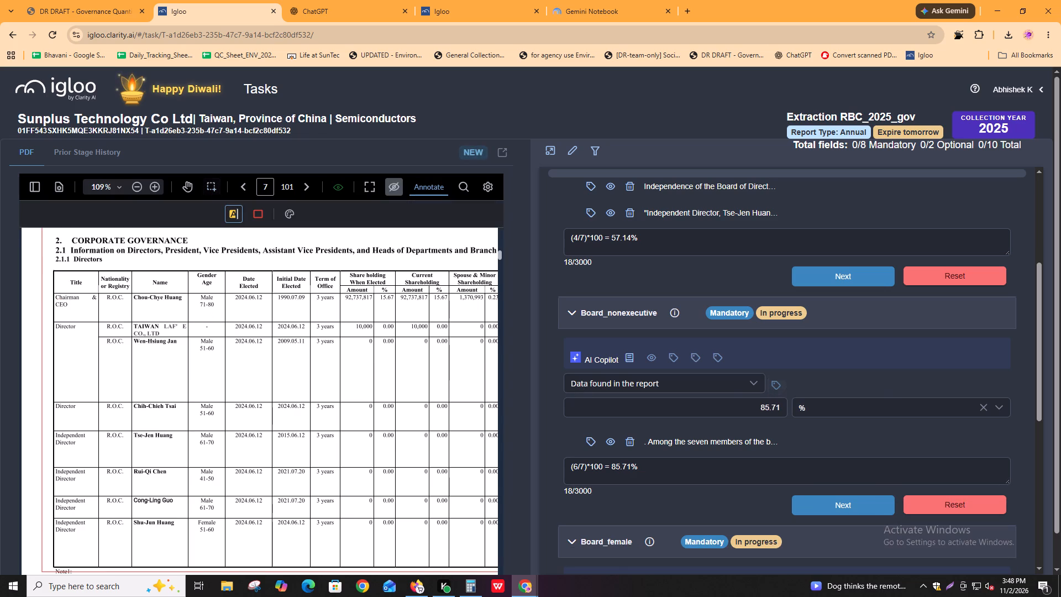
scroll(342, 402, "down", 1, "ctrl")
scroll(343, 404, "down", 1)
scroll(343, 404, "down", 1, "ctrl")
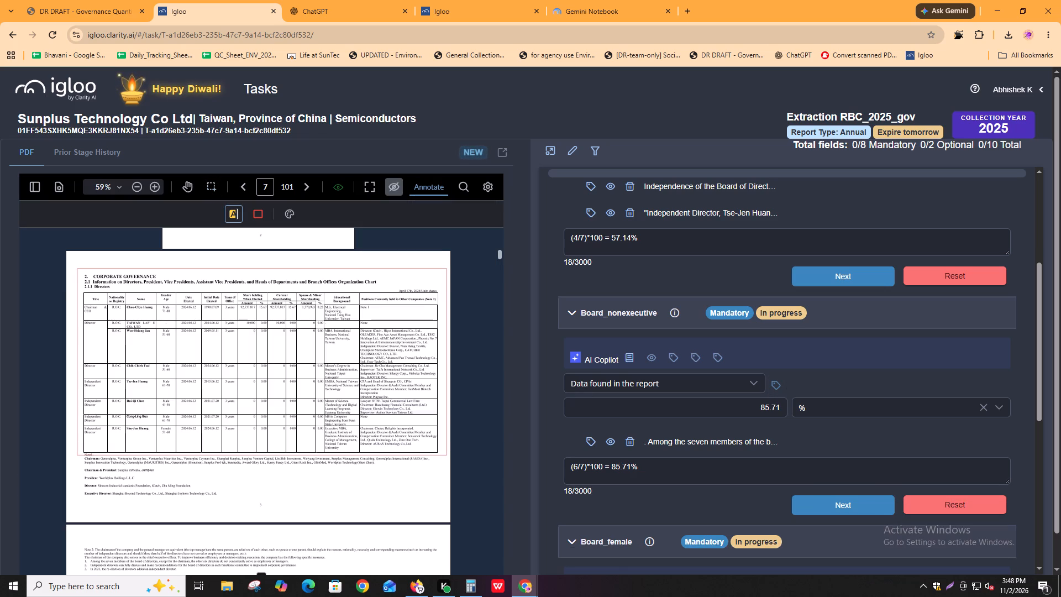
left_click(254, 218)
left_click_drag(76, 268, 433, 457)
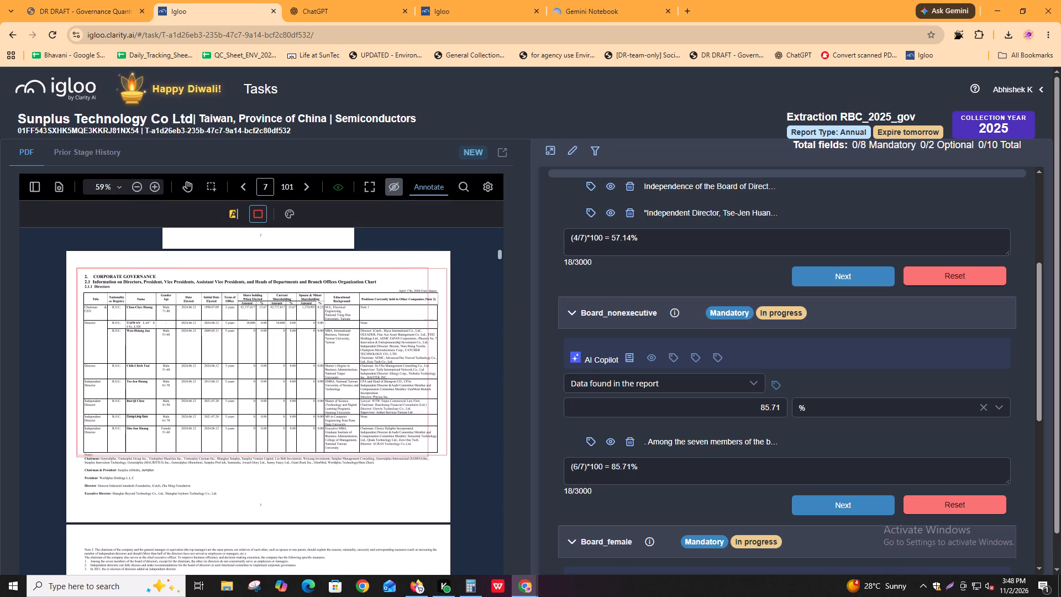
left_click_drag(433, 457, 447, 456)
Start the new Board_nonexecutive extract text with an opening quotation mark, the title Director copied from the table, and a comma.
left_click(711, 480)
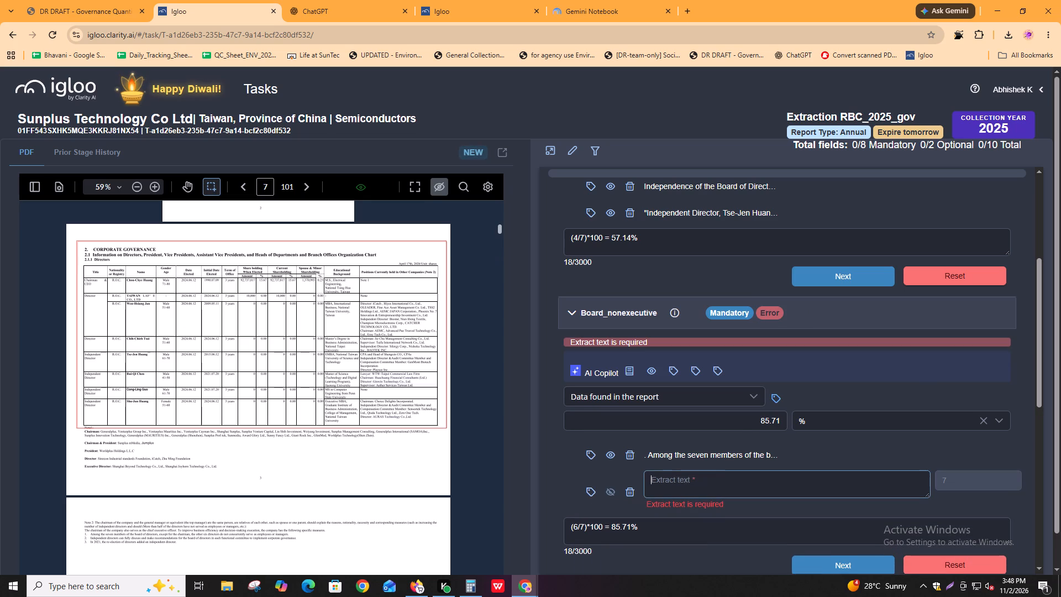
key("shift+quotedbl")
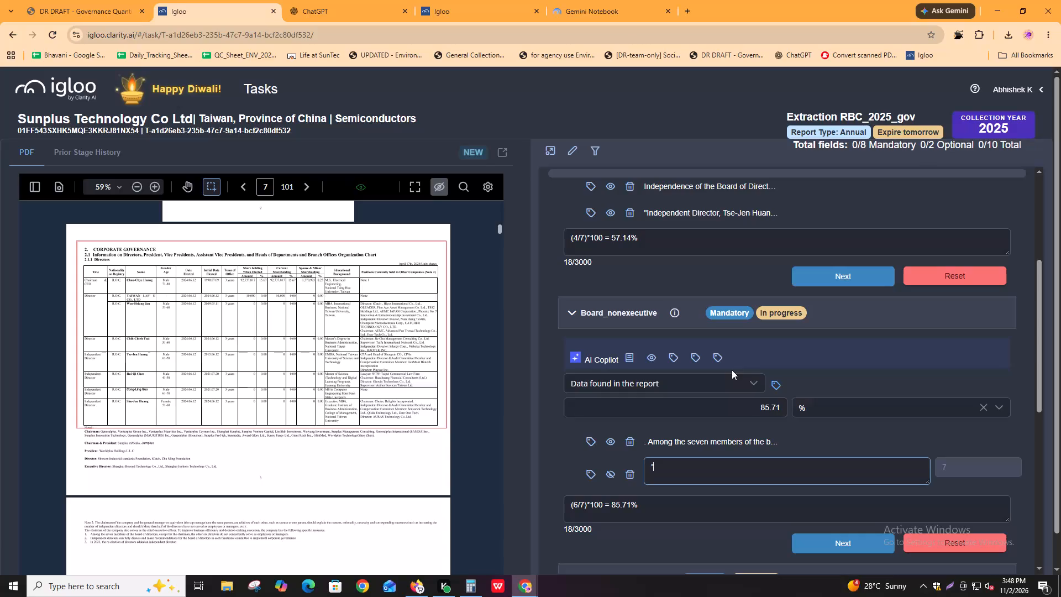
double_click(88, 296)
key("ctrl+c")
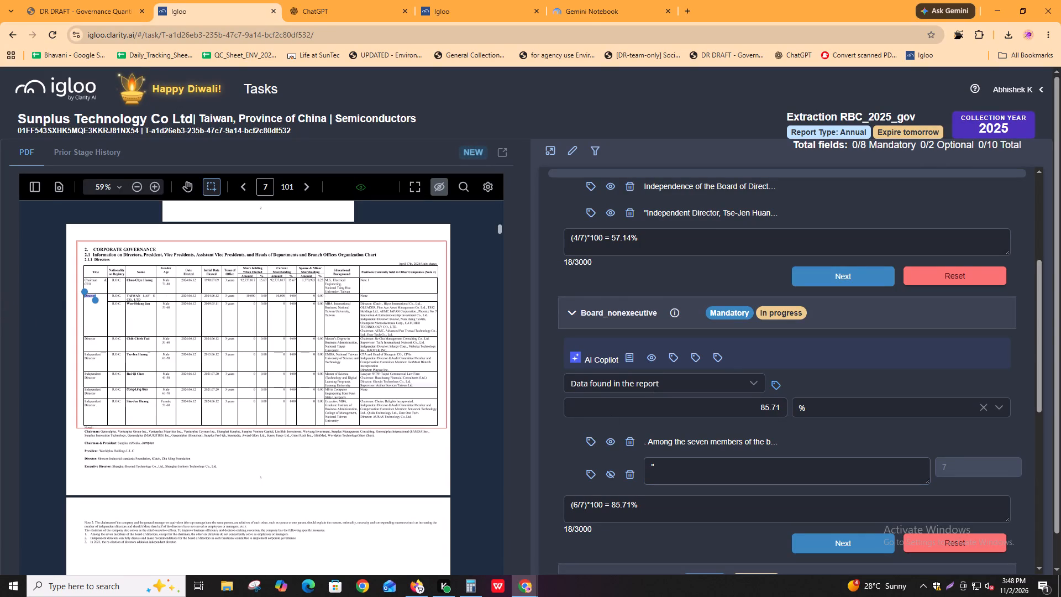
left_click(713, 470)
key("ctrl+v")
type(",")
key("space")
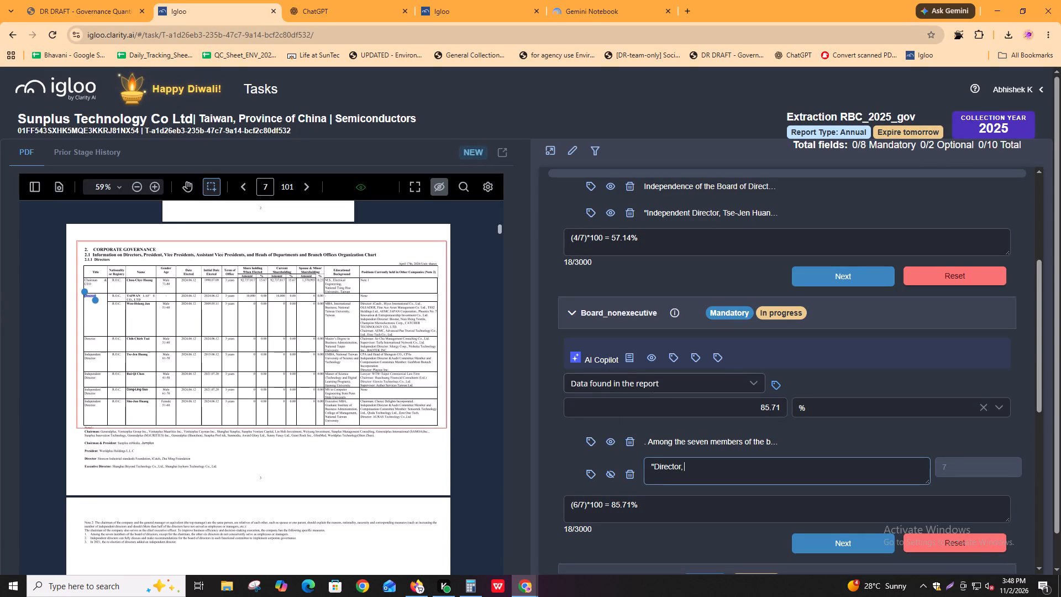
Complete the extract's first line with the name of the director listed under the Taiwan company entry and a closing quotation mark.
scroll(133, 323, "up", 4, "ctrl")
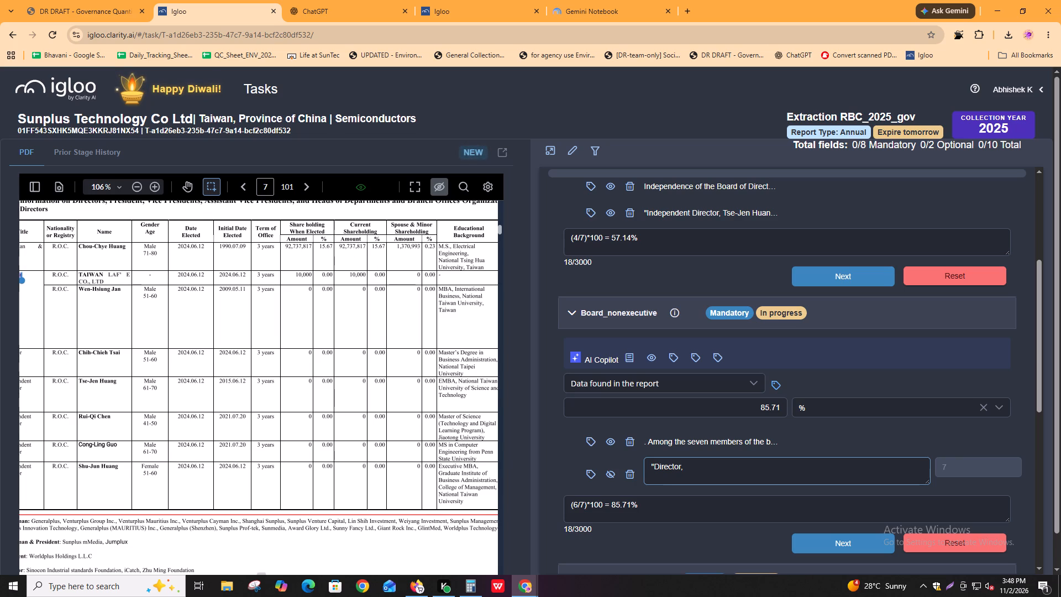
scroll(115, 339, "up", 3, "shift")
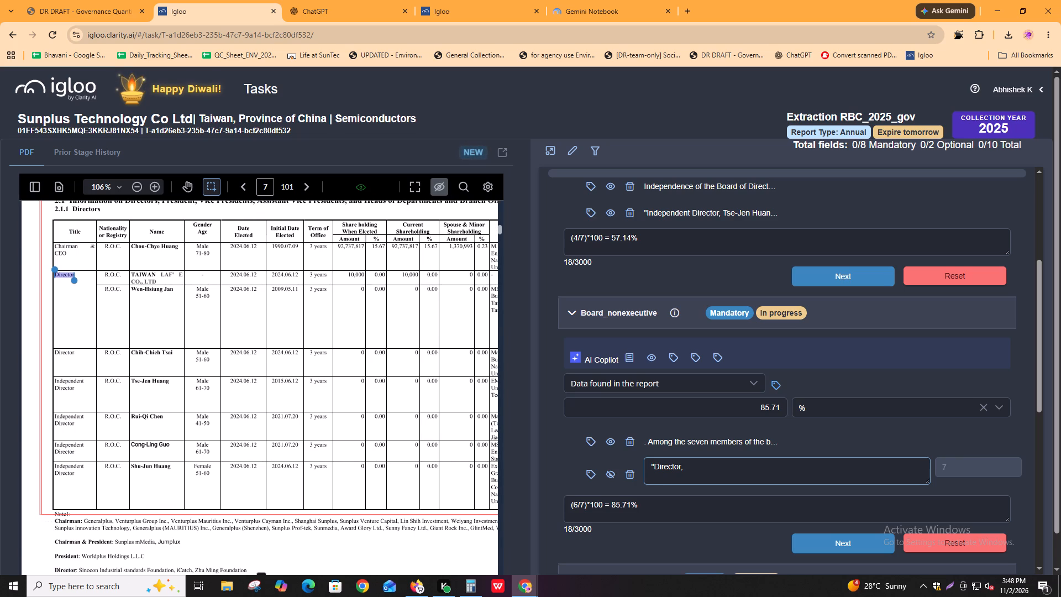
left_click_drag(130, 288, 183, 291)
key("ctrl+c")
left_click(750, 465)
key("ctrl+v")
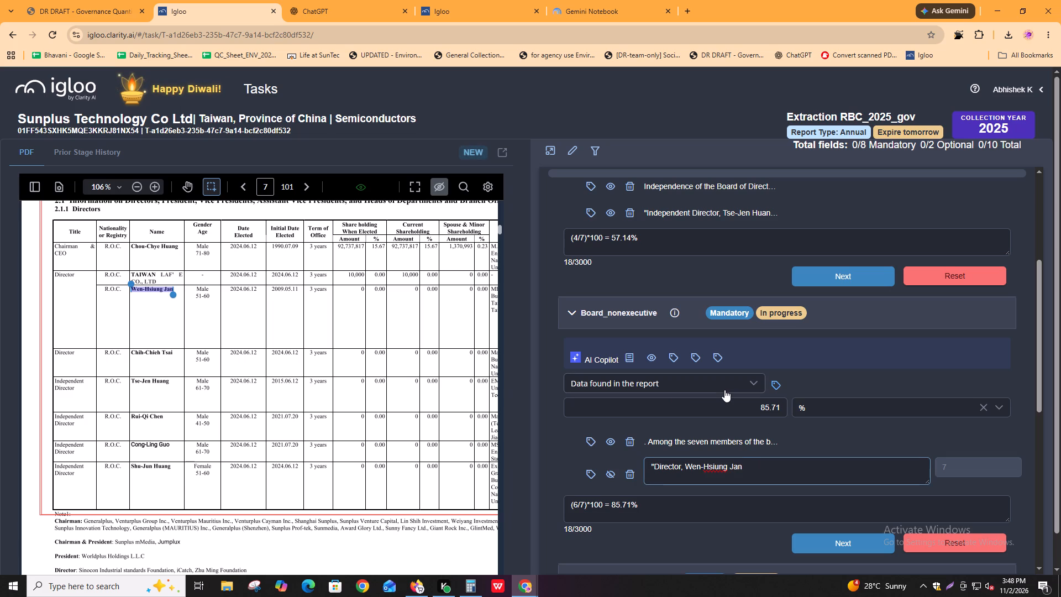
key("shift+quotedbl")
Start the extract's second line with an opening quotation mark, the title Director copied from the table, and a comma.
key("Return")
key("shift+quotedbl")
left_click_drag(54, 352, 91, 355)
key("ctrl+c")
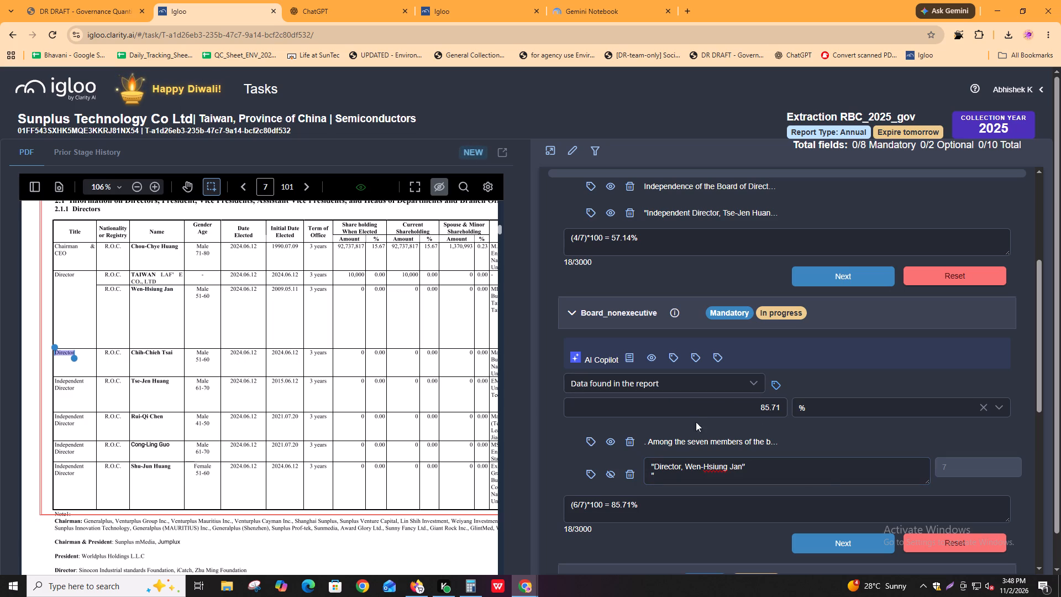
left_click(783, 484)
key("ctrl+v")
type(",")
key("space")
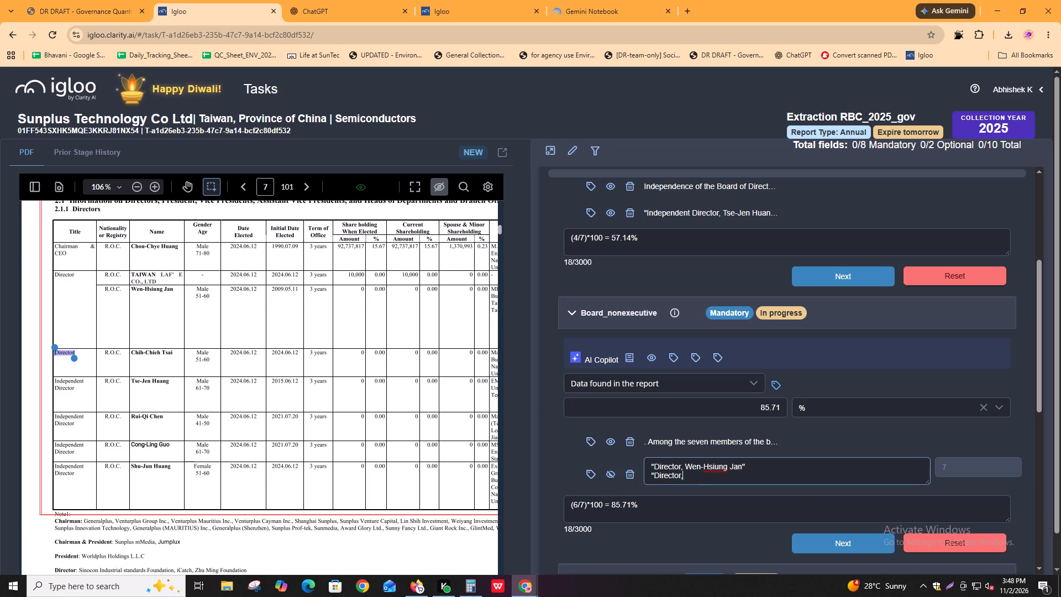
Complete the extract's second line with the name of the last non-independent director listed and a closing quotation mark.
left_click_drag(121, 351, 178, 350)
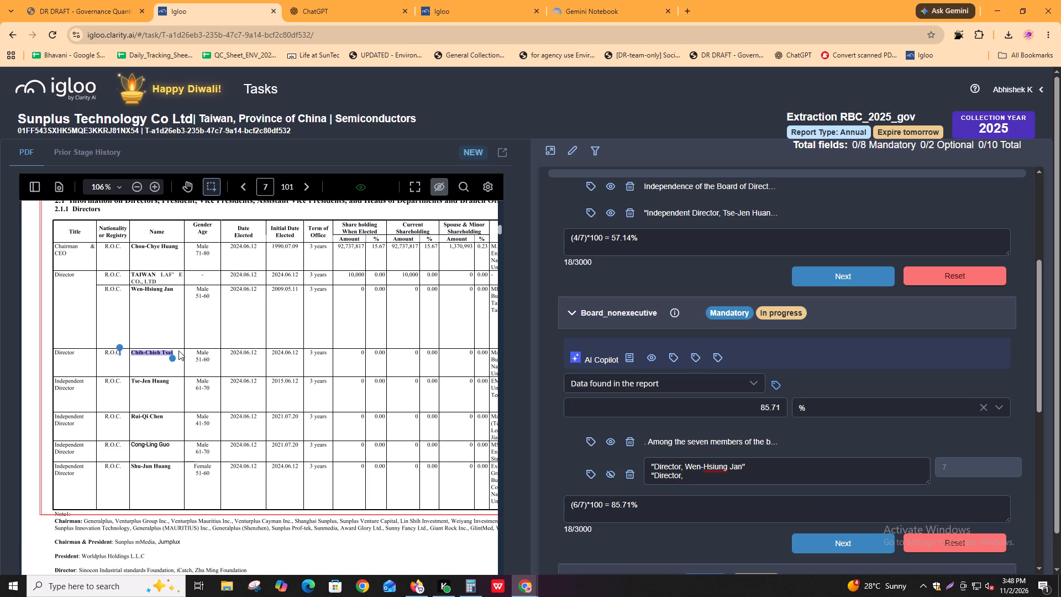
left_click(178, 350)
left_click(130, 352)
left_click_drag(131, 352, 176, 352)
key("ctrl+c")
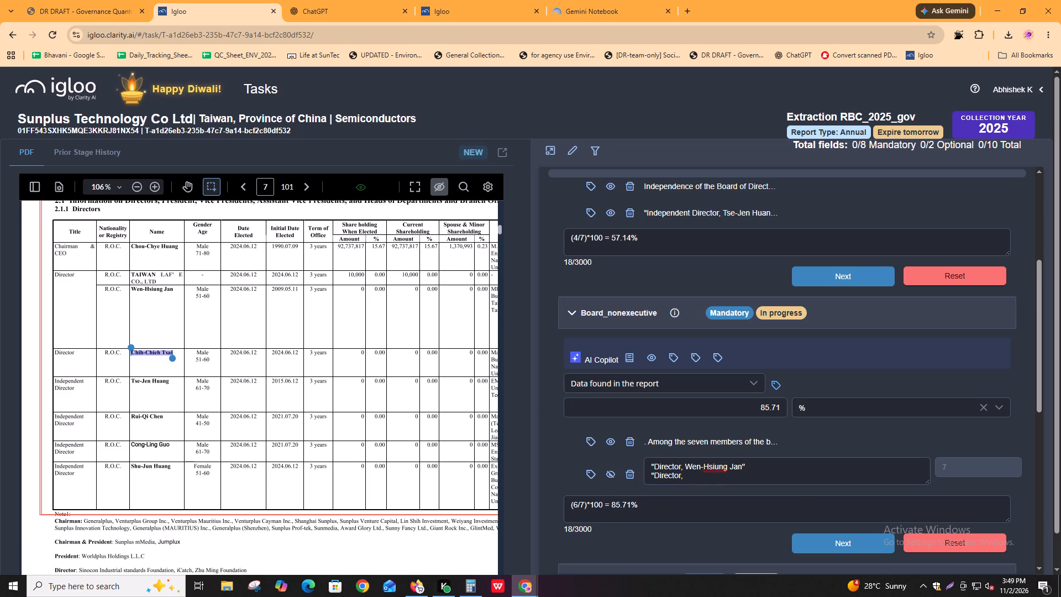
left_click(720, 478)
key("ctrl+v")
key("shift+quotedbl")
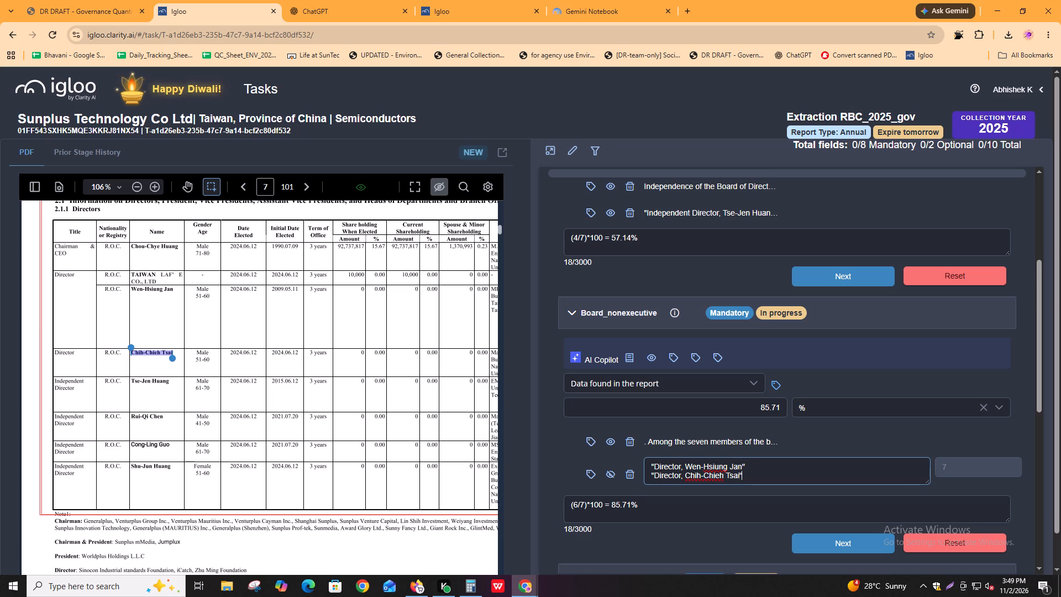
Append the four Independent Director lines from the Board_independence extract to the Board_nonexecutive extract on a new line, and commit the extract text.
key("Return")
scroll(1007, 416, "up", 3)
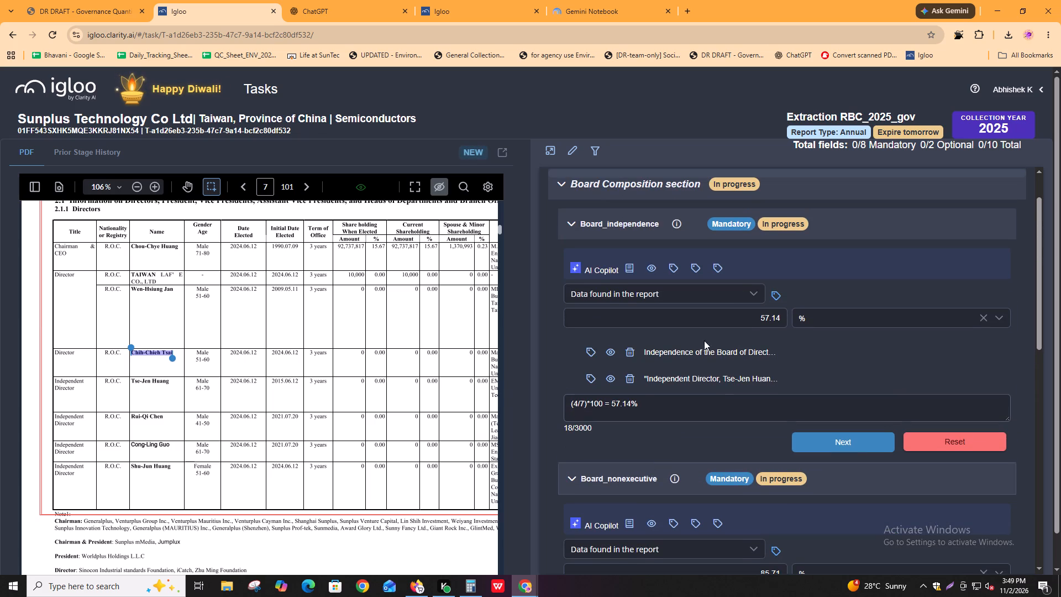
left_click(603, 381)
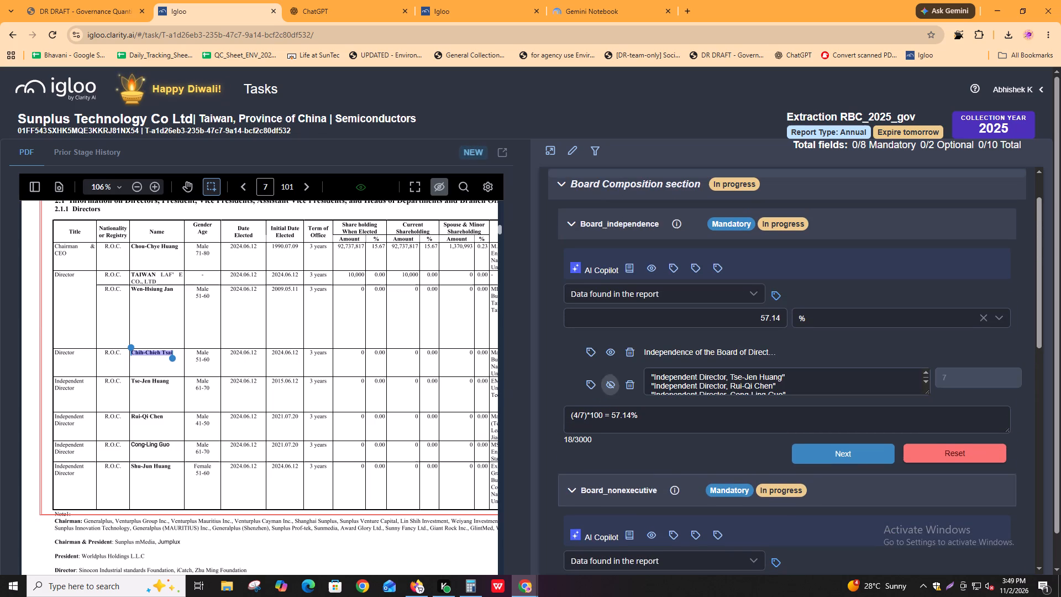
left_click(794, 386, "alt")
left_click(619, 383)
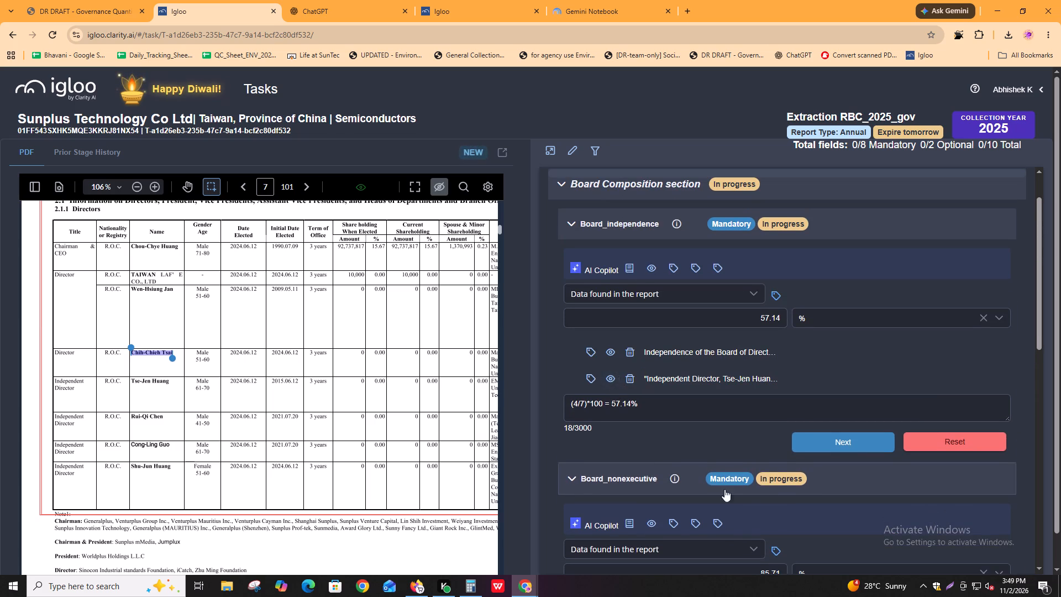
scroll(743, 489, "down", 4)
left_click(743, 423)
key("ctrl+v")
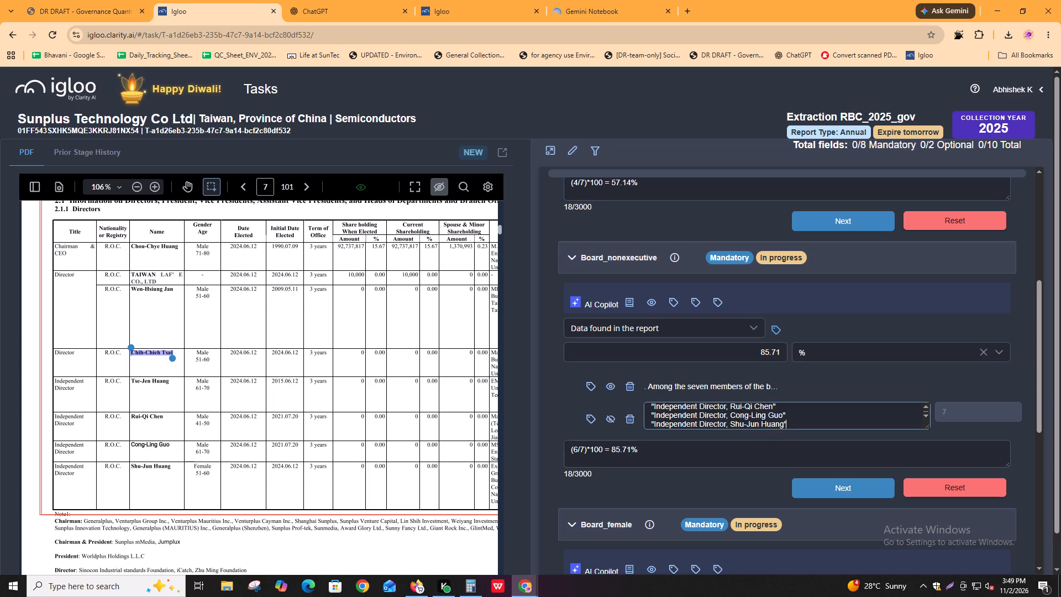
scroll(801, 426, "up", 3)
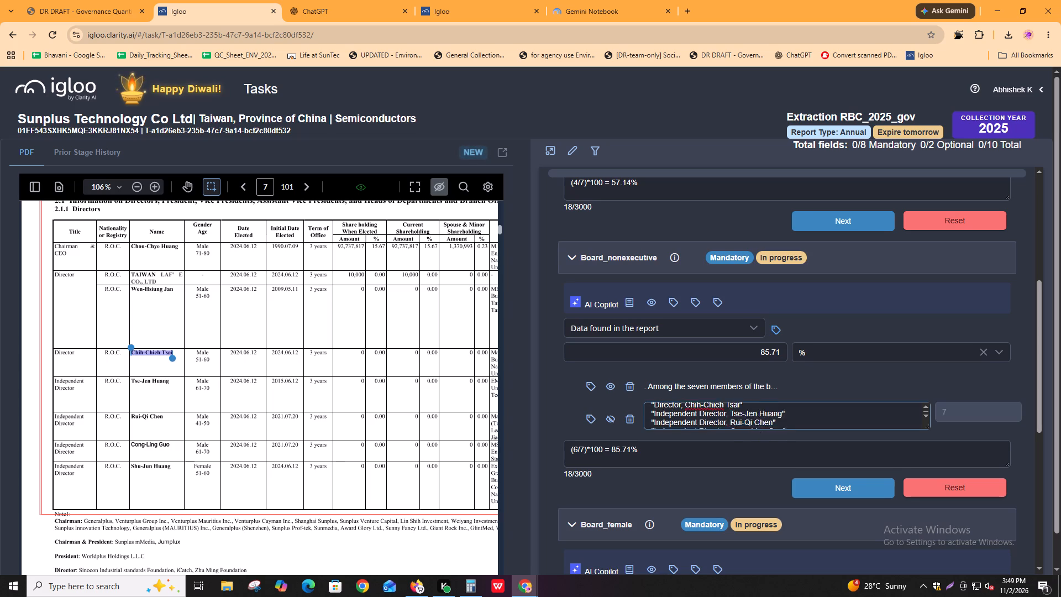
scroll(801, 426, "up", 5)
left_click(603, 421)
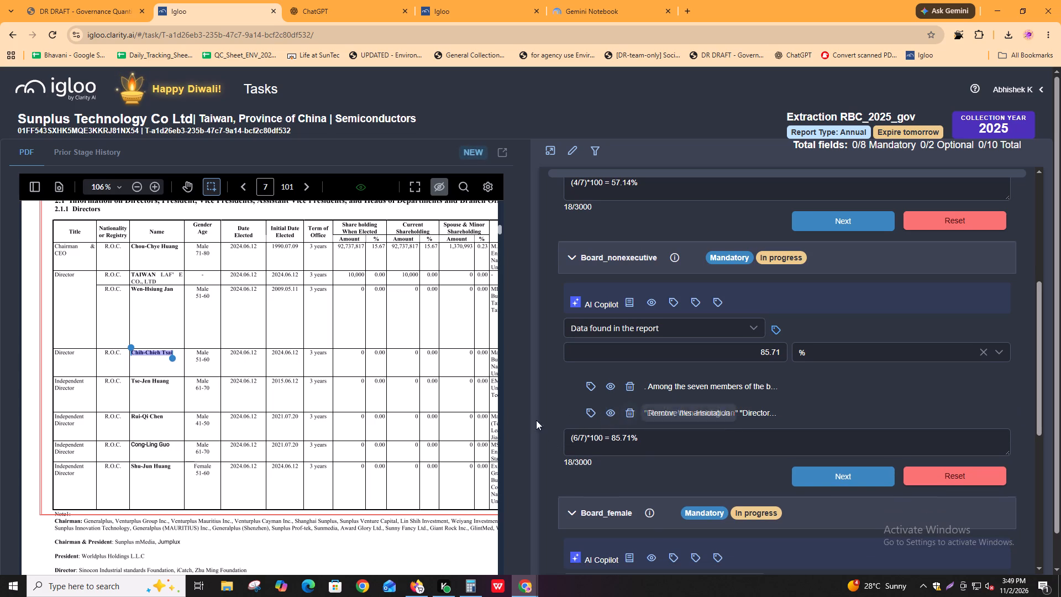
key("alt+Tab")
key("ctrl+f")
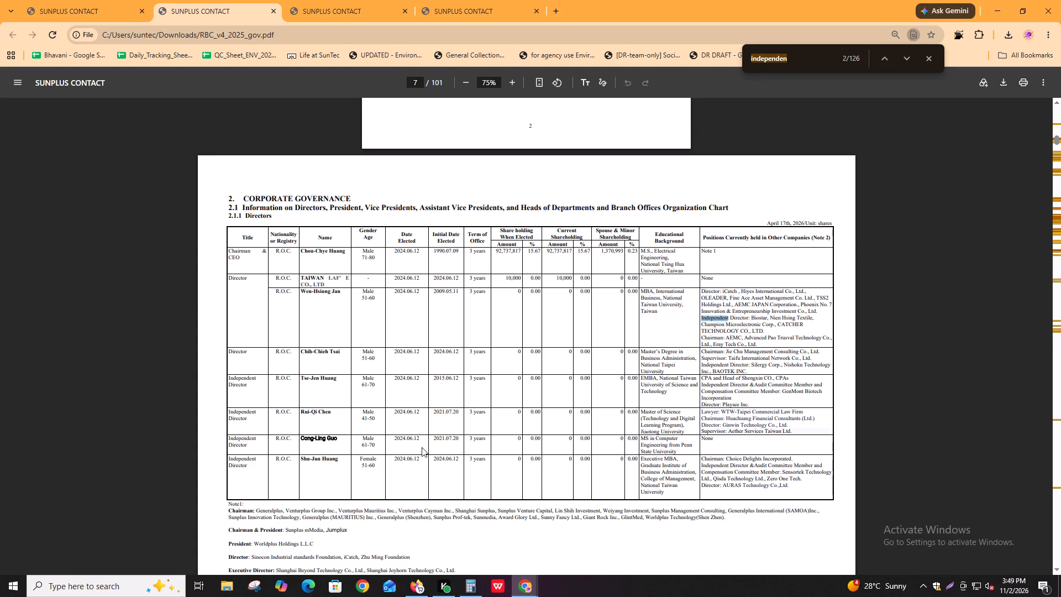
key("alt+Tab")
Highlight the female independent director's name in the page 7 directors table as additional Board_female evidence.
scroll(740, 449, "down", 4)
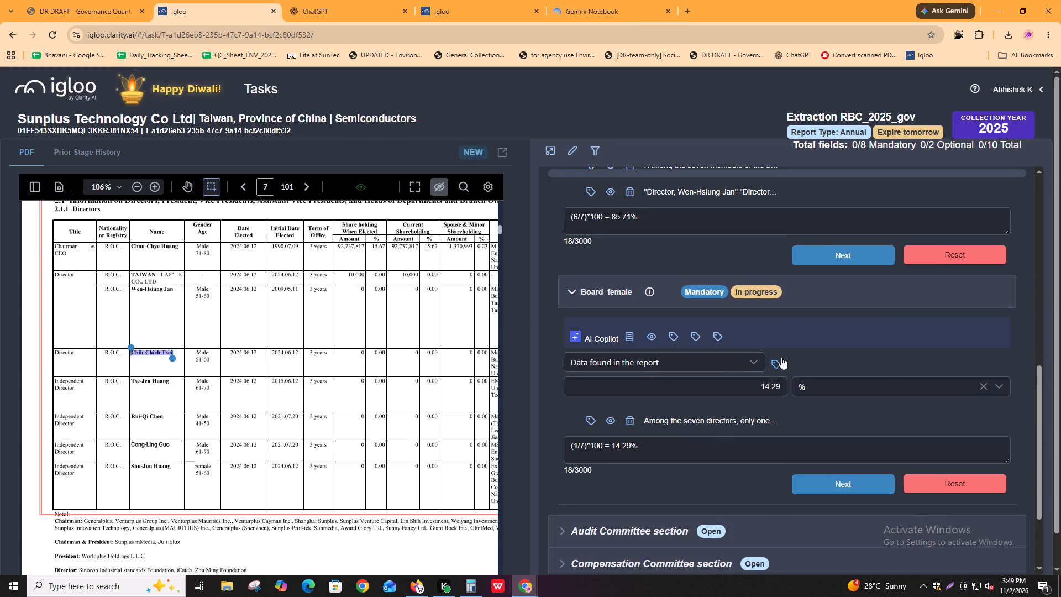
left_click(774, 360)
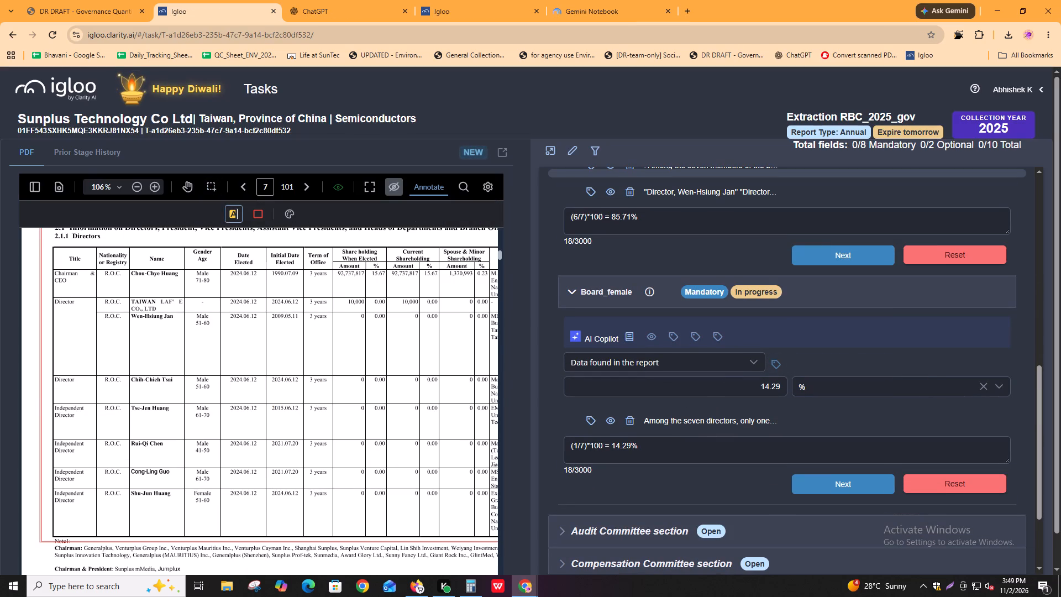
left_click_drag(128, 493, 201, 493)
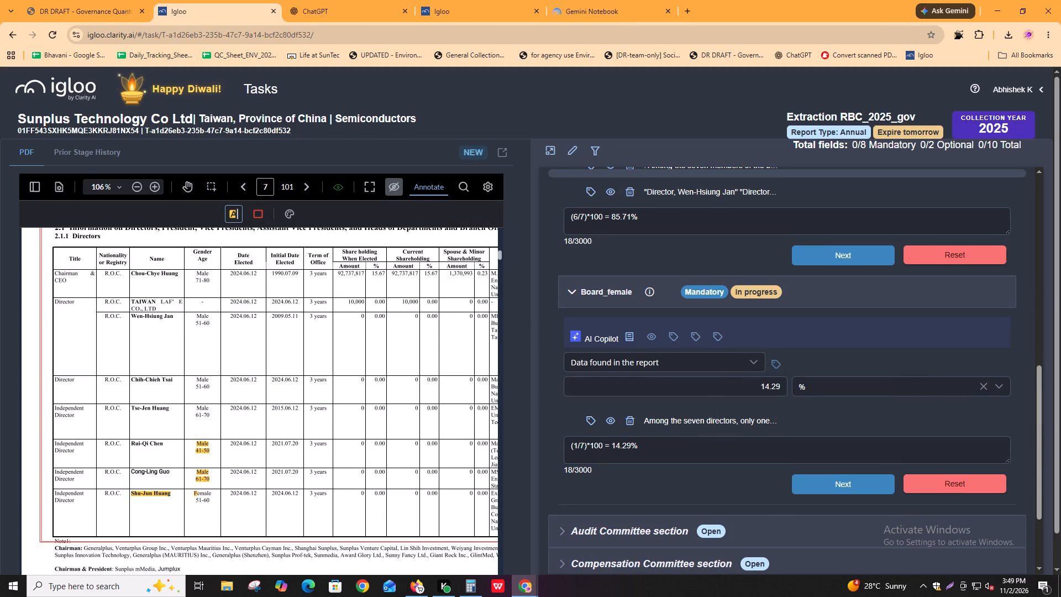
left_click_drag(201, 493, 169, 499)
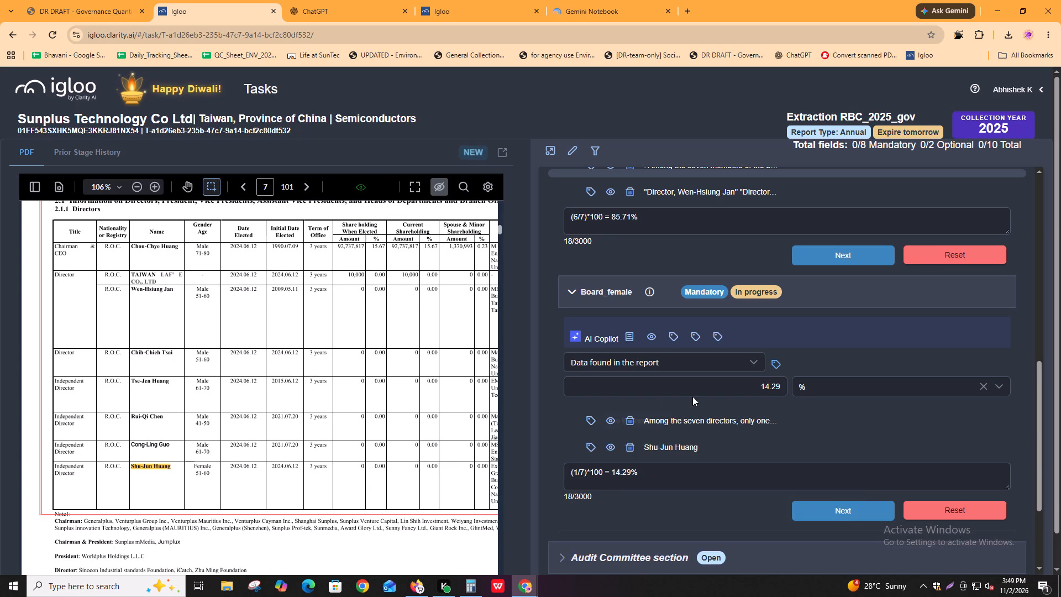
Review the "independen" matches in the local annual report PDF across the page 7 directors table and the page 8 Note 2.
key("alt+Tab")
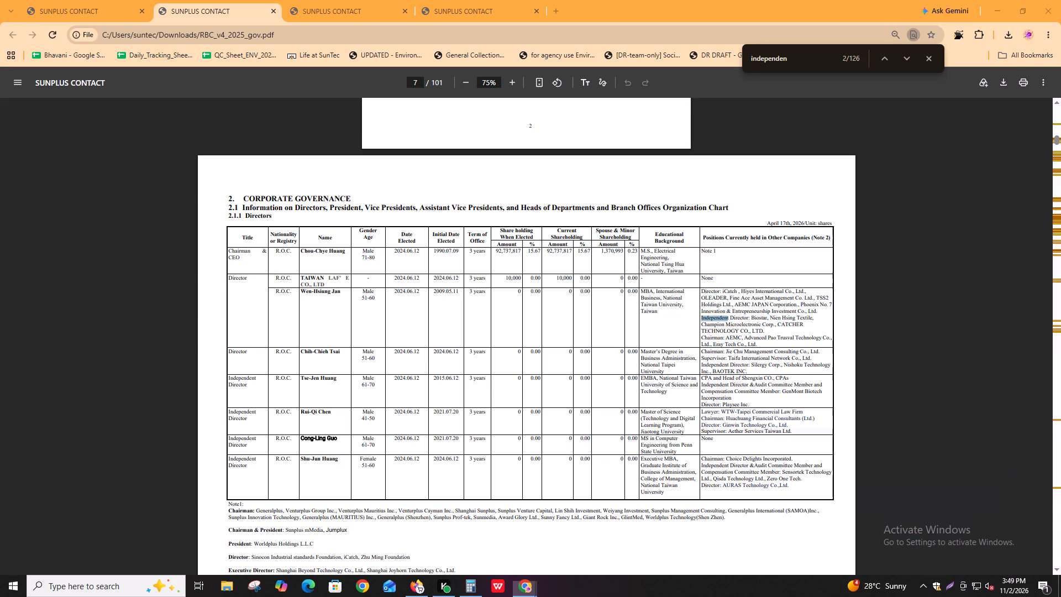
key("ctrl+f")
key("Return")
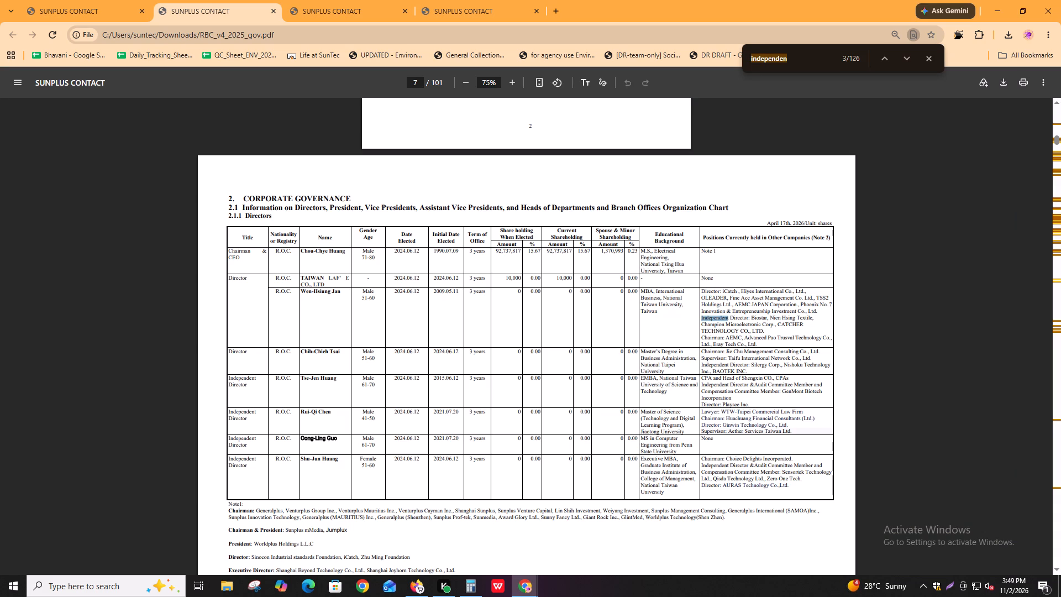
key("Return")
key("Return")
key("Return")
key("Return")
key("Return")
key("Return")
key("Return")
key("Return")
key("shift+Return")
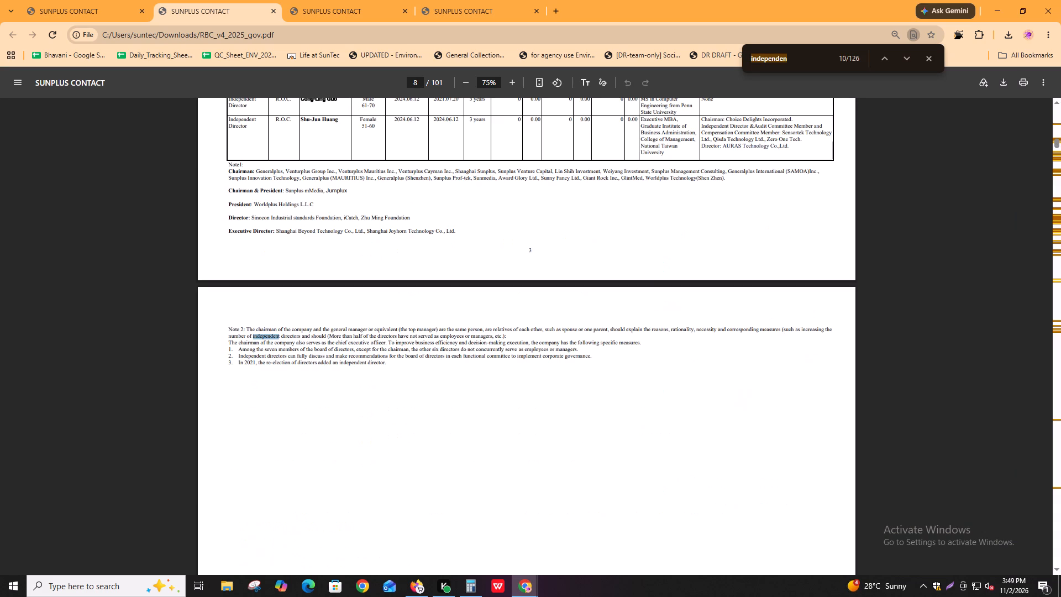
scroll(312, 353, "up", 3, "ctrl")
scroll(222, 412, "down", 1, "ctrl")
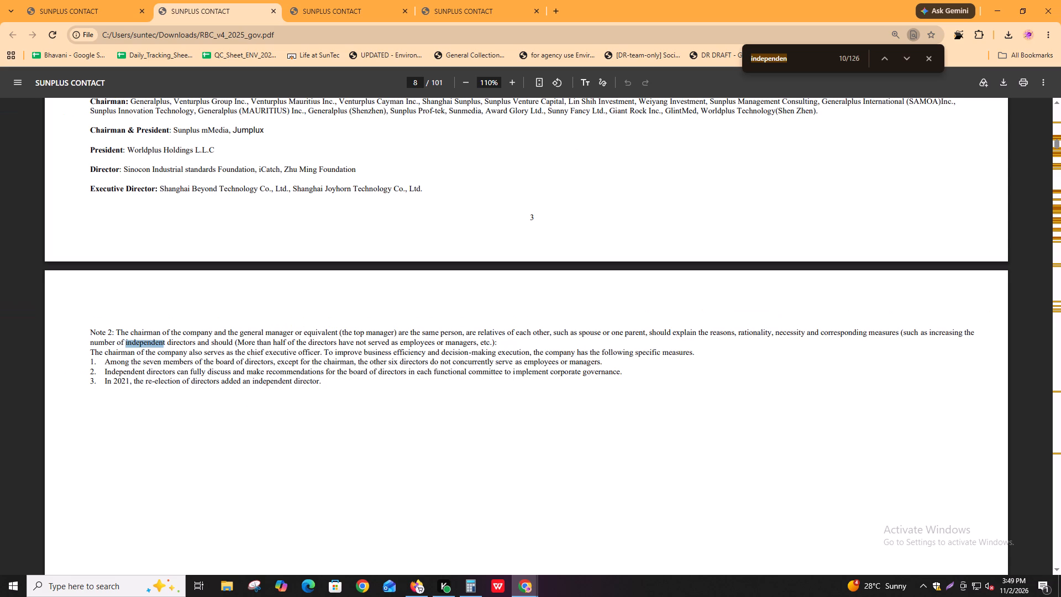
Look at the page 8 Note 2 on the chairman and general manager in Igloo's copy of the report.
key("alt+Tab")
scroll(249, 475, "down", 6)
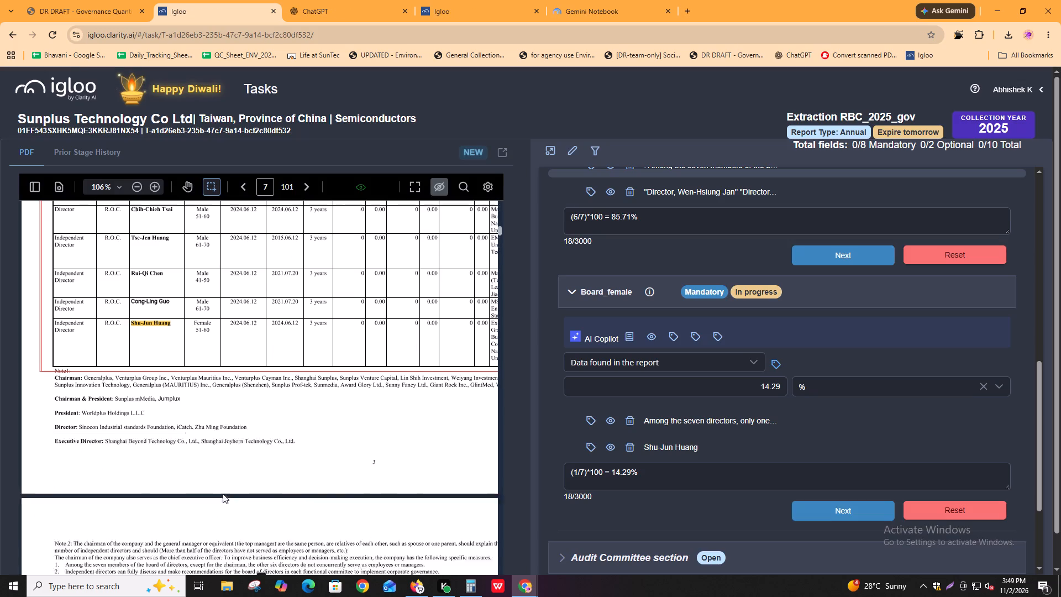
scroll(223, 494, "down", 3)
scroll(220, 495, "up", 4)
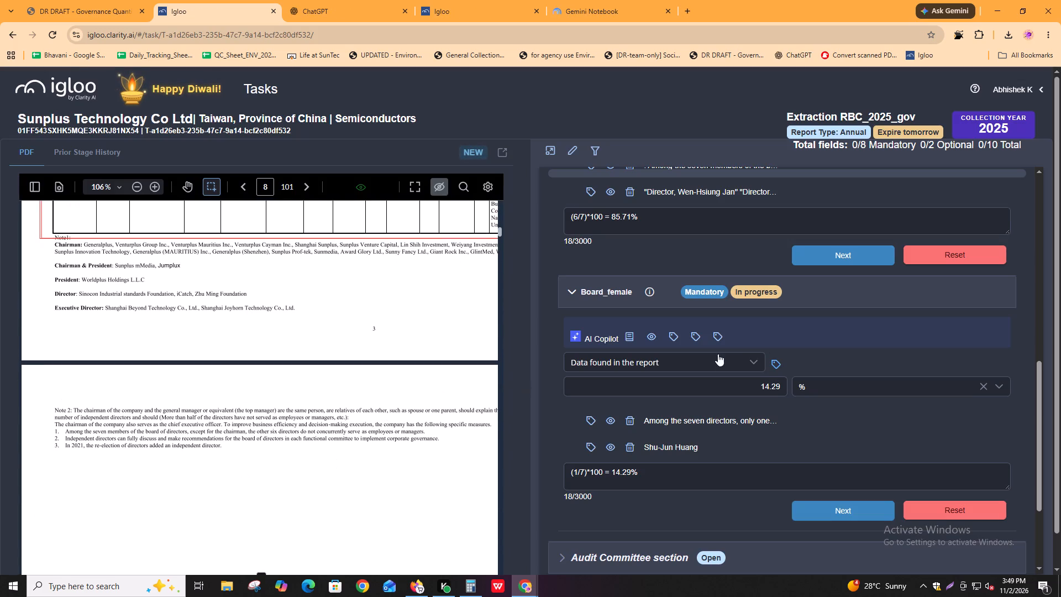
scroll(771, 357, "up", 3)
Continue through the "independen" matches in the local PDF, examining the director qualifications and the board diversity and independence disclosures on pages 8 to 12.
key("alt+Tab")
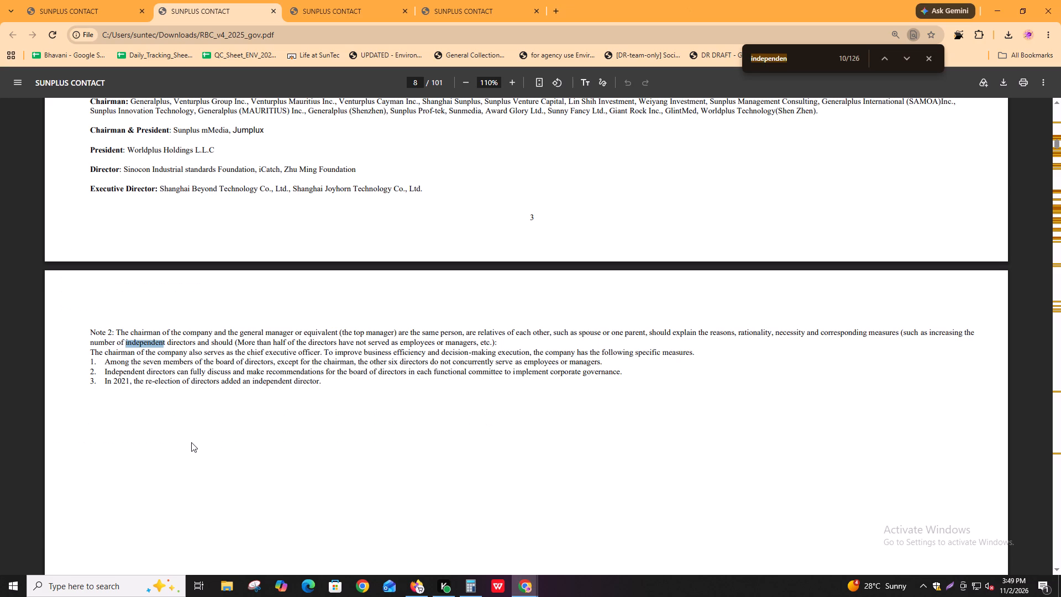
key("Return")
key("Return")
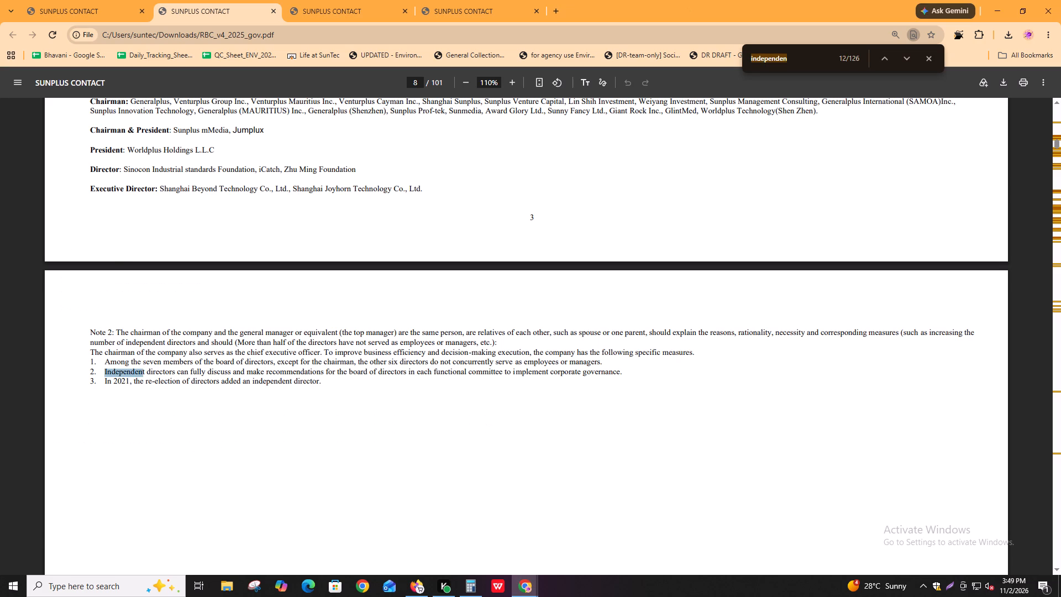
key("Return")
key("shift+Return")
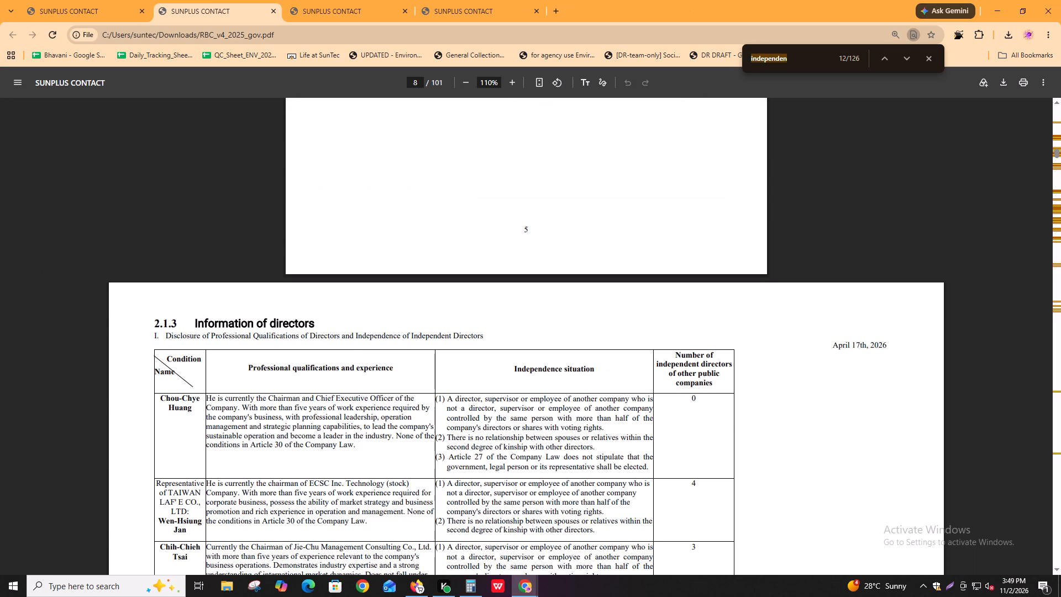
key("Return")
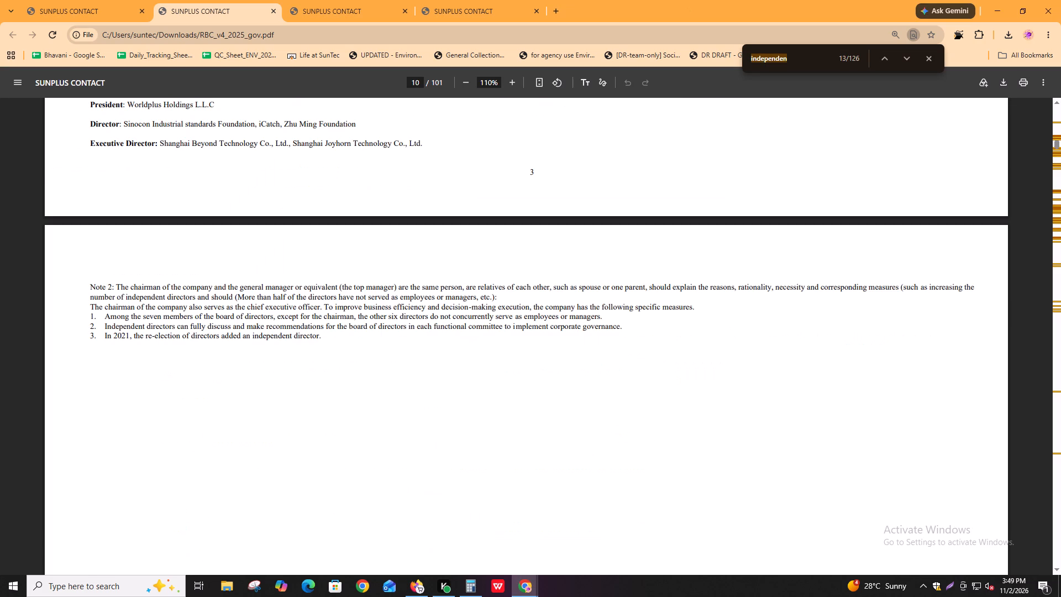
key("Return")
key("Return")
key("Return")
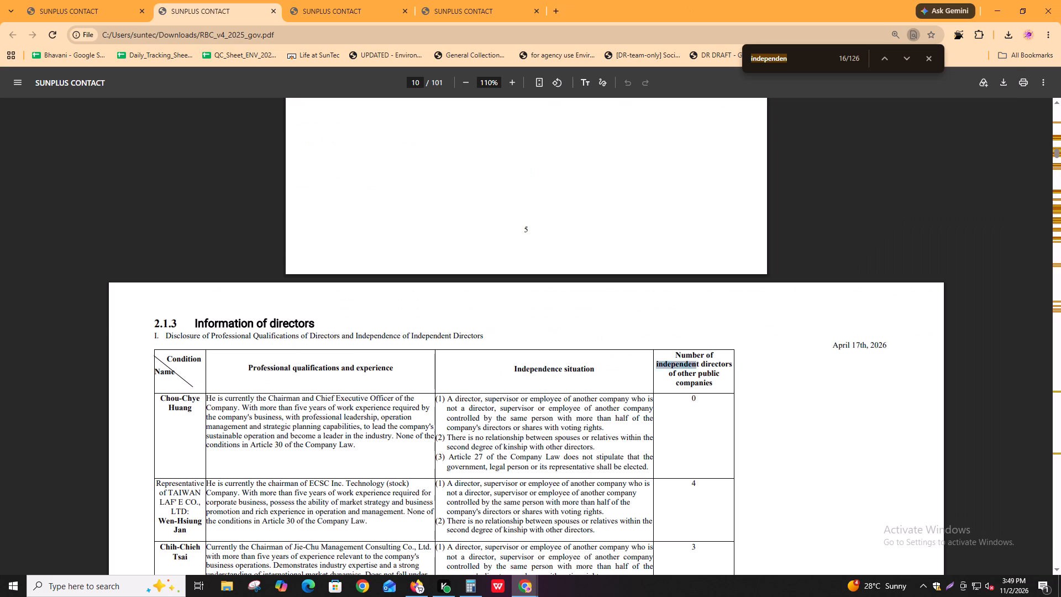
key("Return")
key("Return")
key("Return")
key("Return")
key("Return")
key("Return")
key("Return")
key("Return")
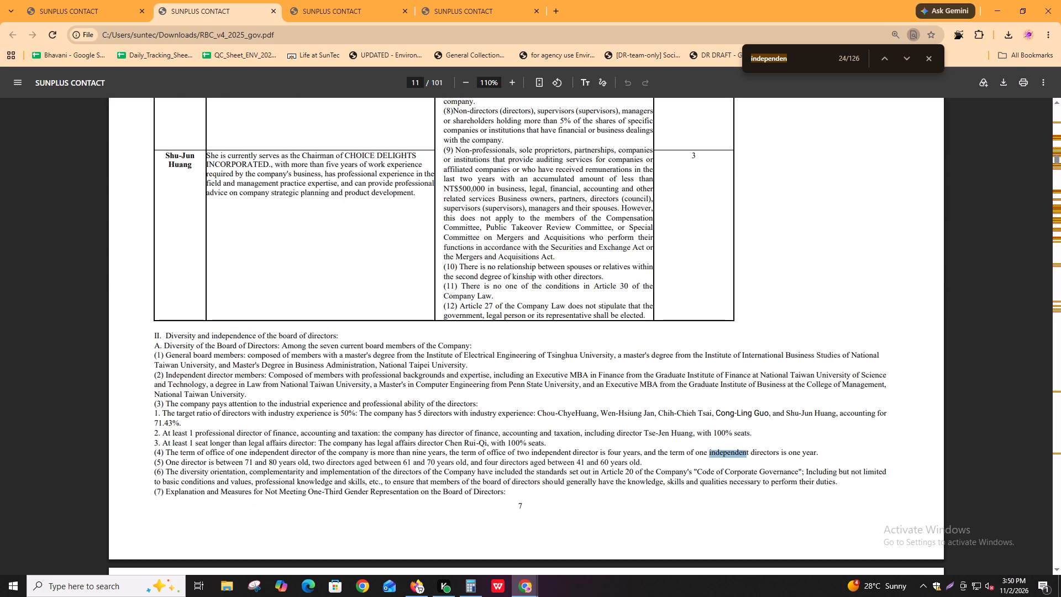
key("shift+Return")
key("shift+Return")
key("shift+Return")
key("shift+Return")
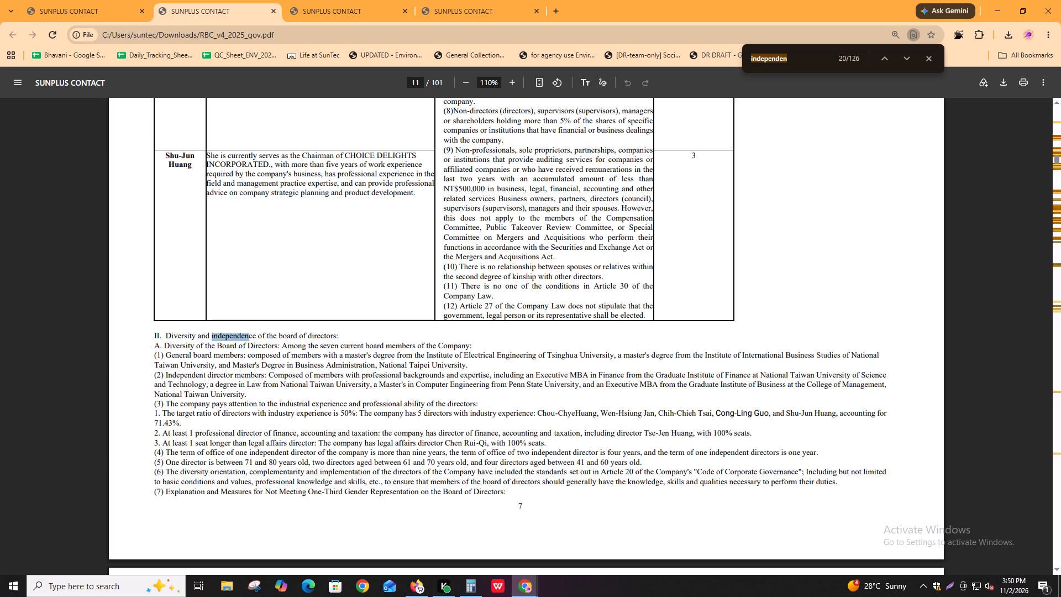
key("Return")
key("Return")
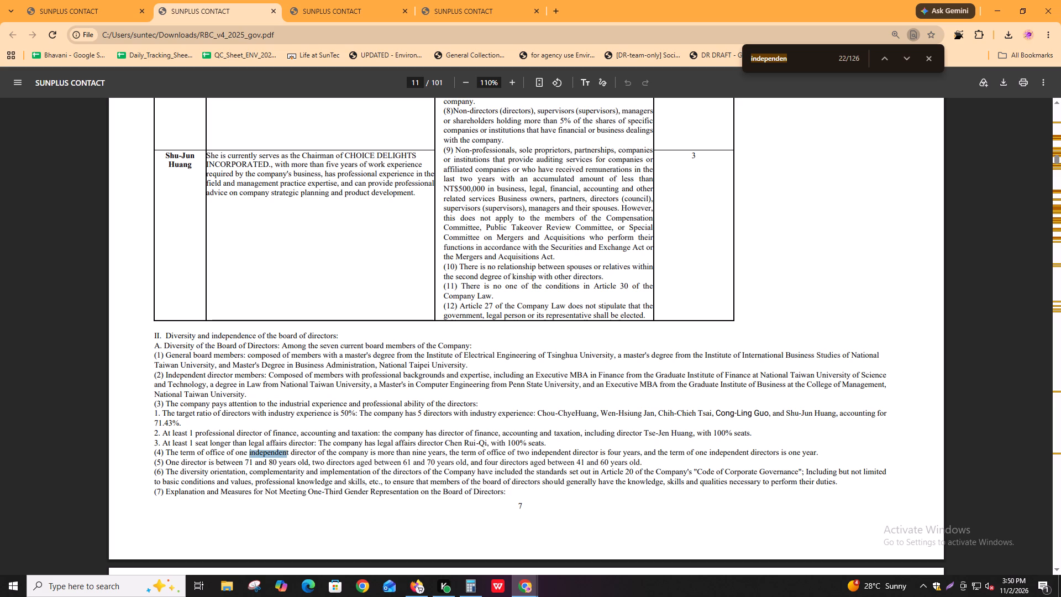
key("Return")
key("Return")
key("Return")
key("Return")
key("Return")
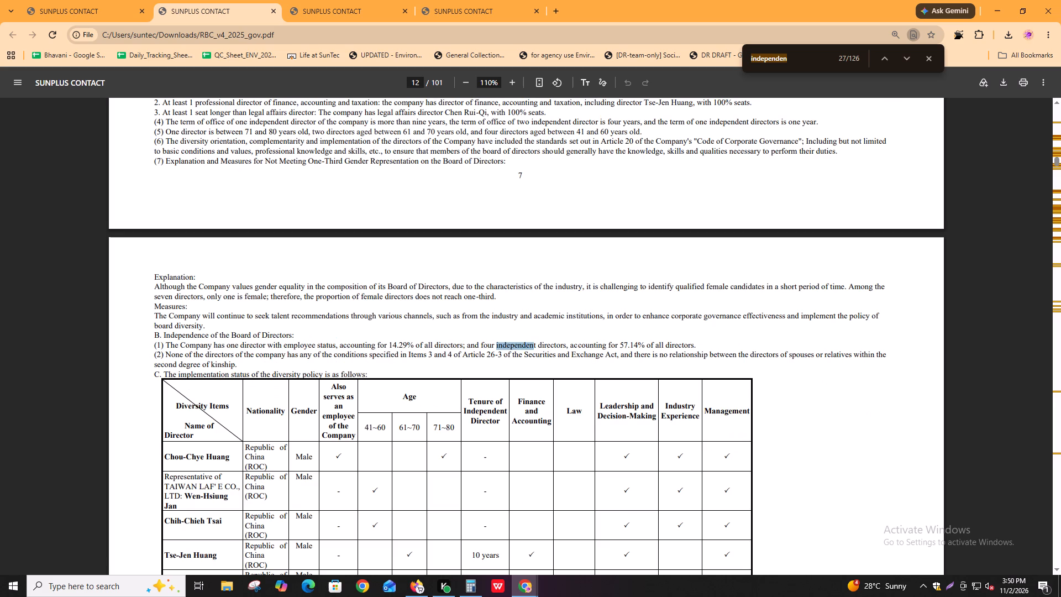
Examine the "independen" matches on page 14 in Note 7 and the directors' remuneration table.
key("Return")
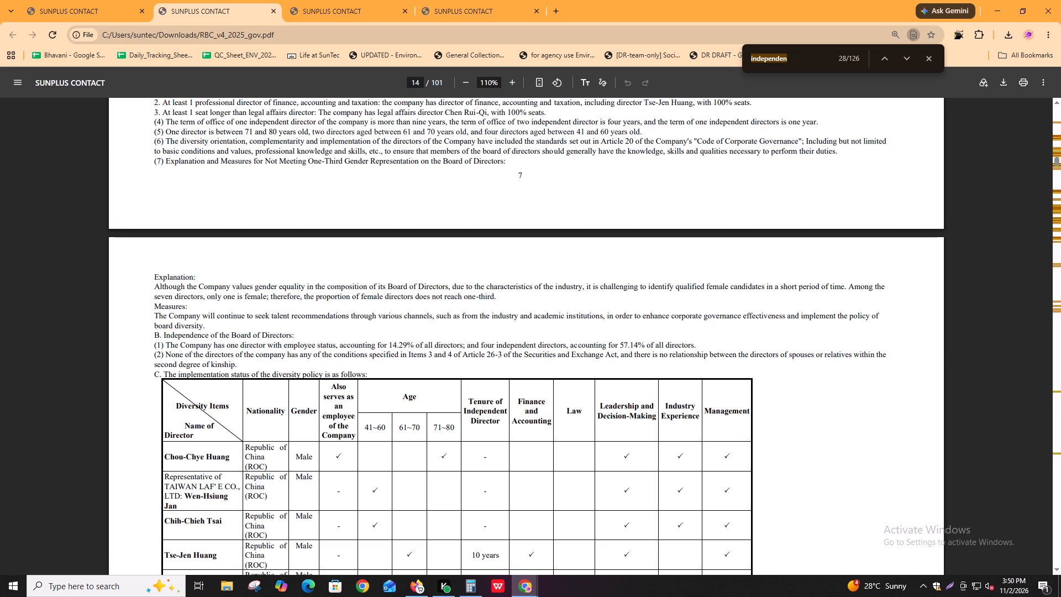
key("Return")
key("Return")
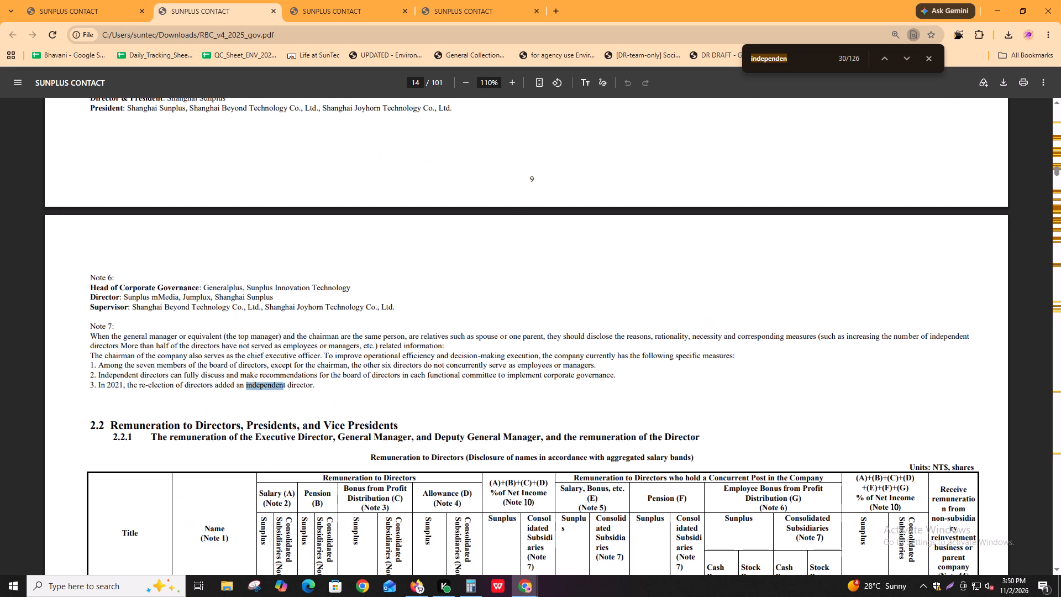
key("Return")
key("Return")
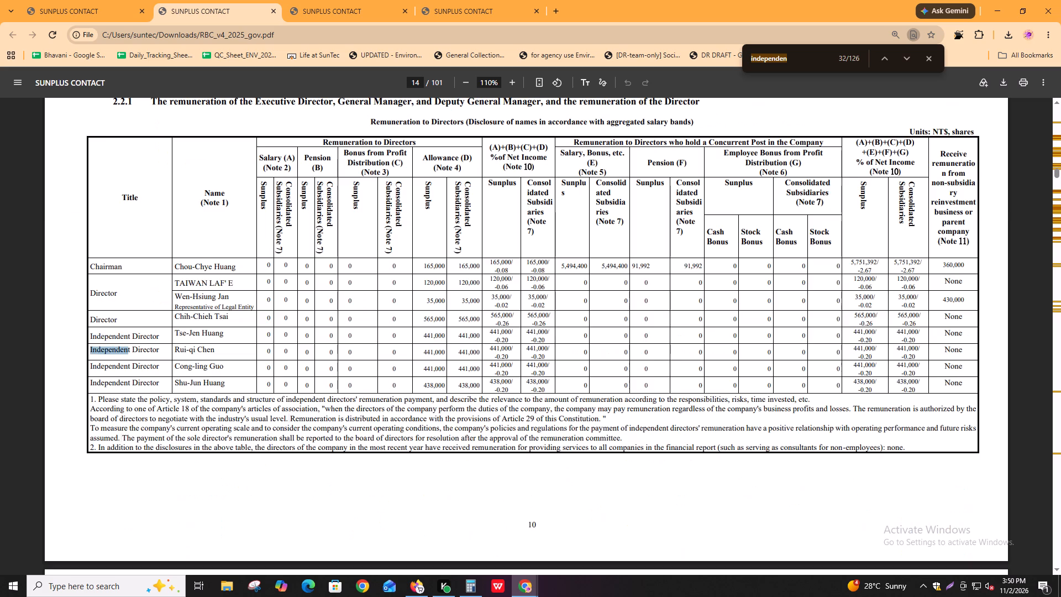
key("Return")
key("Return")
key("Return")
key("Return")
key("shift+Return")
key("Return")
key("Return")
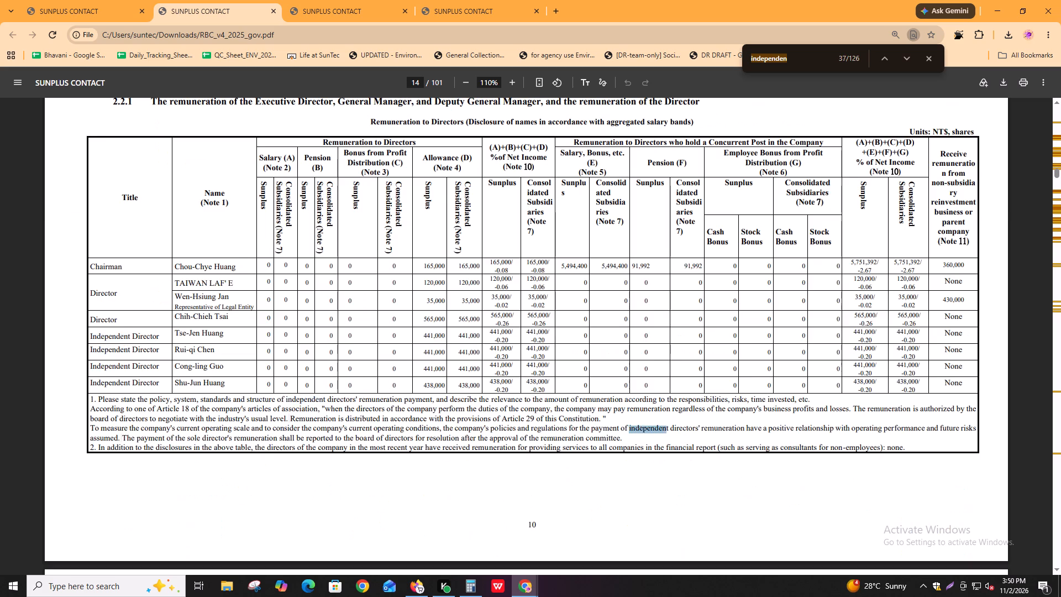
Follow the "independen" matches from the page 20 board attendance table to find the Audit Committee membership table.
key("Return")
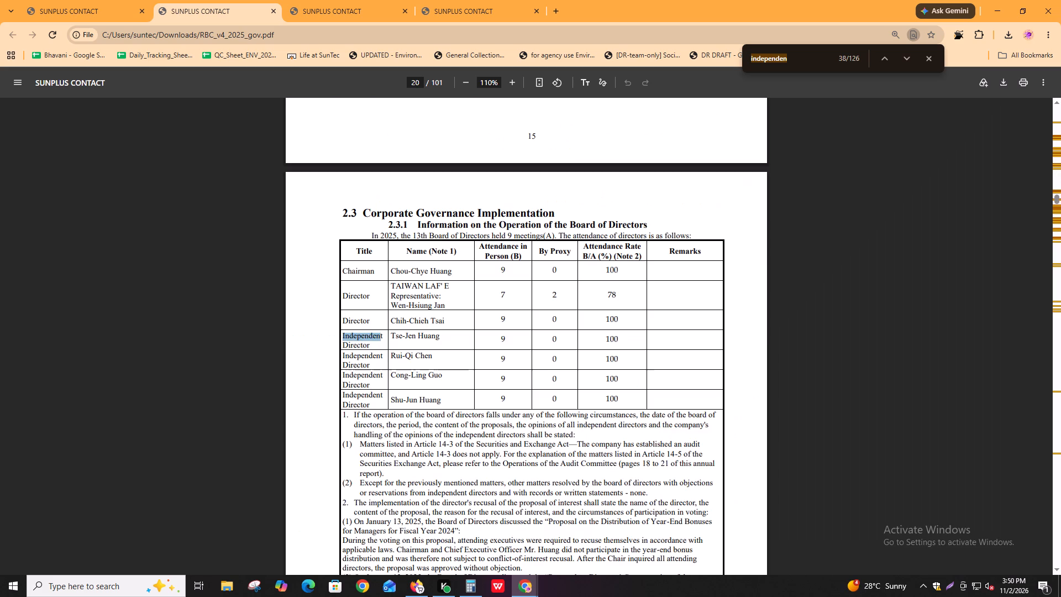
key("Return")
key("shift+Return")
key("Return")
key("Return")
key("Return")
key("Return")
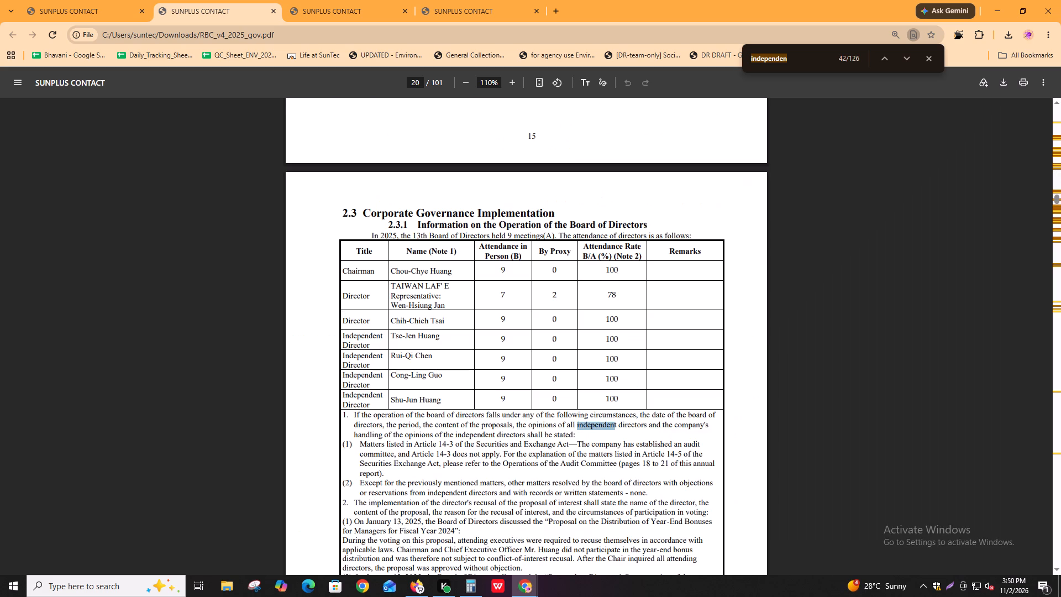
key("Return")
key("shift+Return")
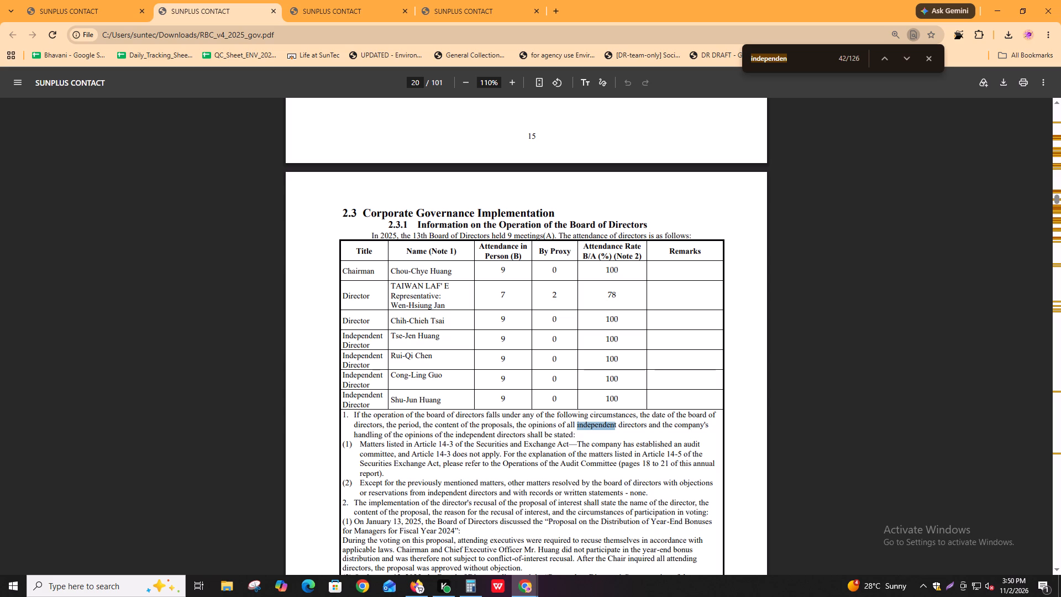
key("Return")
key("Return")
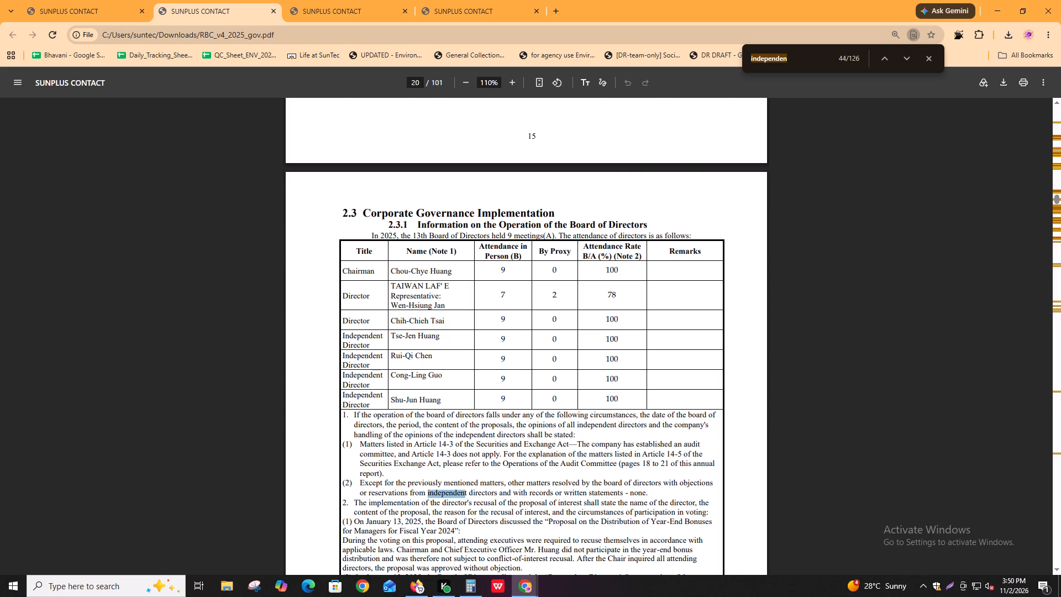
key("Return")
key("Return")
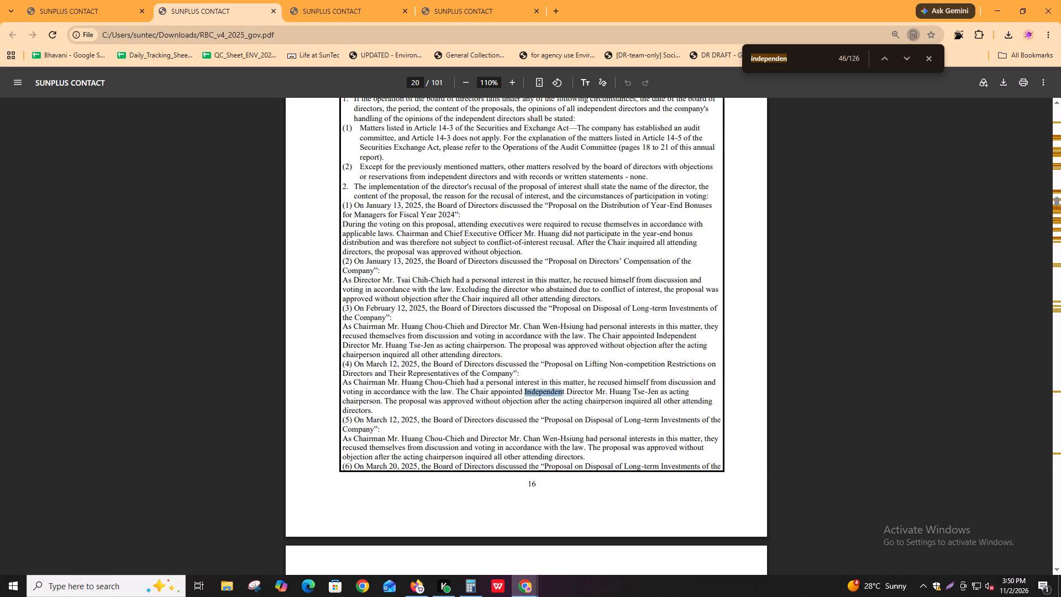
key("Return")
key("shift+Return")
key("Return")
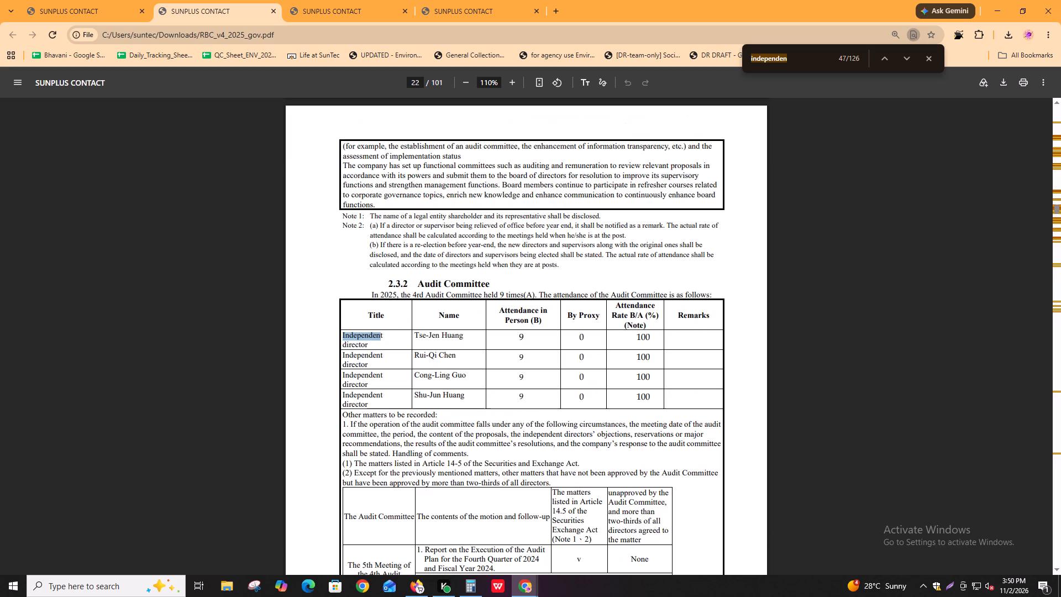
key("shift+Return")
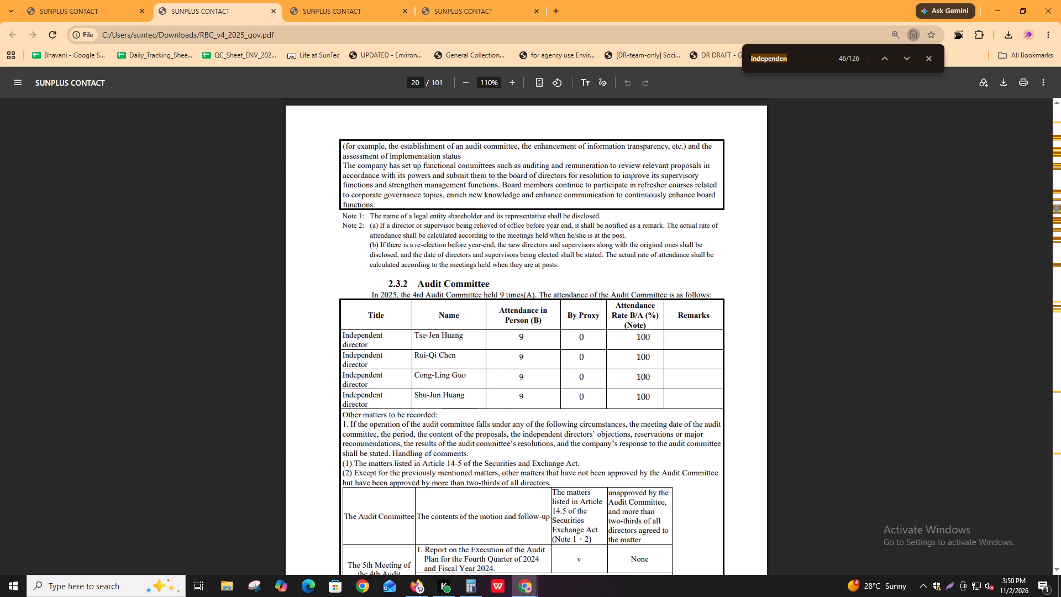
key("Return")
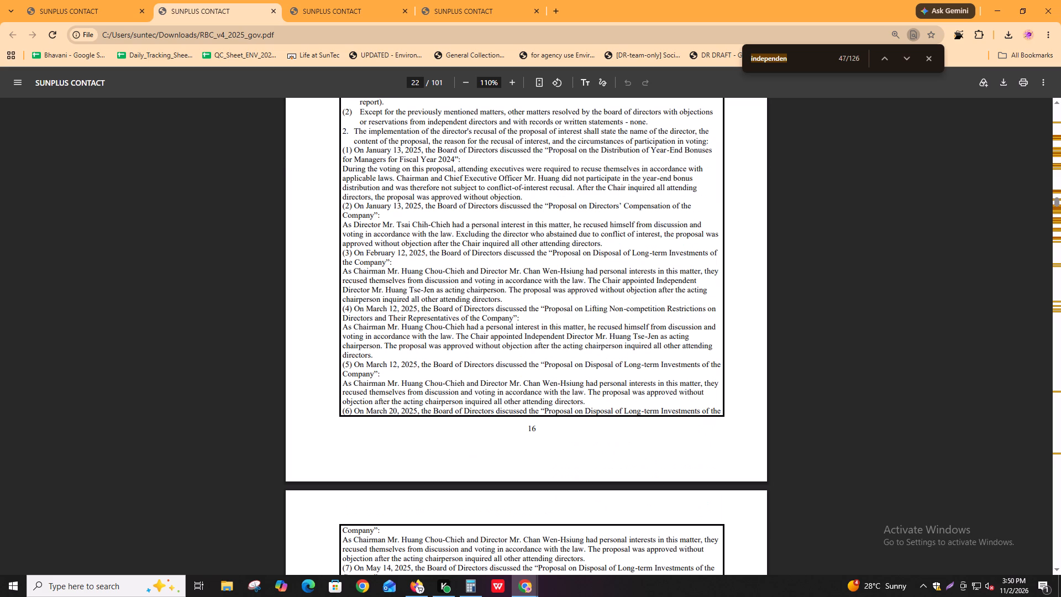
Go to page 22, the Audit Committee attendance table, in Igloo's copy of the report.
key("alt+Tab")
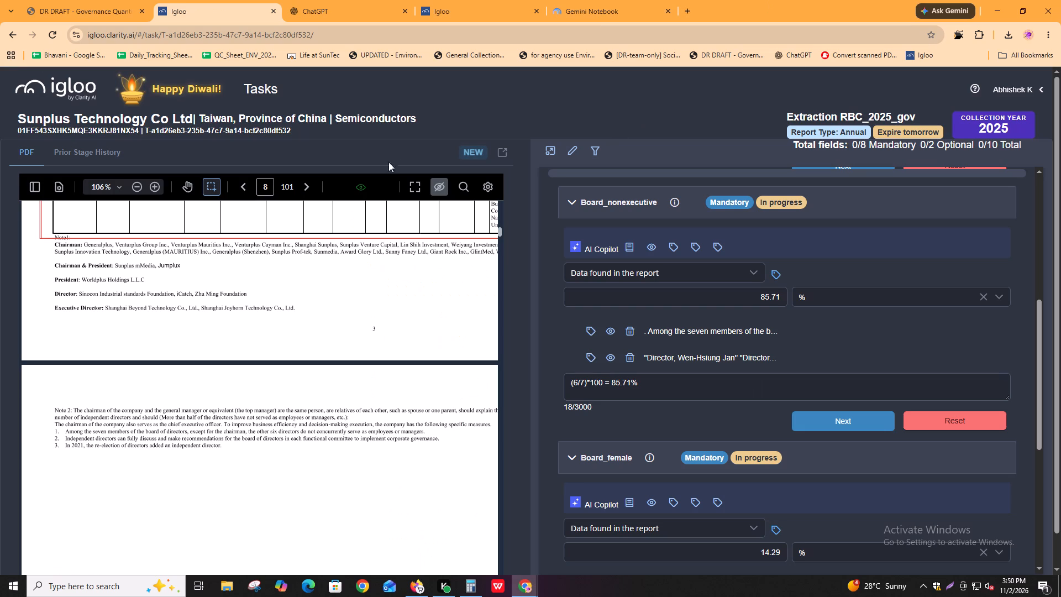
left_click(268, 191)
type("22")
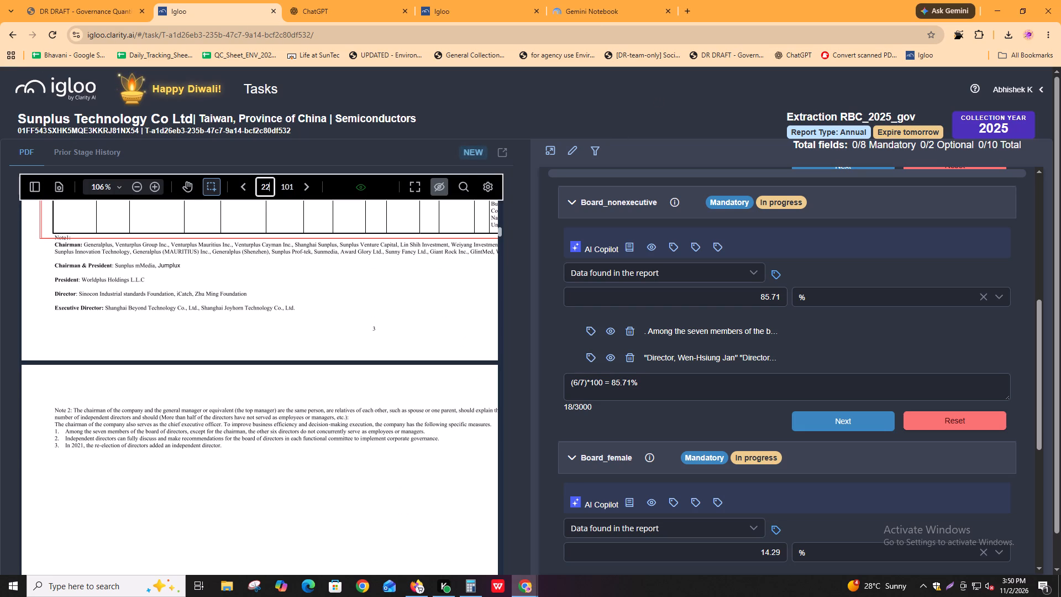
key("Return")
scroll(317, 342, "up", 2, "shift")
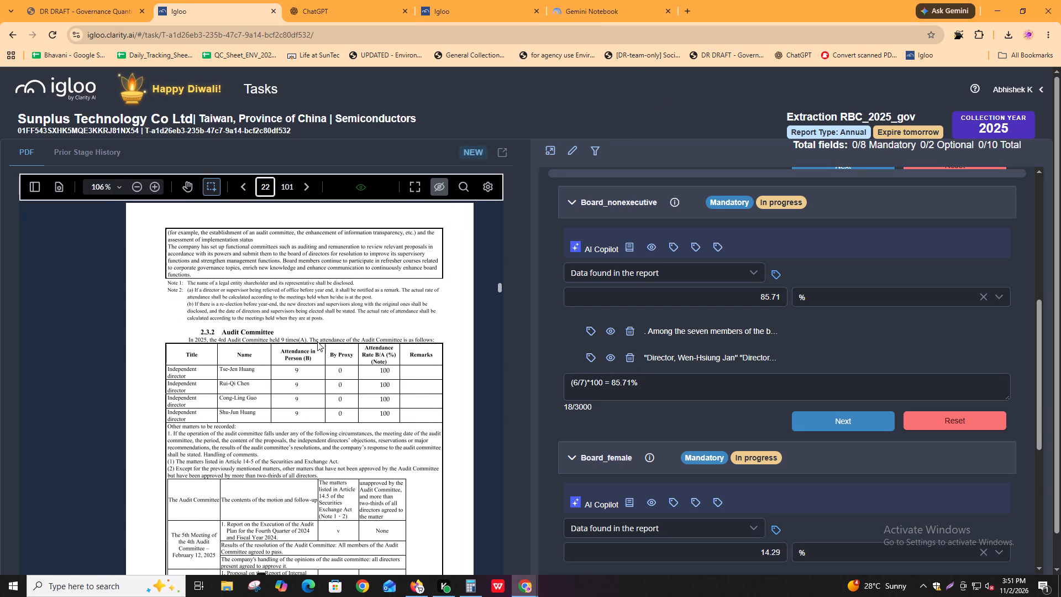
Expand the Audit Committee section of the extraction form down to the Audit_independence field.
scroll(317, 342, "down", 1, "shift")
scroll(855, 376, "down", 4)
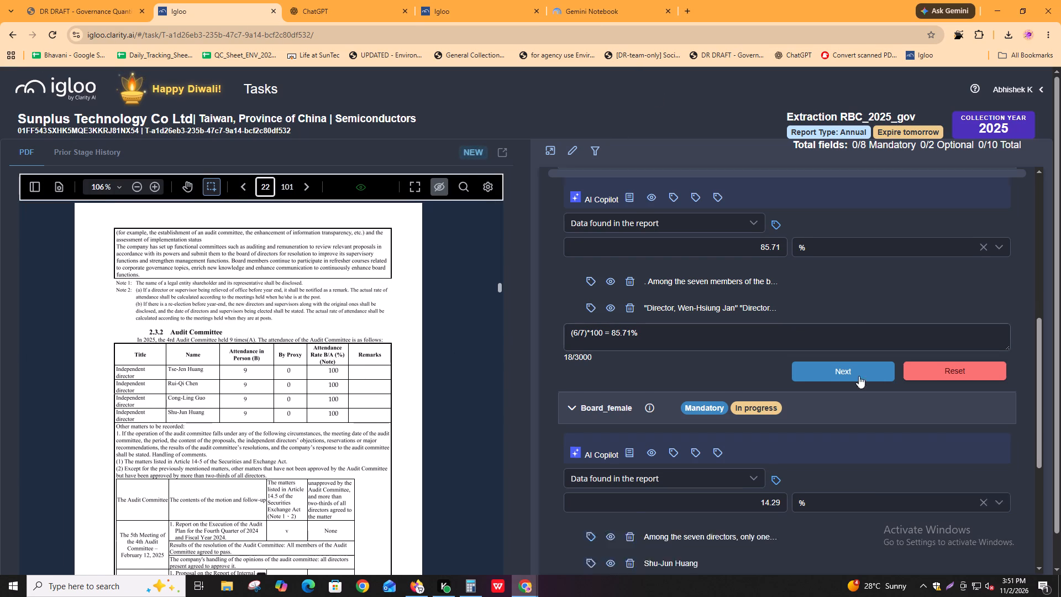
scroll(859, 376, "down", 9)
left_click(679, 417)
scroll(689, 440, "down", 2)
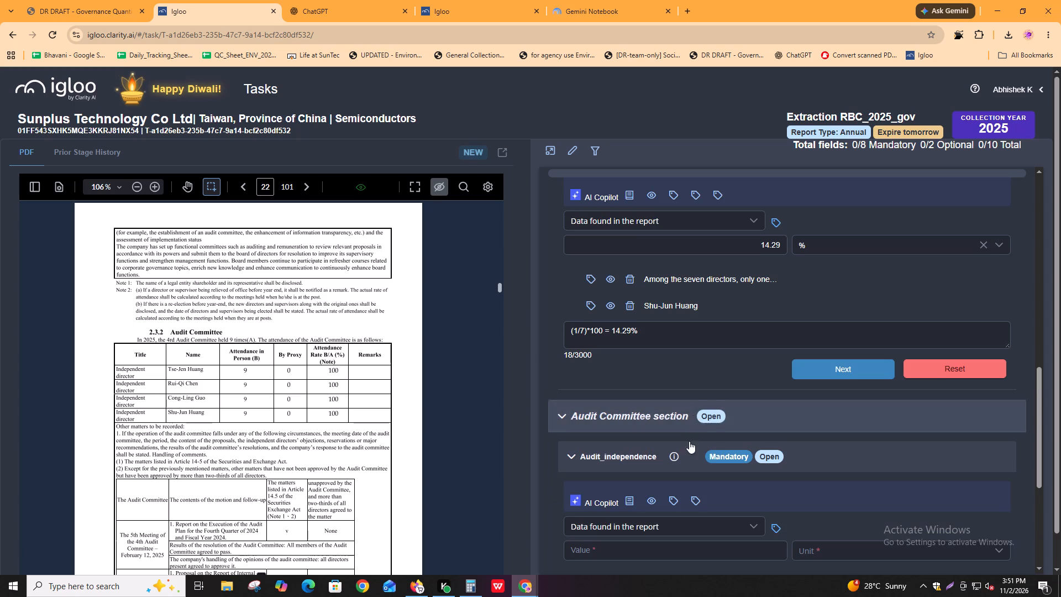
Annotate the 2.3.2 Audit Committee heading and the table's member titles and names on page 22 as evidence for Audit_independence.
scroll(689, 441, "down", 2)
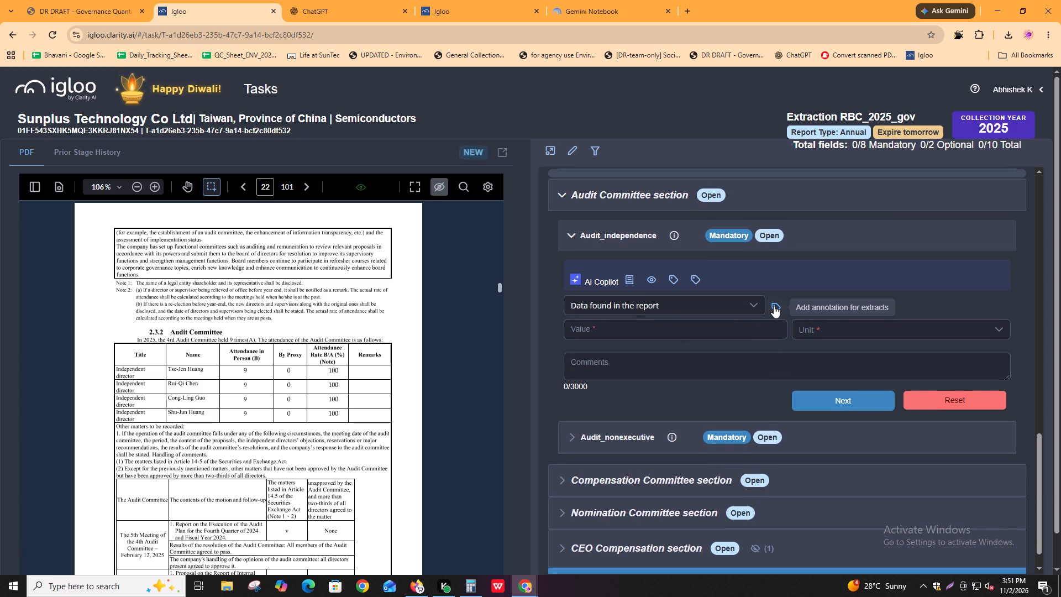
left_click(774, 306)
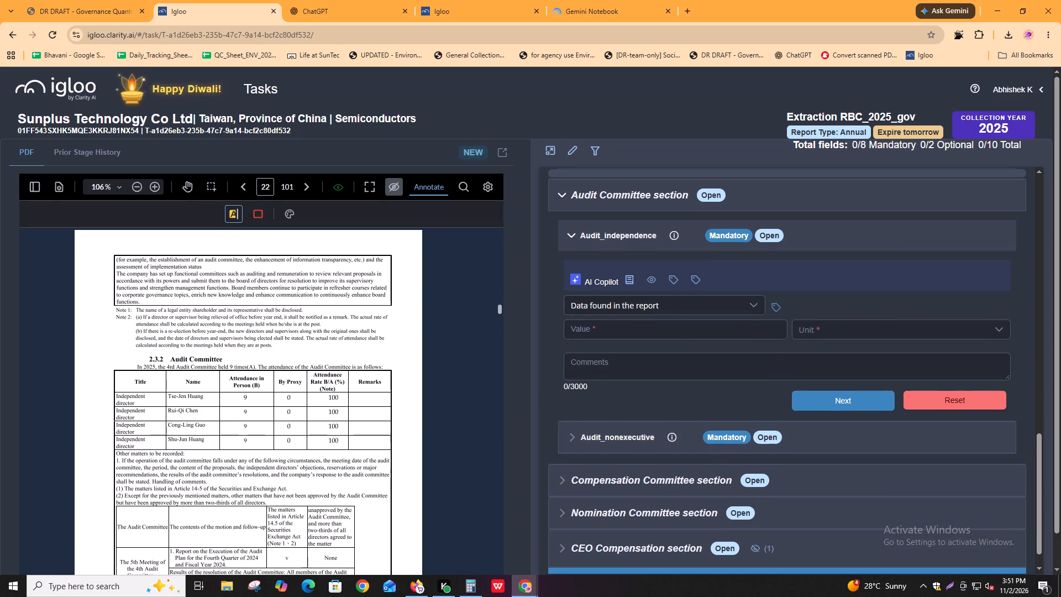
left_click_drag(168, 357, 201, 446)
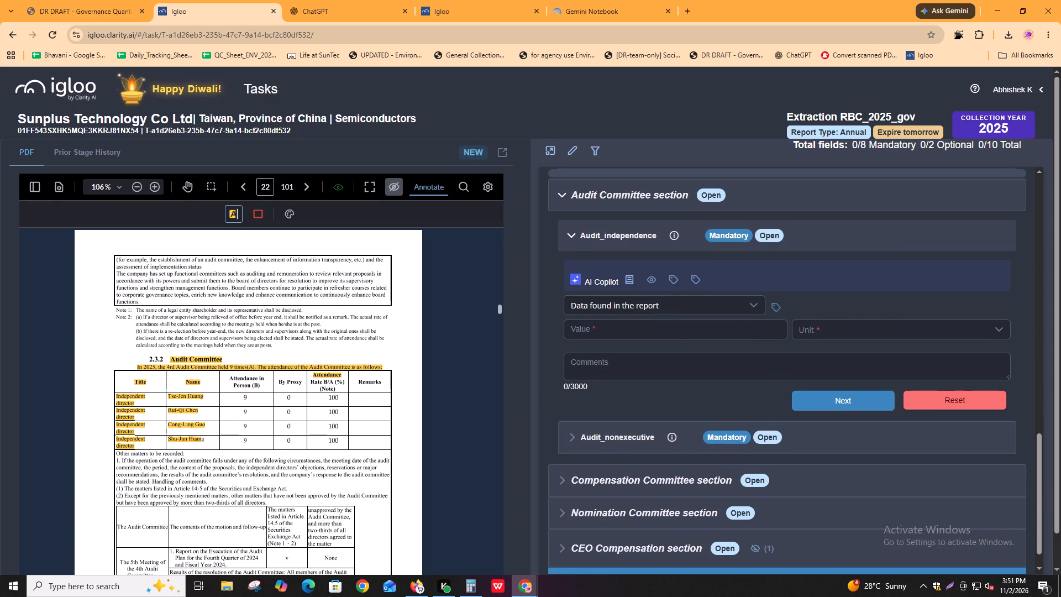
left_click_drag(201, 446, 206, 446)
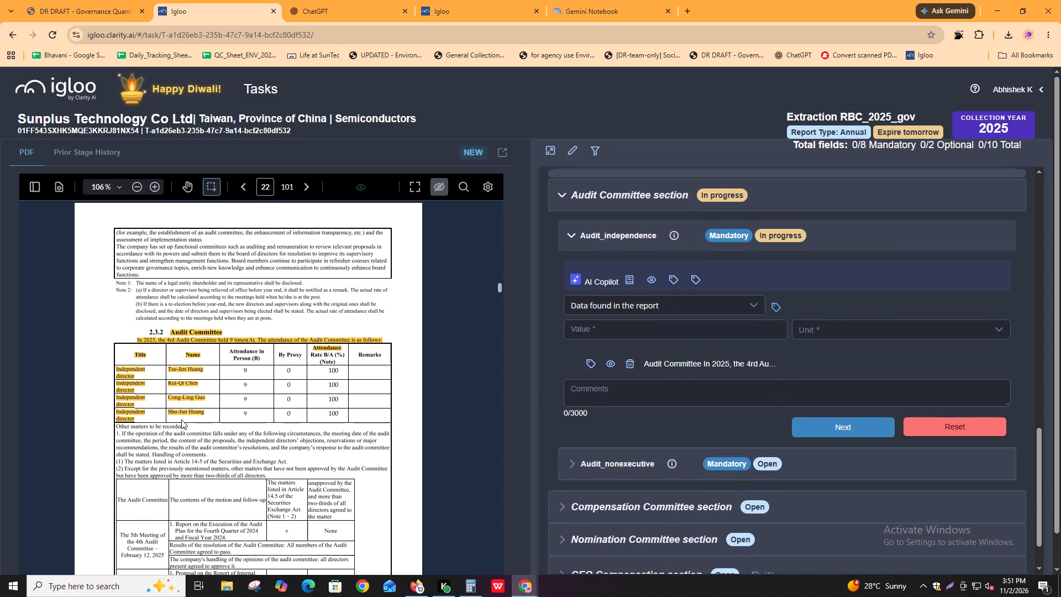
Fill in Audit_independence with the comment "(4/4)*100 = 100%", the value 100 and the unit %.
left_click(635, 396)
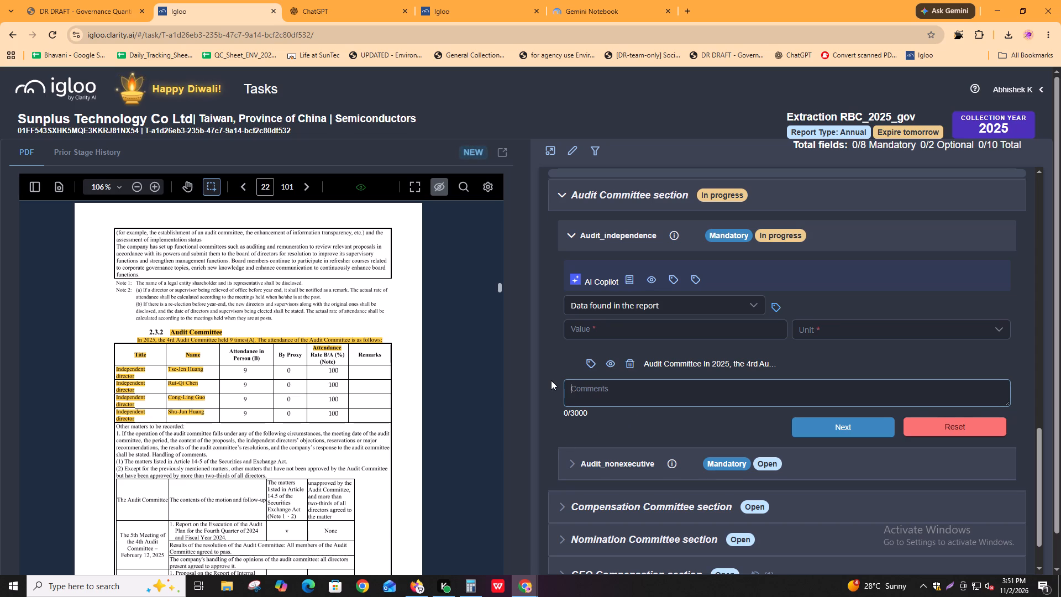
type("(4/4)*100")
key("space")
type("=")
key("space")
type("100")
key("shift+percent")
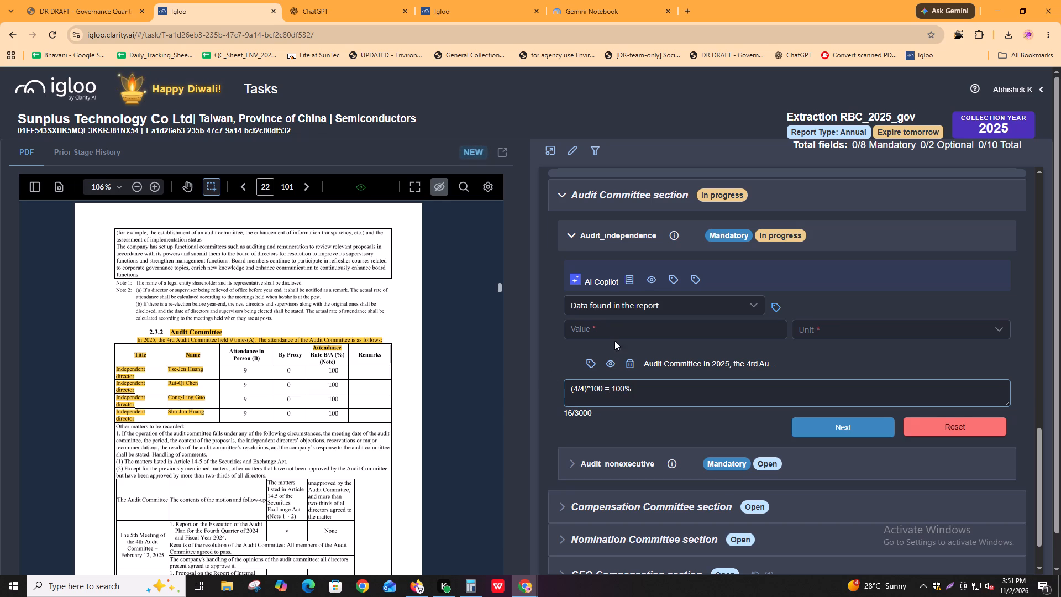
left_click(633, 327)
type("100")
key("Tab")
key("Return")
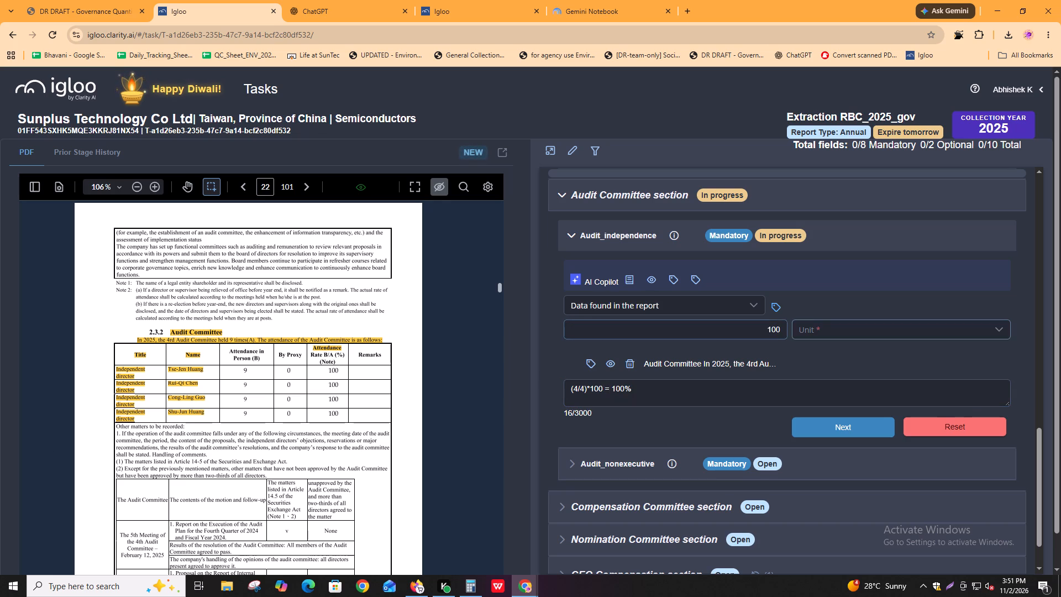
key("Down")
key("Return")
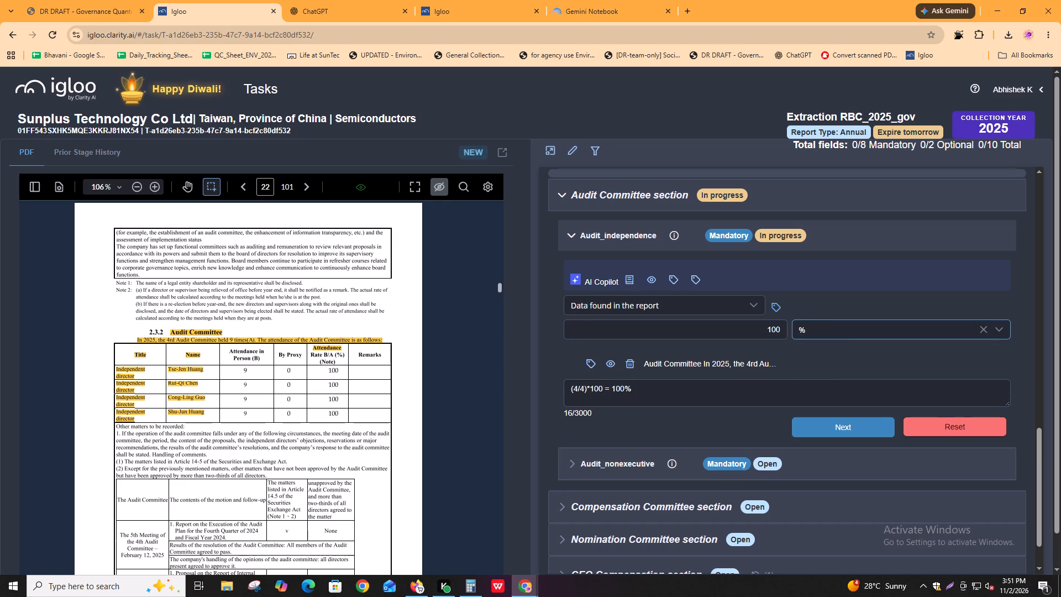
Expand Audit_nonexecutive and reuse the Audit_independence entries: comment "(4/4)*100 = 100%", value 100 and unit %.
left_click(677, 397, "alt")
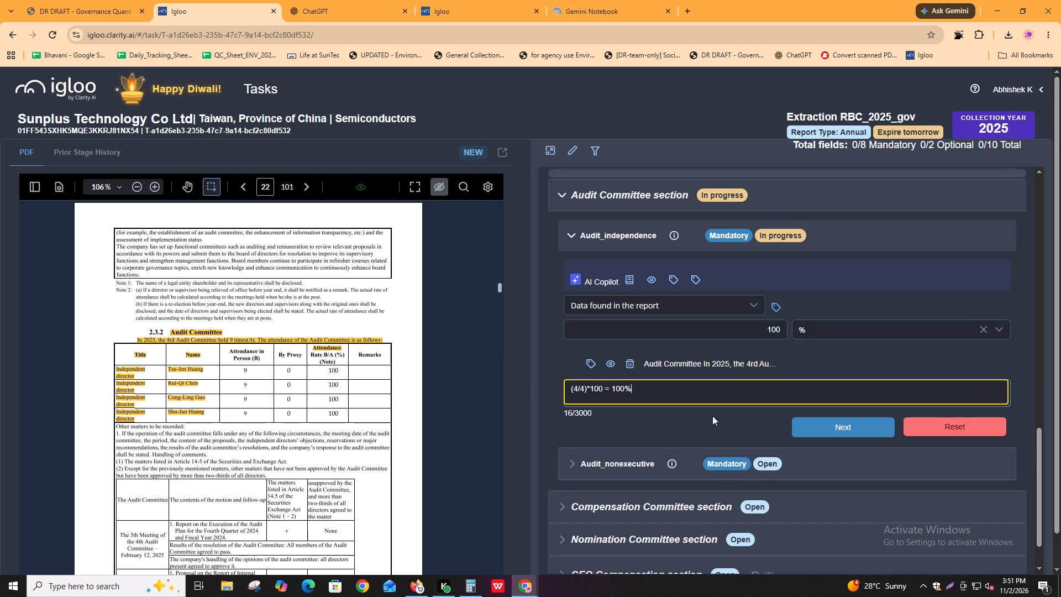
scroll(707, 431, "down", 1)
left_click(649, 410)
scroll(666, 419, "down", 2)
left_click(642, 436)
key("ctrl+v")
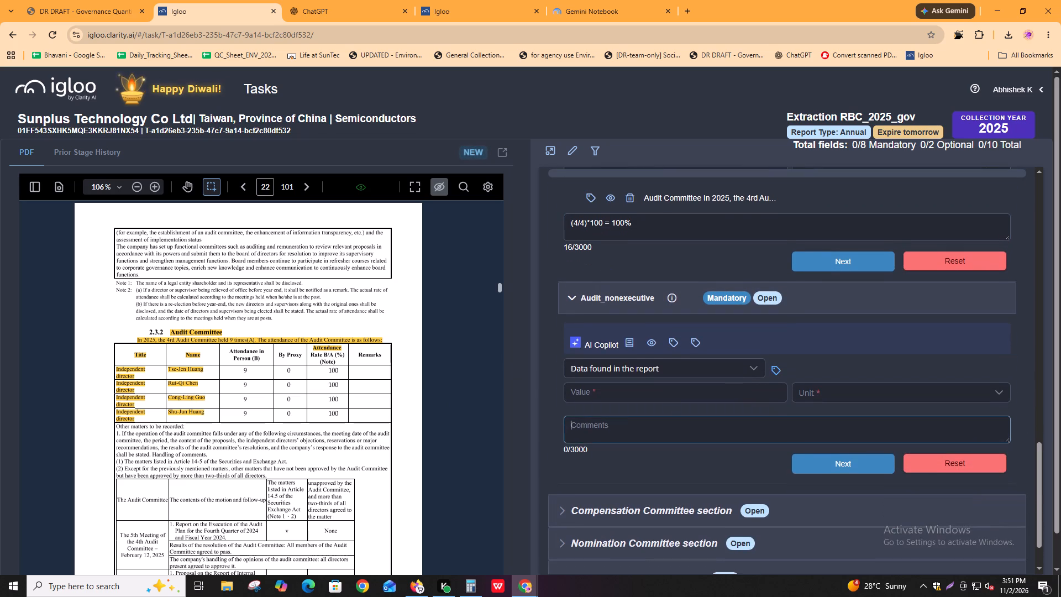
scroll(747, 365, "up", 2)
left_click(732, 271, "alt")
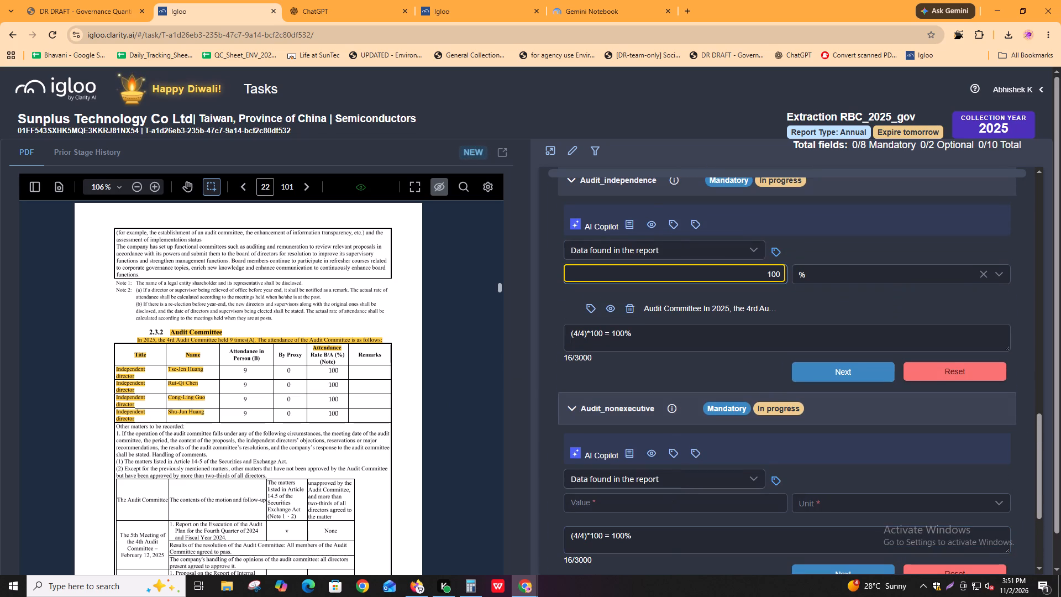
left_click(669, 499)
key("ctrl+v")
left_click(848, 498)
left_click(833, 530)
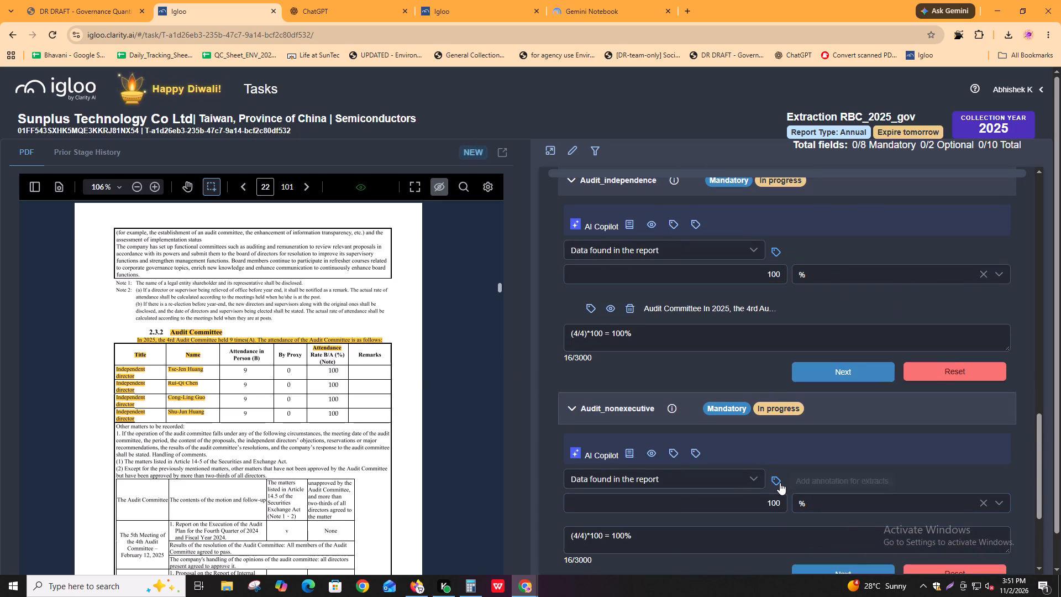
Annotate the Audit Committee heading and member list on page 22 as evidence for Audit_nonexecutive.
left_click(776, 480)
left_click_drag(170, 356, 202, 456)
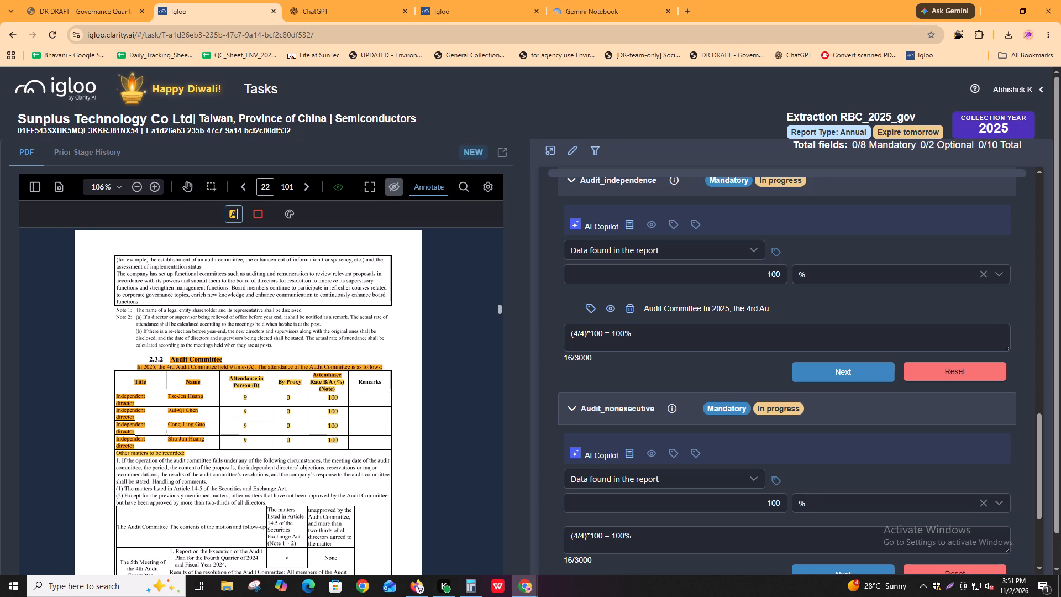
left_click_drag(202, 456, 208, 442)
Switch to the downloaded report PDF and follow the "independen" matches from the Audit Committee table through page 23.
key("alt+Tab")
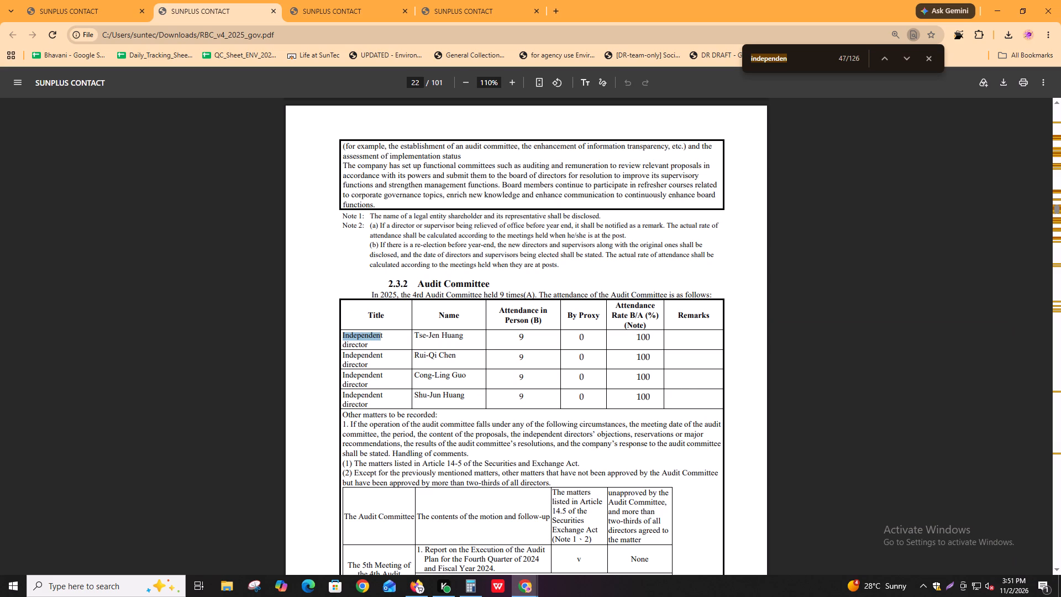
key("ctrl+f")
key("Return")
key("Return")
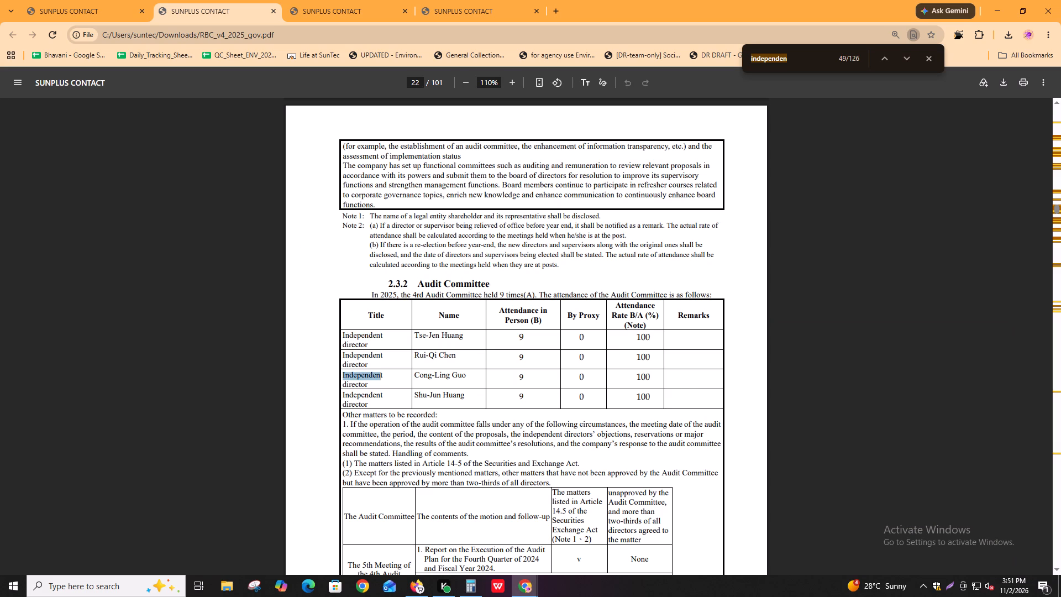
key("Return")
key("Return")
key("Return")
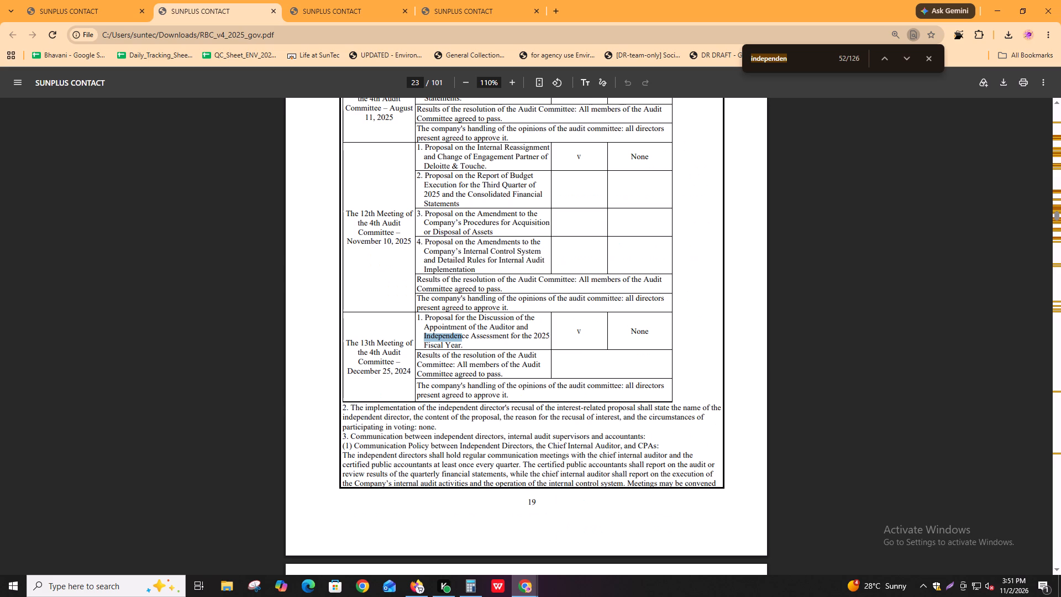
key("Return")
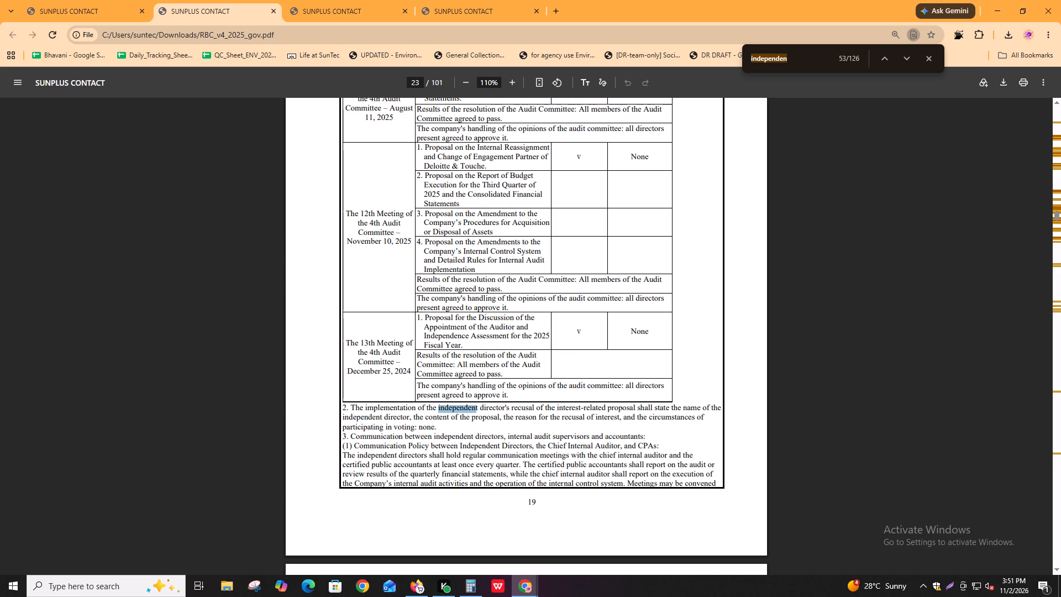
key("Return")
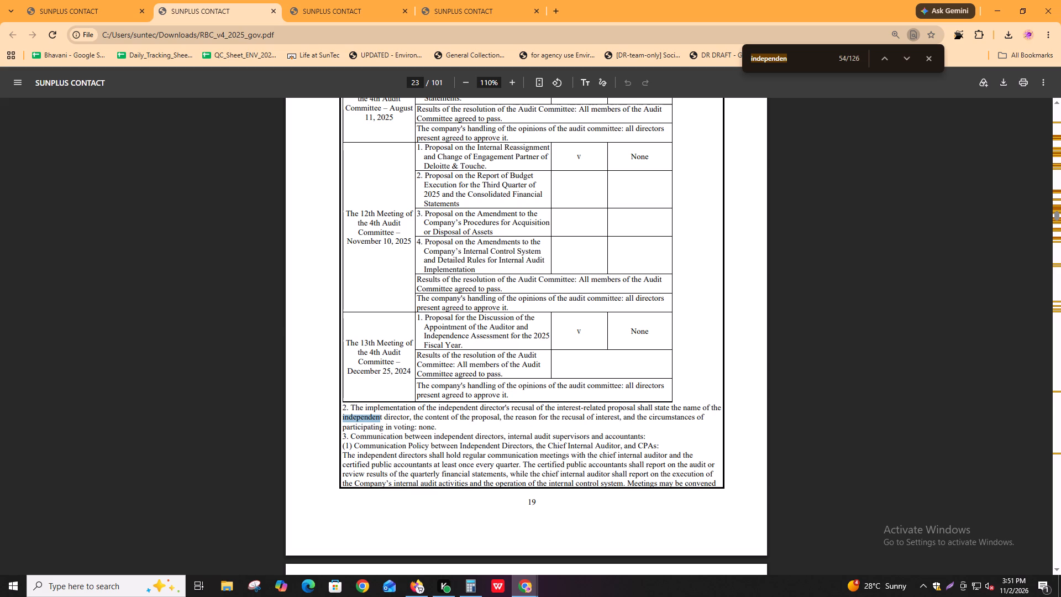
key("Return")
key("Return")
key("Return")
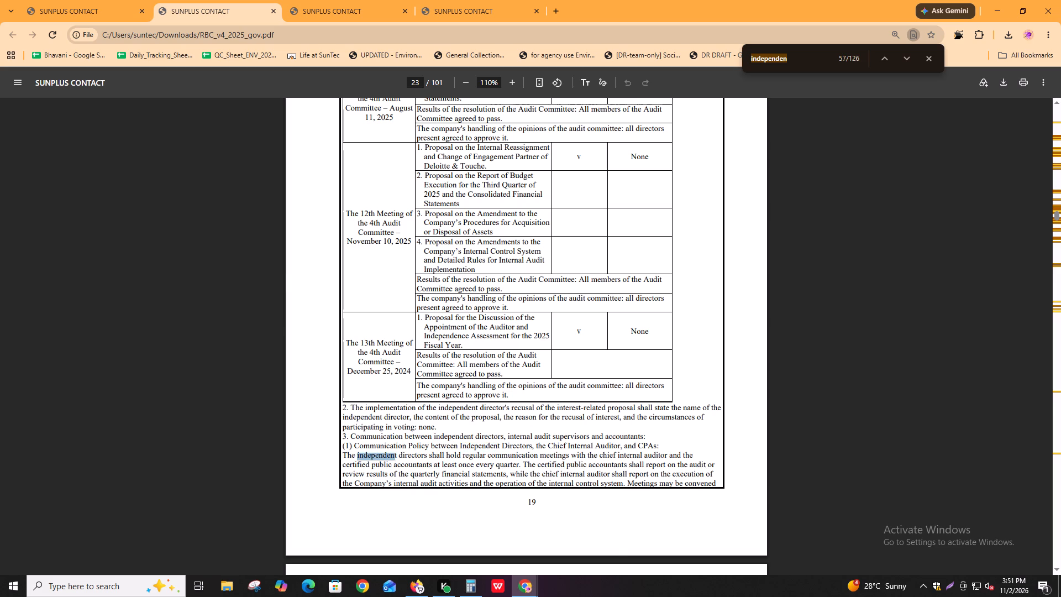
Examine the "independen" matches in page 24's summary of communications between independent directors, the internal auditor and CPAs.
key("Return")
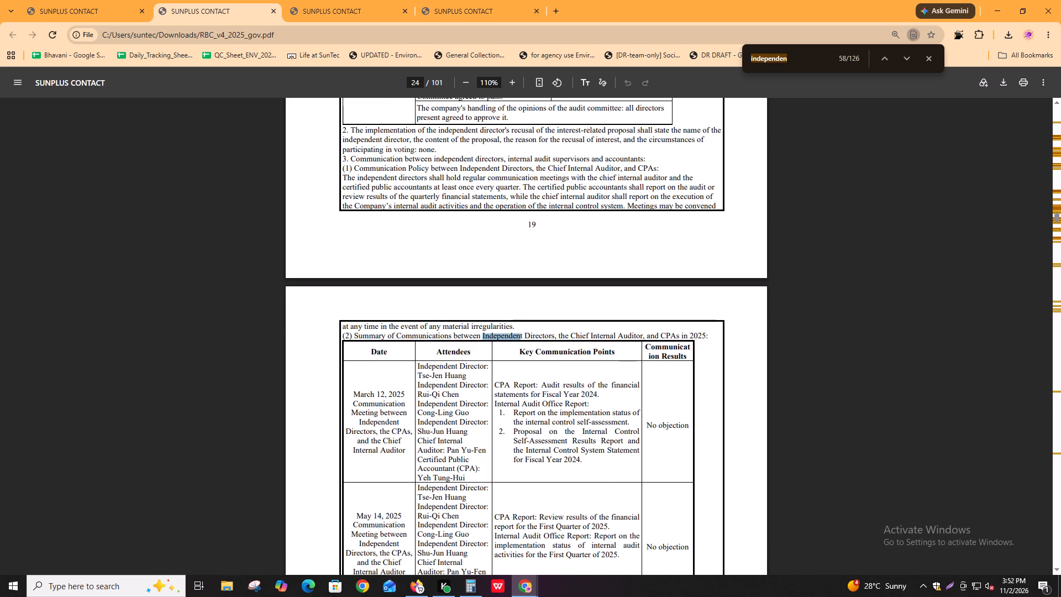
key("Return")
key("Return")
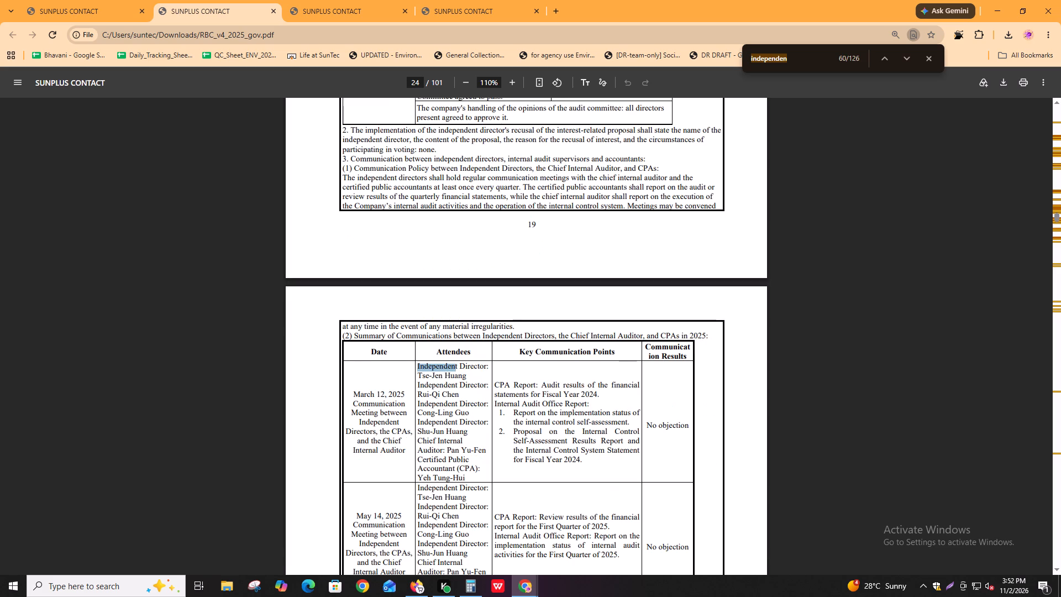
key("Return")
key("Return")
key("Return")
key("Return")
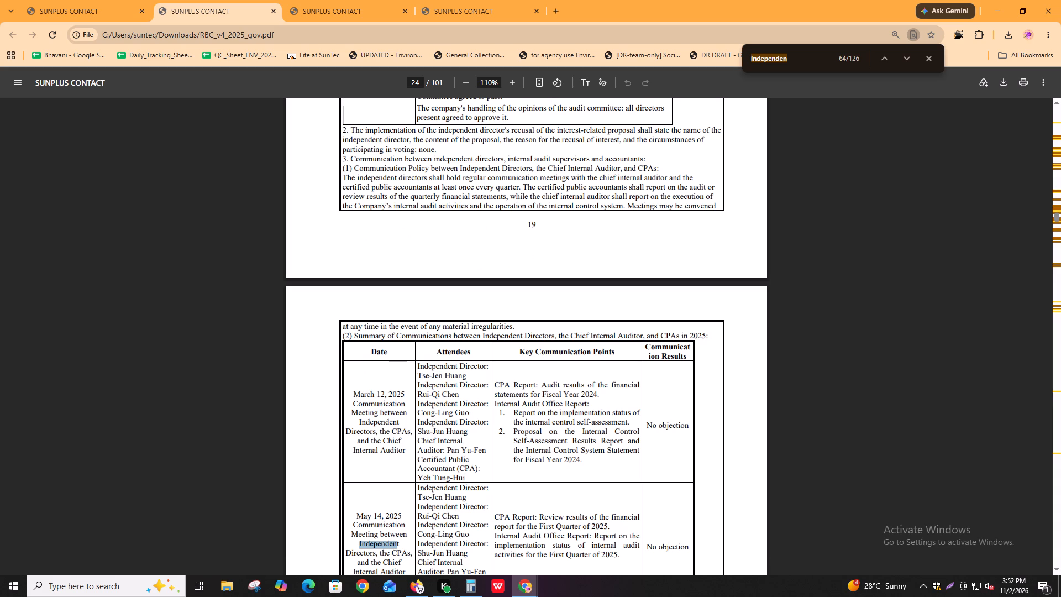
key("Return")
key("Return")
key("Return")
key("Return")
key("Return")
key("Return")
key("Return")
key("Return")
key("Return")
key("Return")
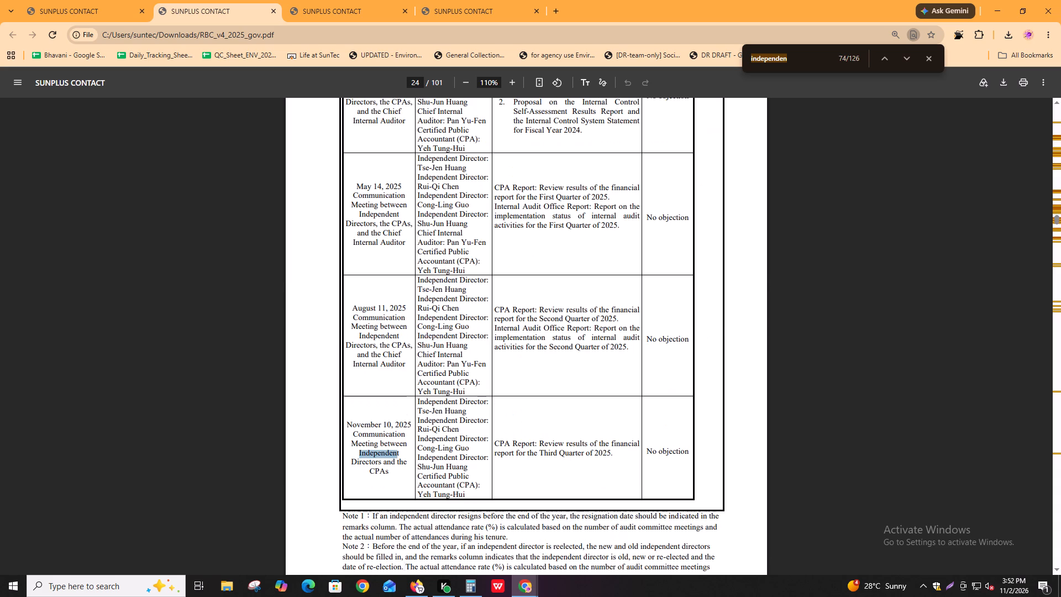
Follow the "independen" matches from the November 10, 2025 meeting row to the chartered accountant appointment text on page 25.
key("Return")
key("Return")
key("Return")
key("Return")
key("Return")
key("Return")
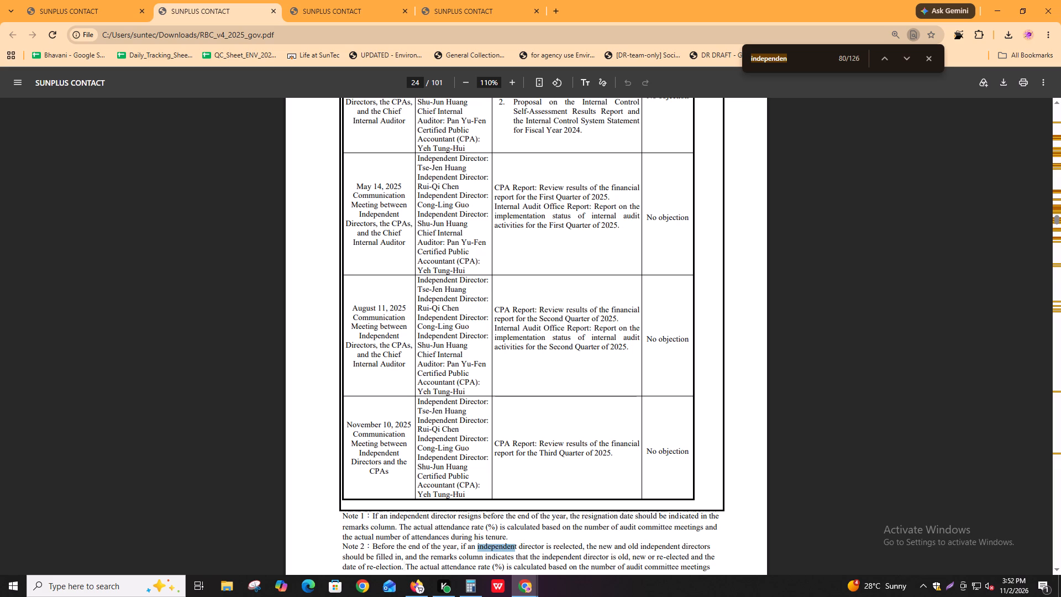
key("Return")
key("Return")
key("Return")
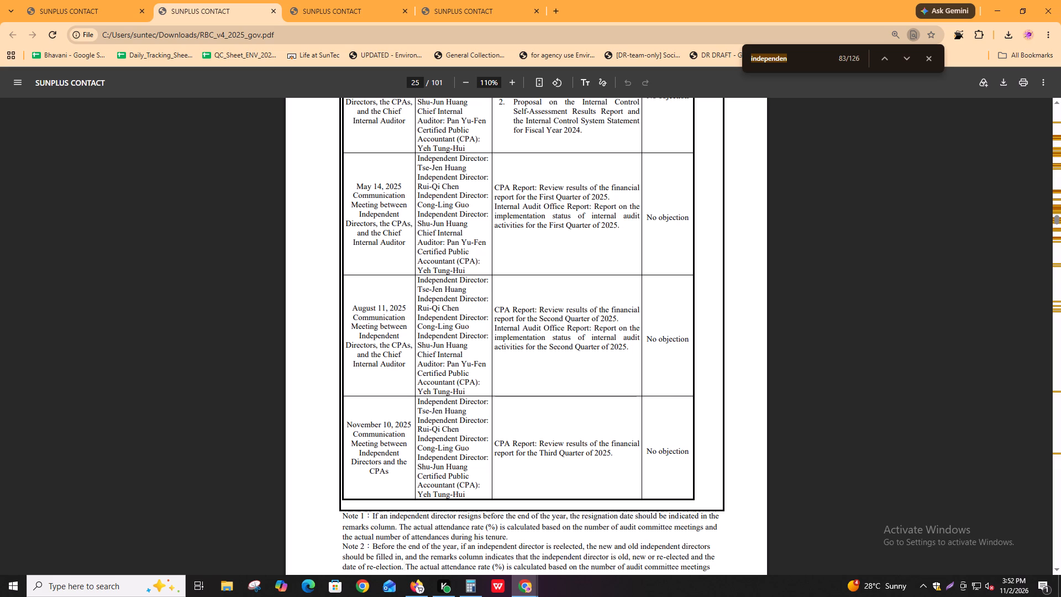
key("Return")
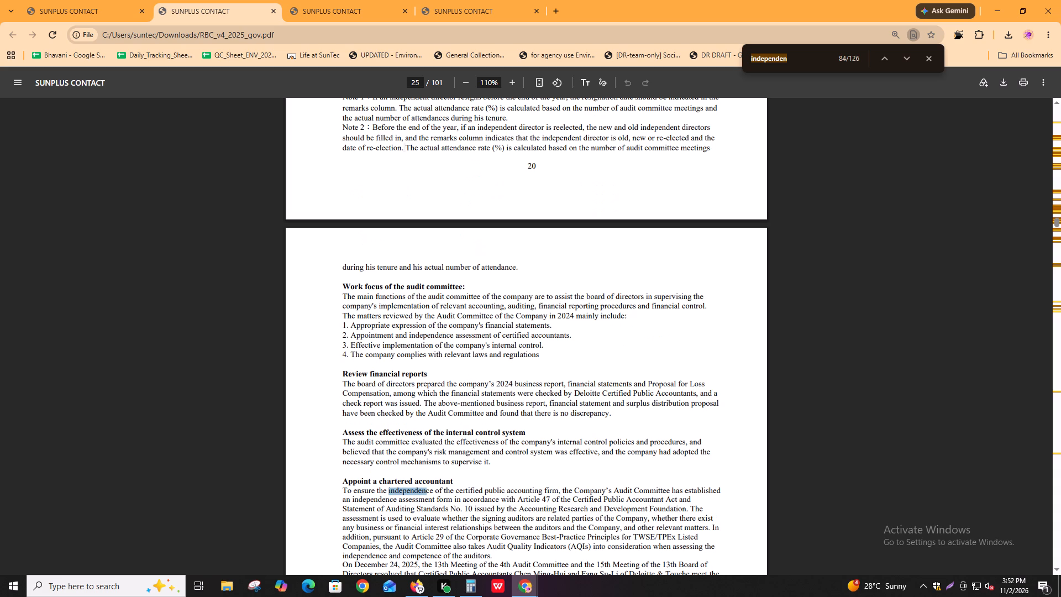
key("Return")
key("Return")
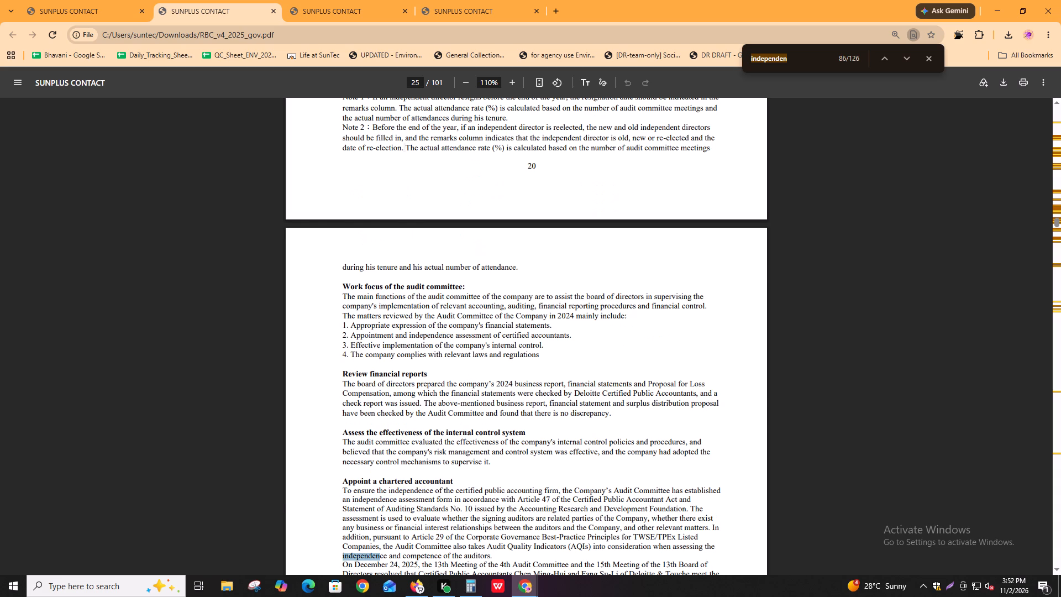
Follow the "independen" matches from page 25's chartered accountant text through the board composition and responsibilities item on page 26.
key("Return")
key("Return")
key("shift+Return")
key("Return")
key("Return")
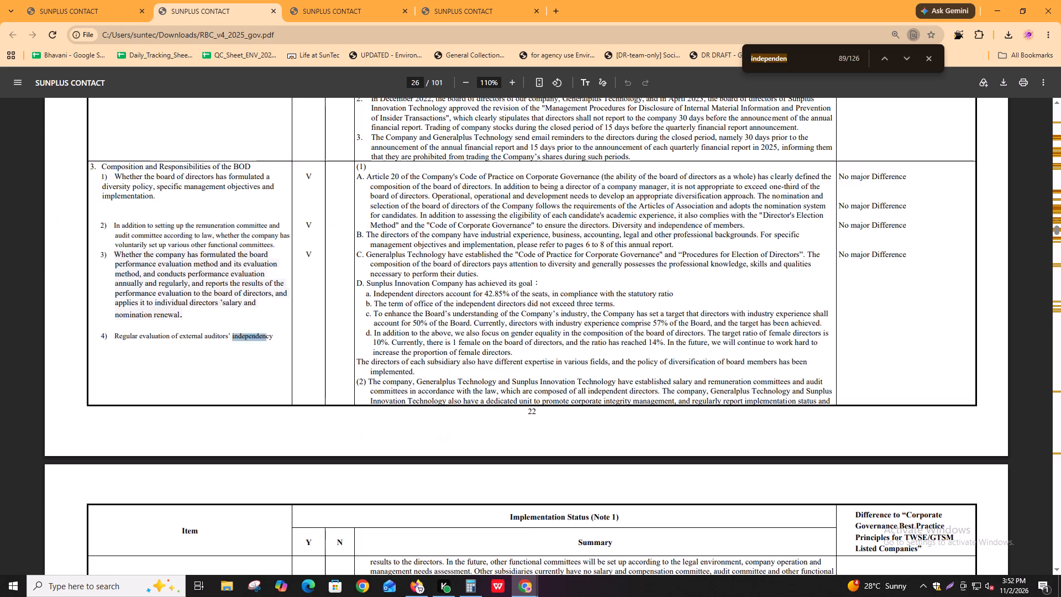
key("Return")
key("Return")
key("Return")
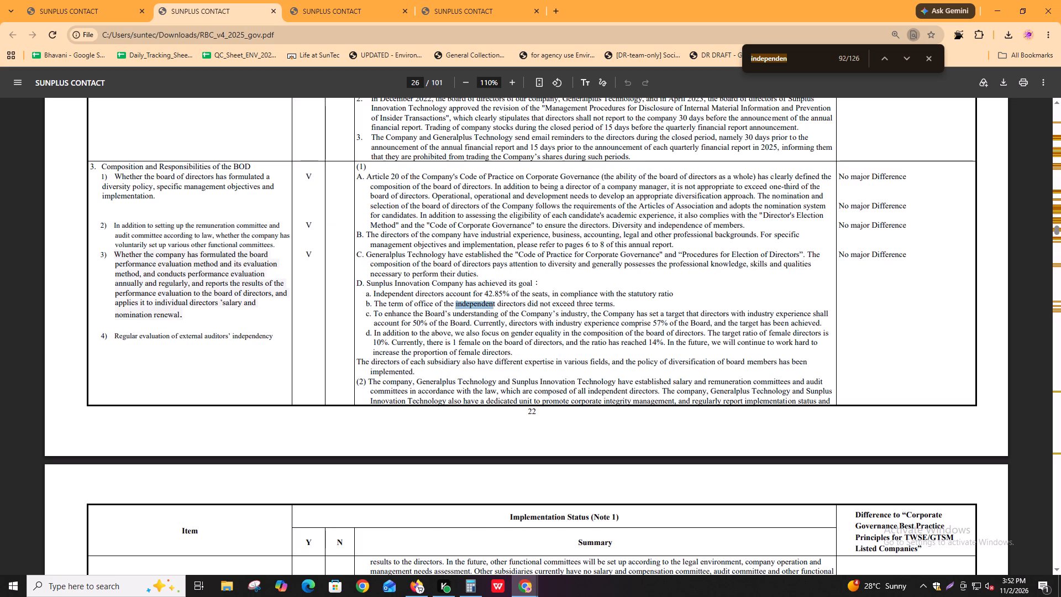
key("Return")
key("shift+Return")
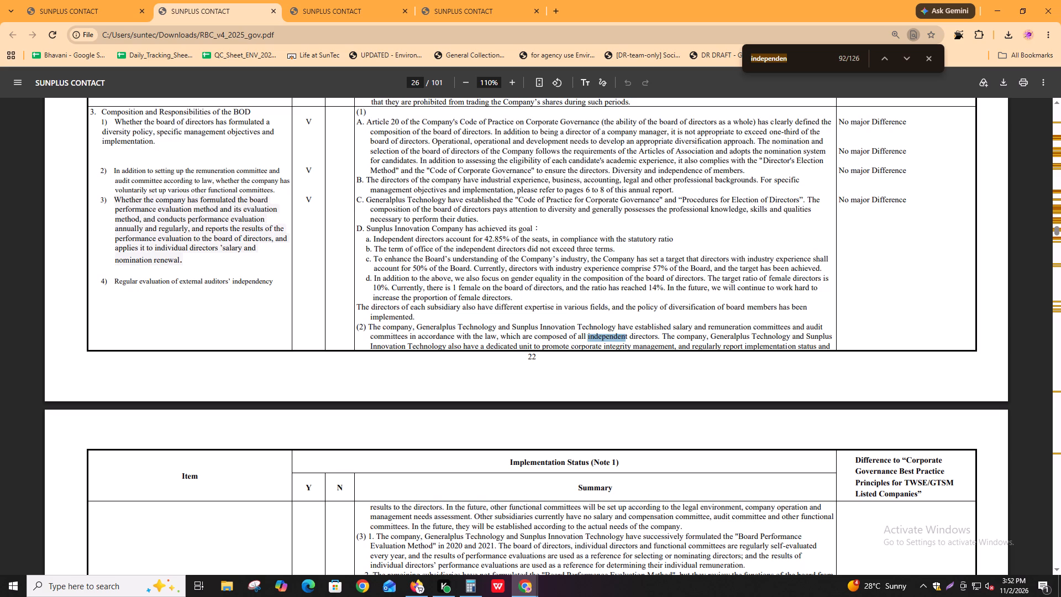
Examine the "independen" matches in page 27's summary of the certified accountants' evaluation.
key("Return")
key("Return")
key("Return")
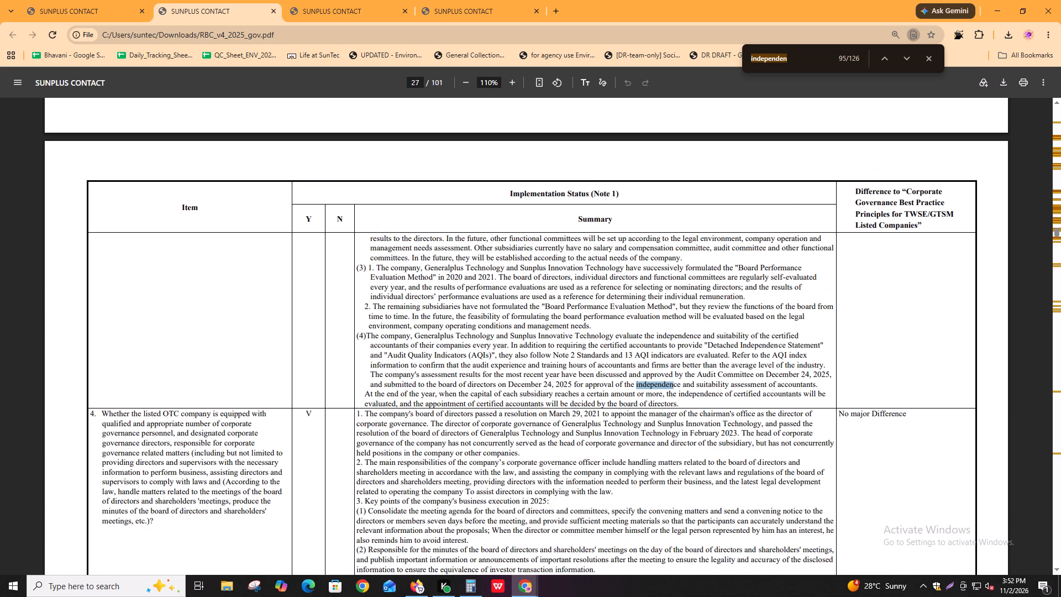
key("Return")
key("Return")
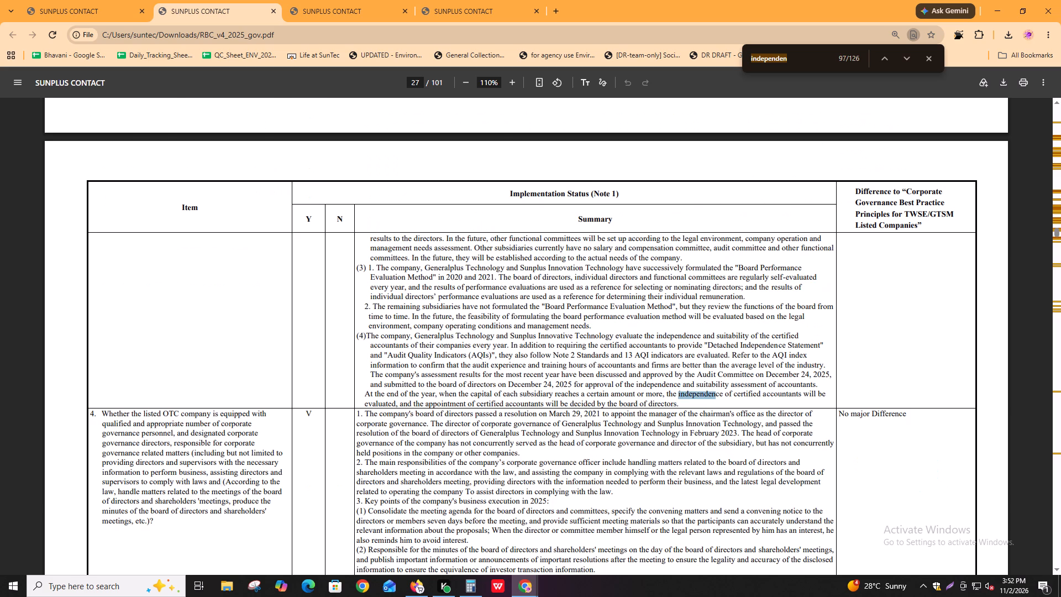
Examine the "independen" matches in page 29's Accountant Independence Assessment Criteria and AQI indicator tables.
key("Return")
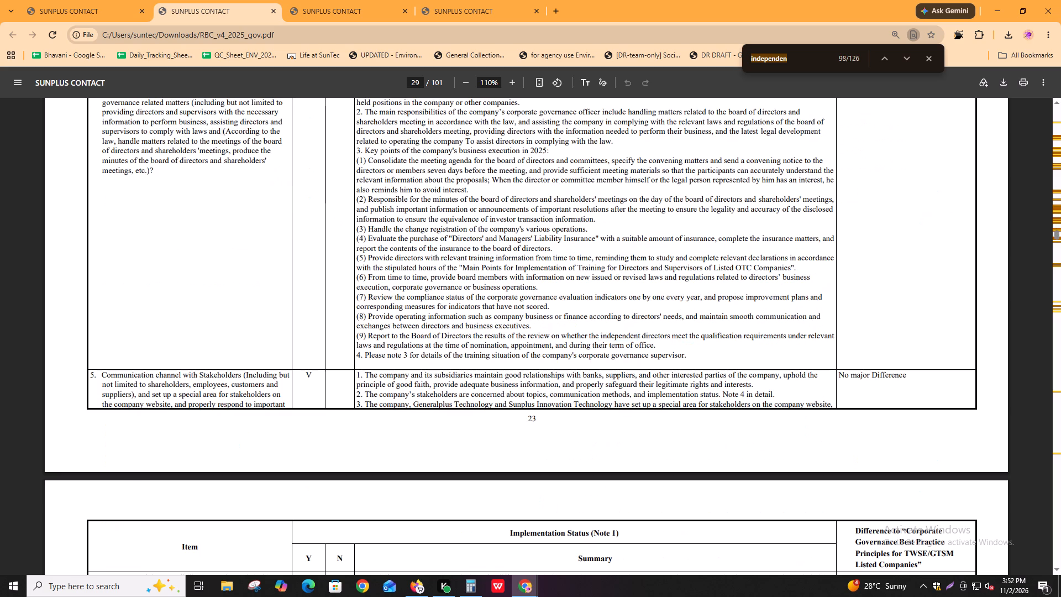
key("shift+Return")
key("Return")
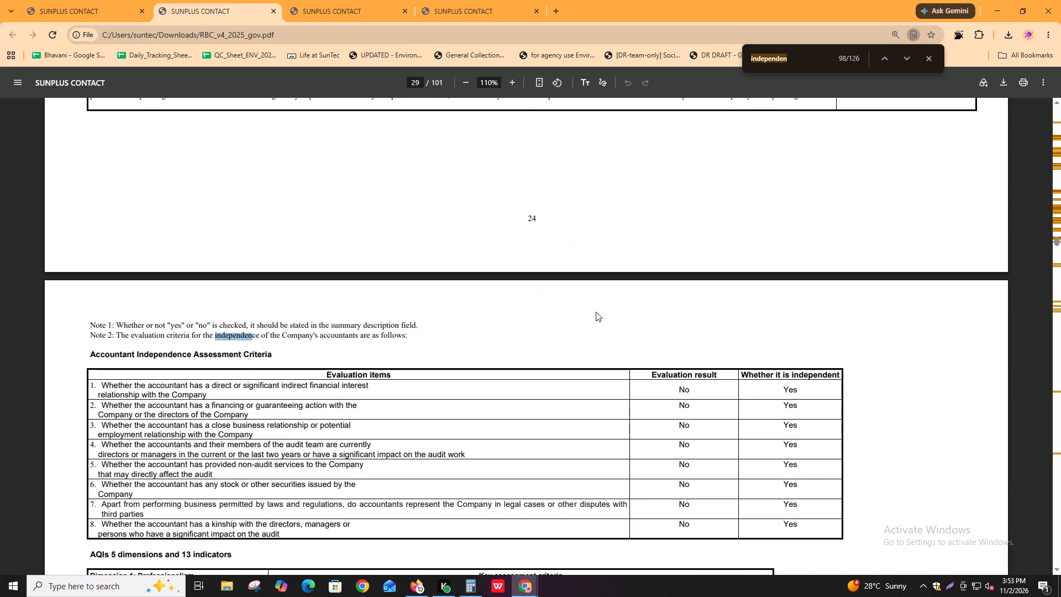
key("Return")
key("Return")
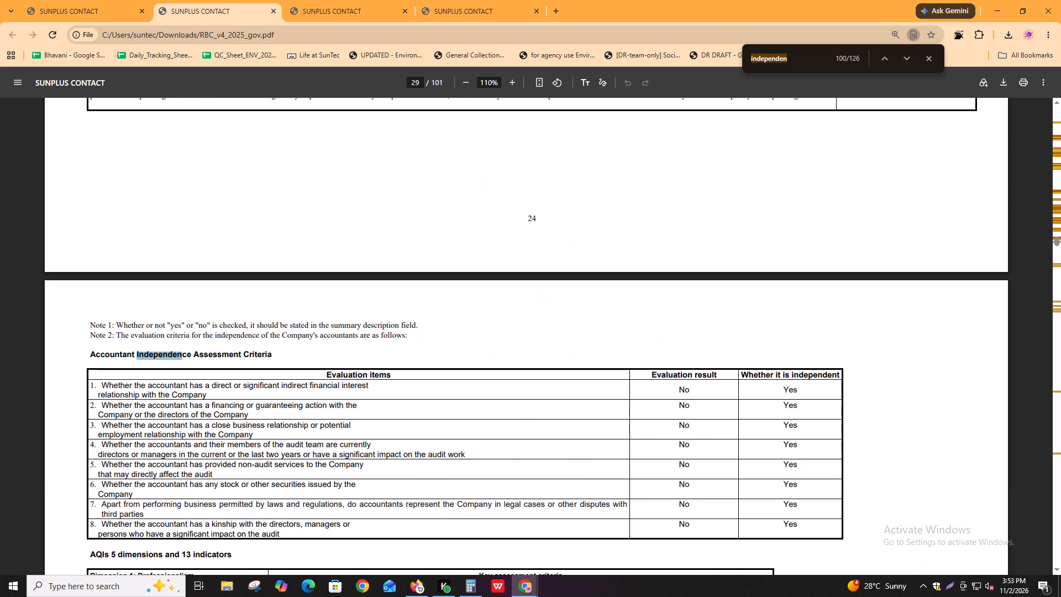
key("Return")
key("shift+Return")
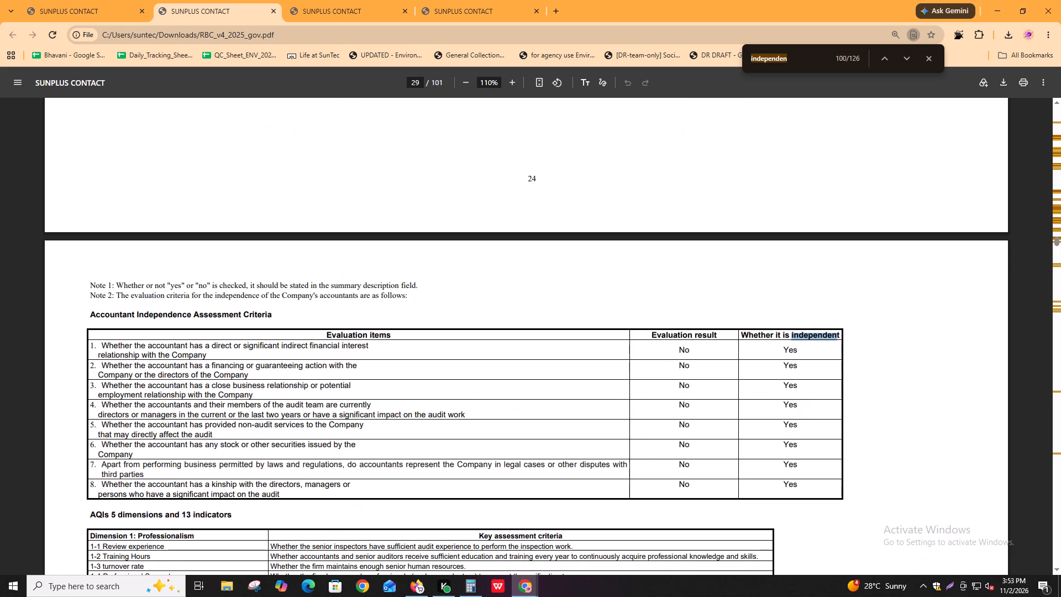
key("Return")
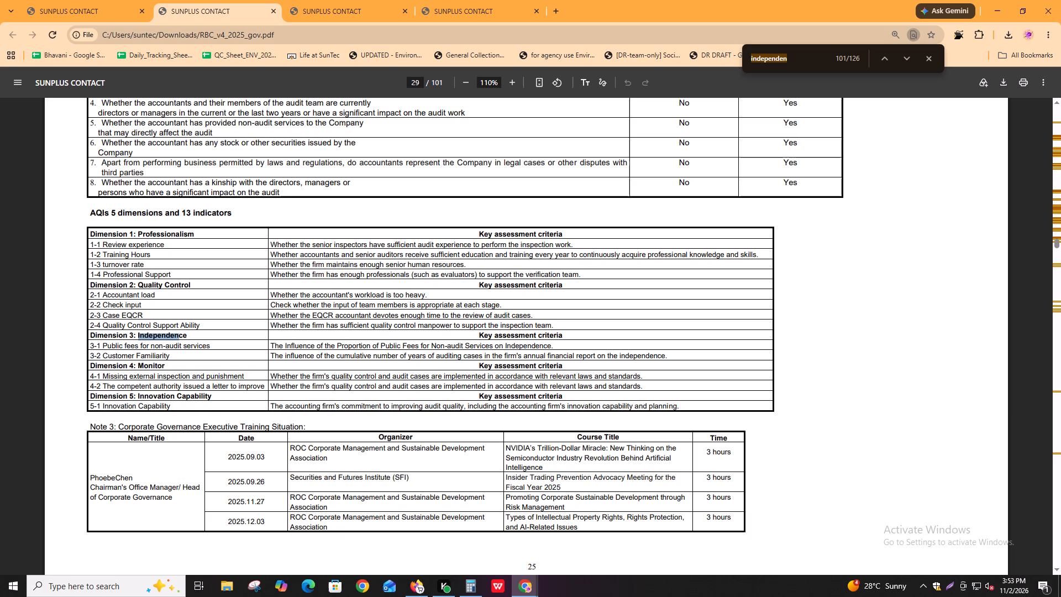
key("Return")
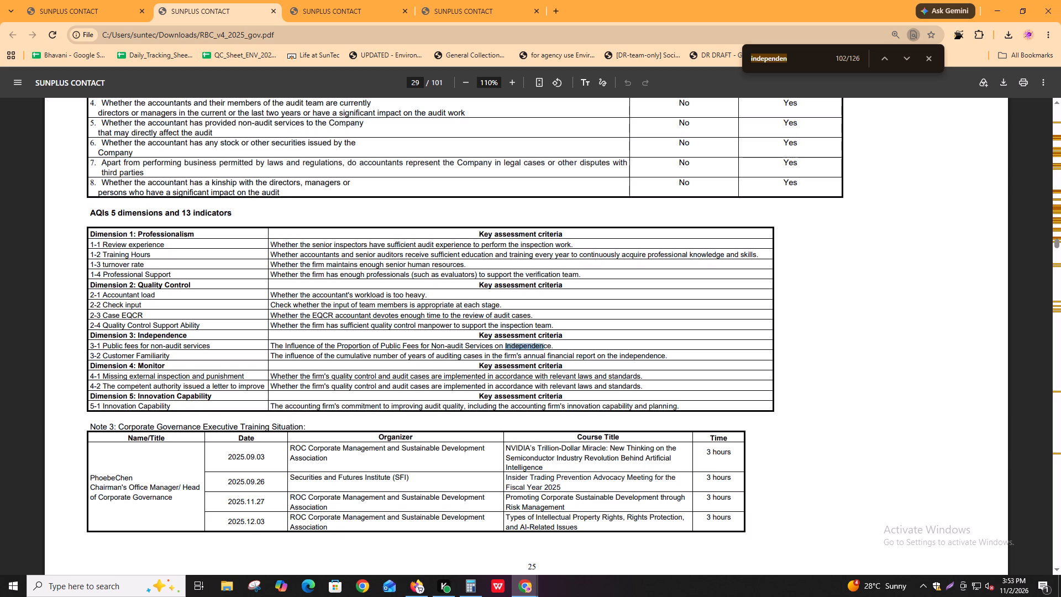
key("Return")
Locate the Compensation Committee's Qualifications and Independence Analysis on page 31, switching between the report and the Igloo task to cross-check.
key("Return")
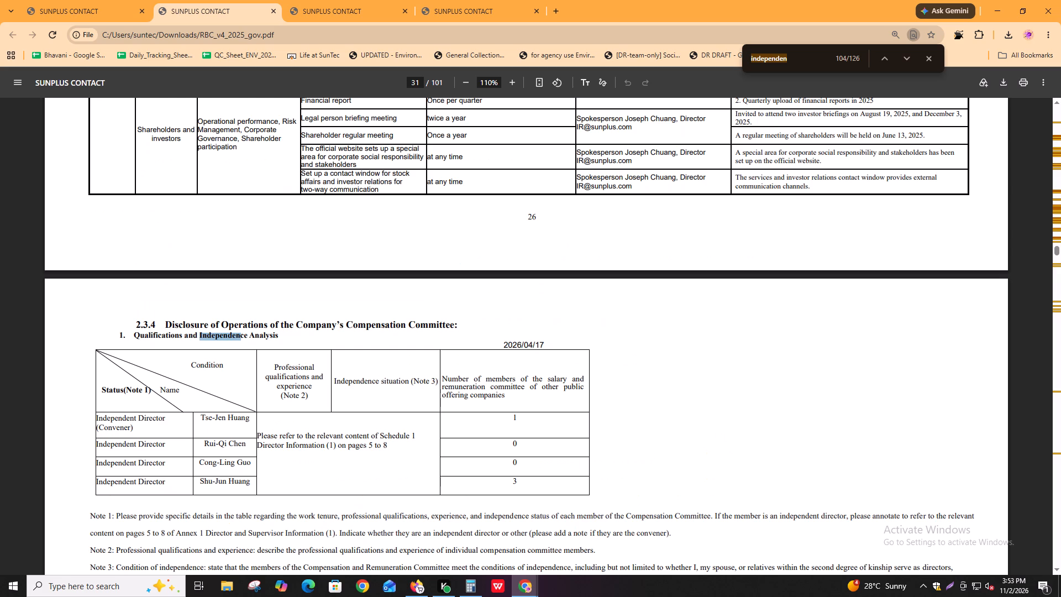
key("alt+Tab")
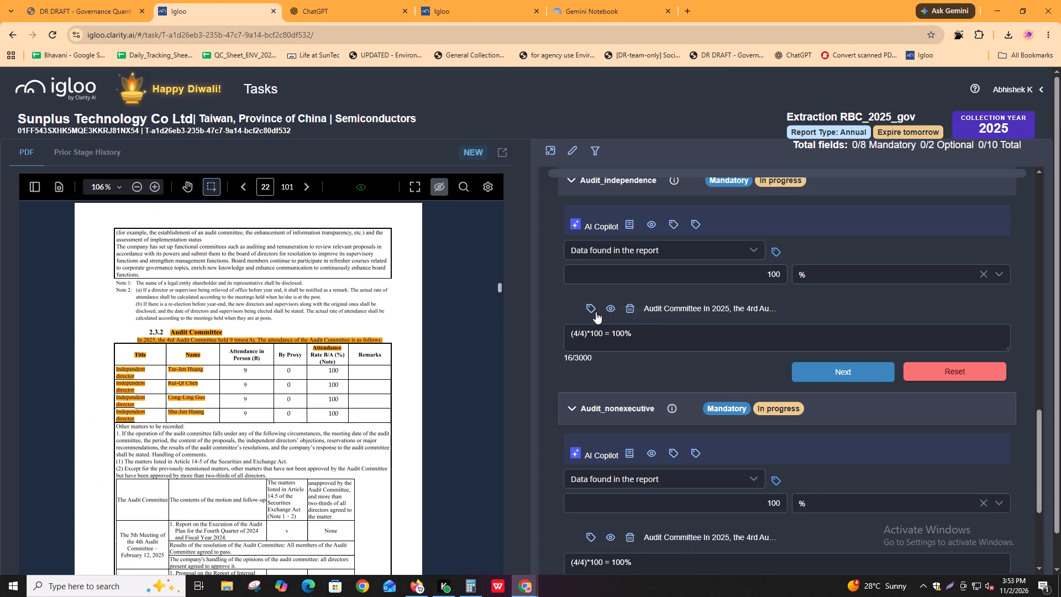
key("alt+Tab")
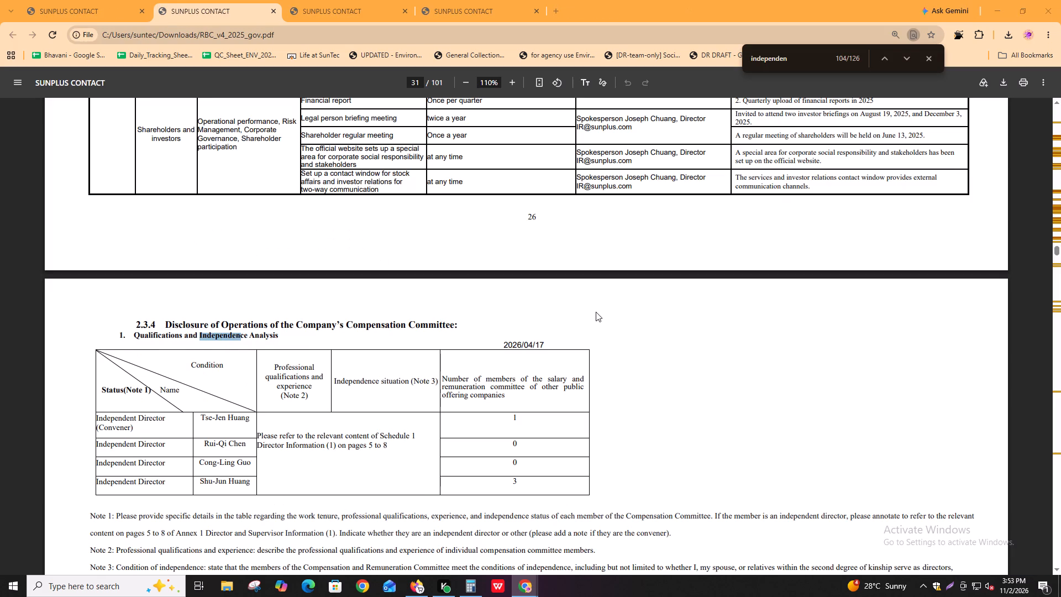
key("alt+Tab")
key("alt+Tab")
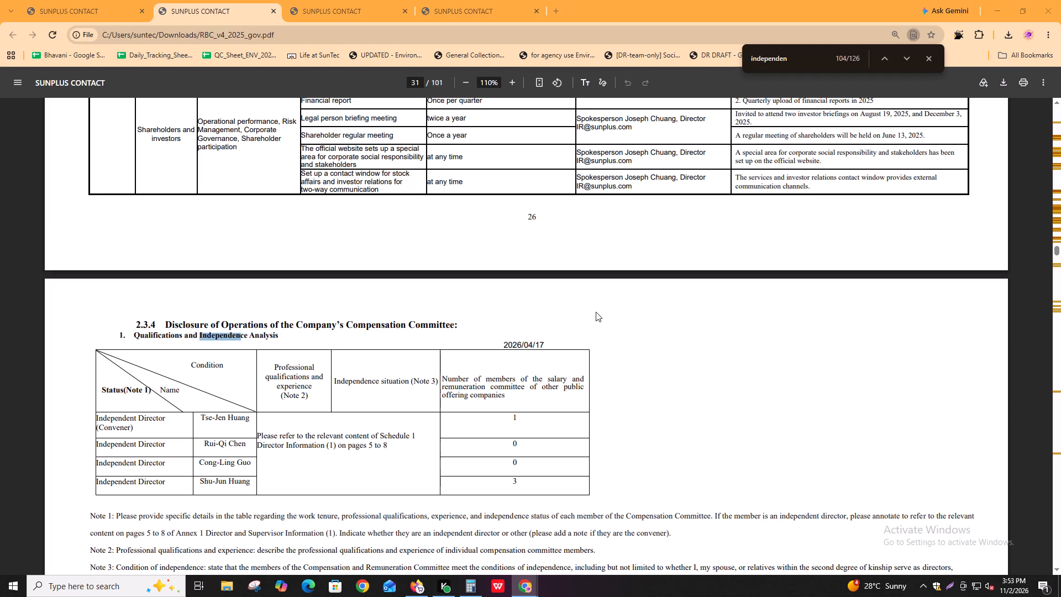
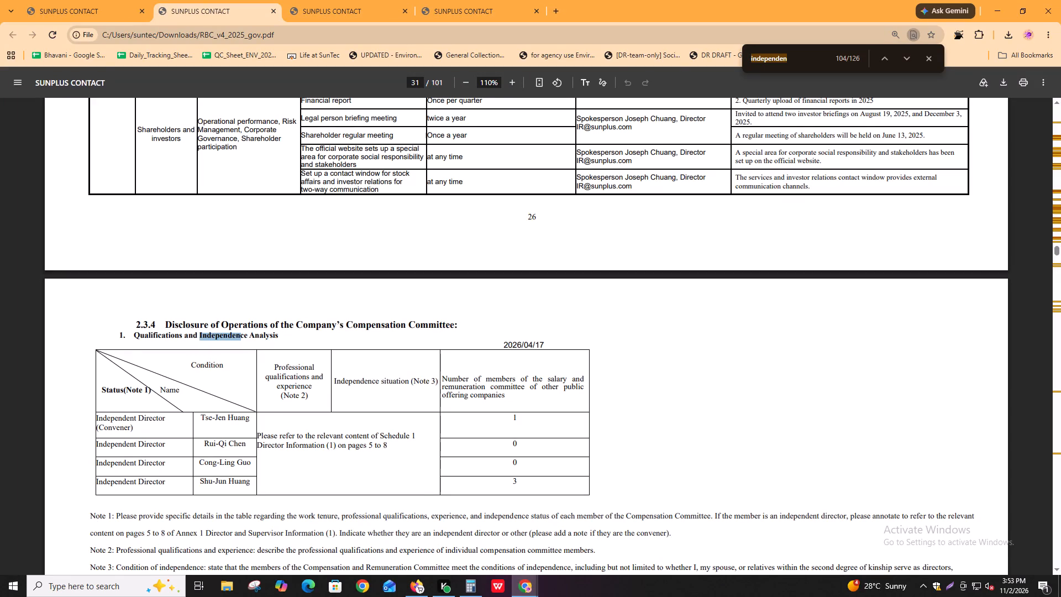
Switch to the Igloo extraction task and go to page 31 of its report PDF.
key("alt+Tab")
left_click(266, 181)
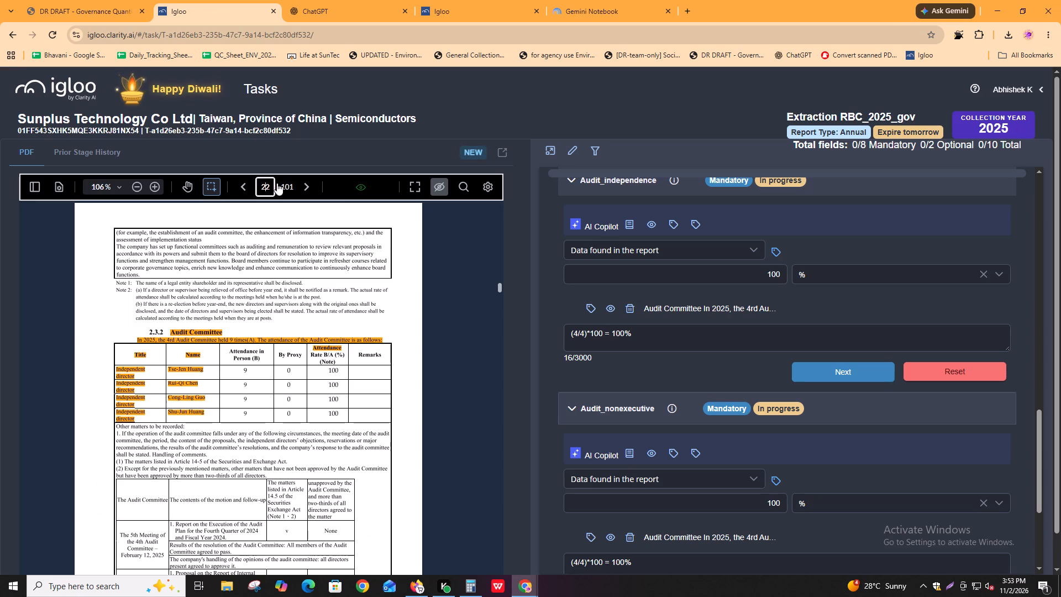
type("31")
key("Return")
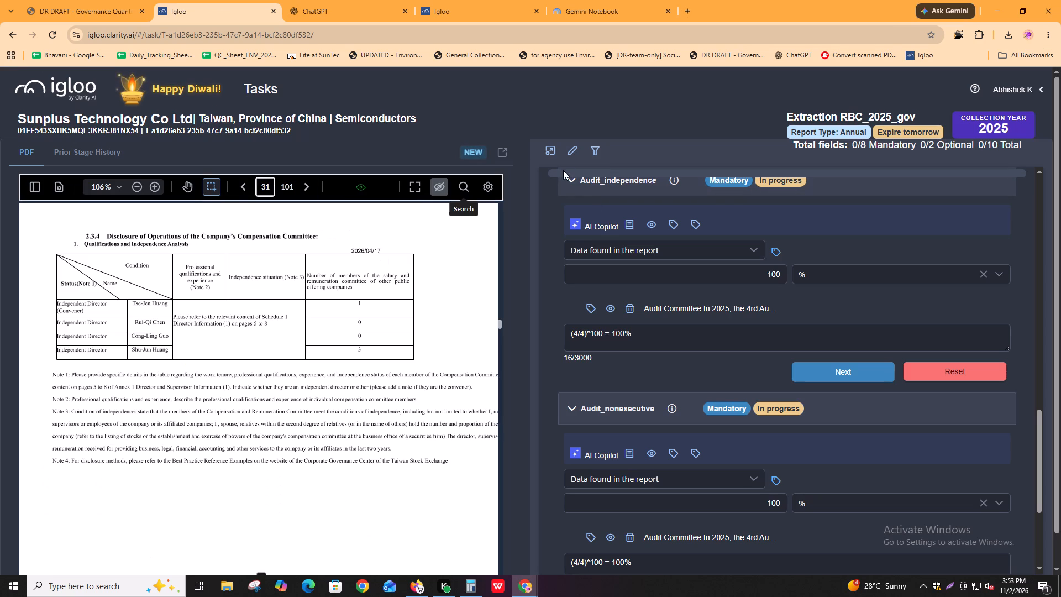
Expand the Compensation Committee section and enter the comment "(4/4)*100 = 100%" for Compensation_independence.
scroll(716, 461, "down", 6)
left_click(634, 455)
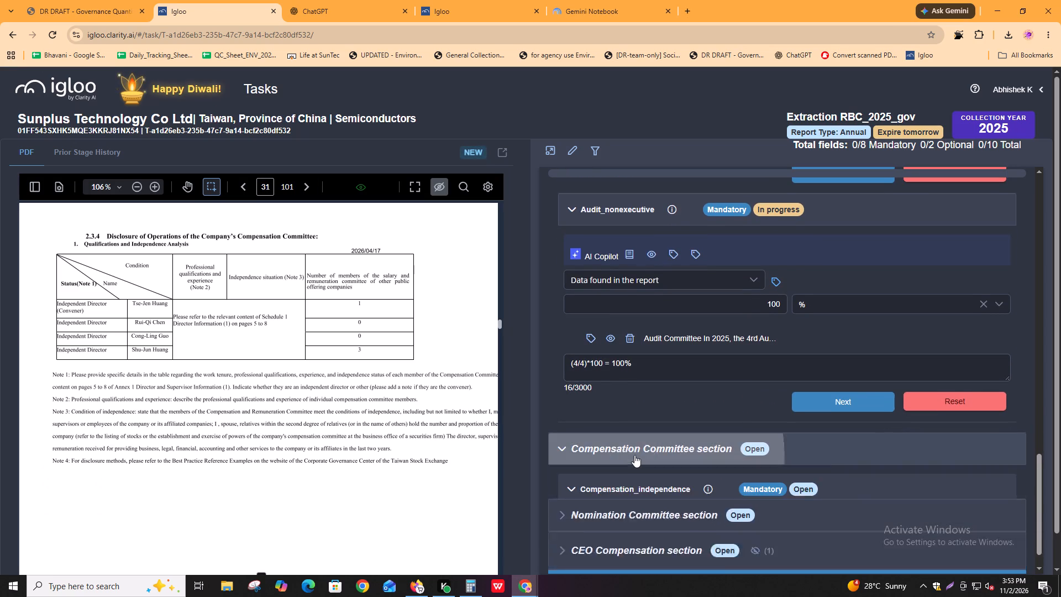
scroll(635, 454, "down", 4)
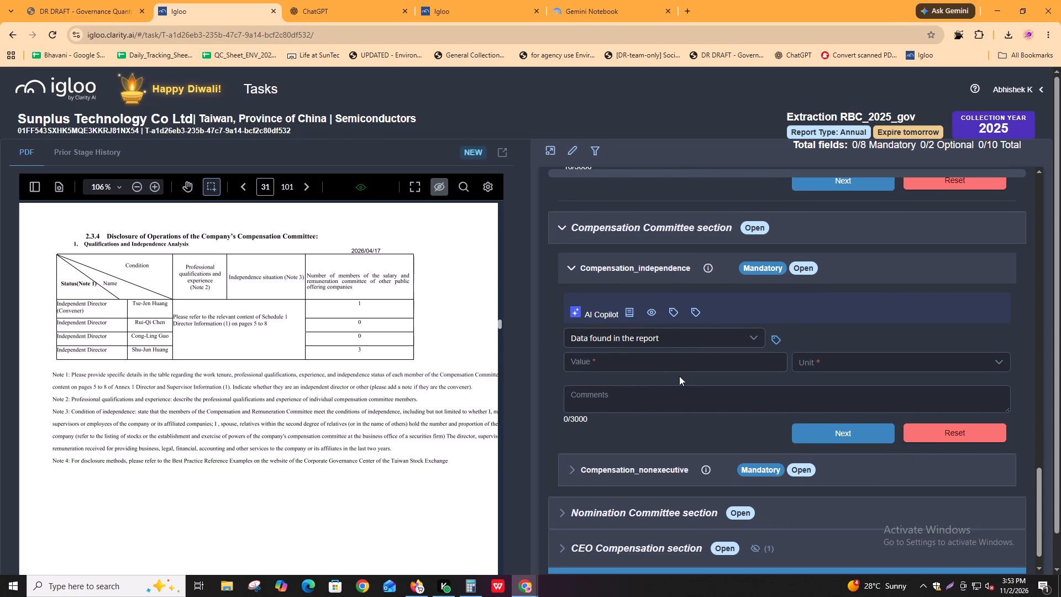
left_click(654, 395)
scroll(658, 373, "up", 4)
left_click(653, 368, "alt")
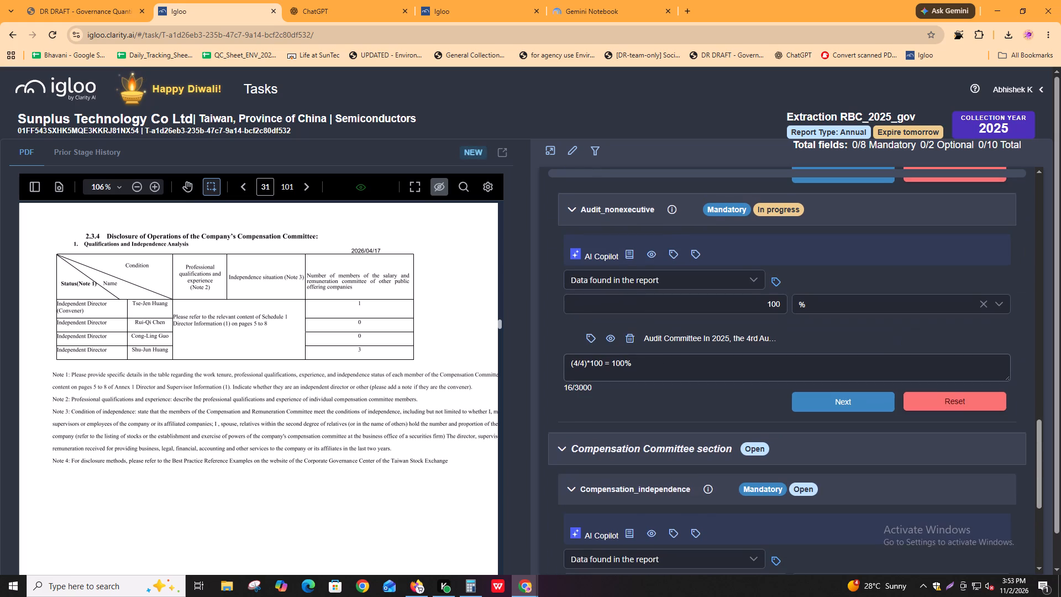
scroll(653, 370, "down", 6)
left_click(653, 364)
key("ctrl+v")
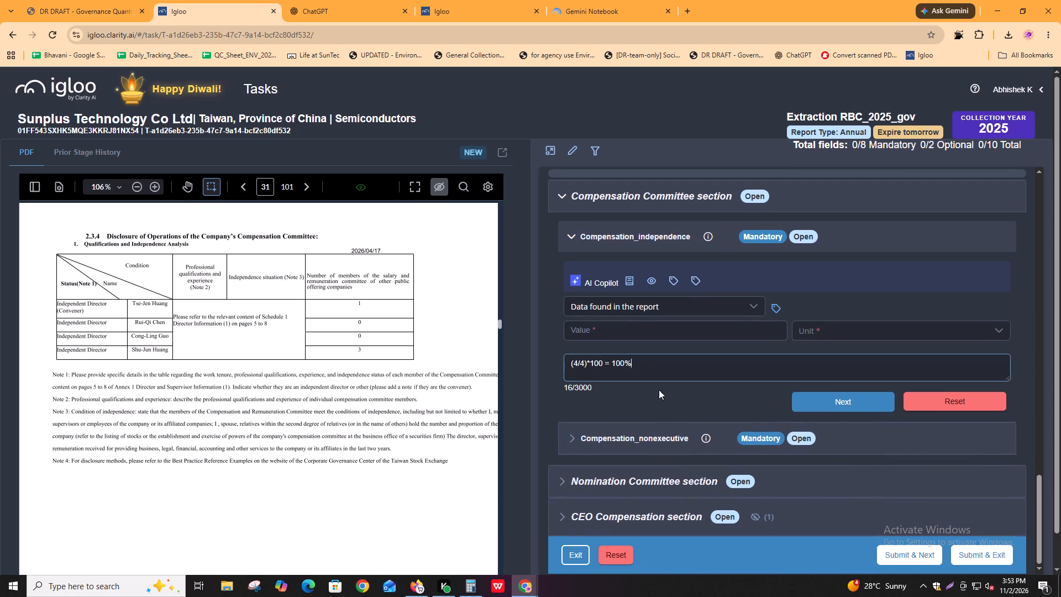
Expand Compensation_nonexecutive and enter the comment "(4/4)*100 = 100%".
left_click(742, 441)
scroll(742, 441, "down", 3)
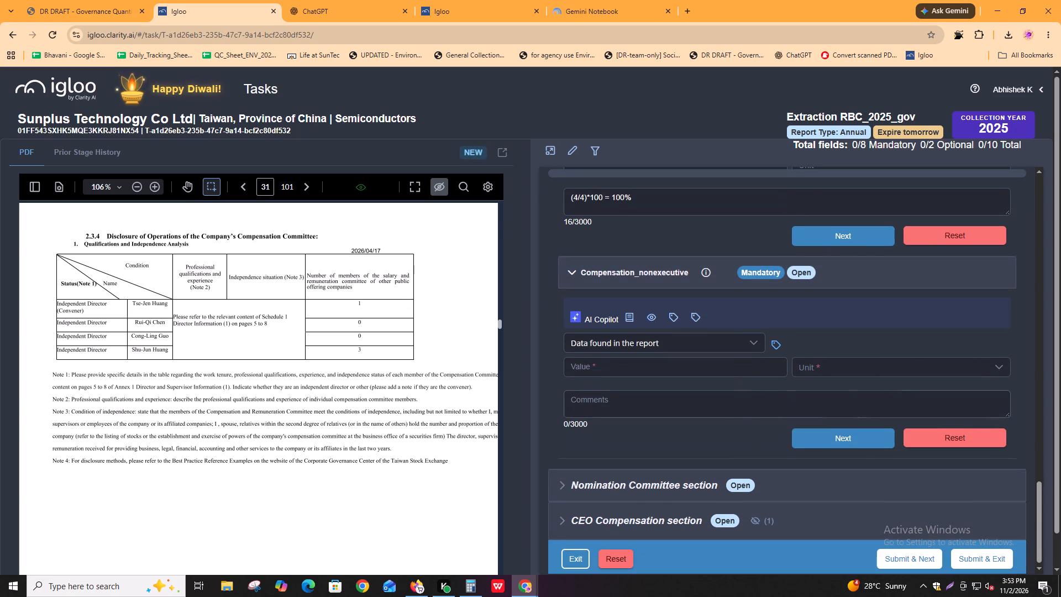
left_click(693, 401)
key("ctrl+v")
Reuse the Audit_nonexecutive value to set Compensation_independence to 100 with the unit %.
scroll(695, 397, "up", 9)
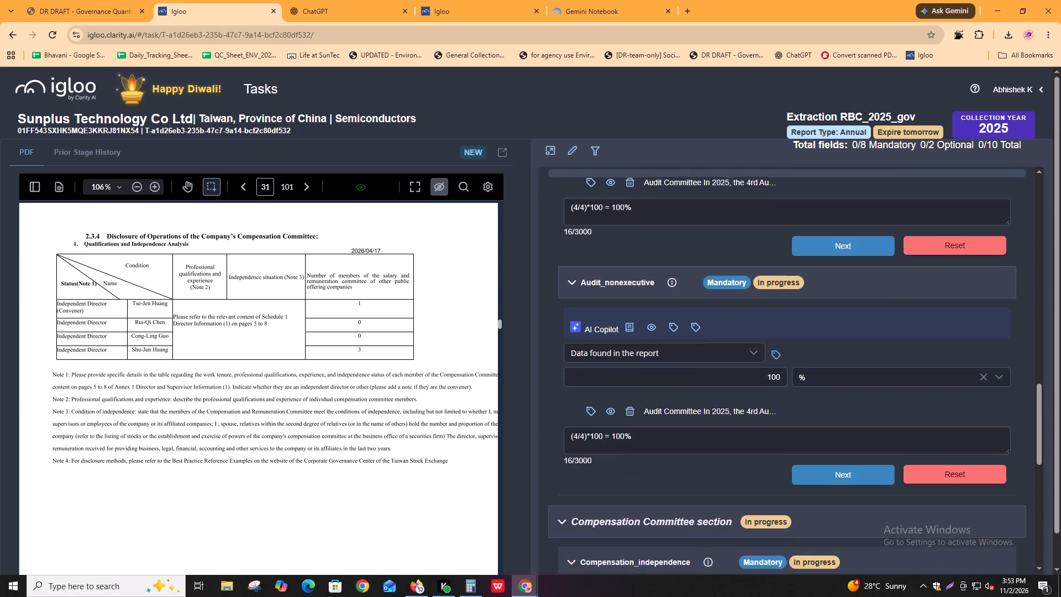
left_click(695, 378, "alt")
scroll(695, 379, "down", 4)
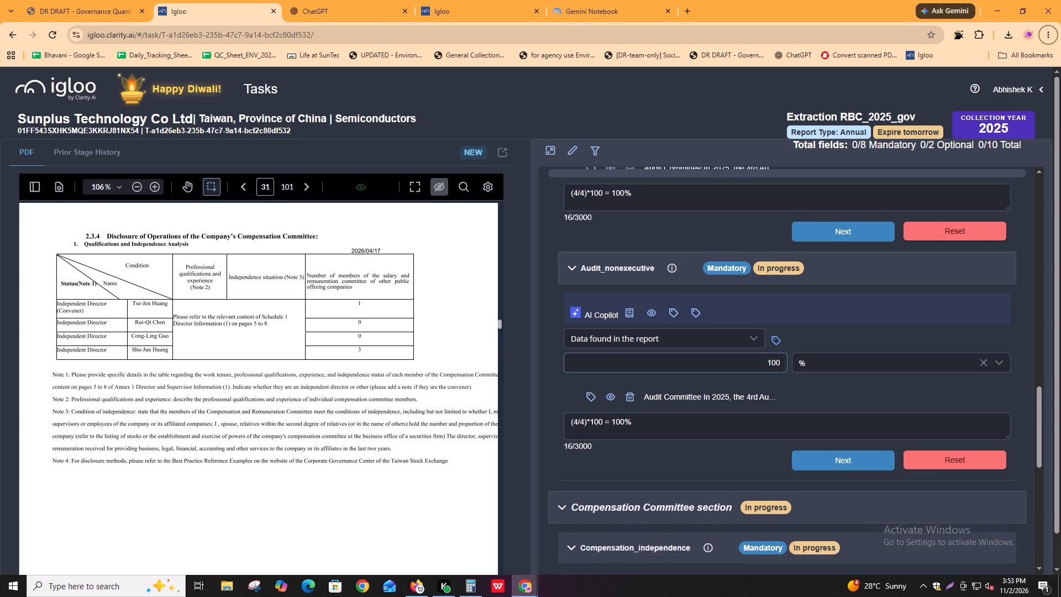
scroll(700, 415, "down", 1)
left_click(697, 384)
key("ctrl+v")
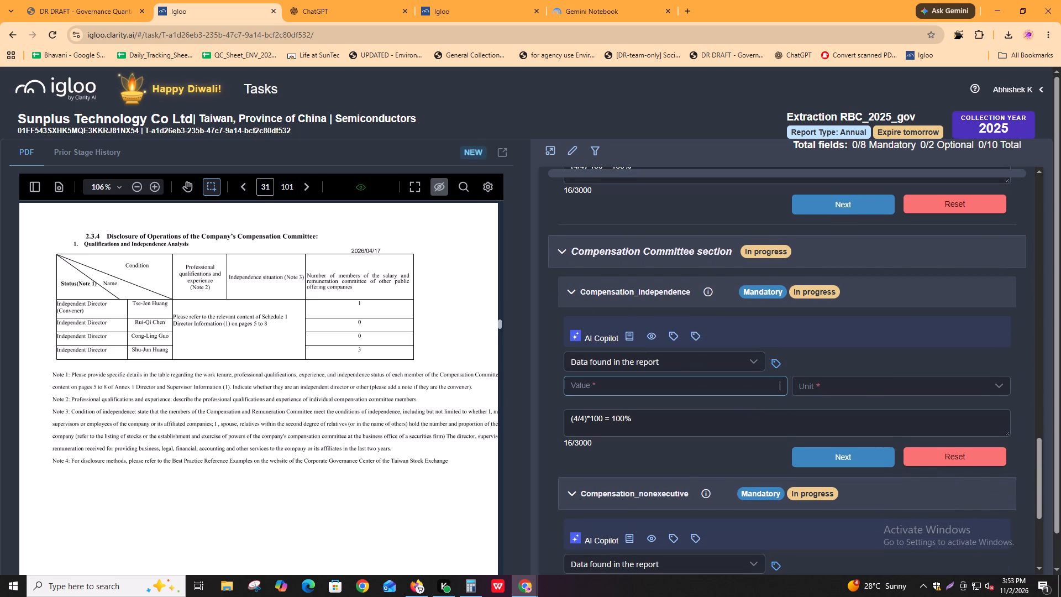
left_click(821, 384)
left_click(821, 410)
Set the Compensation_nonexecutive value to 100 with the unit %.
scroll(821, 406, "down", 4)
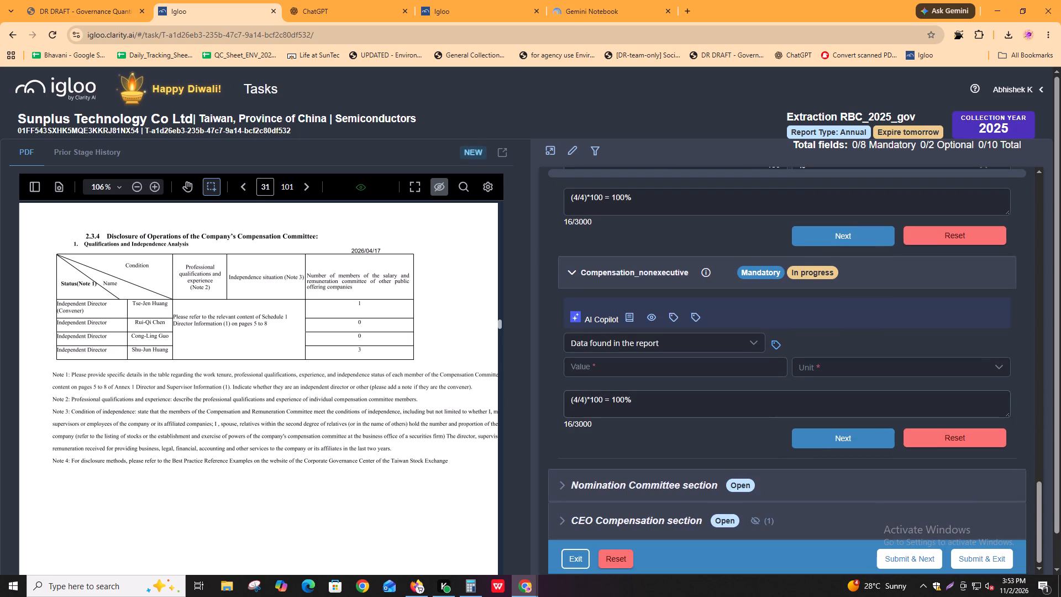
left_click(757, 374)
key("ctrl+v")
left_click(798, 367)
left_click(804, 393)
Tag Compensation_independence with a highlight from the section 2.3.4 Compensation Committee heading through the last independent director's name on page 31.
scroll(800, 387, "up", 4)
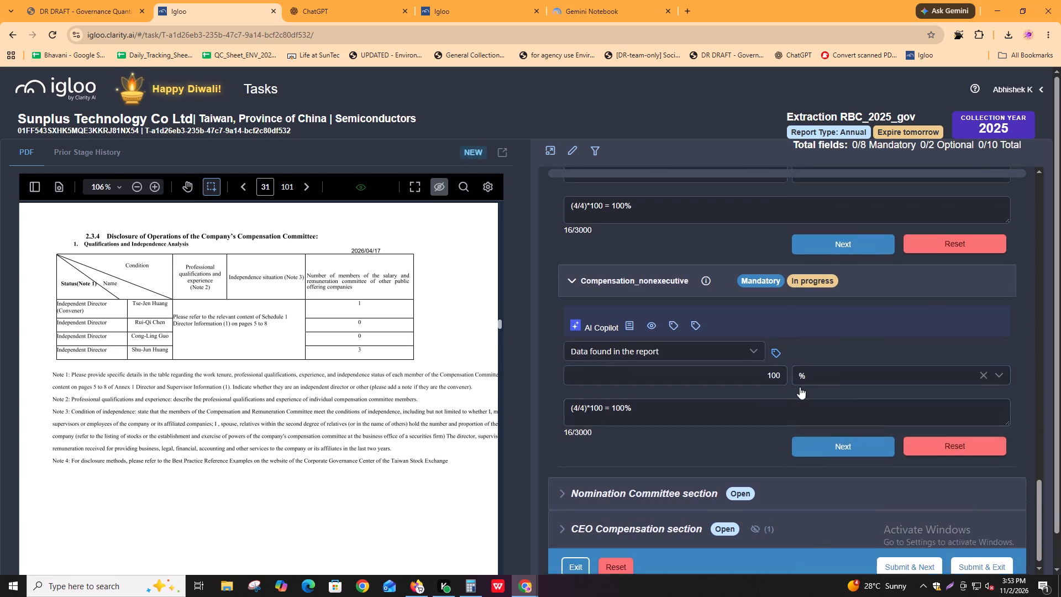
left_click(776, 362)
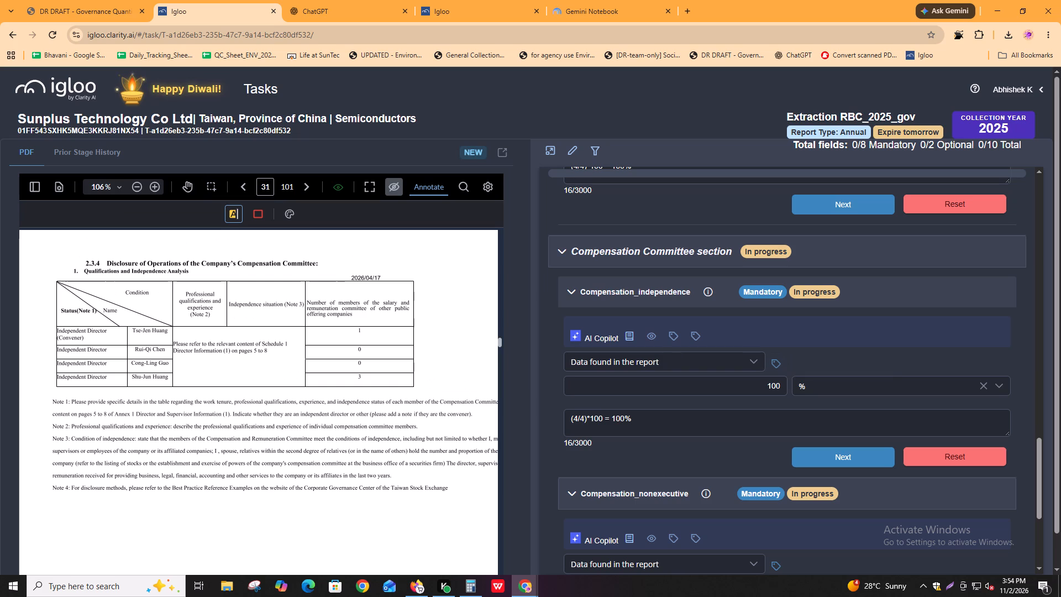
left_click_drag(105, 261, 107, 262)
left_click_drag(107, 262, 168, 372)
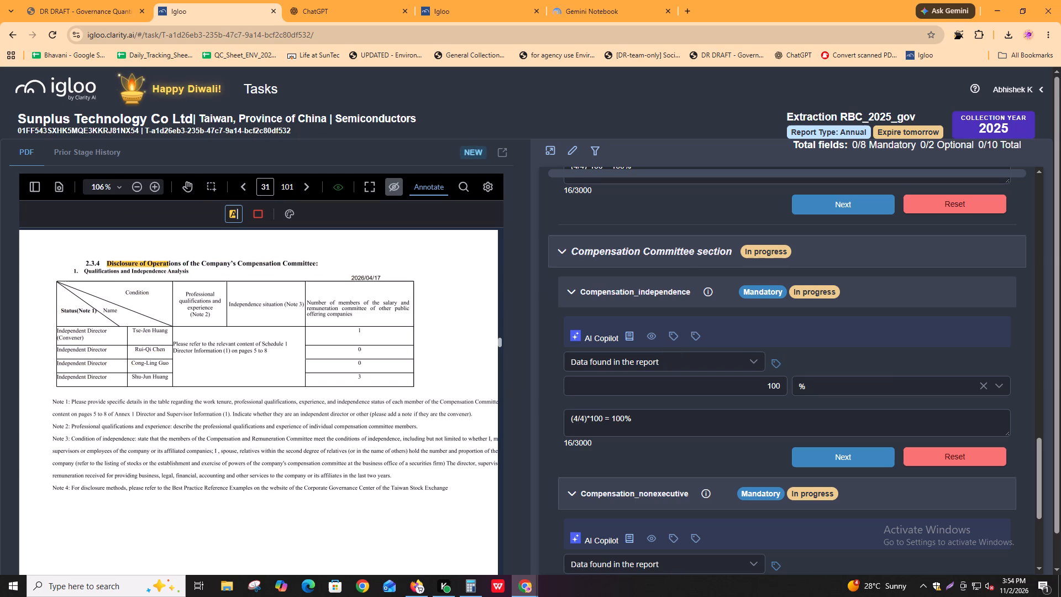
left_click_drag(168, 372, 167, 379)
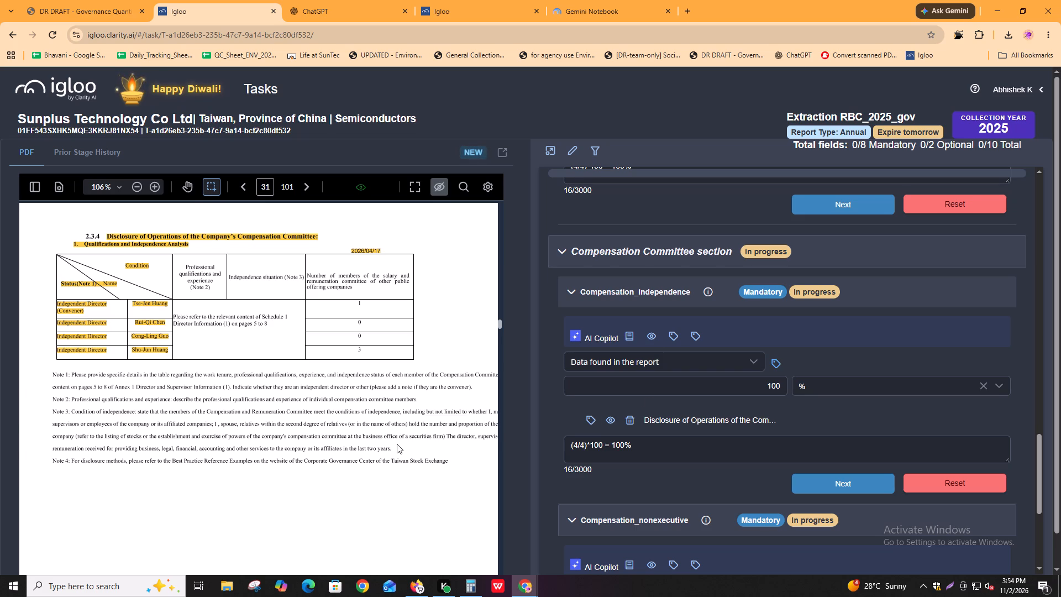
Examine the Compensation Committee disclosure on pages 31 and 32, including the Operation notes on membership, term of office and attendance.
scroll(397, 445, "down", 2, "shift")
scroll(397, 445, "up", 1, "shift")
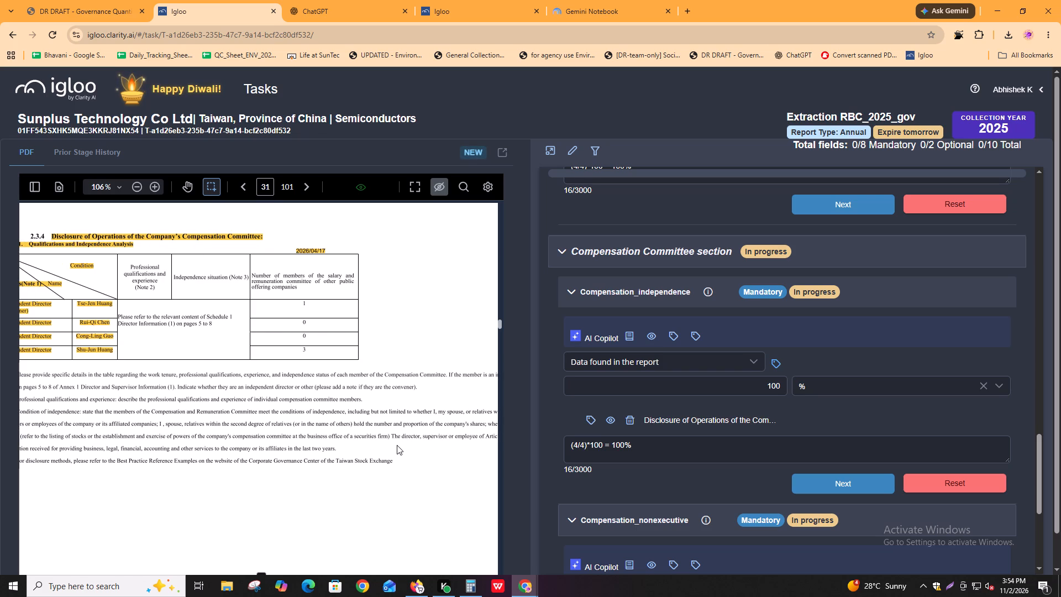
scroll(397, 445, "down", 2, "shift")
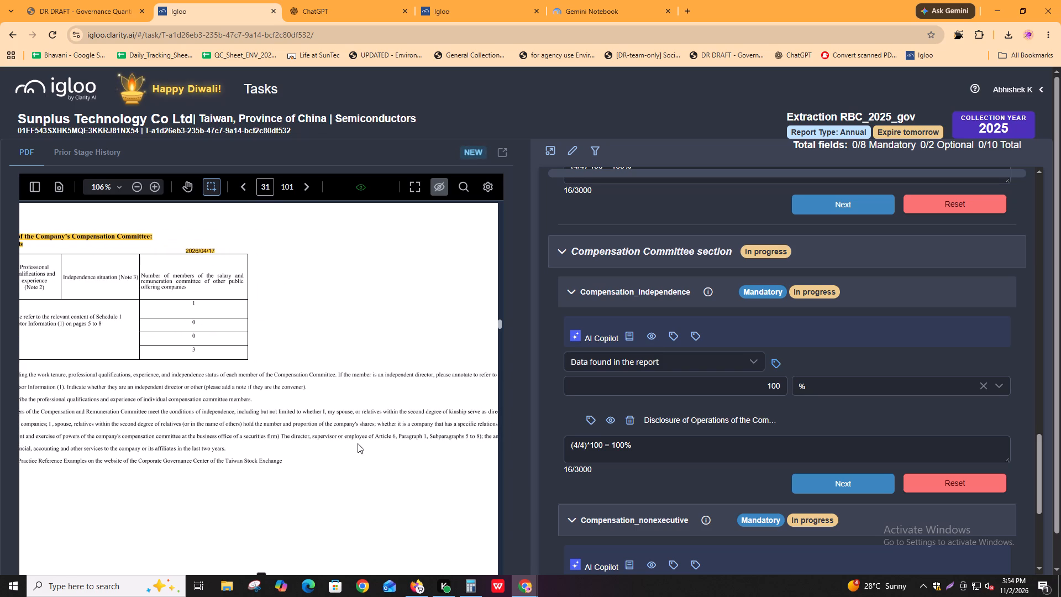
scroll(392, 416, "down", 2, "shift")
scroll(395, 421, "up", 1, "shift")
scroll(395, 422, "down", 1, "shift")
scroll(396, 425, "up", 2, "shift")
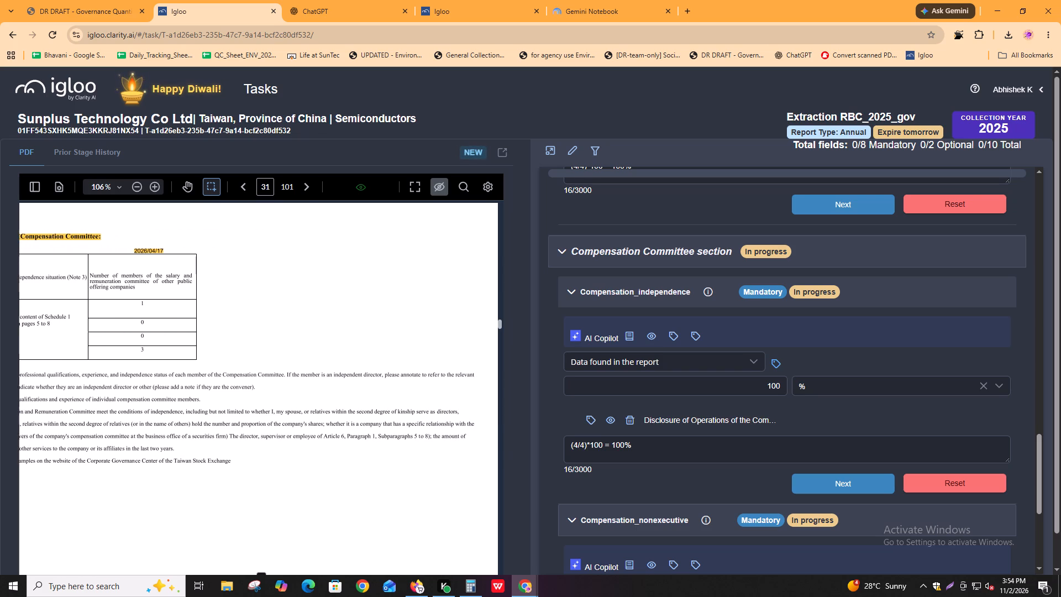
scroll(106, 464, "up", 2, "shift")
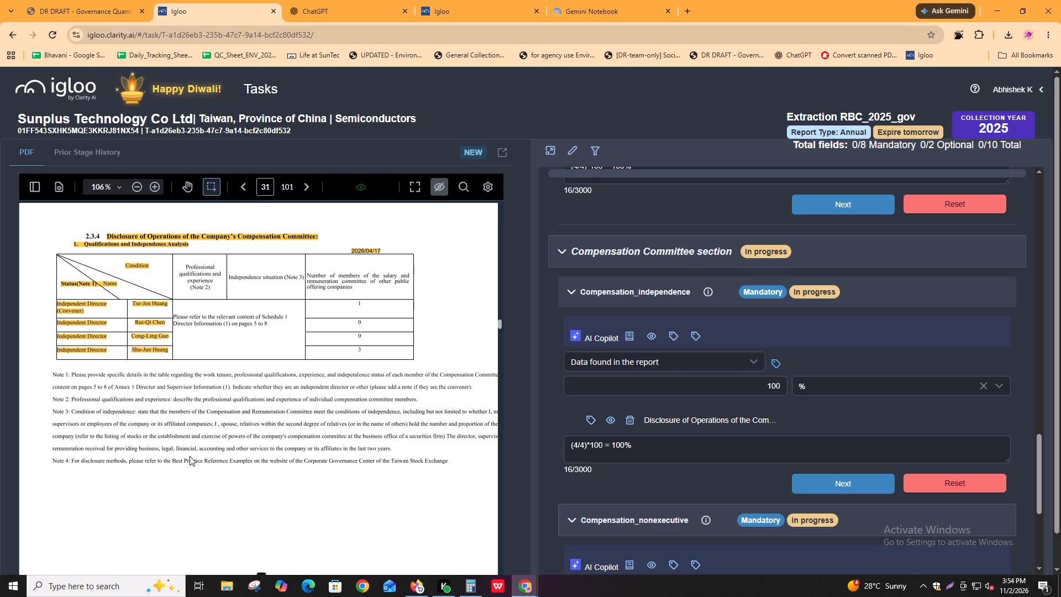
scroll(216, 457, "down", 1, "shift")
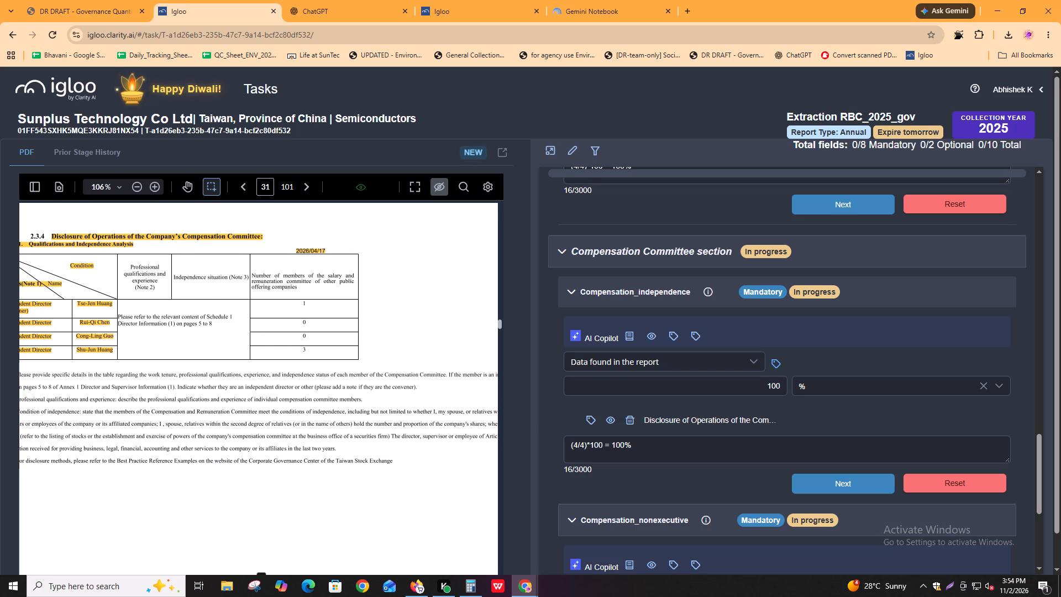
scroll(380, 451, "down", 8)
scroll(132, 428, "up", 1, "shift")
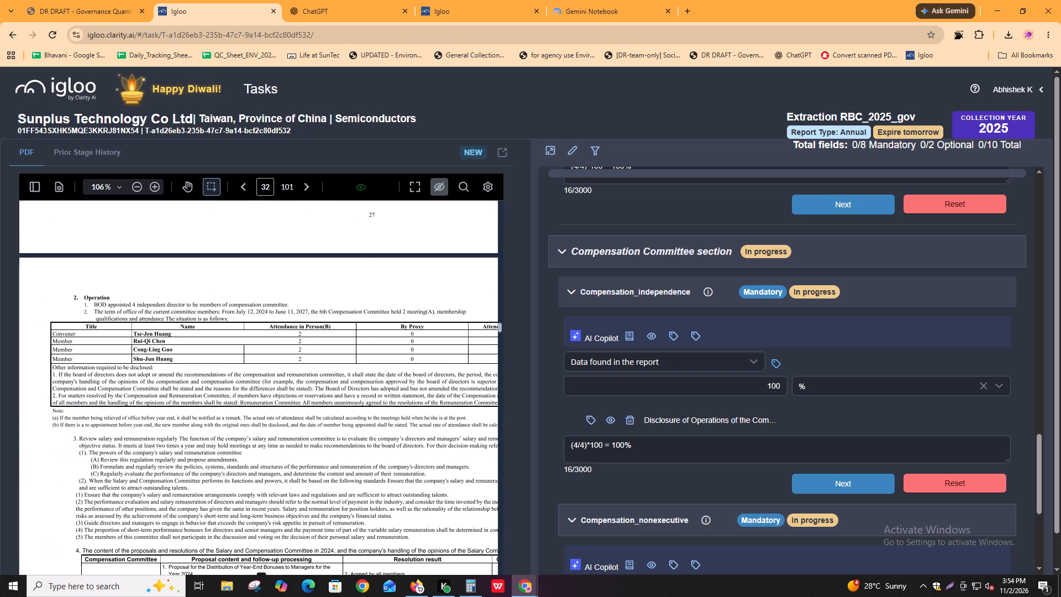
left_click_drag(111, 311, 202, 311)
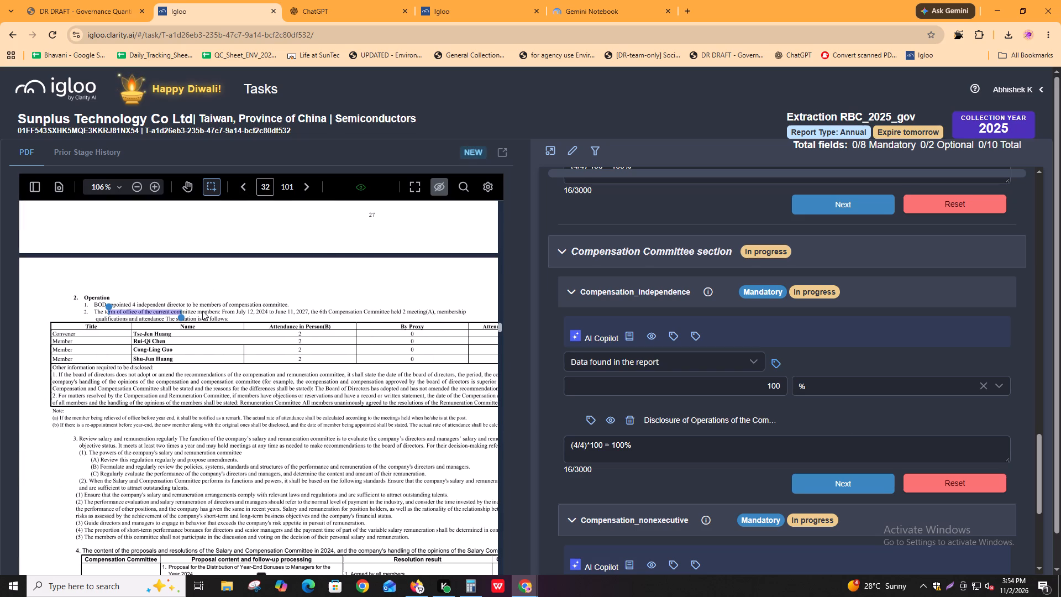
left_click_drag(202, 311, 260, 310)
left_click(260, 310)
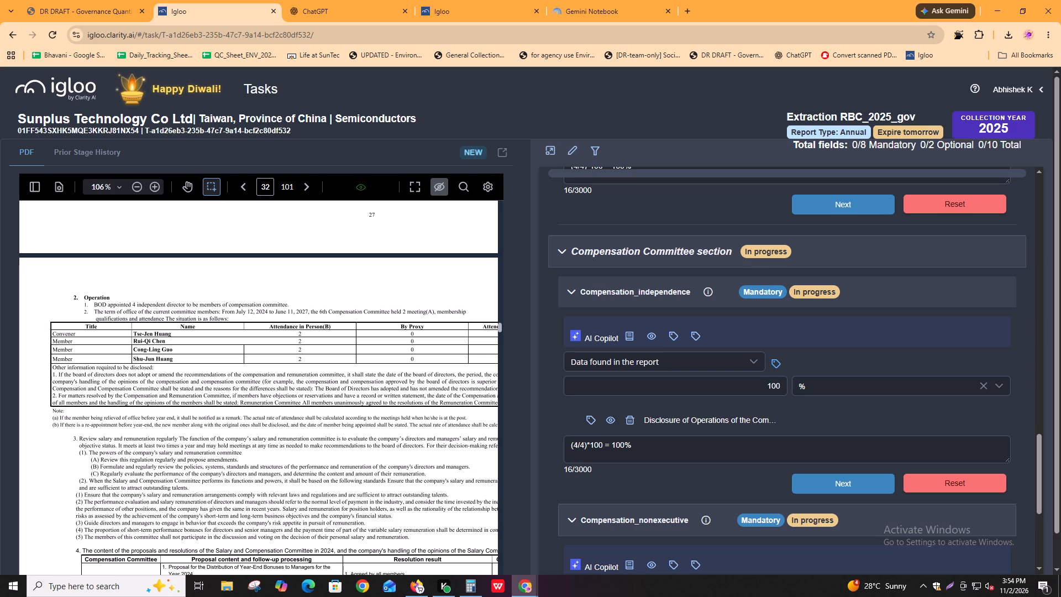
scroll(292, 419, "down", 3, "shift")
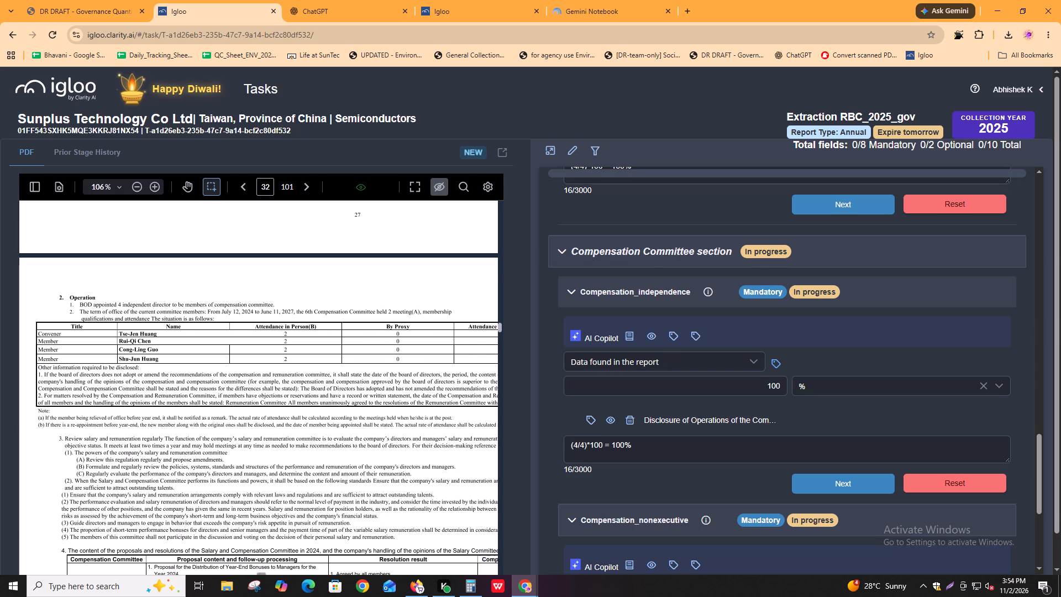
scroll(292, 418, "down", 3, "shift")
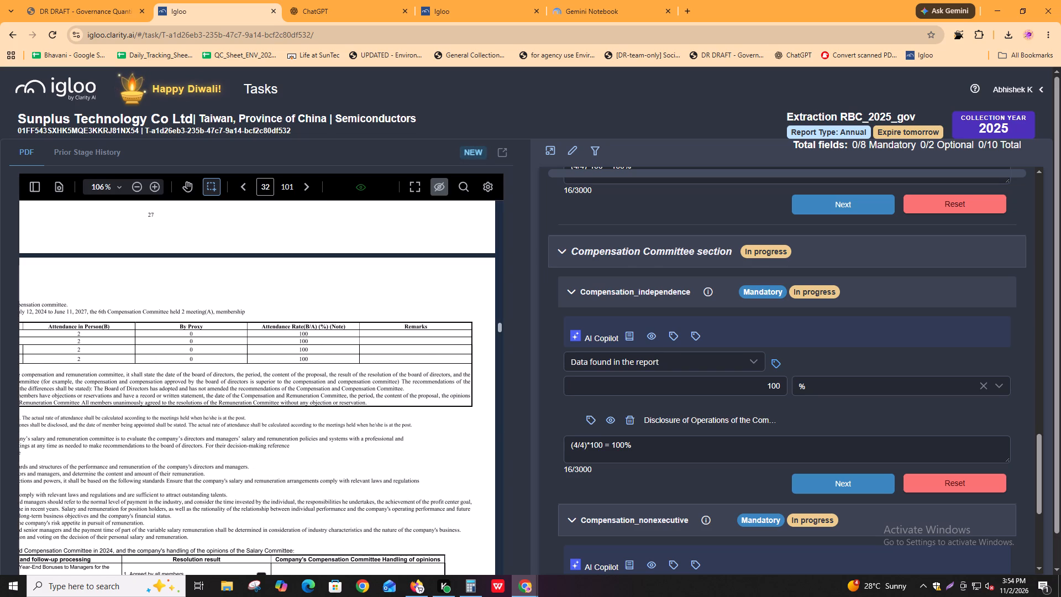
scroll(292, 418, "up", 5, "shift")
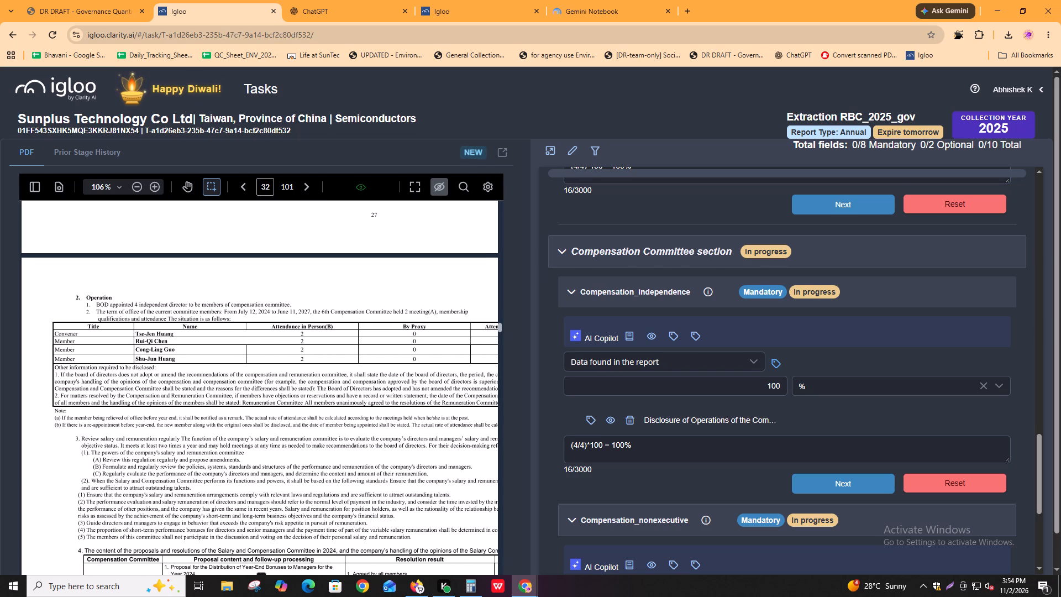
scroll(292, 418, "down", 1, "shift")
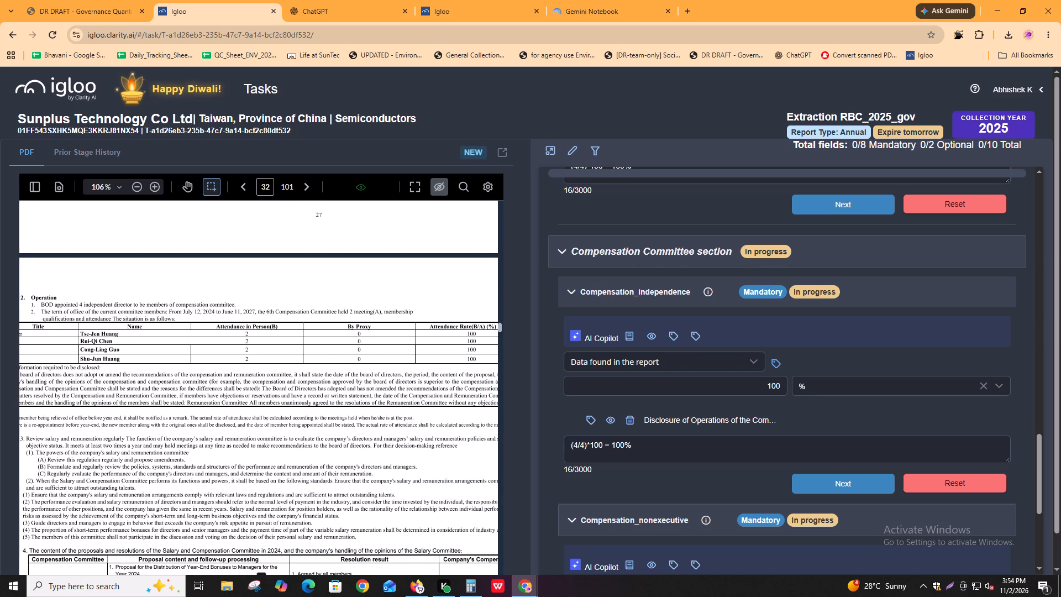
scroll(292, 418, "down", 2, "shift")
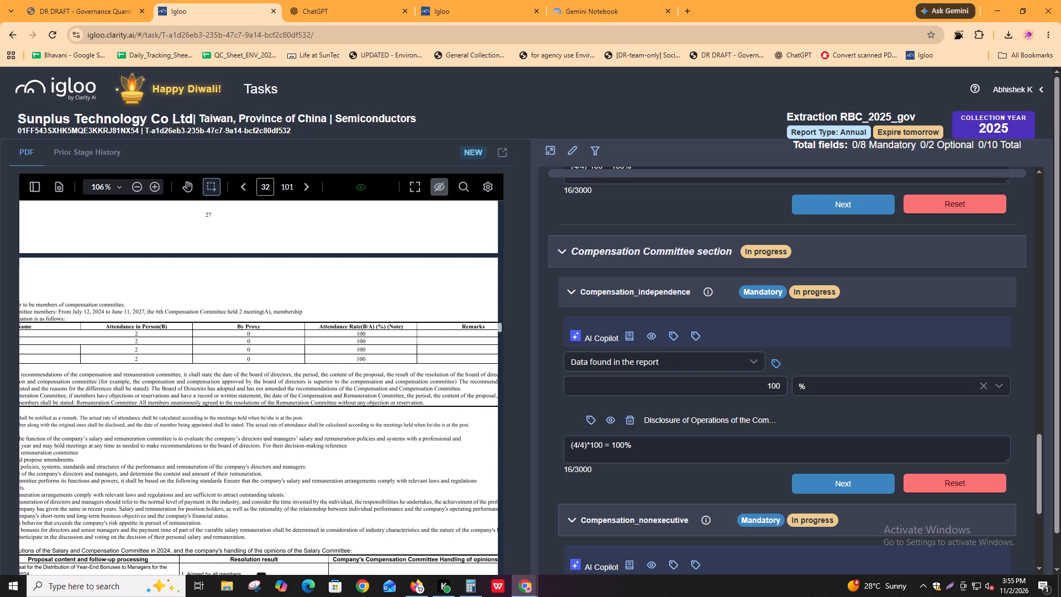
scroll(292, 418, "up", 2, "shift")
Switch to the downloaded RBC_v4_2025_gov.pdf and check the "independen" matches in the Compensation Committee section on pages 31 and 32.
key("alt+Tab")
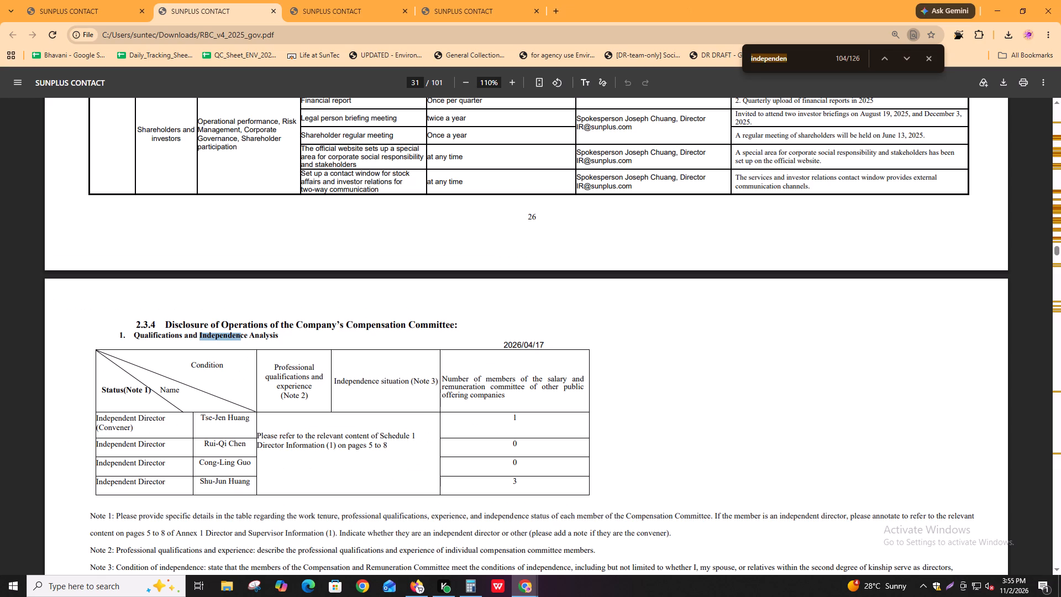
key("ctrl+f")
key("Return")
key("Return")
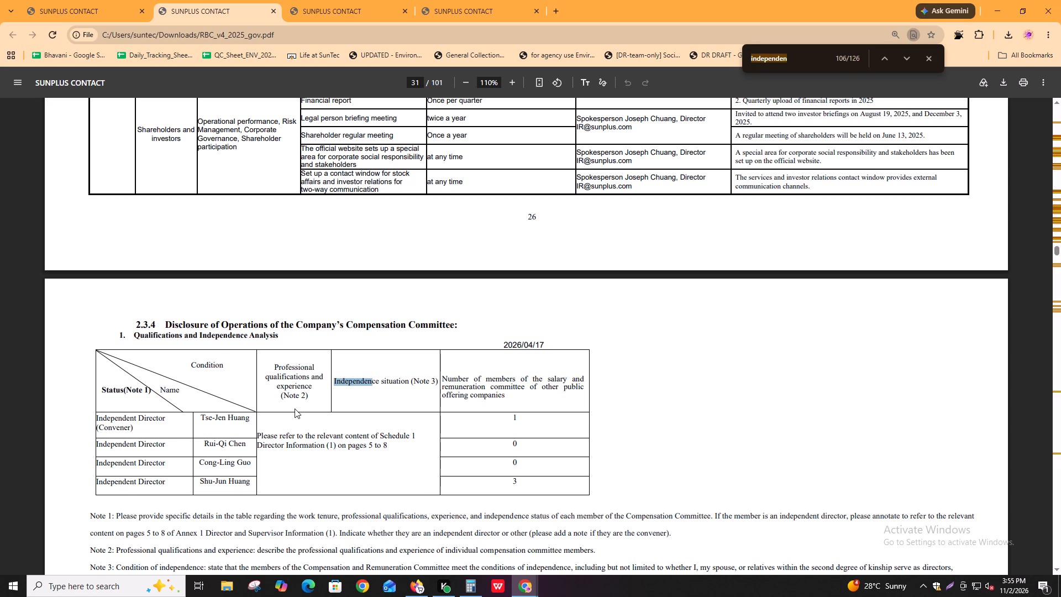
key("Return")
key("Return")
key("Return")
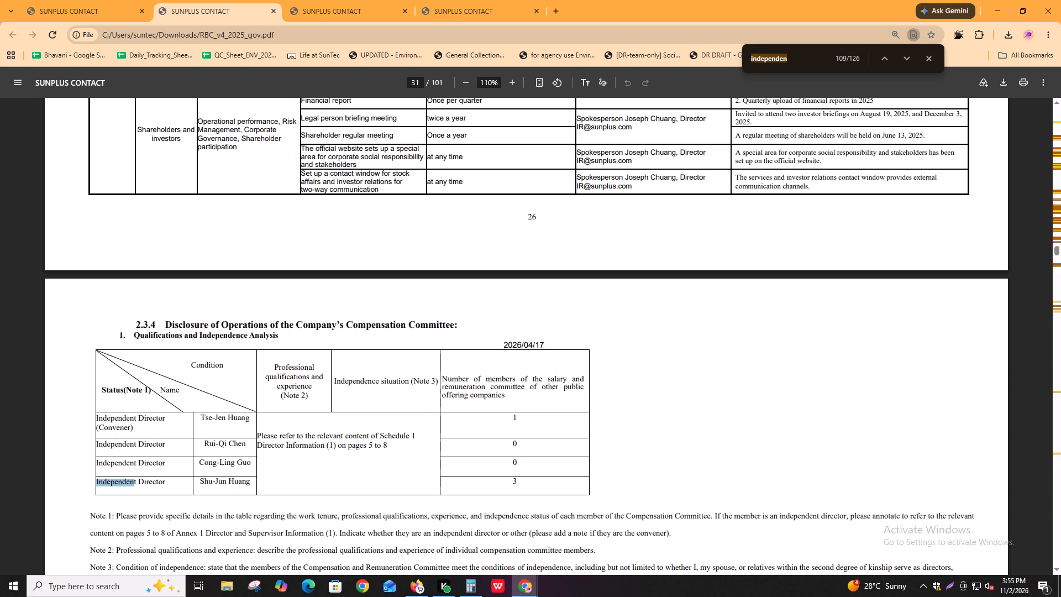
key("Return")
key("Return")
key("Return")
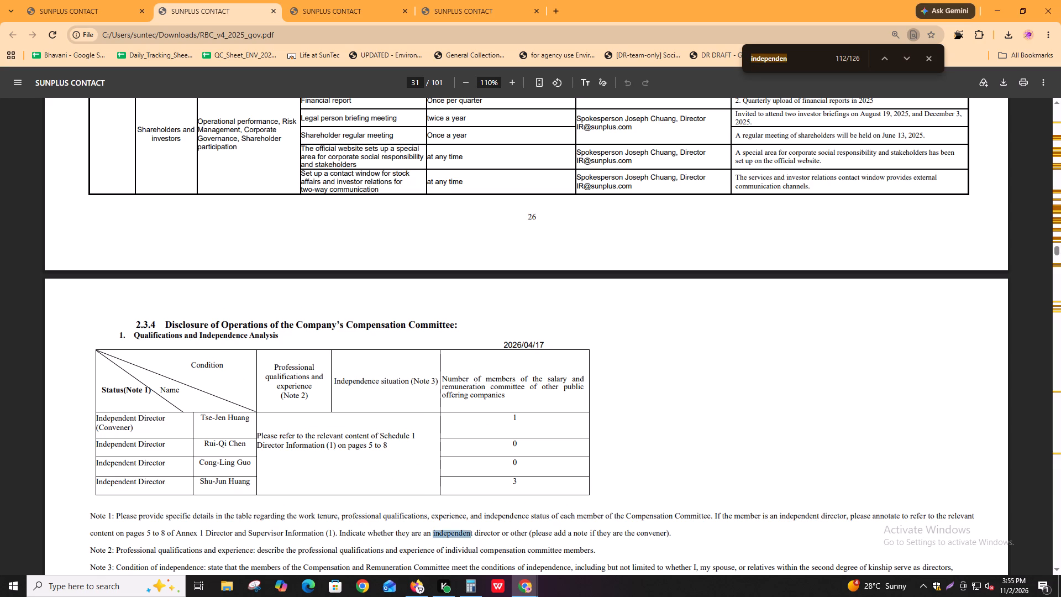
key("Return")
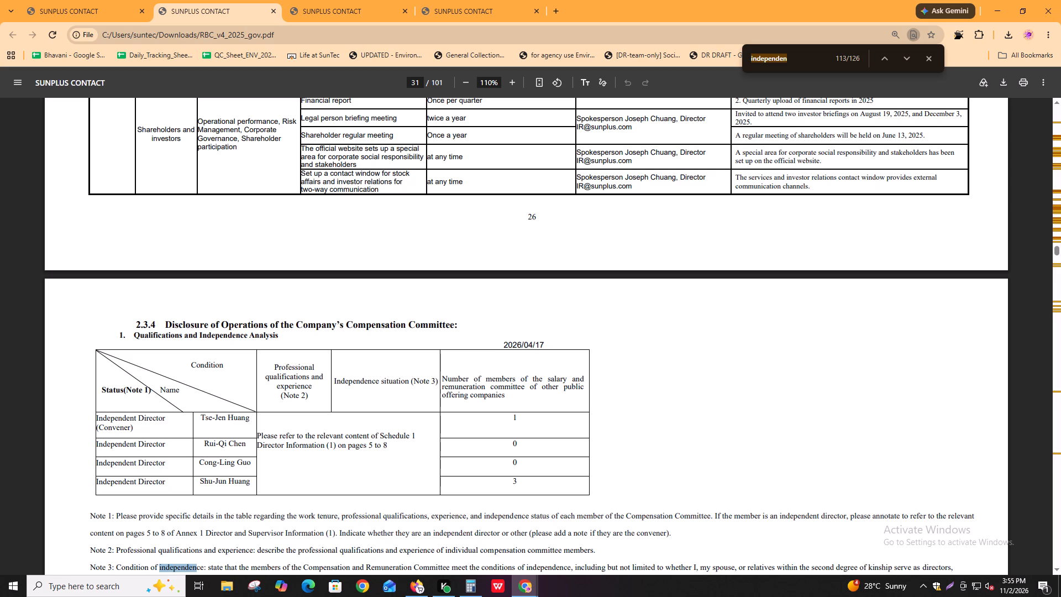
key("Return")
key("Return")
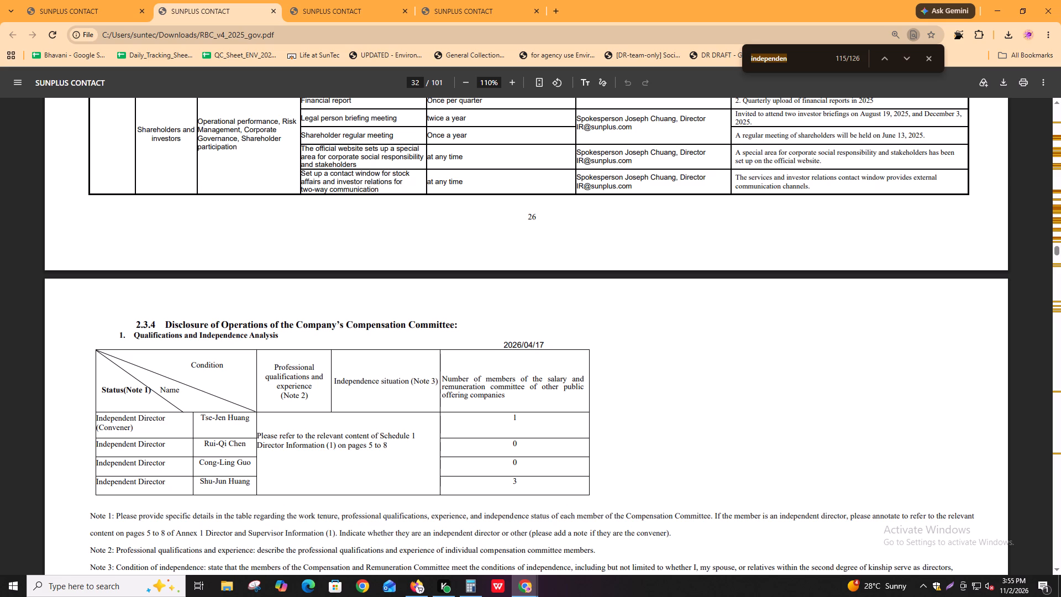
key("Return")
key("shift+Return")
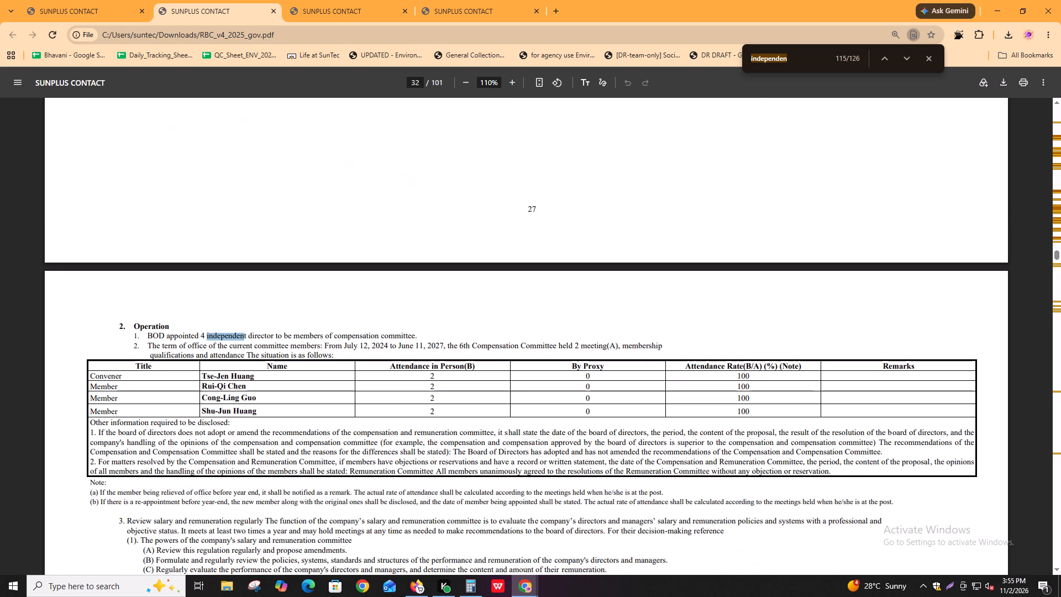
Review the remaining "independen" matches from page 37 to the report's end, continuing around to the table of contents.
key("Return")
key("Return")
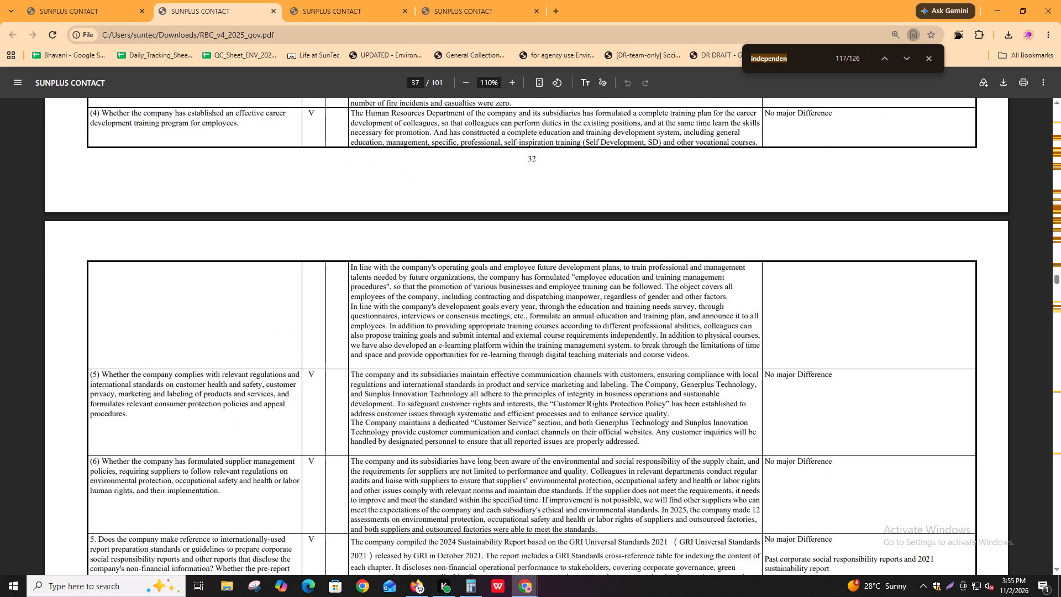
key("Return")
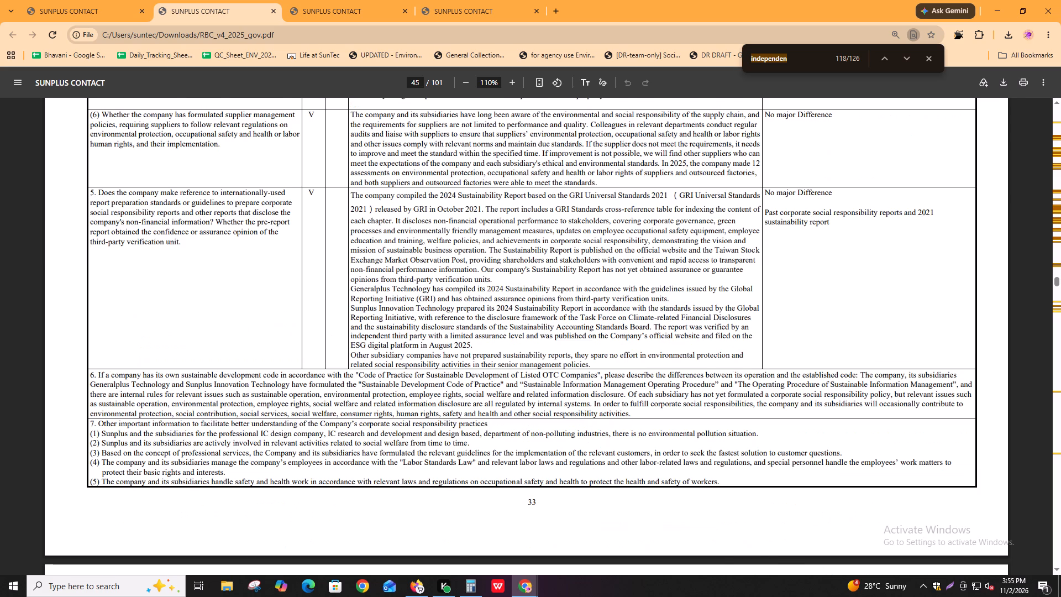
key("Return")
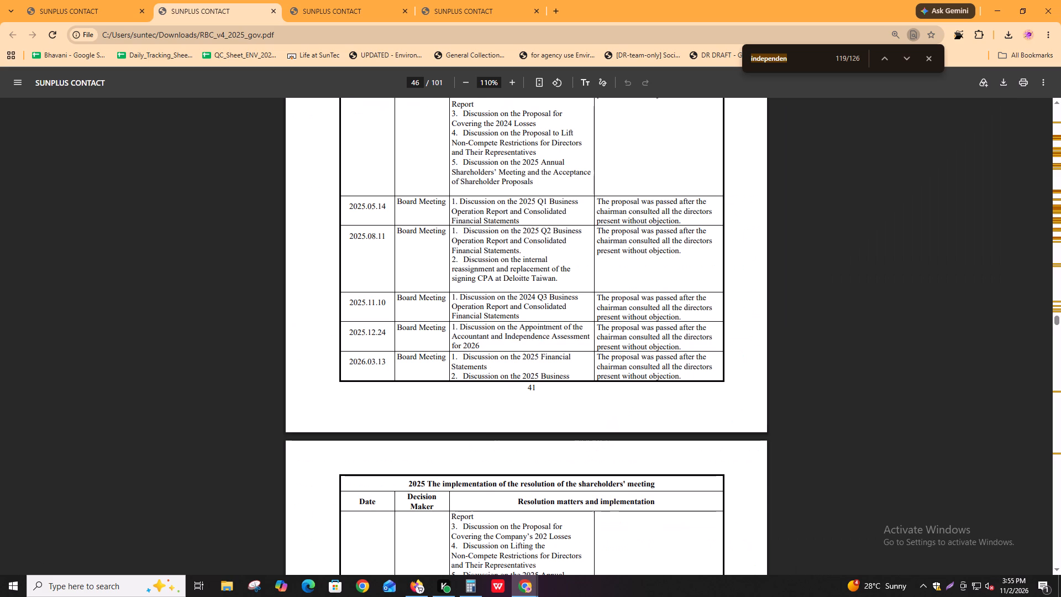
key("Return")
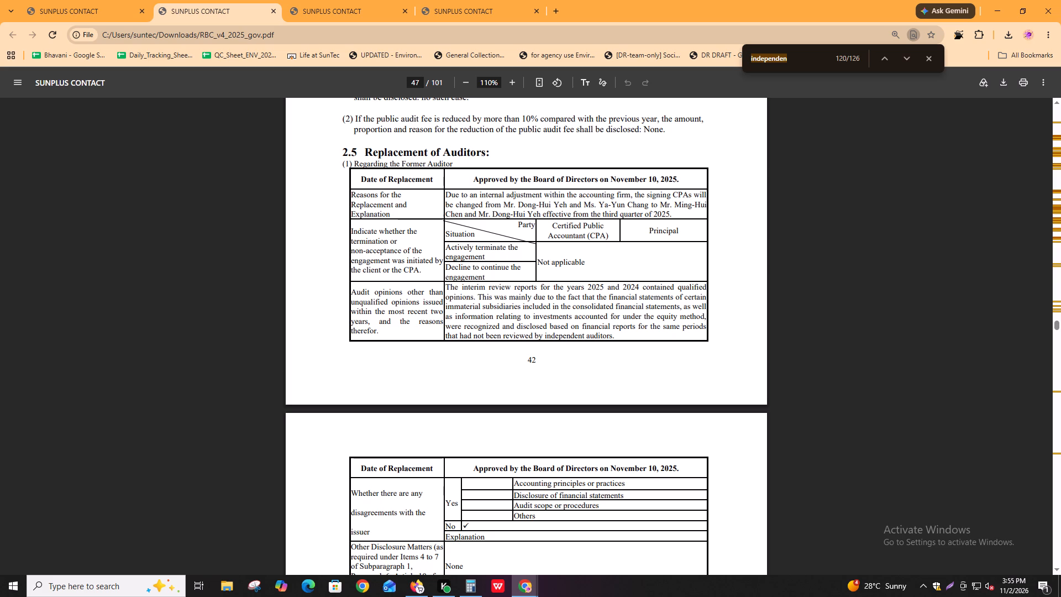
key("Return")
key("shift+Return")
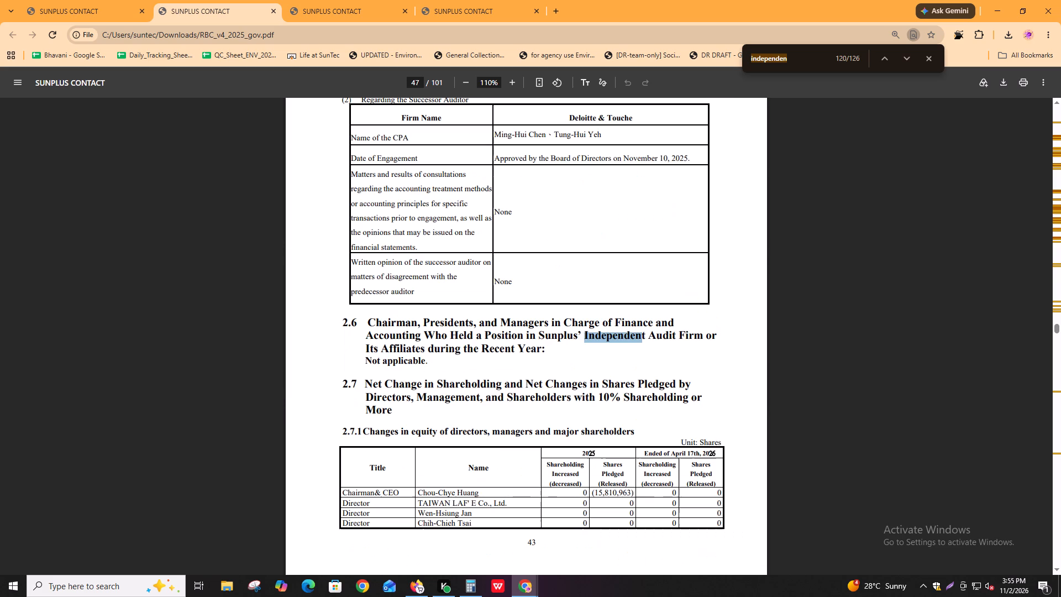
key("Return")
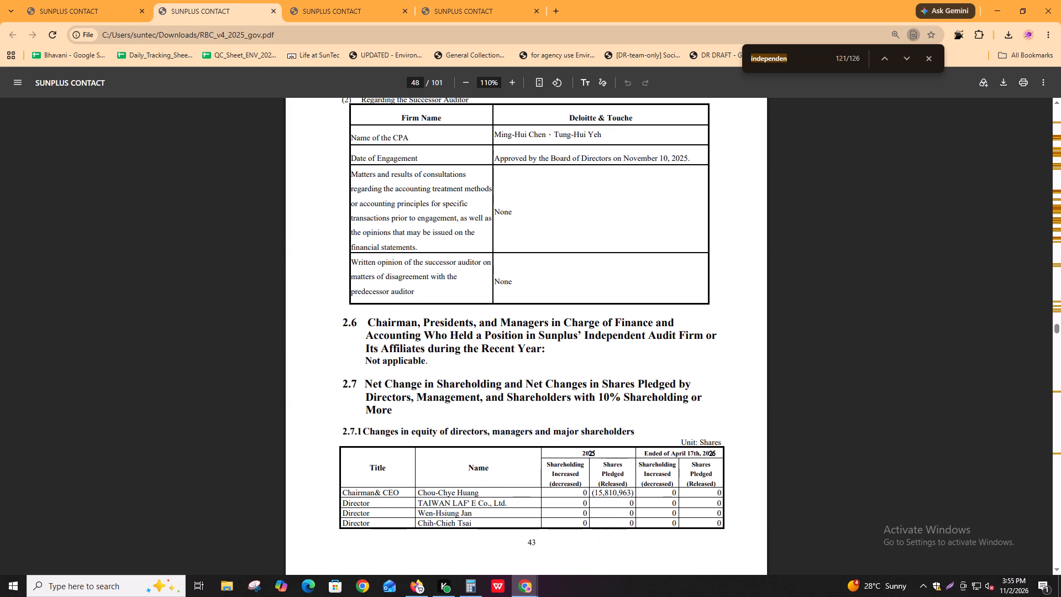
key("Return")
key("Return")
key("Return")
key("Return")
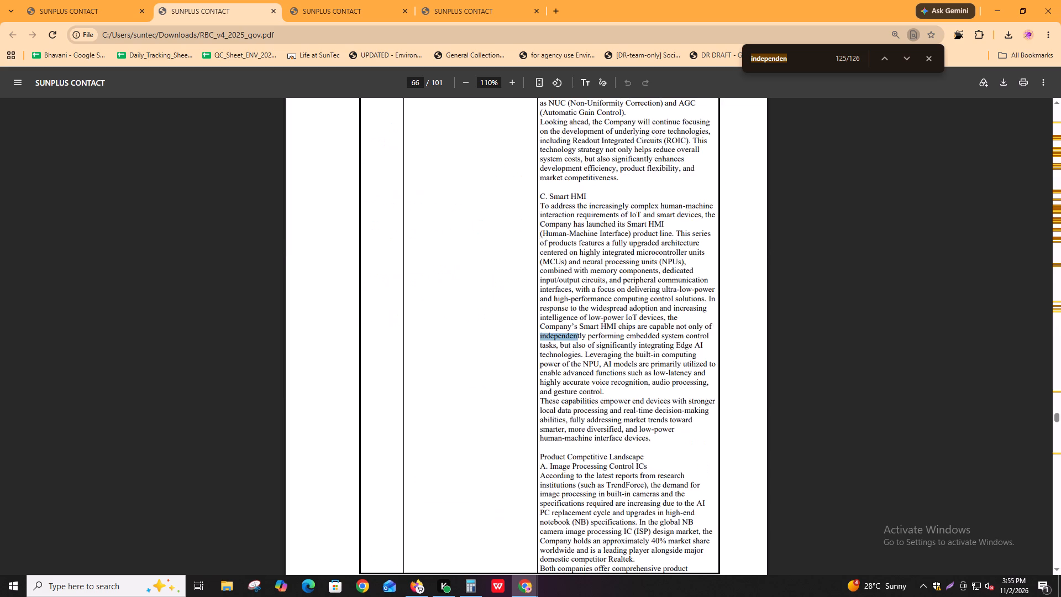
key("Return")
key("shift+Return")
key("Return")
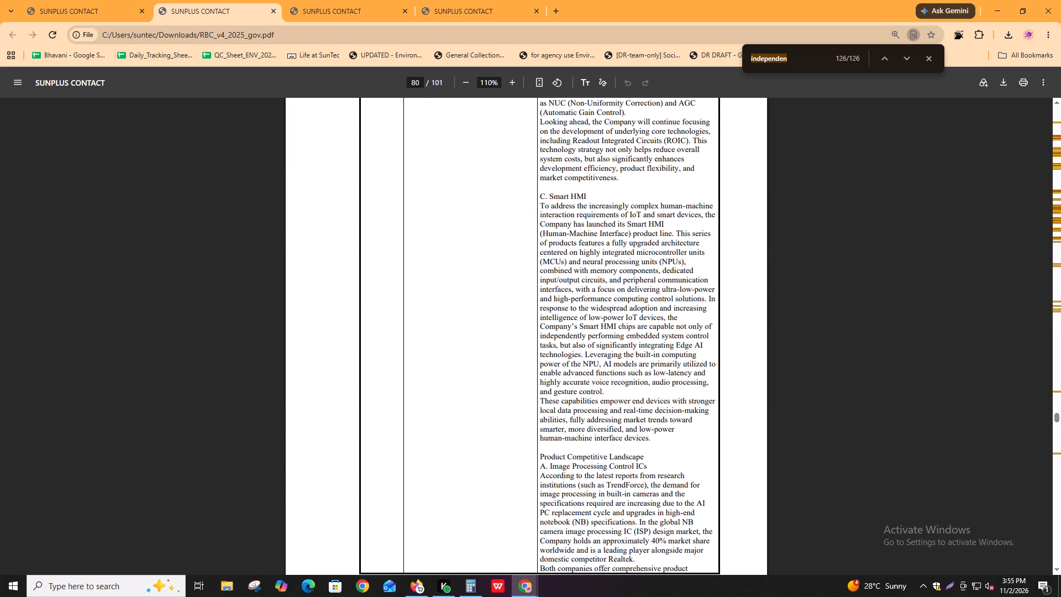
key("Return")
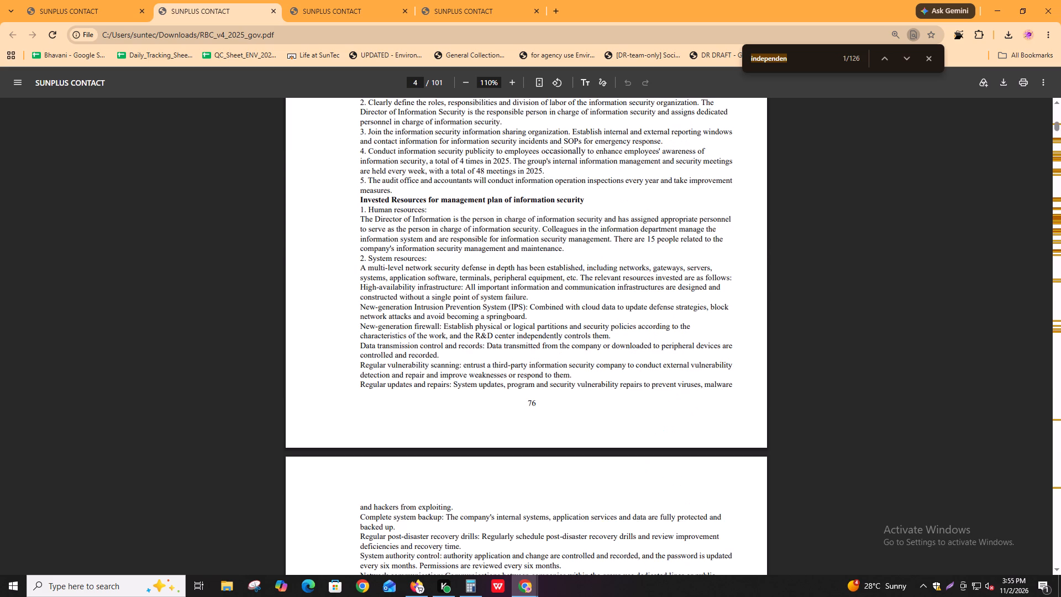
key("Return")
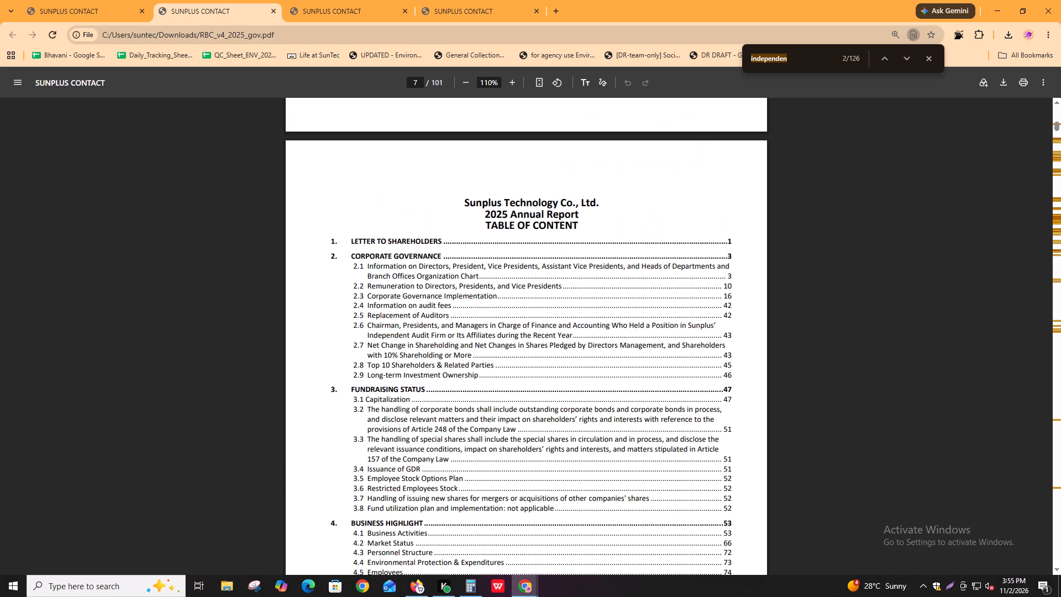
Search the report for "executive" and examine the matches in the directors and management information on pages 7 to 13.
key("ctrl+f")
type("executive")
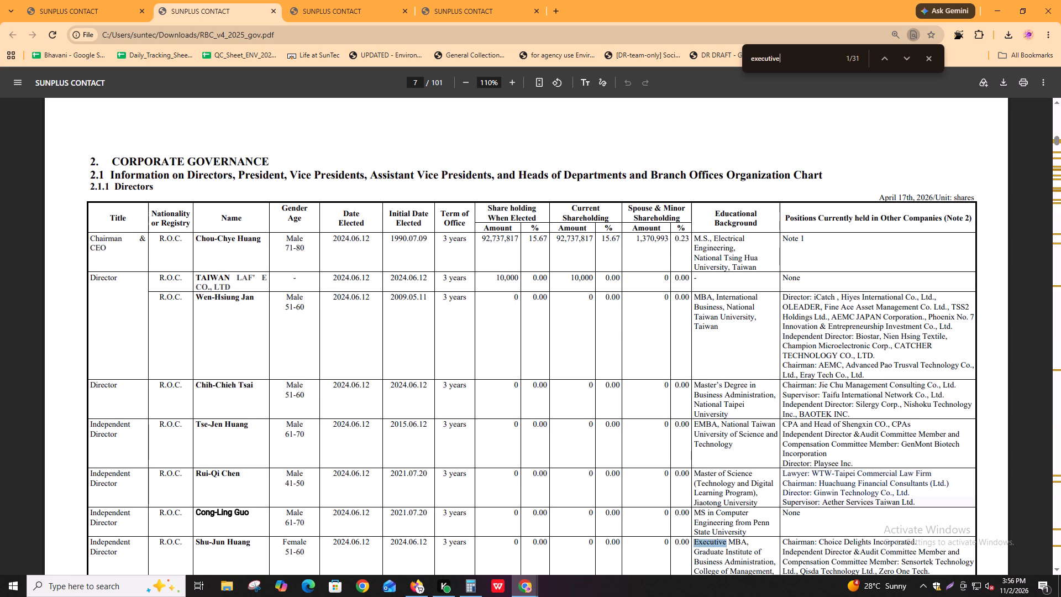
key("Return")
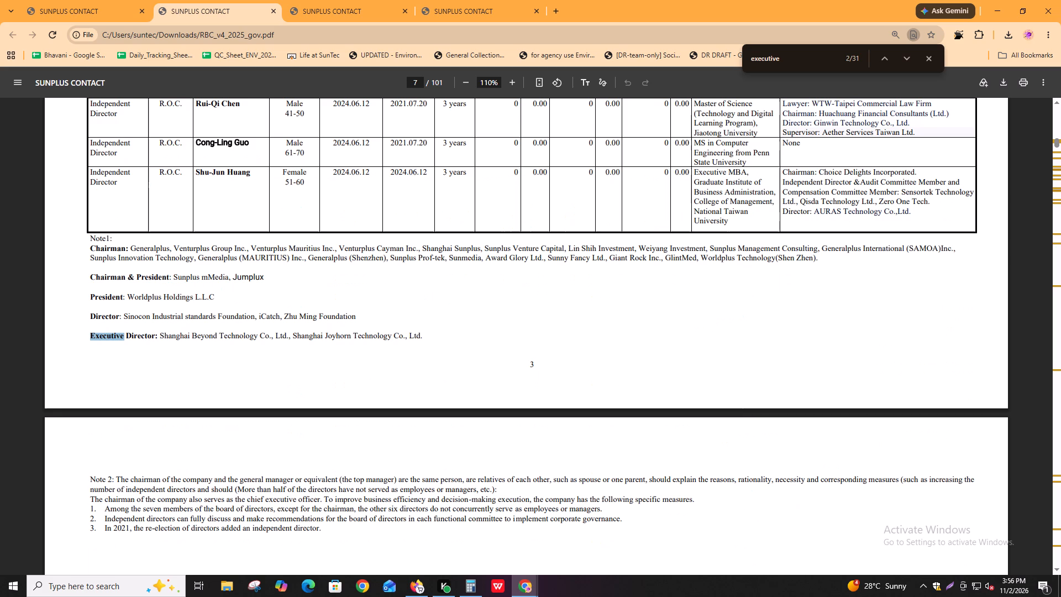
key("Return")
key("Return")
key("Return")
key("shift+Return")
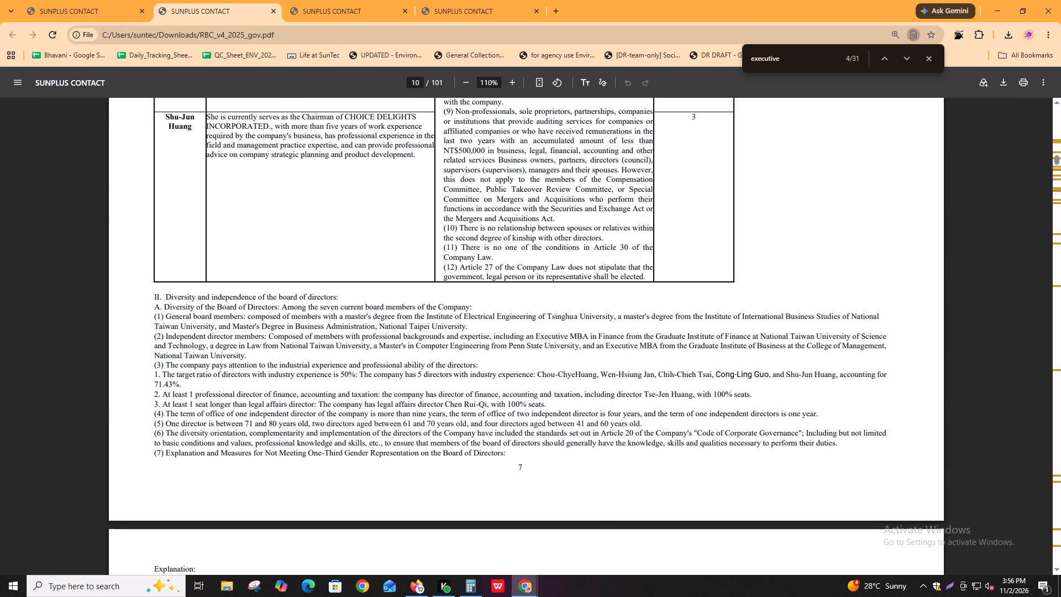
key("Return")
key("Return")
key("Return")
key("shift+Return")
key("Return")
key("shift+Return")
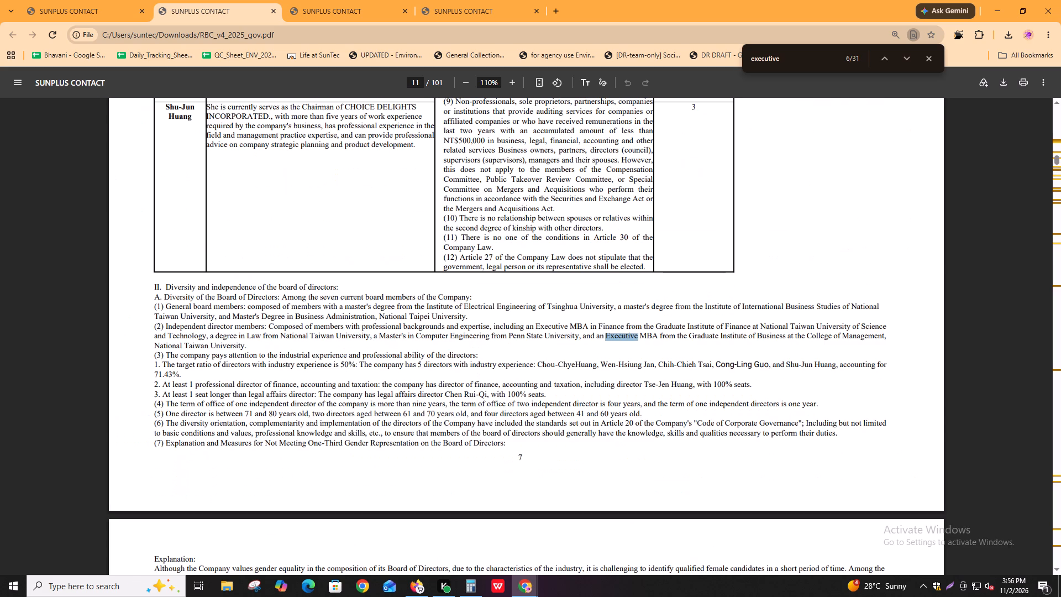
key("Return")
key("Return")
key("shift+Return")
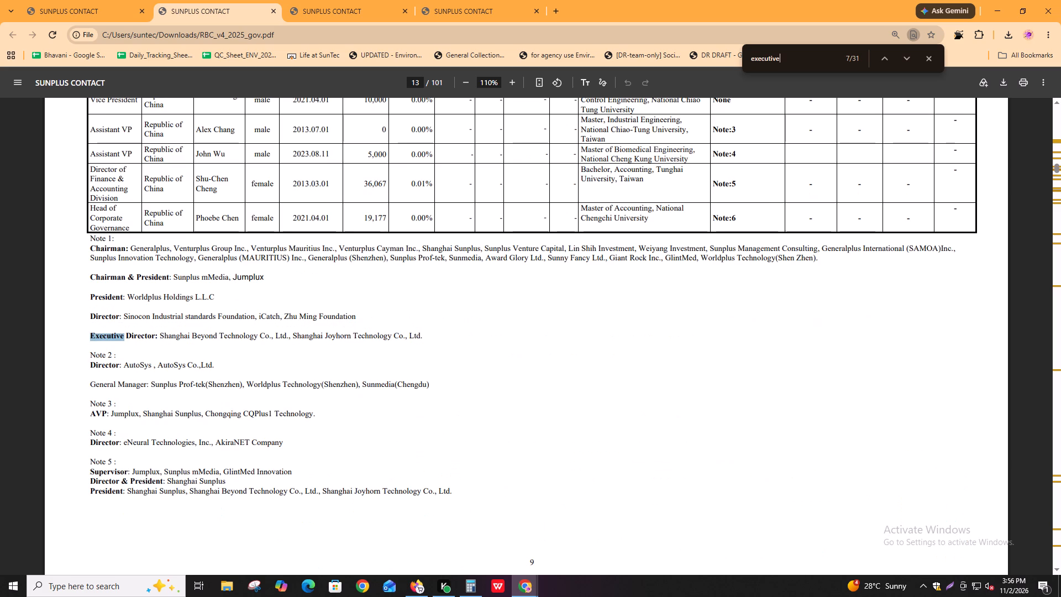
key("Return")
key("shift+Return")
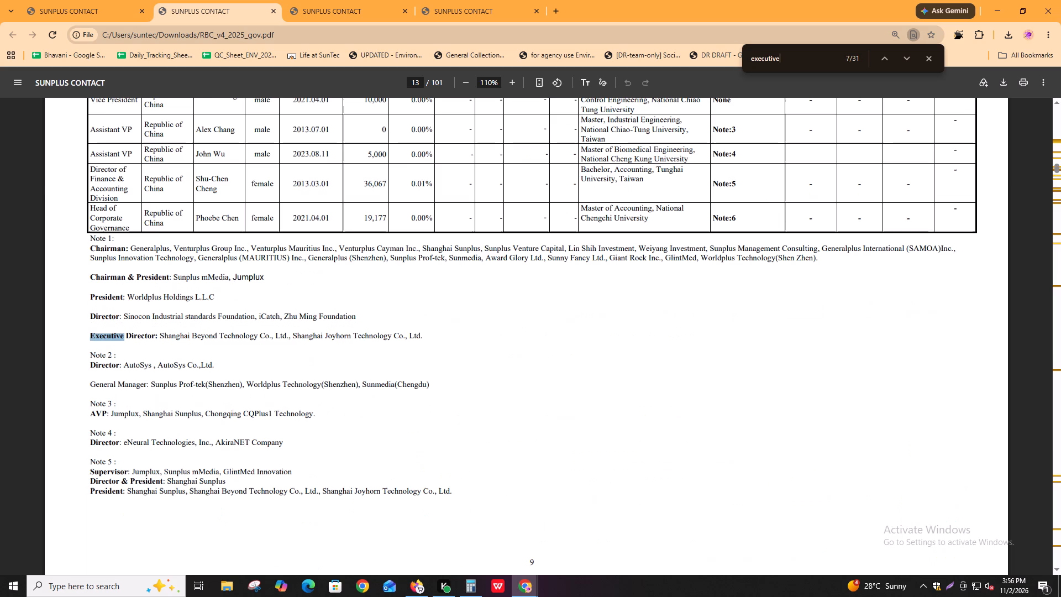
Examine the "executive" matches in section 2.2 on remuneration of directors, presidents and vice presidents, pages 14 to 18.
key("Return")
key("Return")
key("shift+Return")
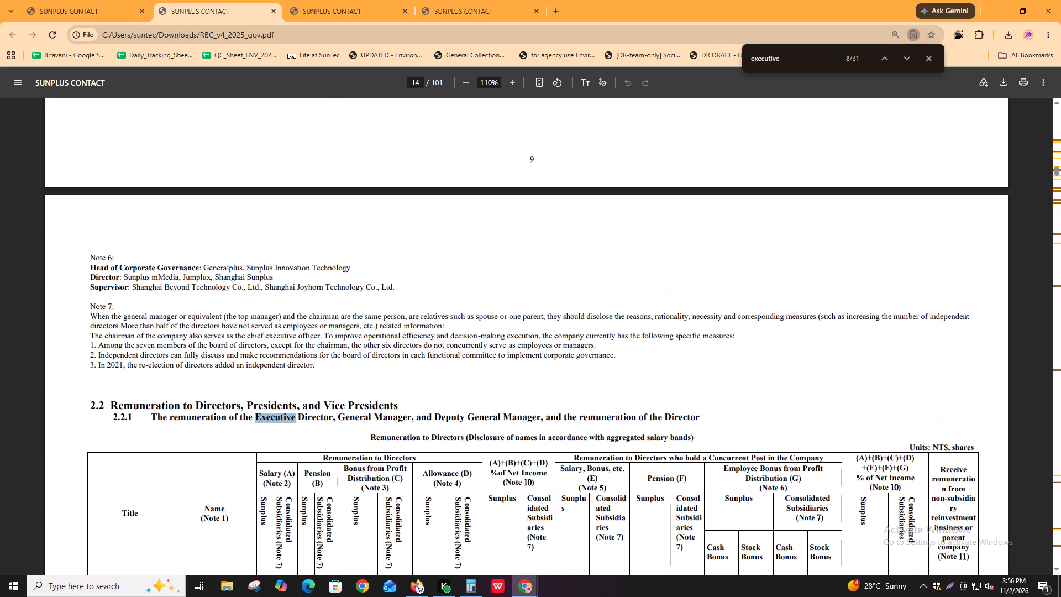
key("Return")
key("Return")
key("shift+Return")
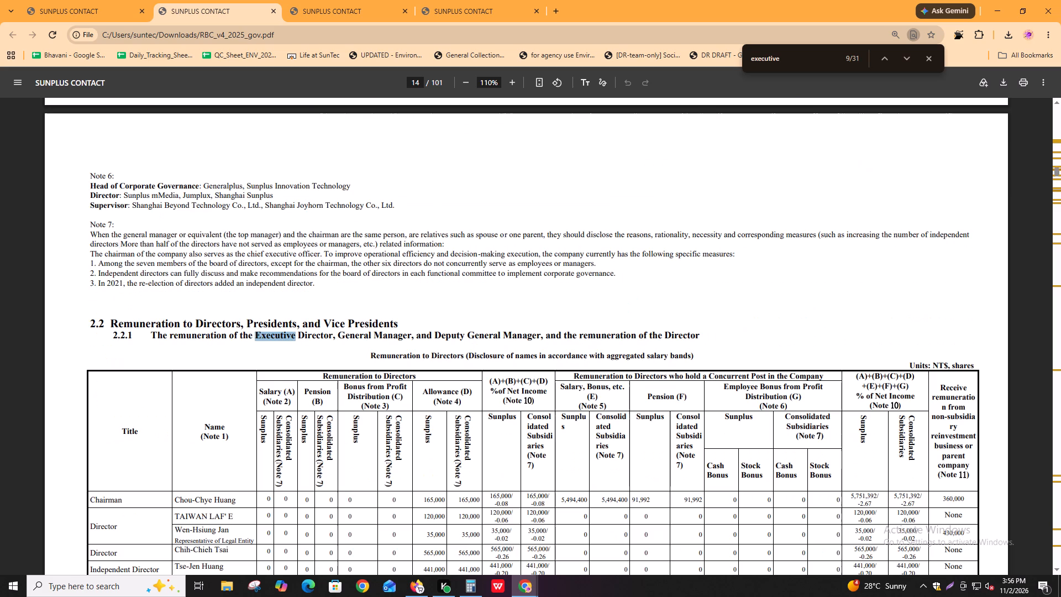
key("Return")
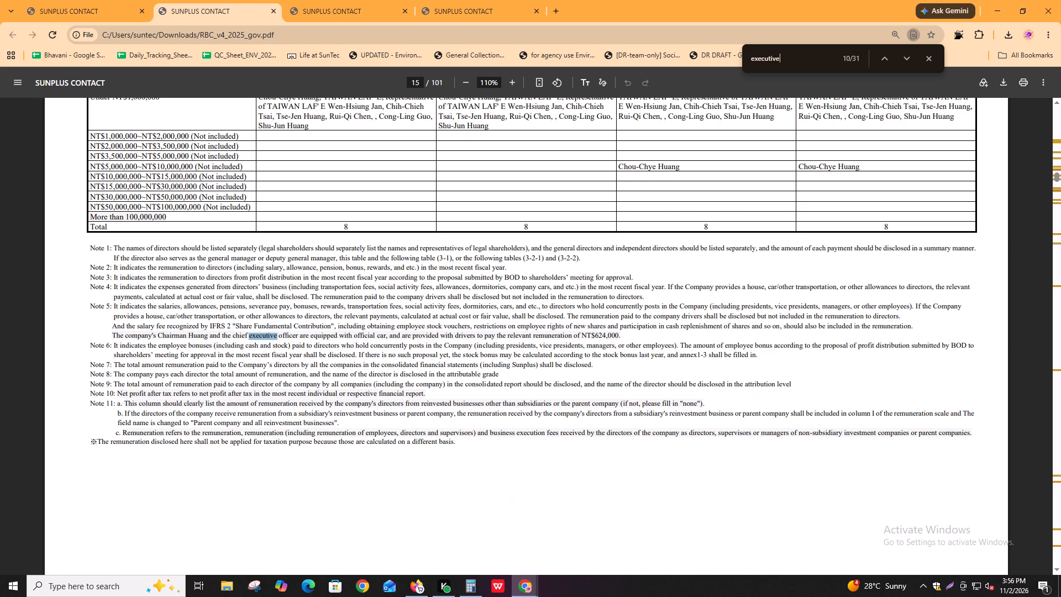
key("Return")
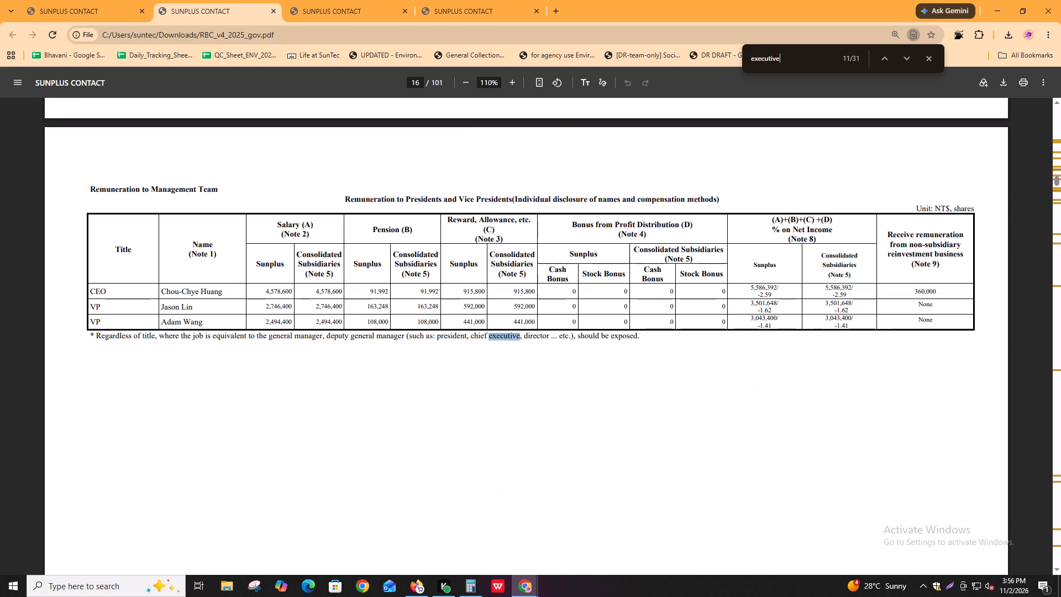
key("Return")
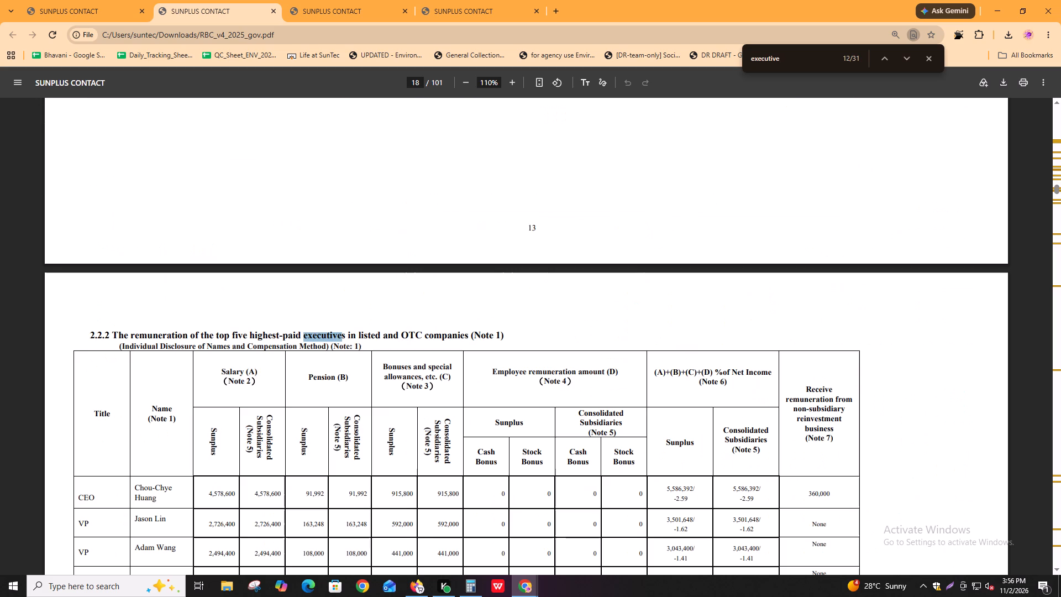
key("shift+Return")
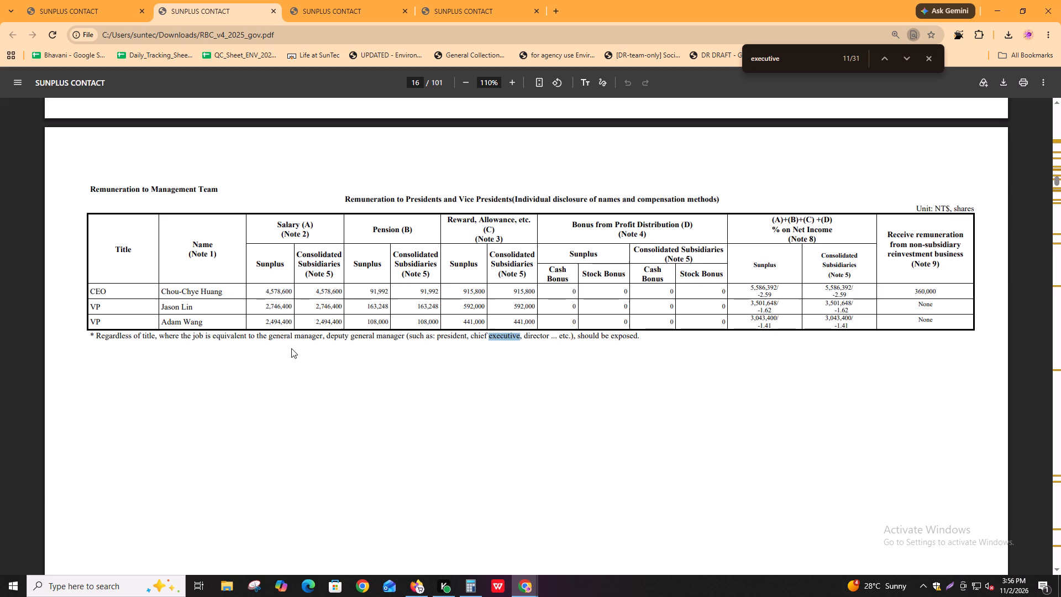
Rerun the "executive" search from the first match and examine the section 2.2.2 table on the top five highest-paid executives, page 18.
key("backslash")
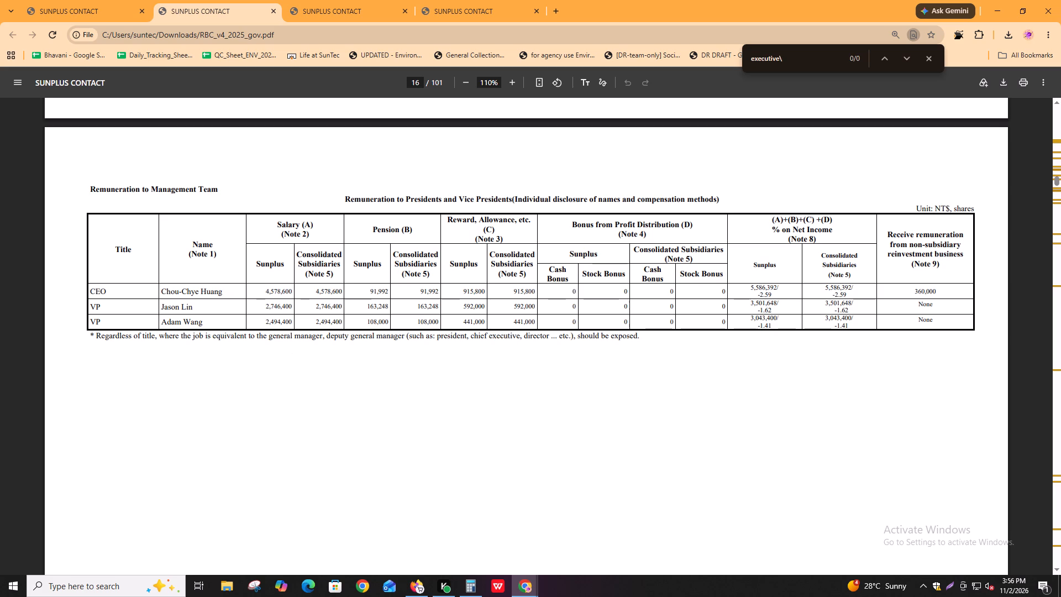
key("BackSpace")
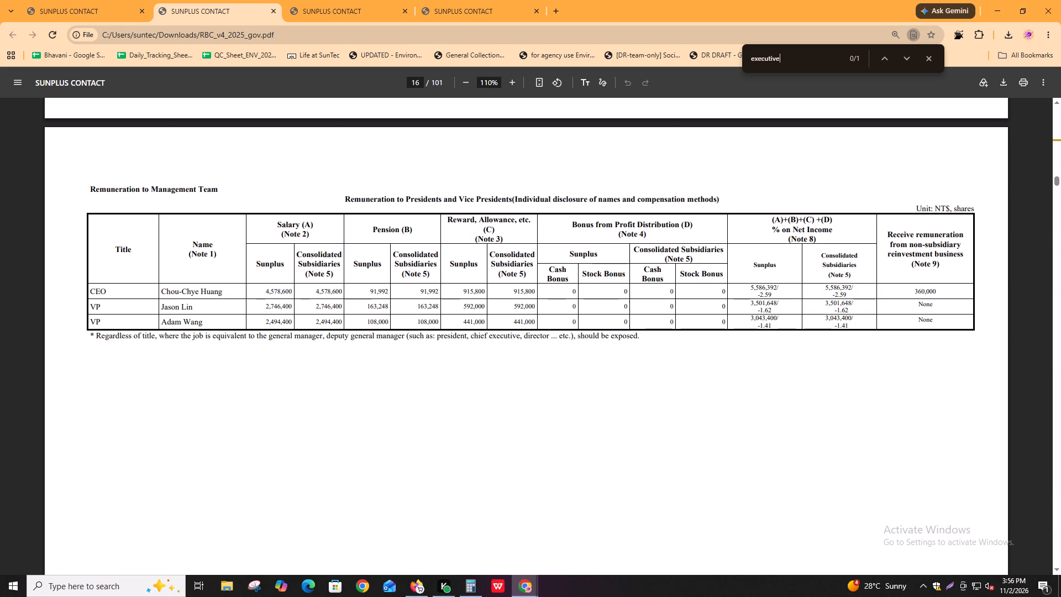
key("Return")
key("Return")
key("Return")
key("Return")
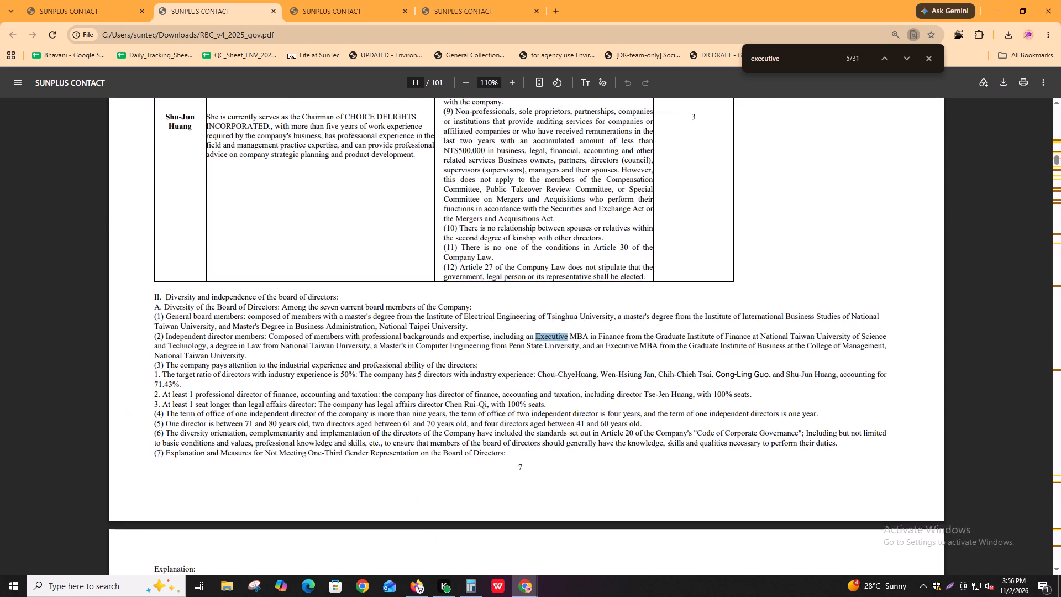
key("Return")
key("Return")
key("Return")
key("Return")
key("Return")
key("Return")
key("Return")
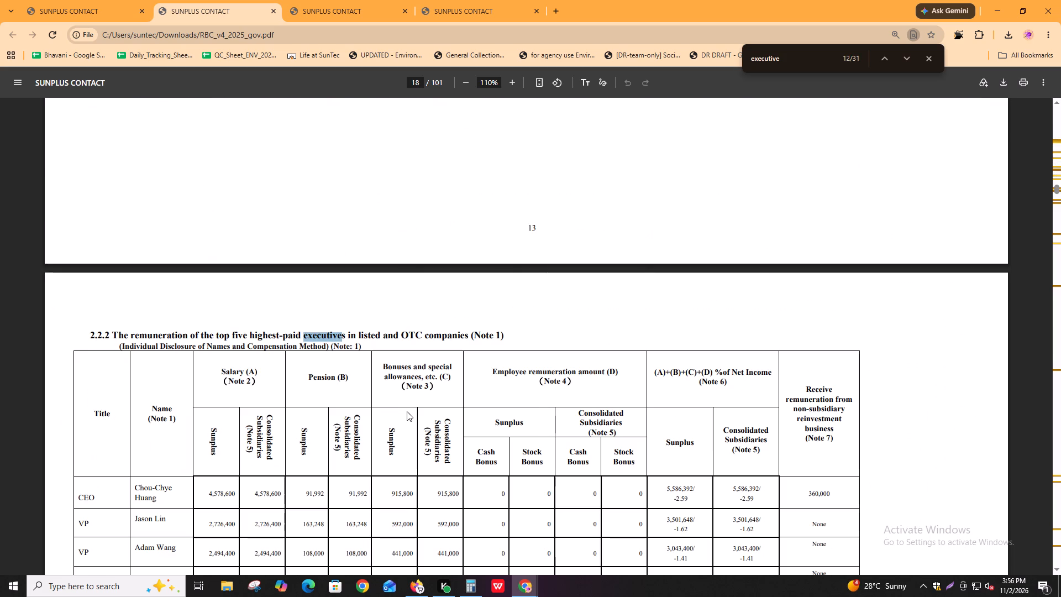
scroll(295, 430, "down", 2)
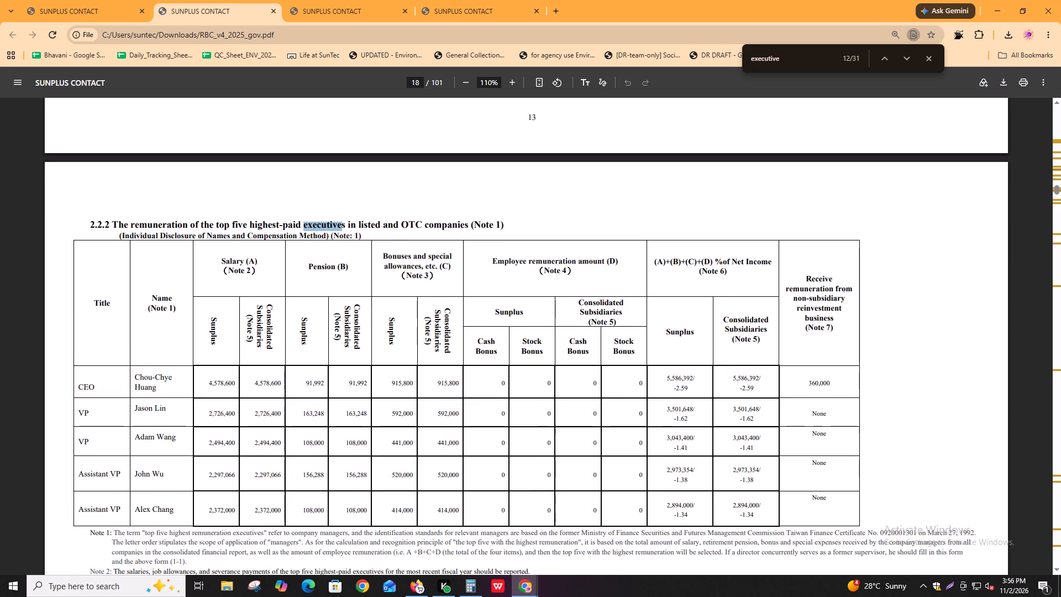
scroll(285, 423, "down", 1)
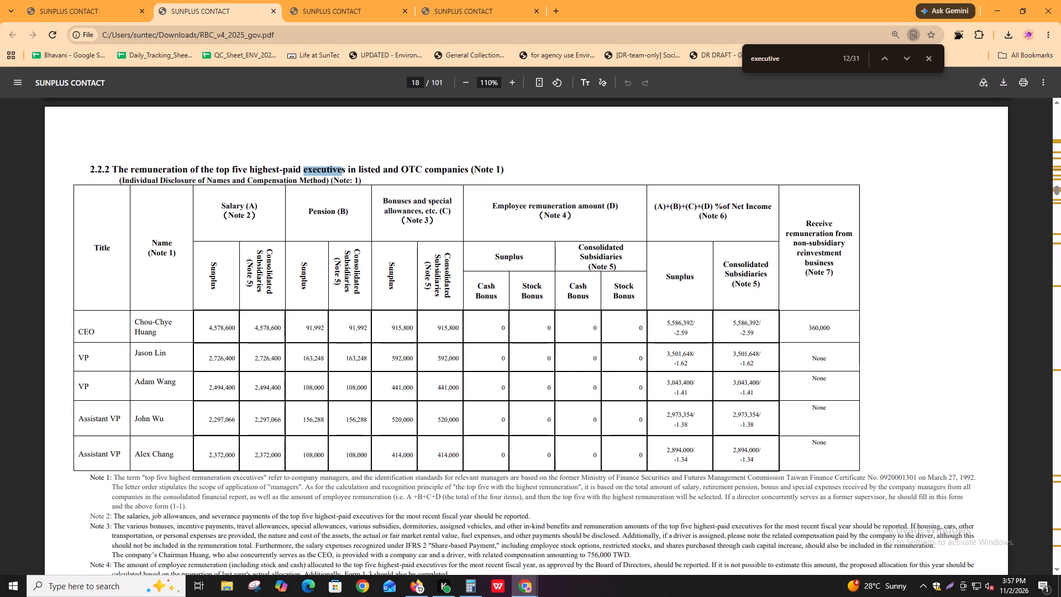
scroll(92, 472, "down", 3)
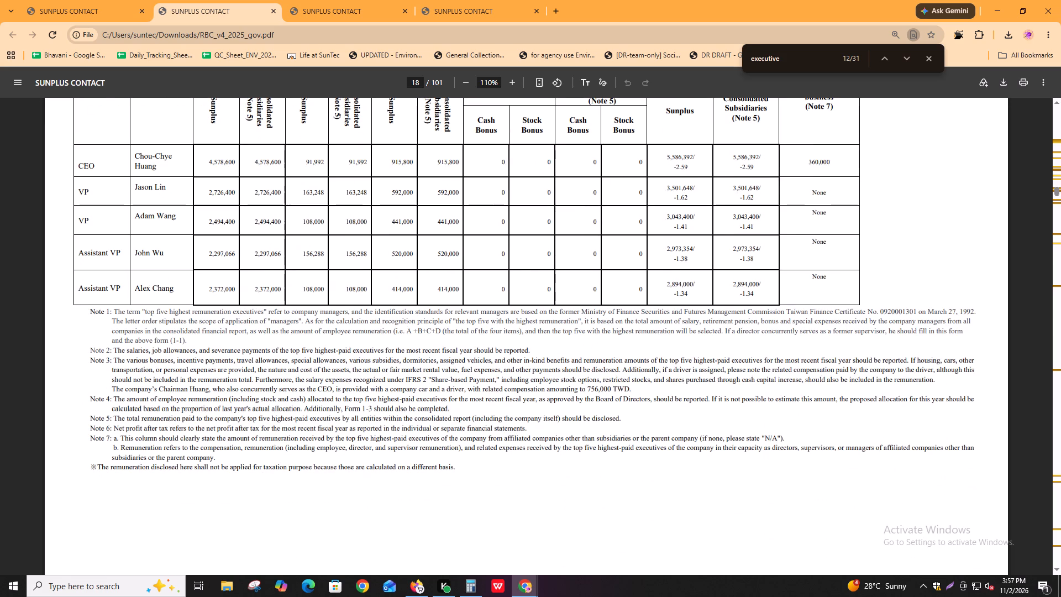
scroll(365, 372, "up", 2)
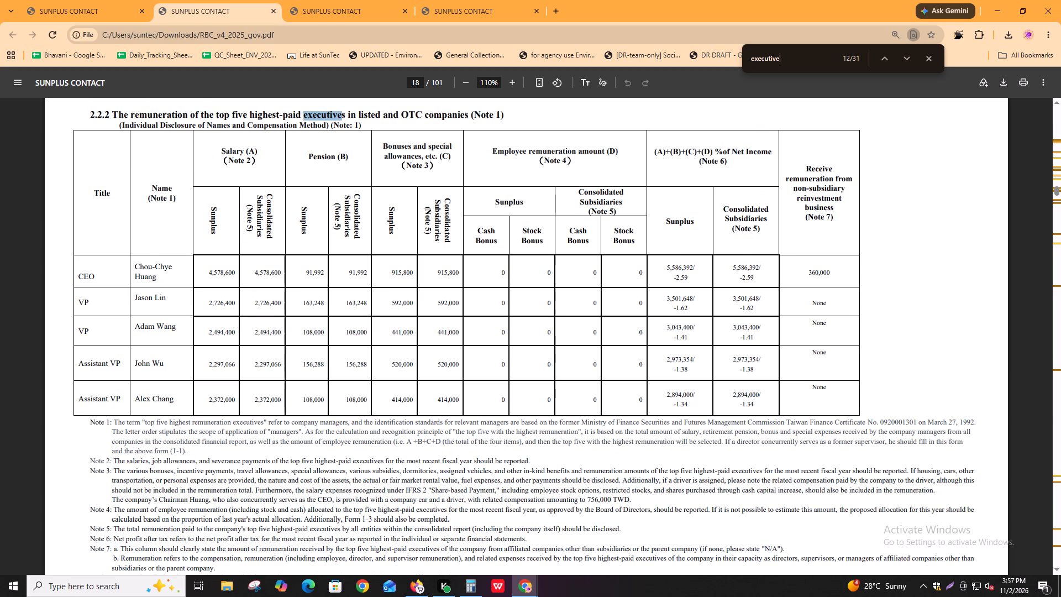
Copy the CEO's consolidated bonuses and special allowances, 915,800, into the cleared Calculator as the first amount of a sum.
key("ctrl+f")
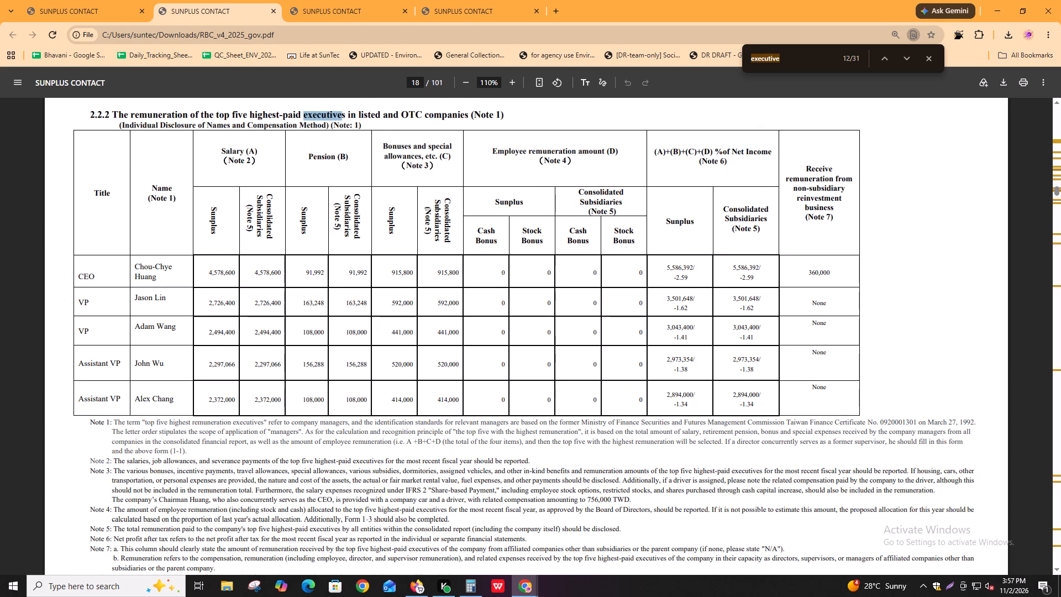
left_click_drag(423, 268, 458, 269)
left_click(458, 269)
double_click(446, 273)
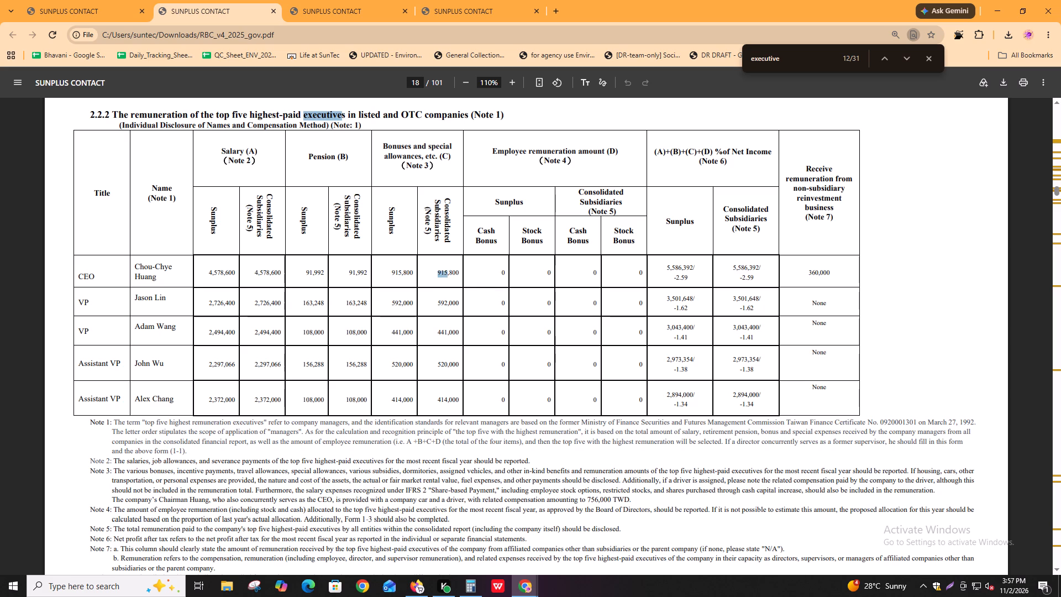
triple_click(446, 273)
left_click(446, 273)
left_click_drag(437, 274, 460, 271)
key("ctrl+c")
key("alt+Tab")
left_click(482, 295, "alt")
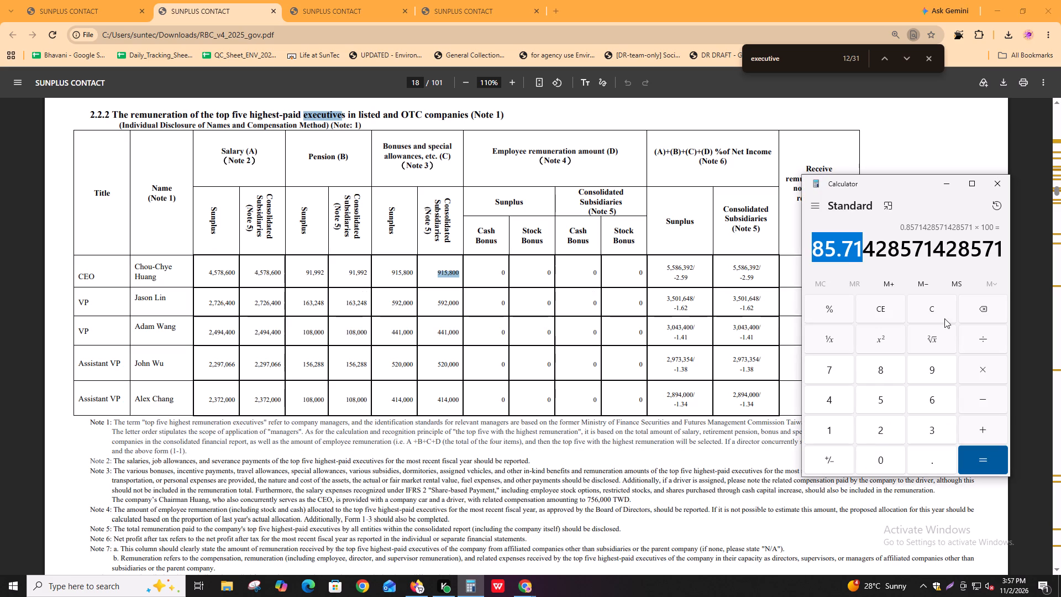
left_click(939, 311)
key("ctrl+v")
left_click_drag(876, 184, 693, 213)
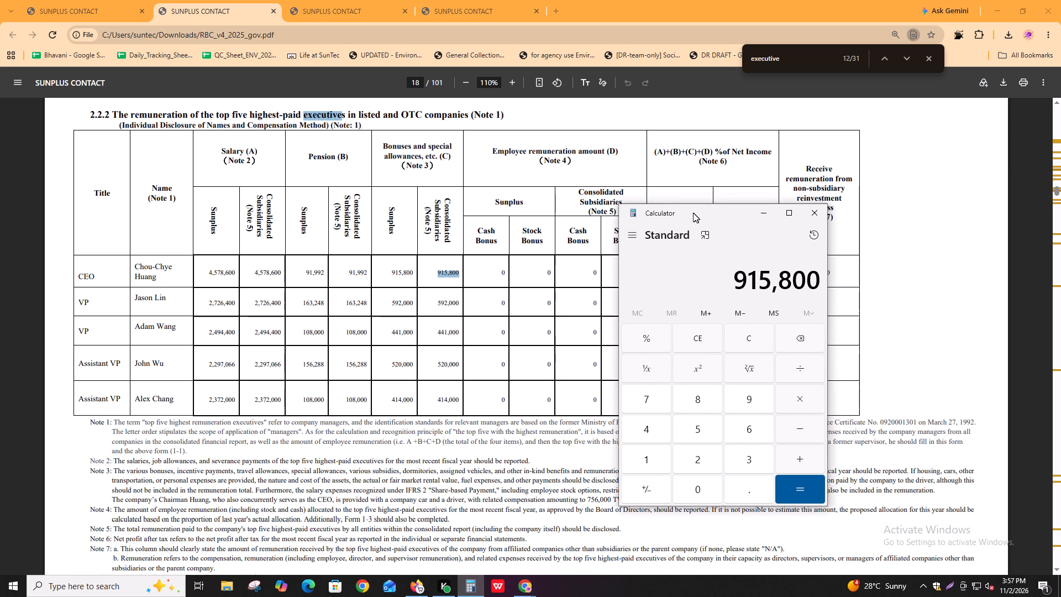
left_click_drag(693, 213, 693, 212)
key("plus")
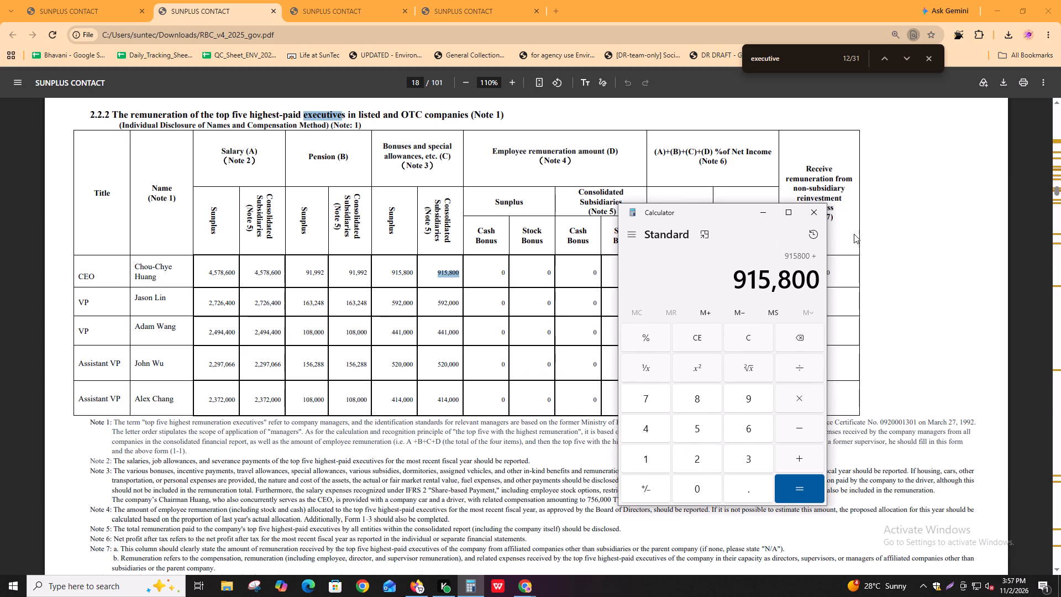
Add the CEO's consolidated pension of 91,992 and salary of 4,578,600 to the sum in Calculator, and return to the report.
left_click_drag(346, 271, 362, 271)
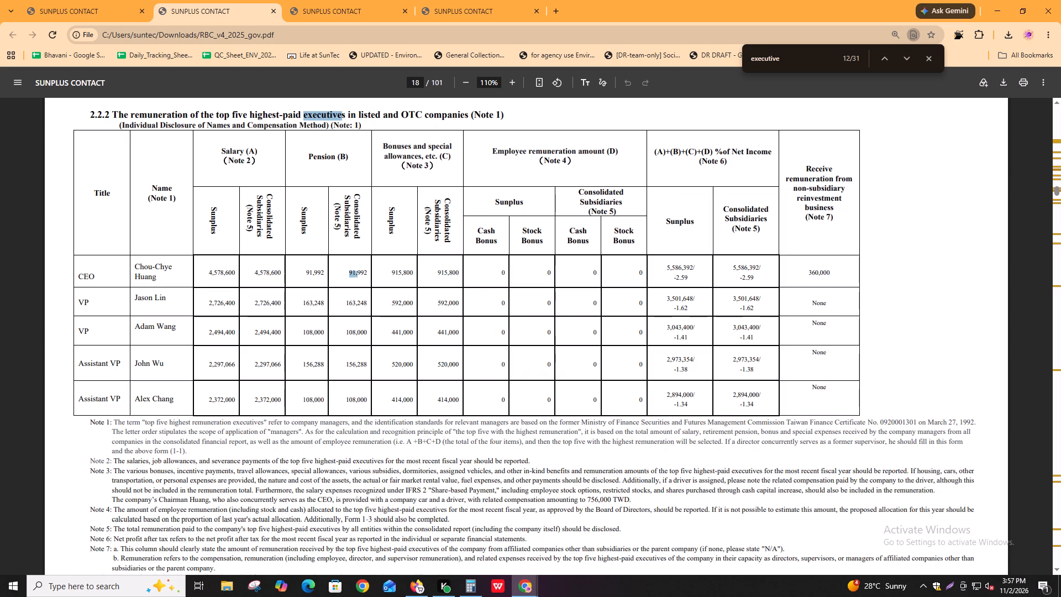
left_click_drag(362, 271, 370, 274)
key("ctrl+c")
key("alt+Tab")
key("ctrl+v")
key("plus")
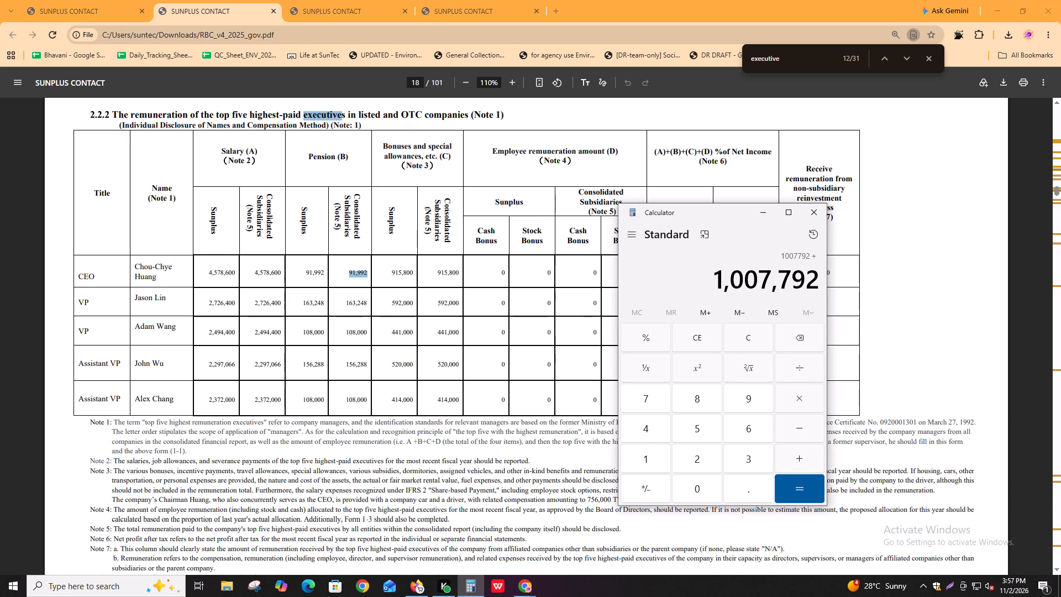
left_click_drag(251, 271, 281, 270)
key("ctrl+c")
key("alt+Tab")
key("ctrl+v")
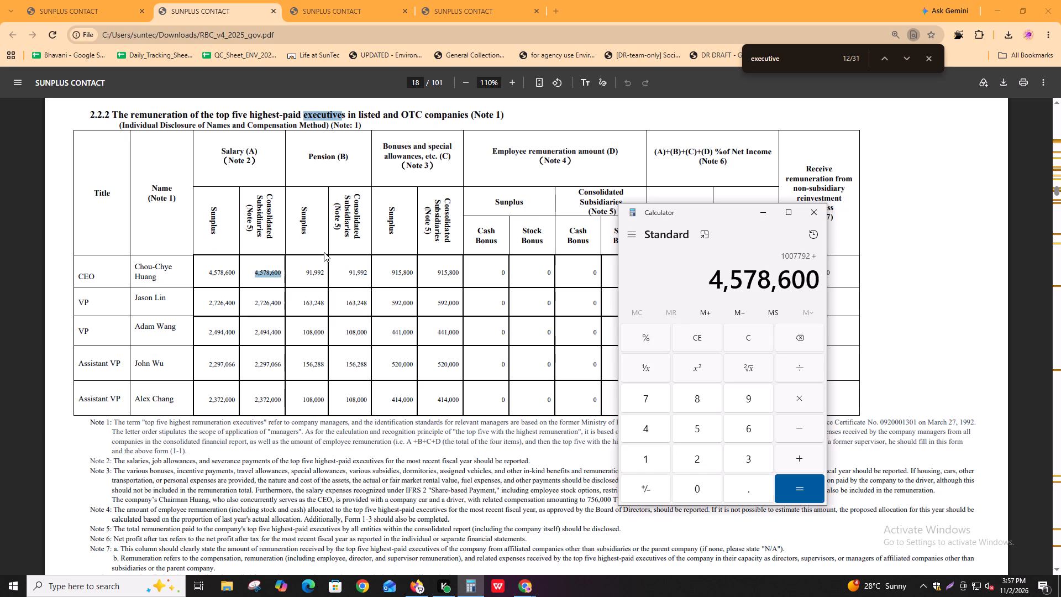
key("Return")
left_click(465, 279)
key("alt+Tab")
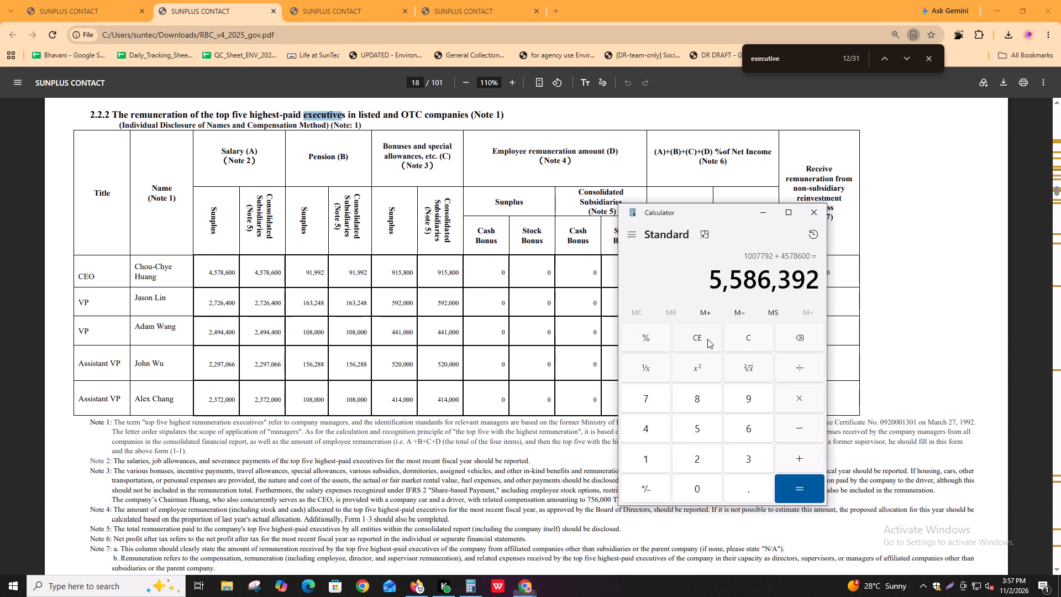
key("alt+Tab")
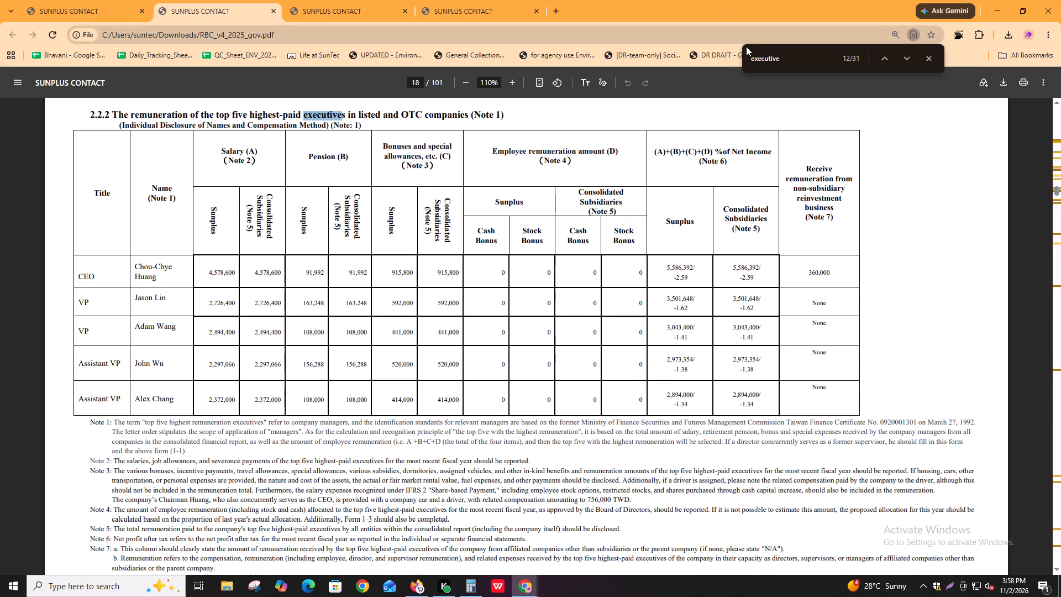
Examine the "executive" matches in Notes 1 to 7 below the section 2.2.2 remuneration table.
key("ctrl+f")
key("Return")
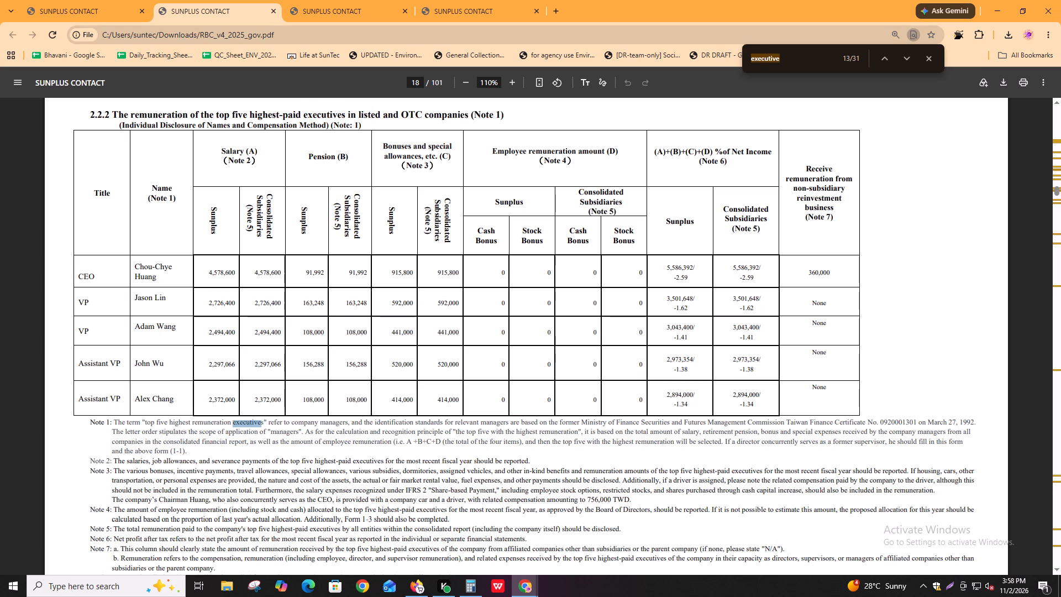
key("Return")
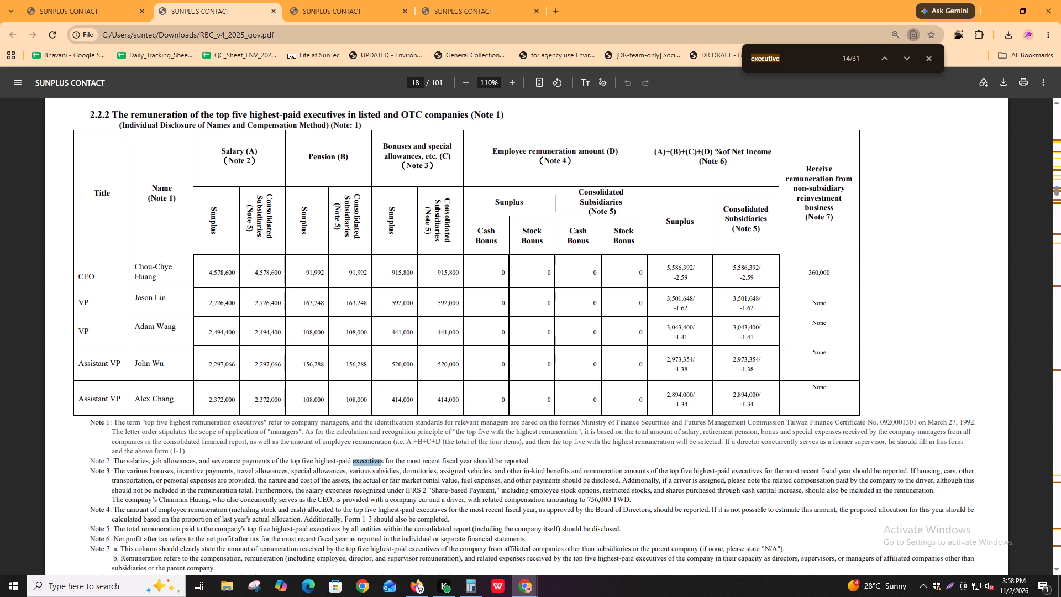
key("Return")
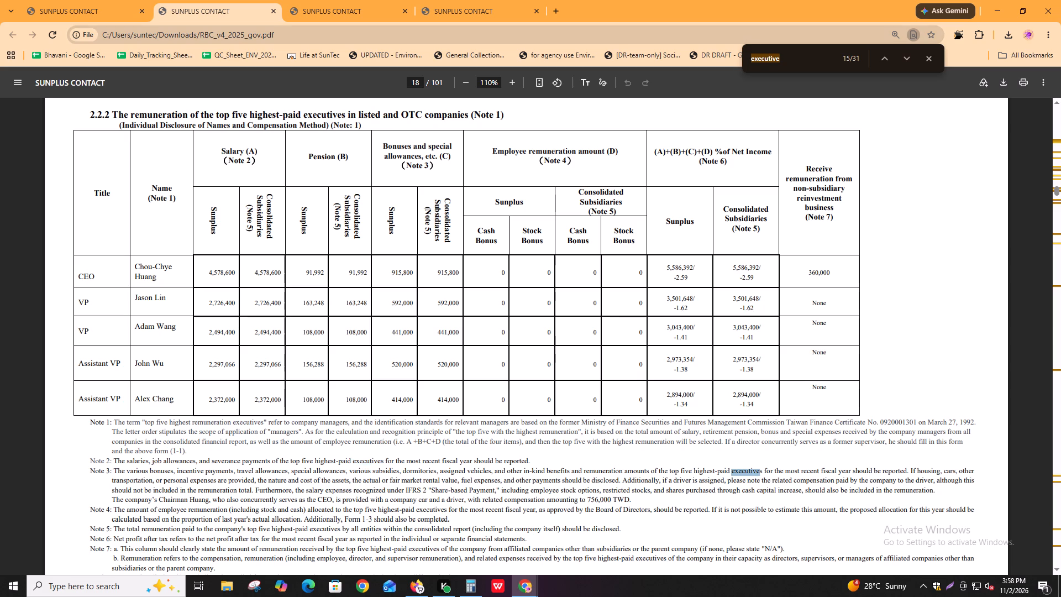
key("Return")
key("Return")
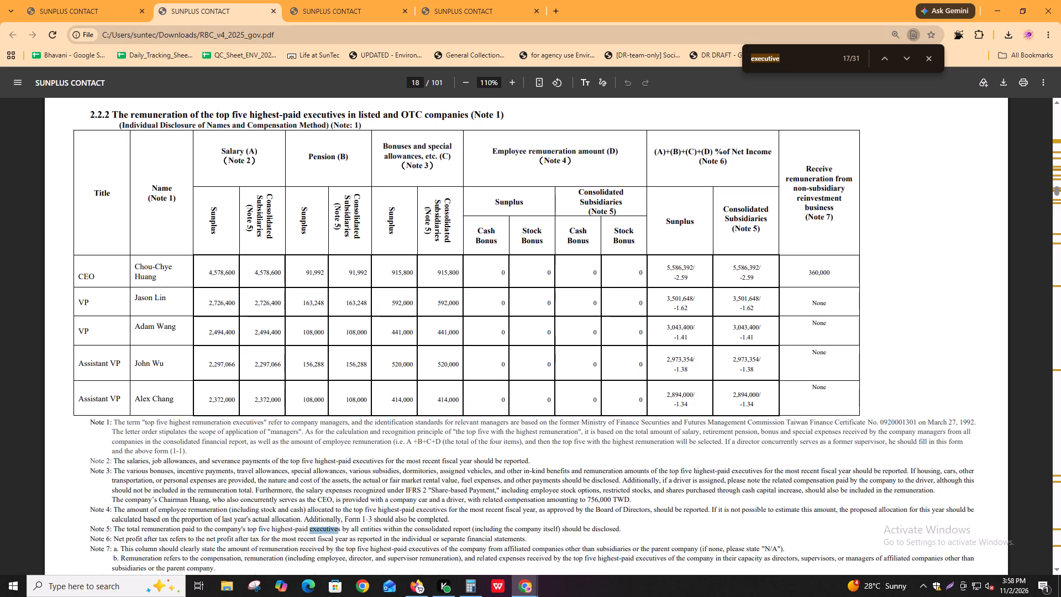
key("Return")
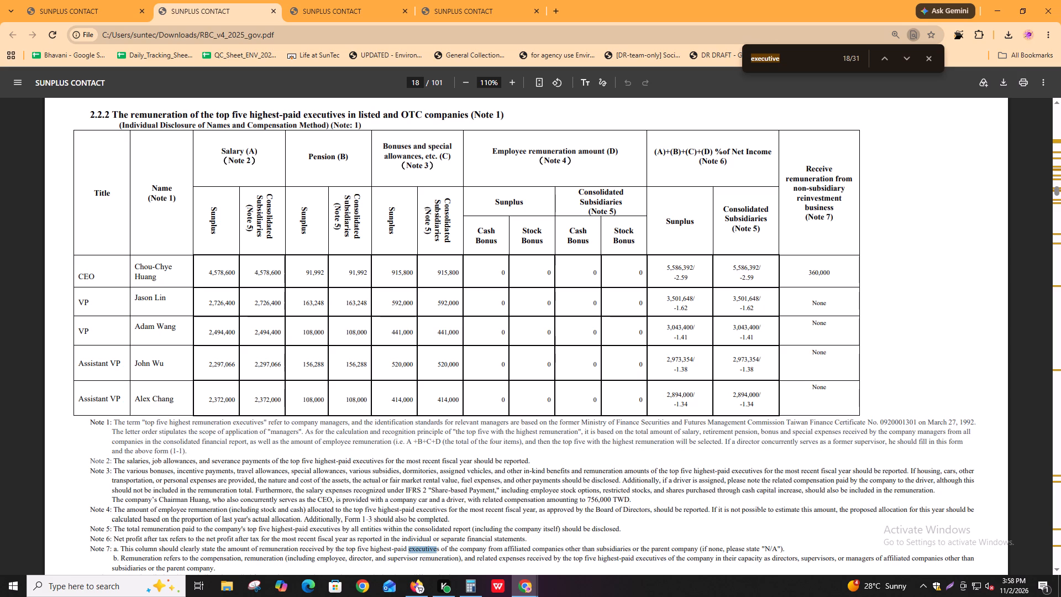
key("Return")
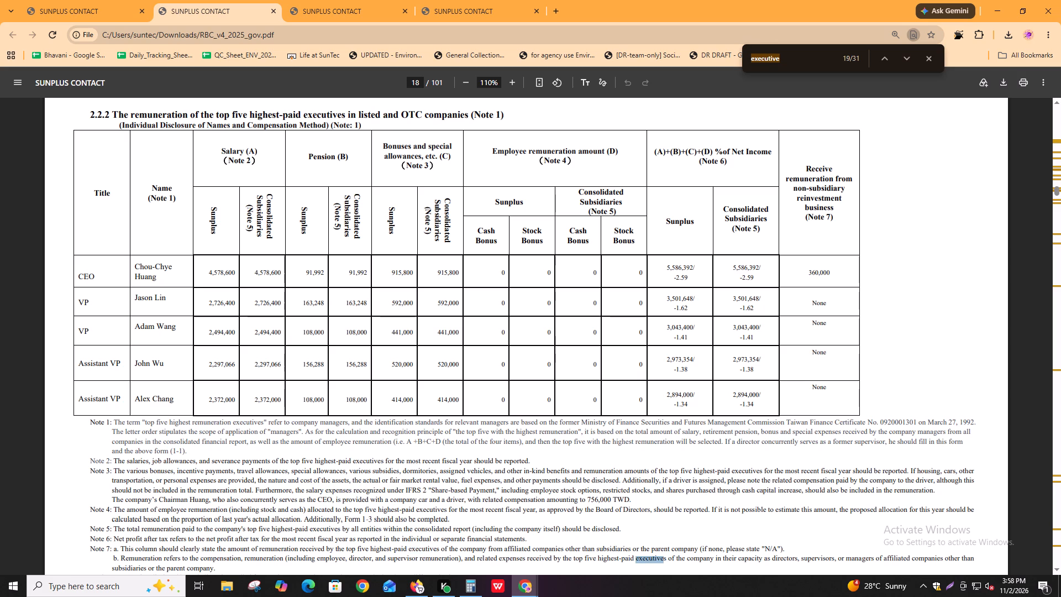
Examine the remaining "executive" matches after the remuneration notes, from the board operations section on page 20 to page 91.
key("Return")
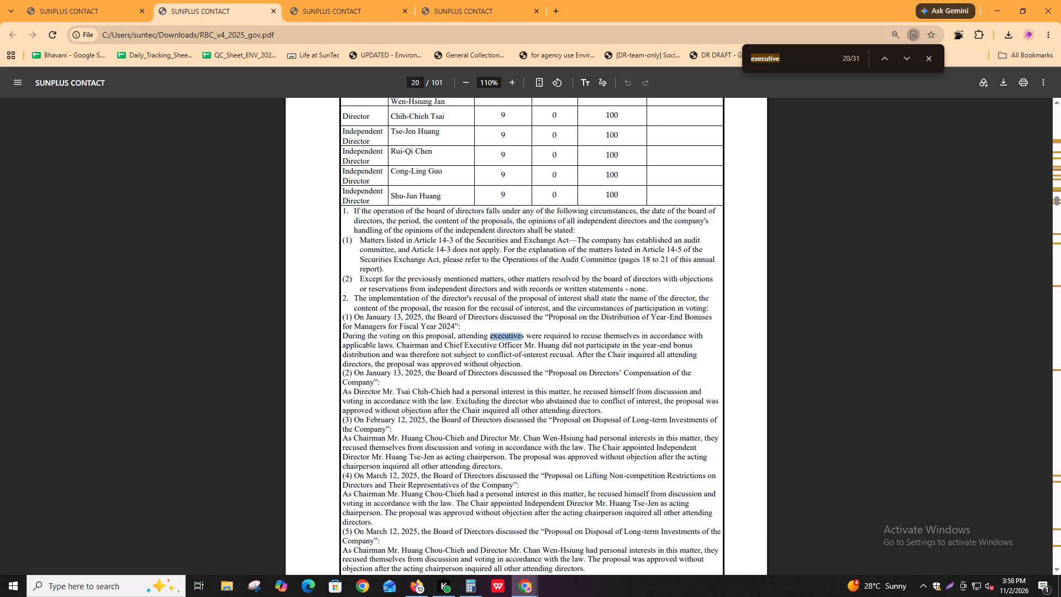
key("Return")
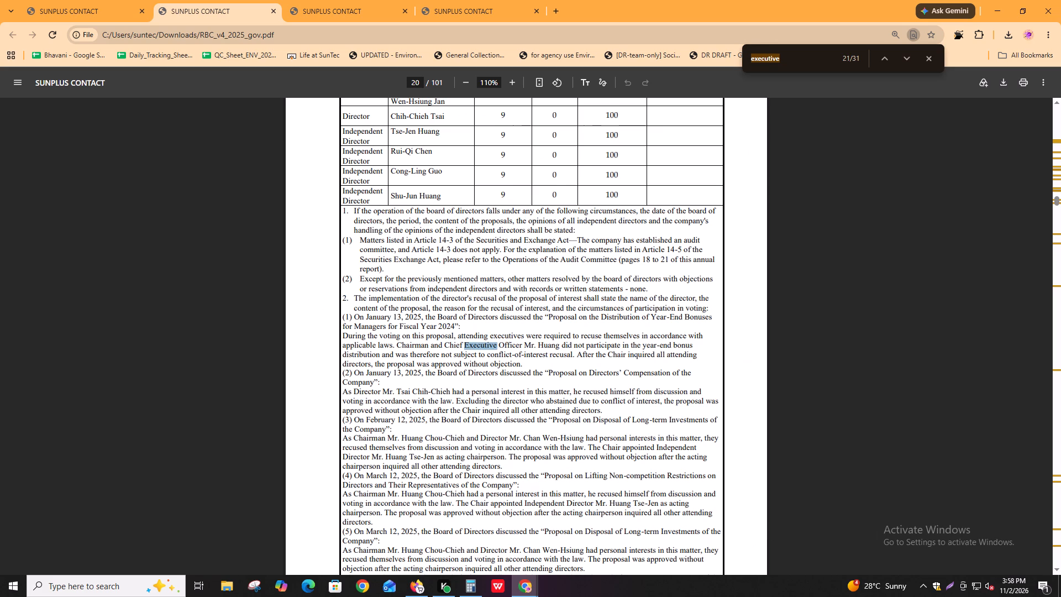
key("Return")
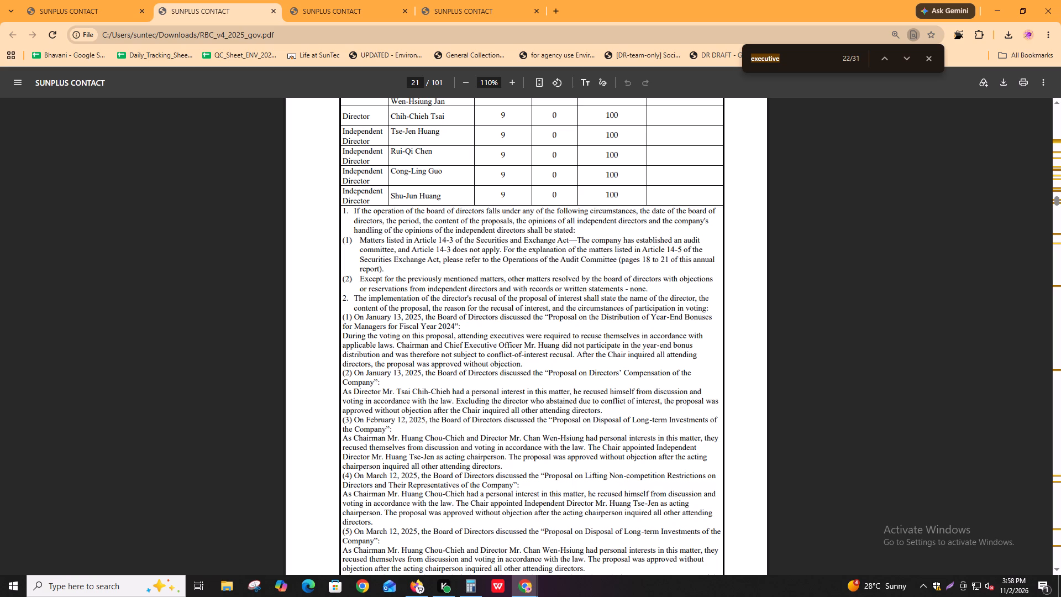
key("Return")
key("Return")
key("Return")
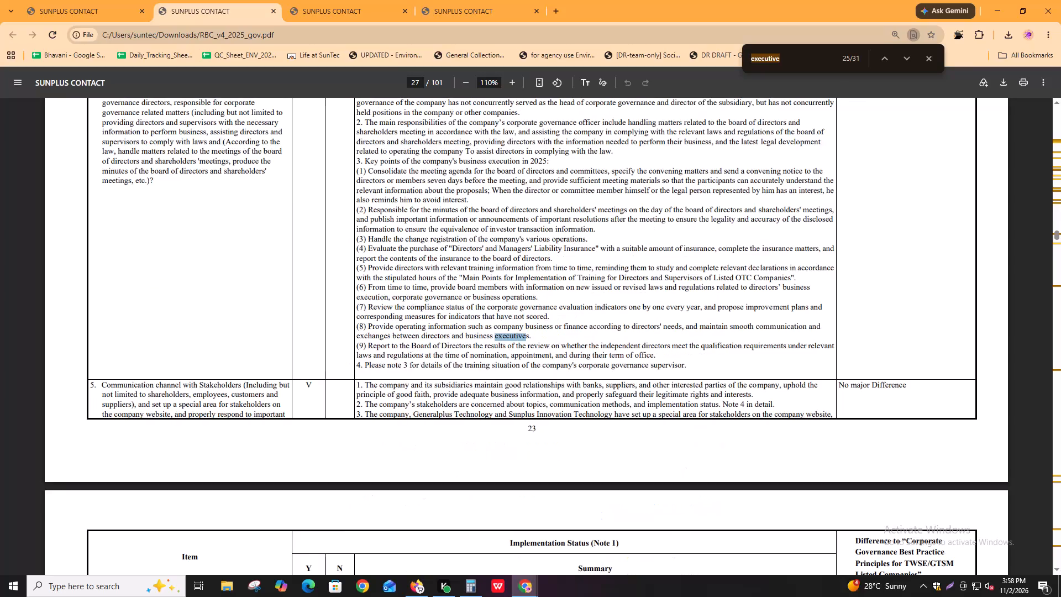
key("Return")
key("shift+Return")
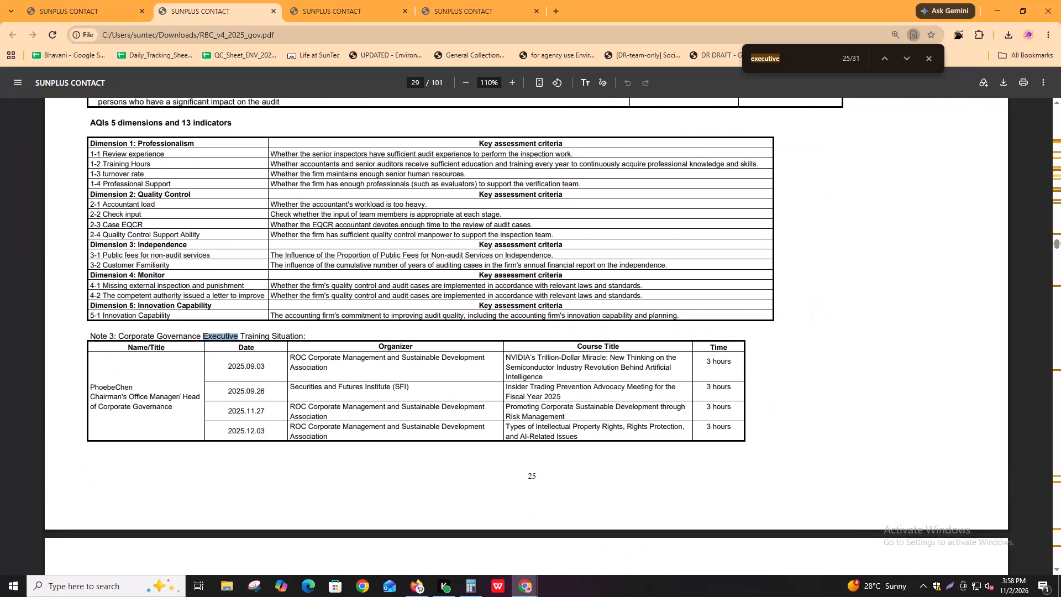
key("Return")
key("Return")
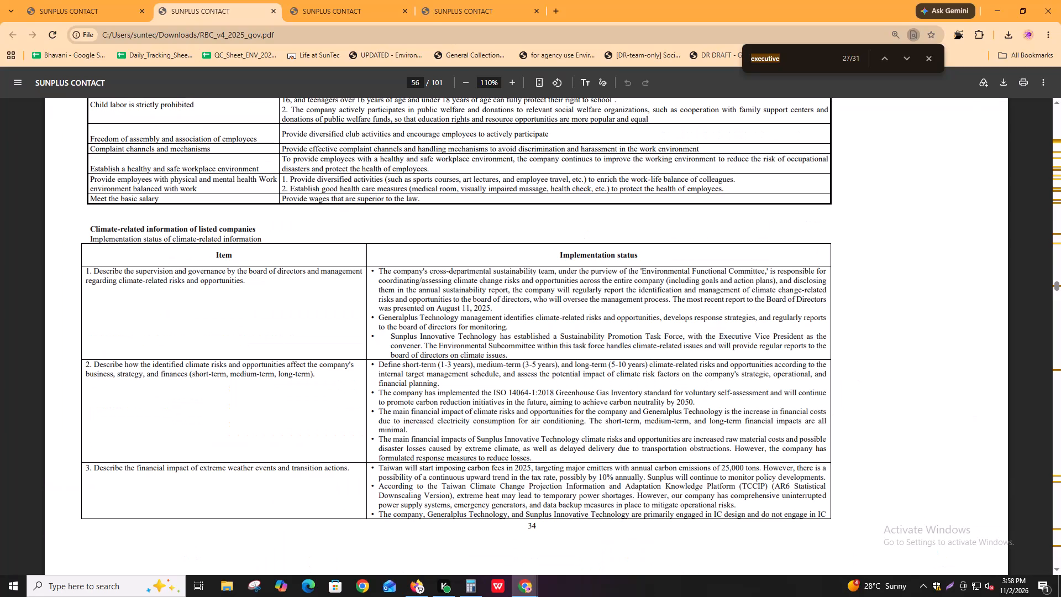
key("Return")
key("Return")
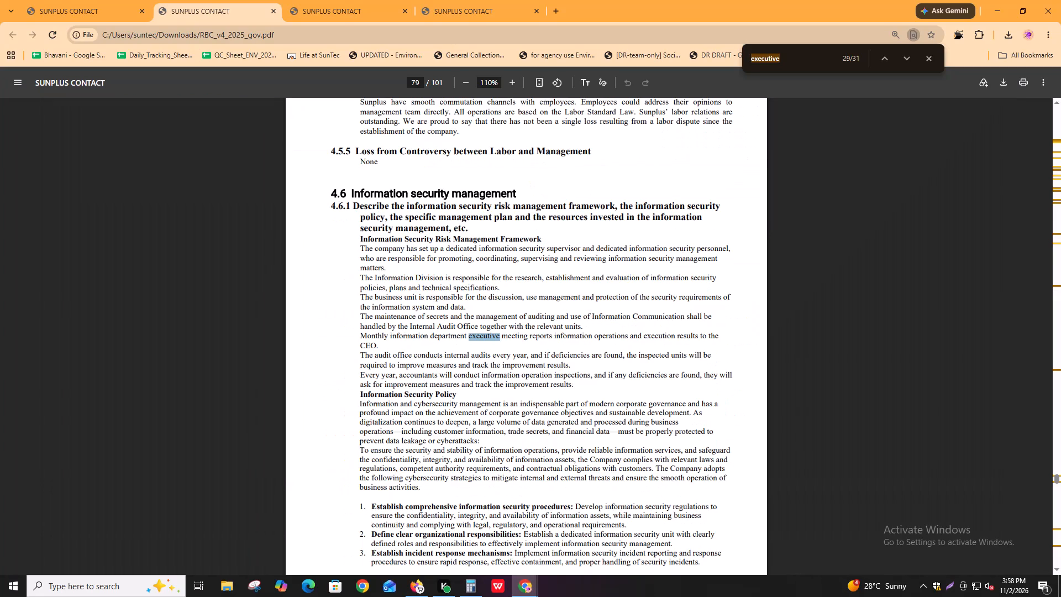
key("Return")
key("Return")
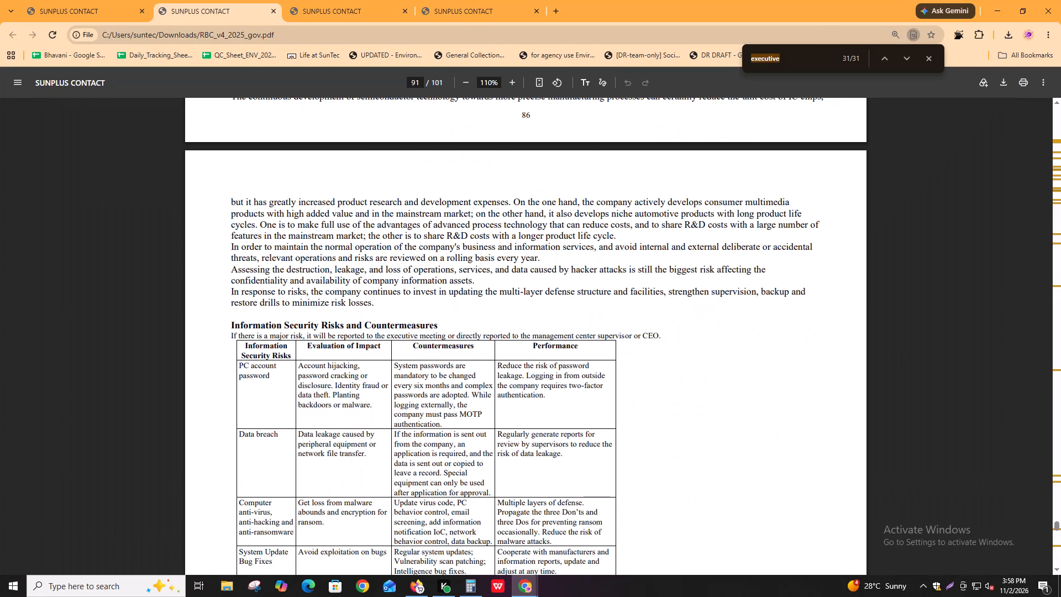
Search the report for "non-employ" and examine the matches in the director independence and director remuneration tables.
key("ctrl+f")
type("non-employ")
key("Return")
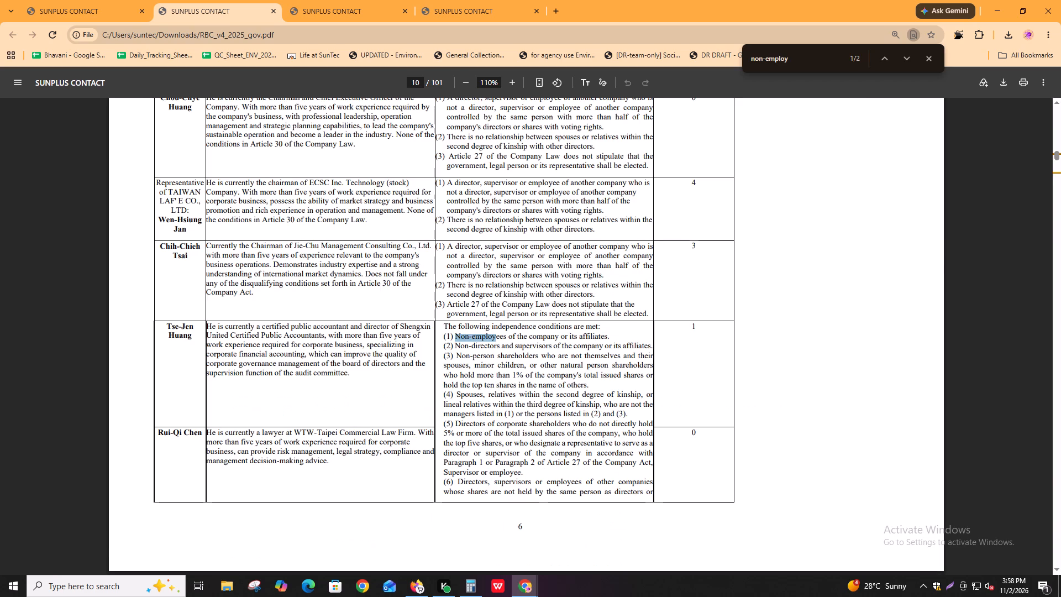
key("Return")
key("shift+Return")
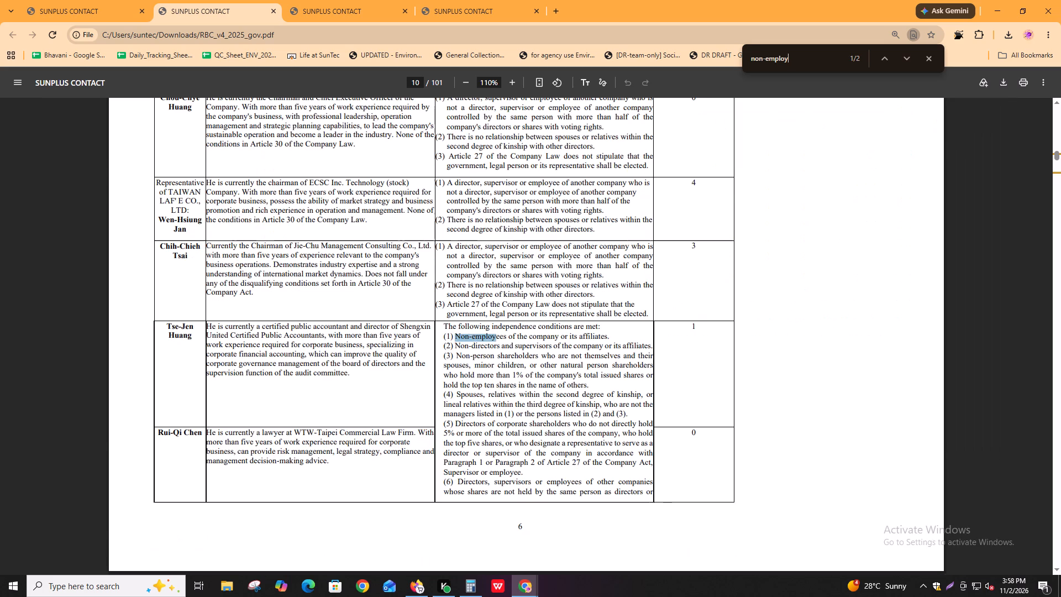
key("Return")
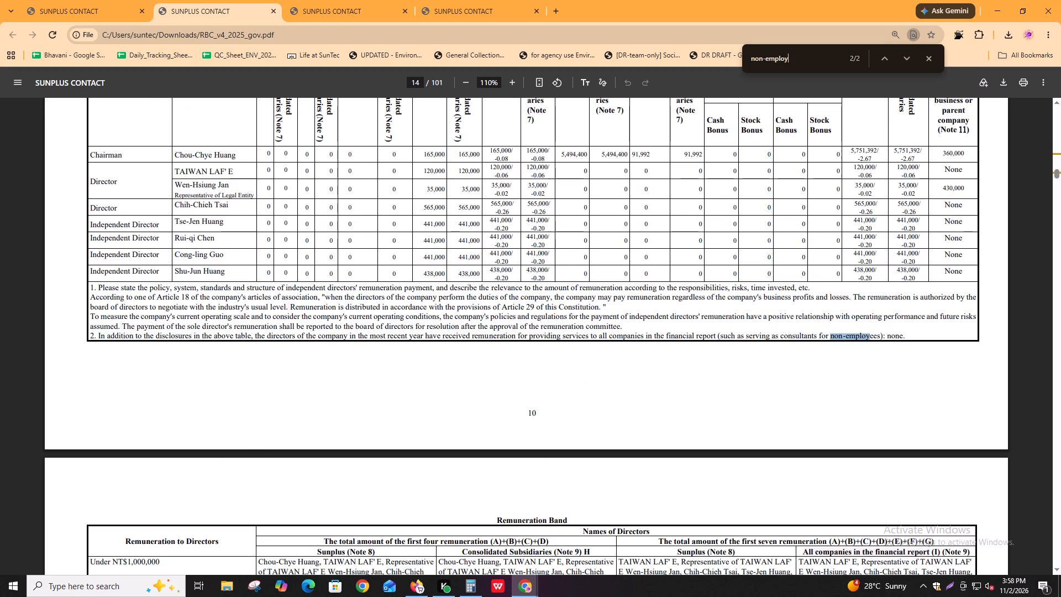
key("Return")
key("Return")
key("Return")
key("Return")
key("Return")
Search the report for "female" and examine the matches from the director table through the section 2.1.4 Management Team table.
key("ctrl+f")
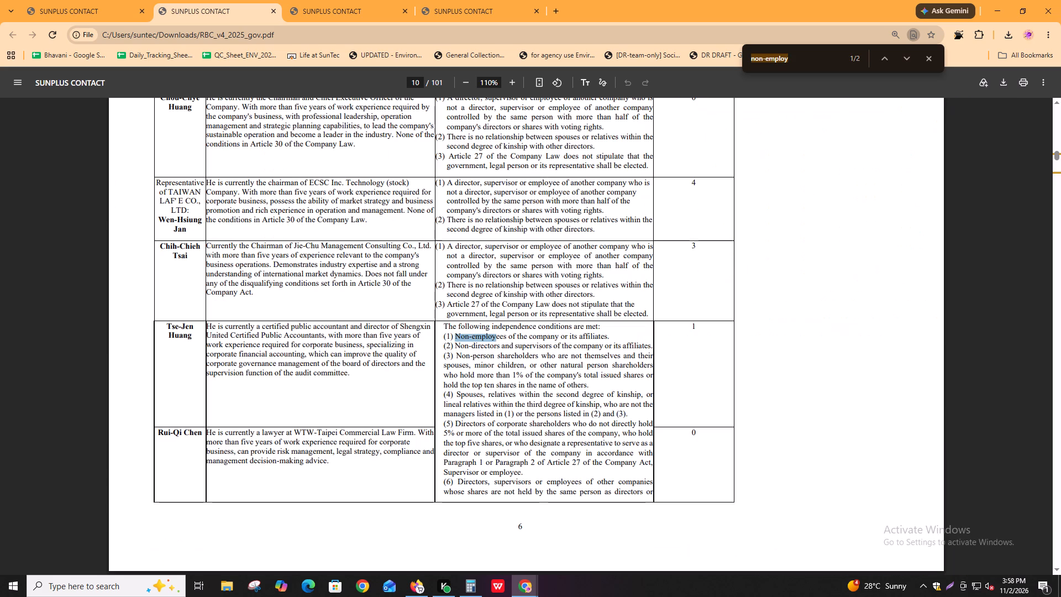
type("feml")
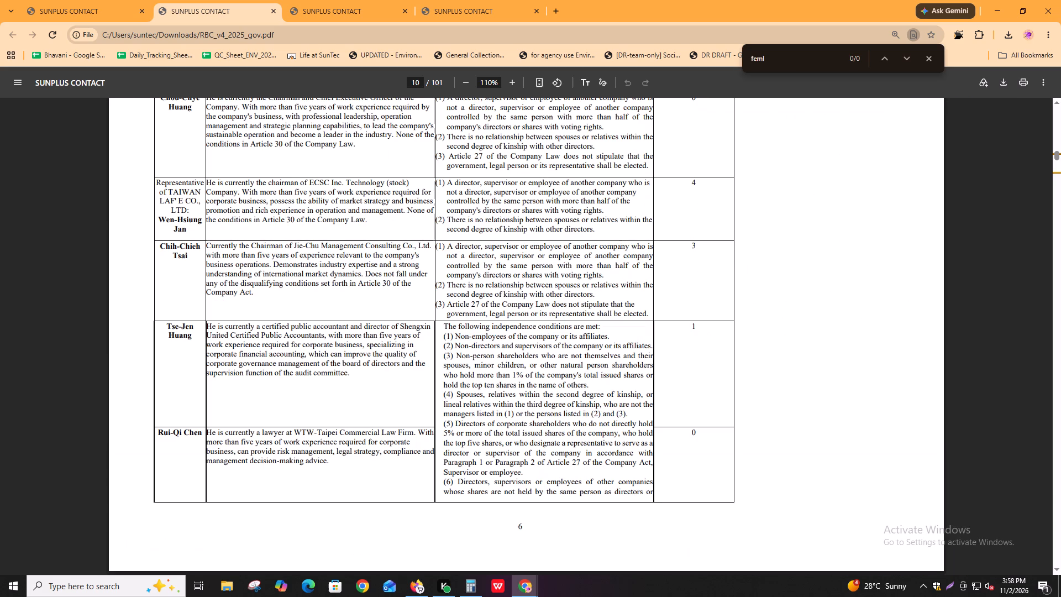
key("BackSpace")
type("ale")
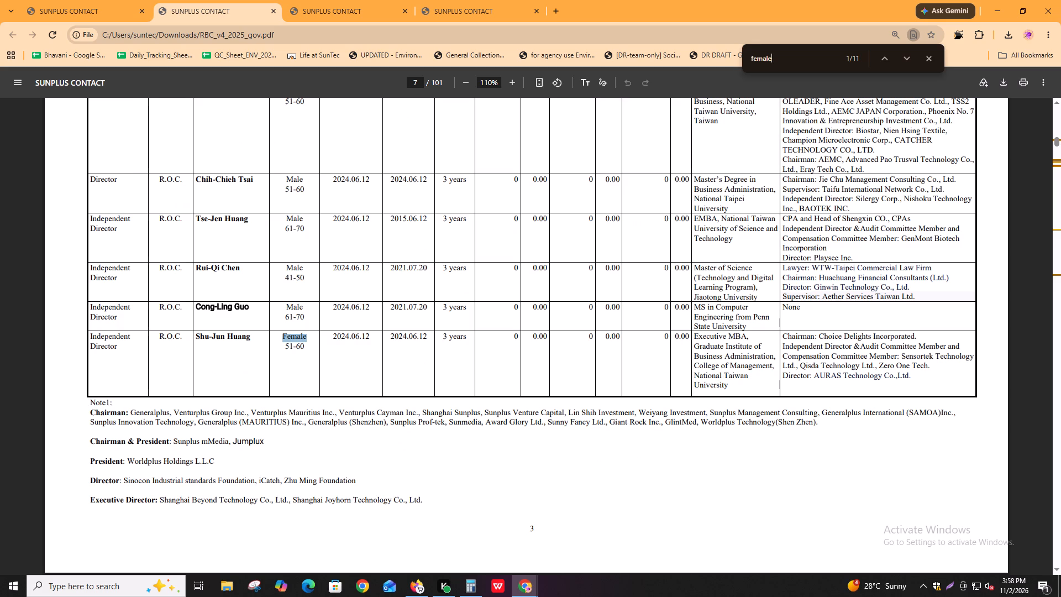
key("Return")
key("Return")
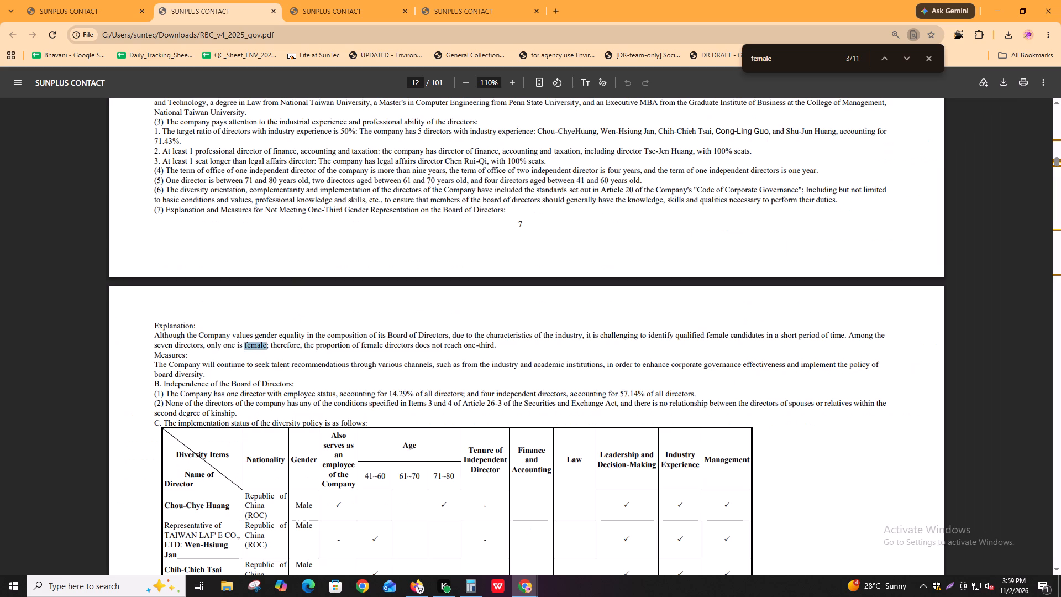
key("Return")
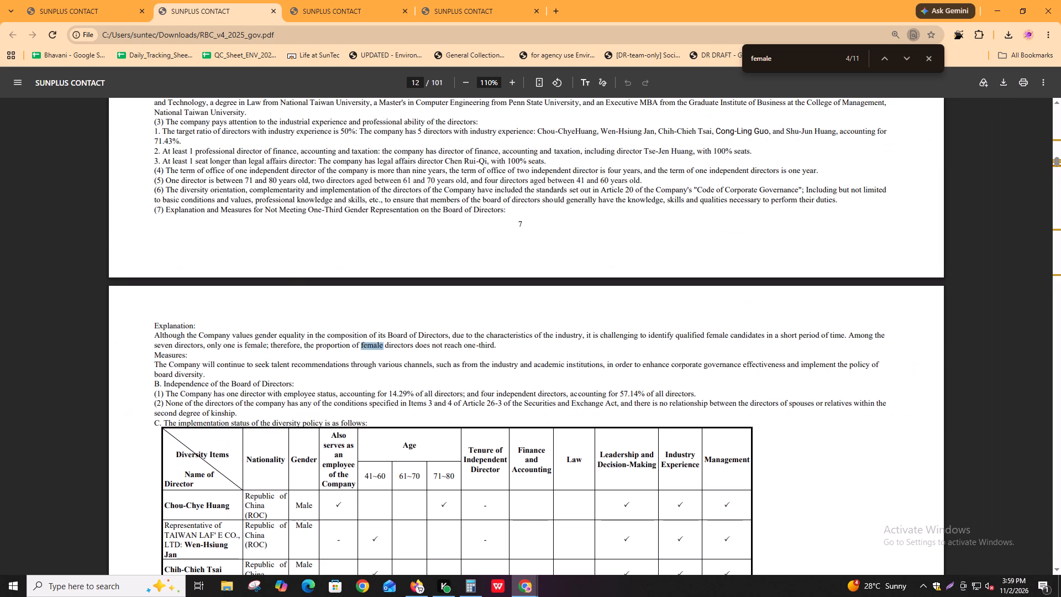
key("Return")
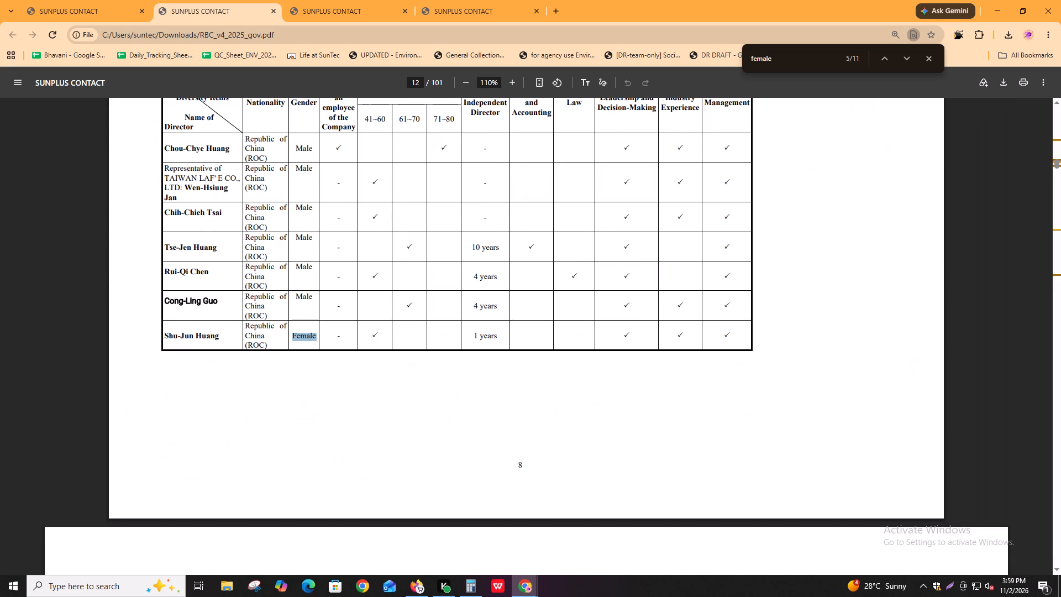
key("Return")
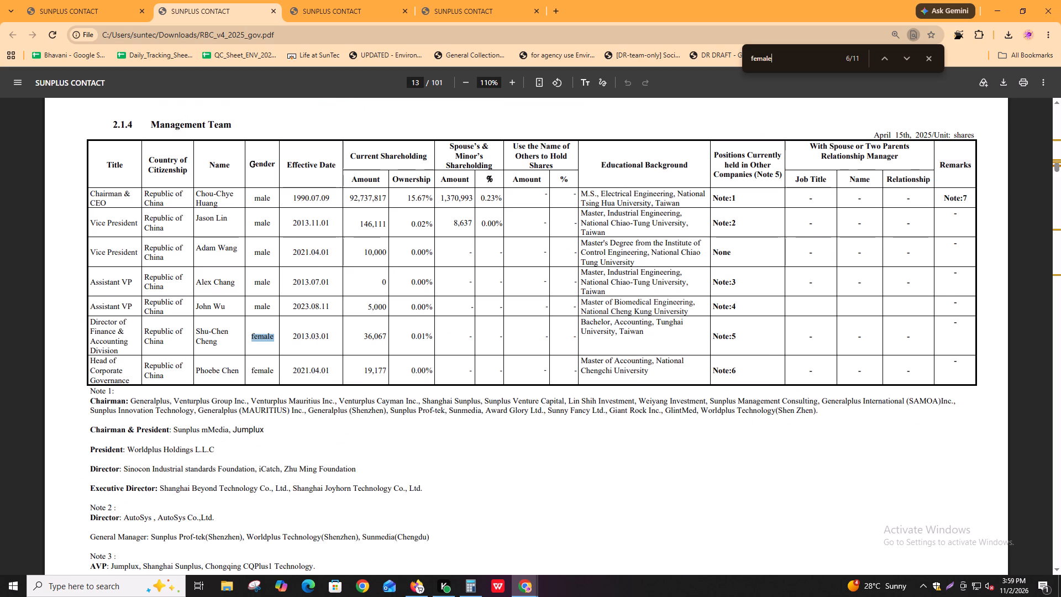
key("Return")
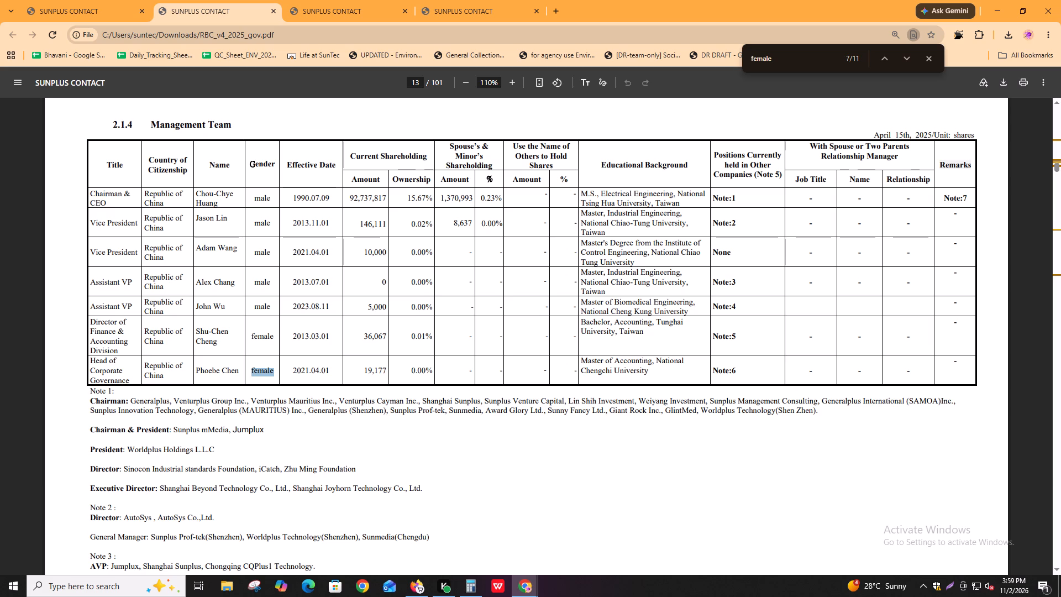
Recheck the female-director explanation and board diversity table on page 12, and continue through the "female" matches to page 26.
key("shift+Return")
key("shift+Return")
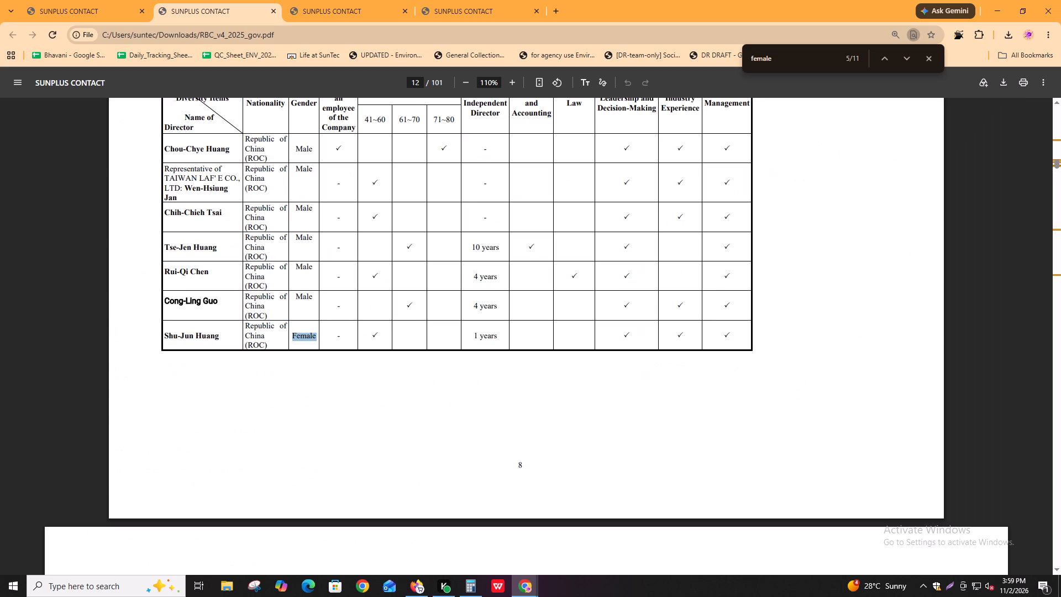
key("shift+Return")
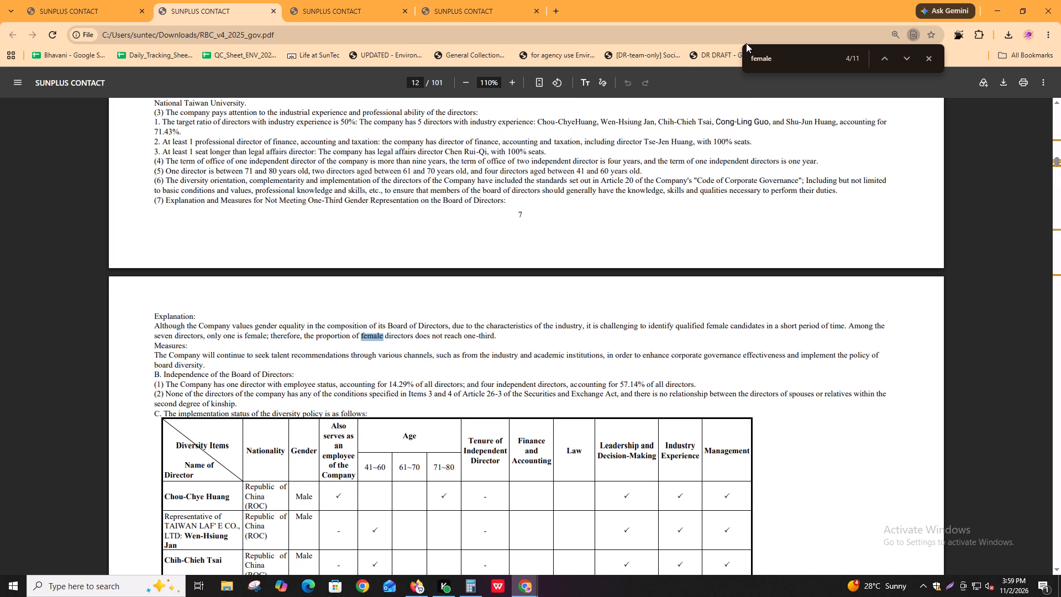
scroll(746, 43, "up", 4)
scroll(584, 278, "down", 6)
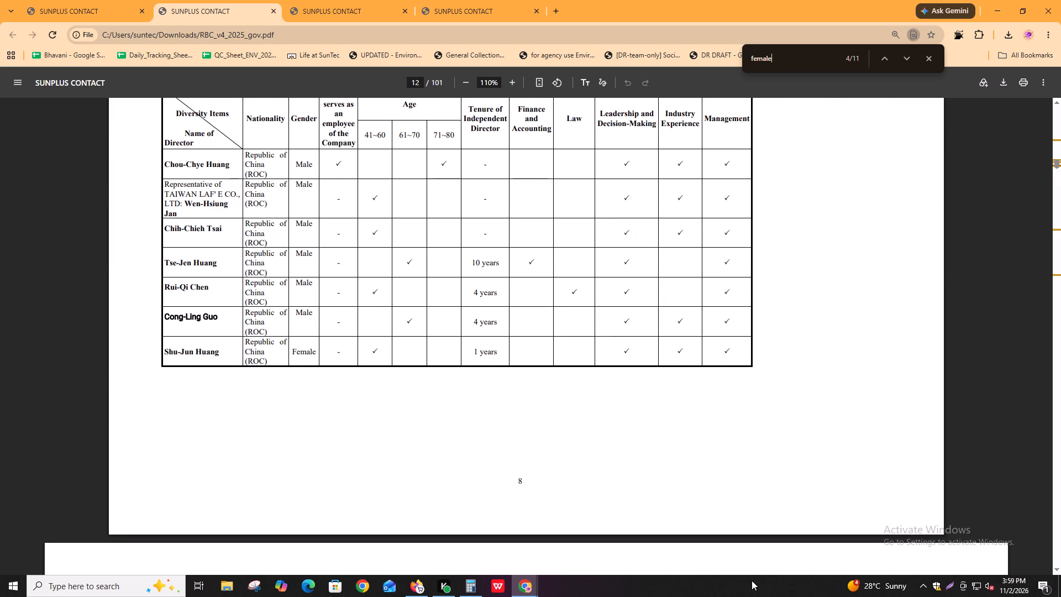
scroll(744, 536, "up", 4)
scroll(640, 380, "down", 3)
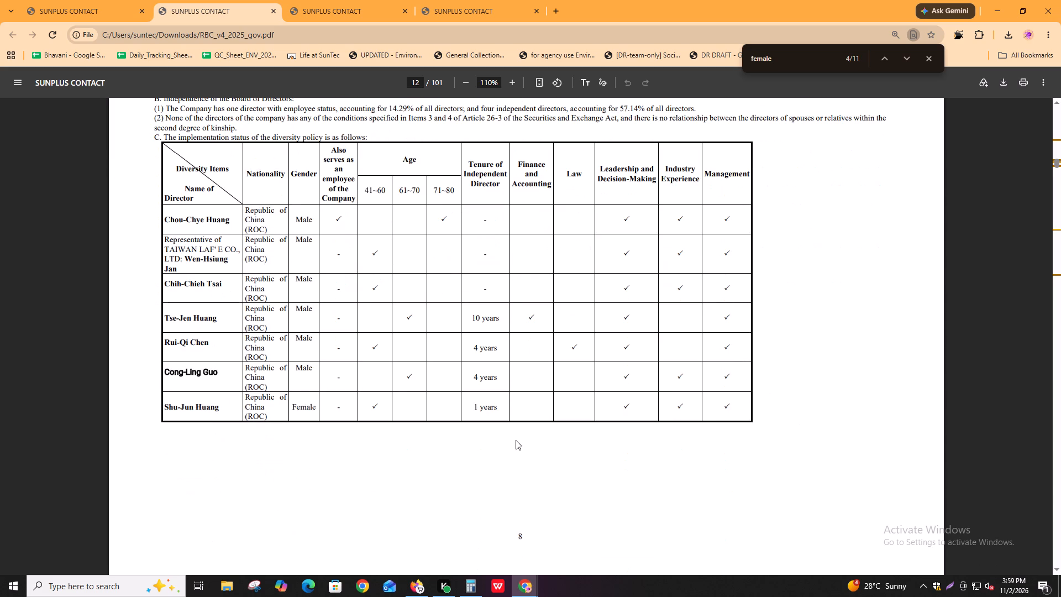
key("Return")
key("Return")
key("Return")
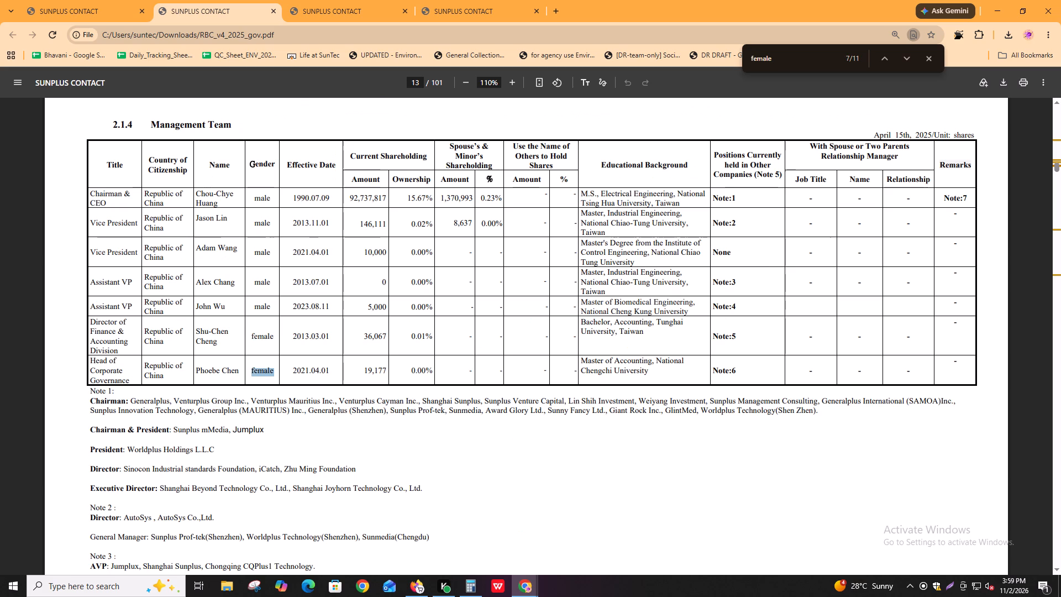
key("Return")
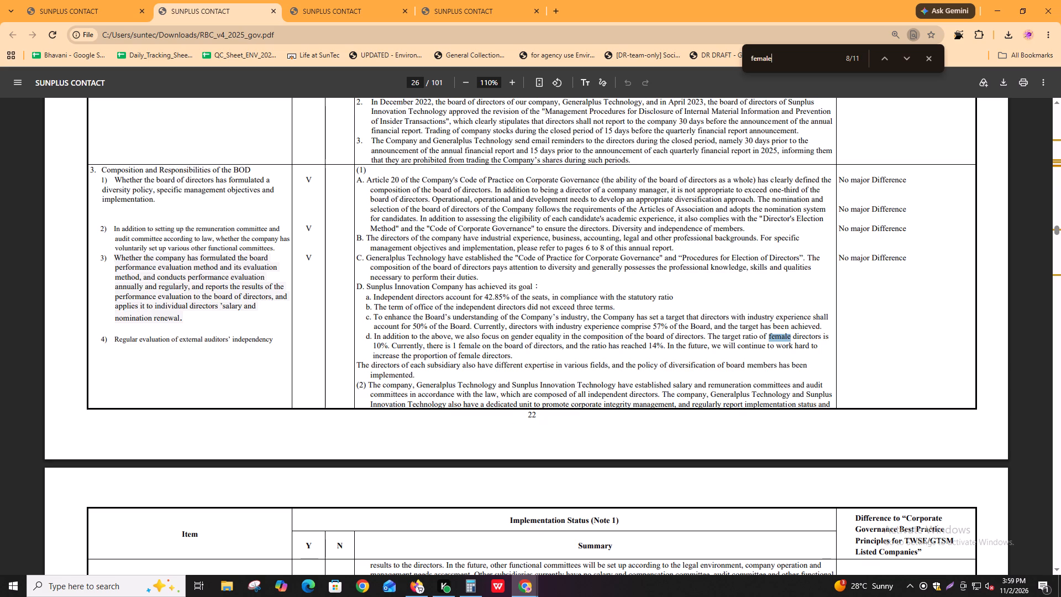
Switch to the Igloo task and review the entries from the Compensation Committee section back up through the Audit Committee section.
key("alt+Tab")
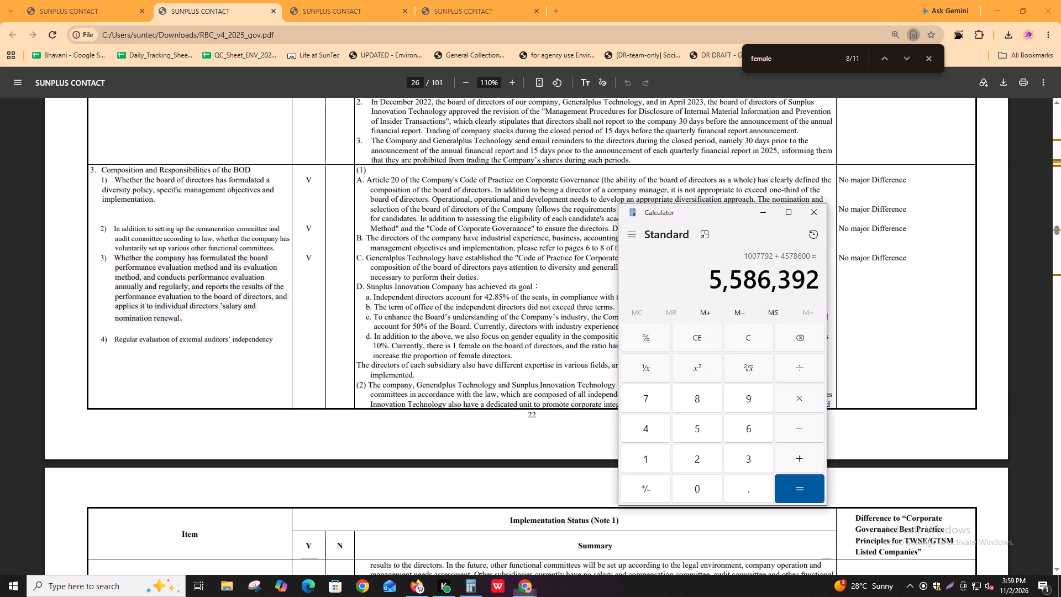
key("alt+Tab")
key("alt+Tab")
key("alt+Tab")
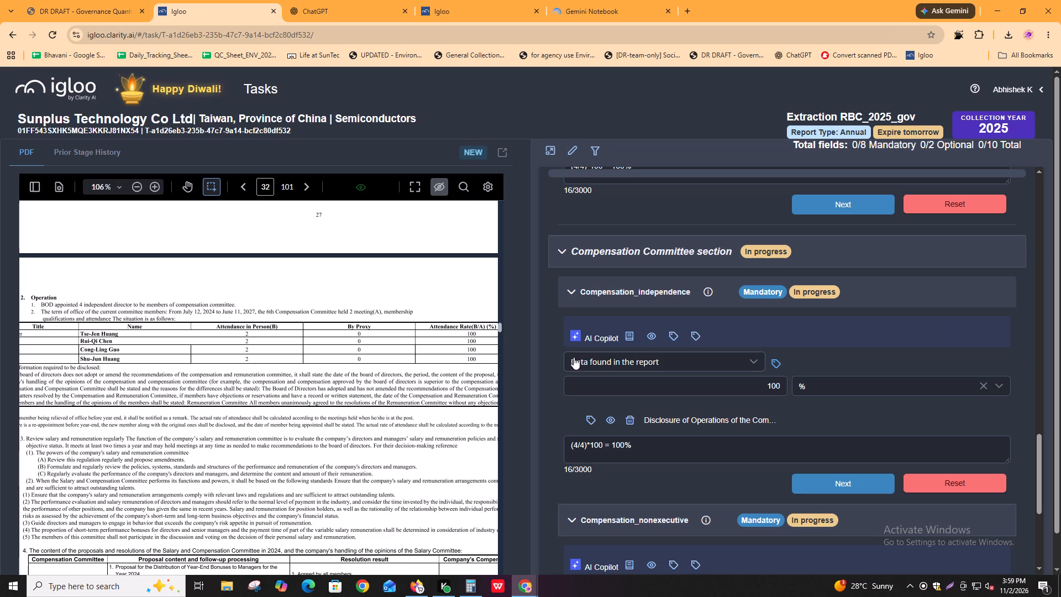
scroll(685, 324, "up", 6)
scroll(666, 368, "up", 2)
scroll(666, 366, "down", 1)
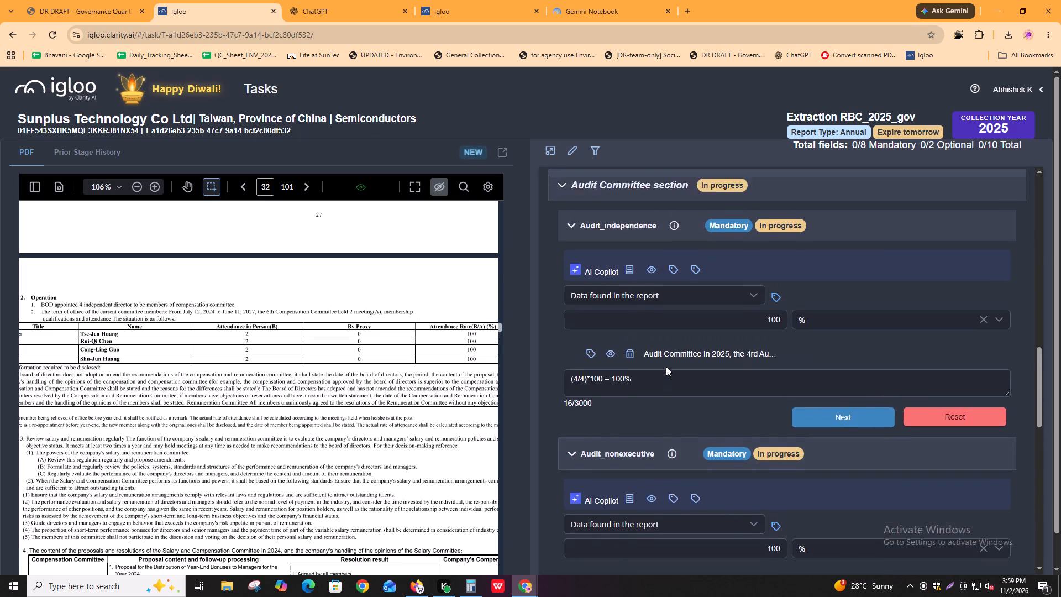
scroll(666, 366, "down", 2)
scroll(666, 369, "up", 3)
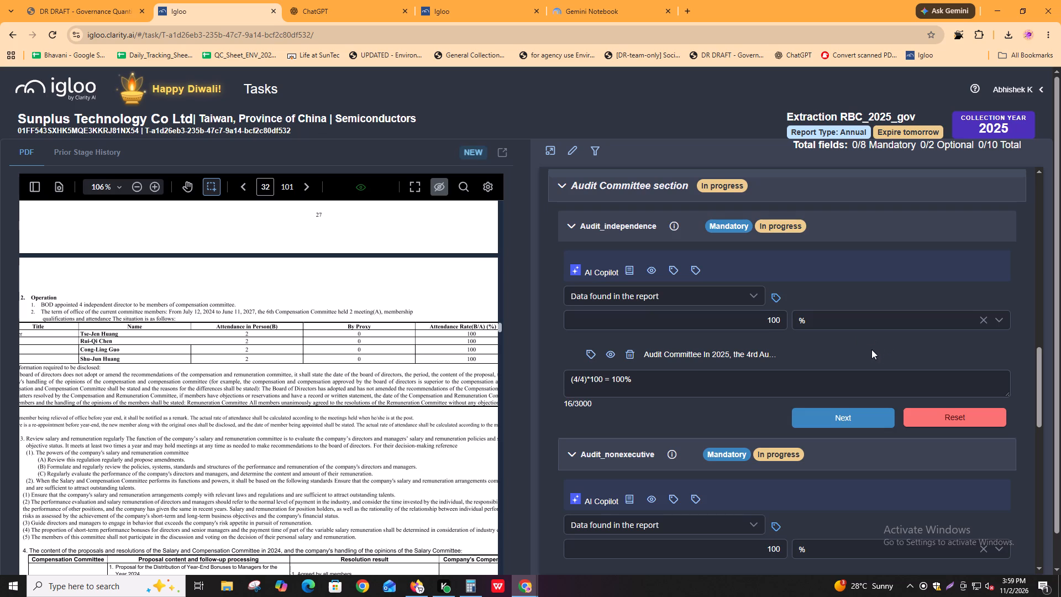
Complete the Board_independence (57.14%) and Board_nonexecutive (85.71%) fields in the Board Composition section, and return to the report.
scroll(864, 352, "up", 13)
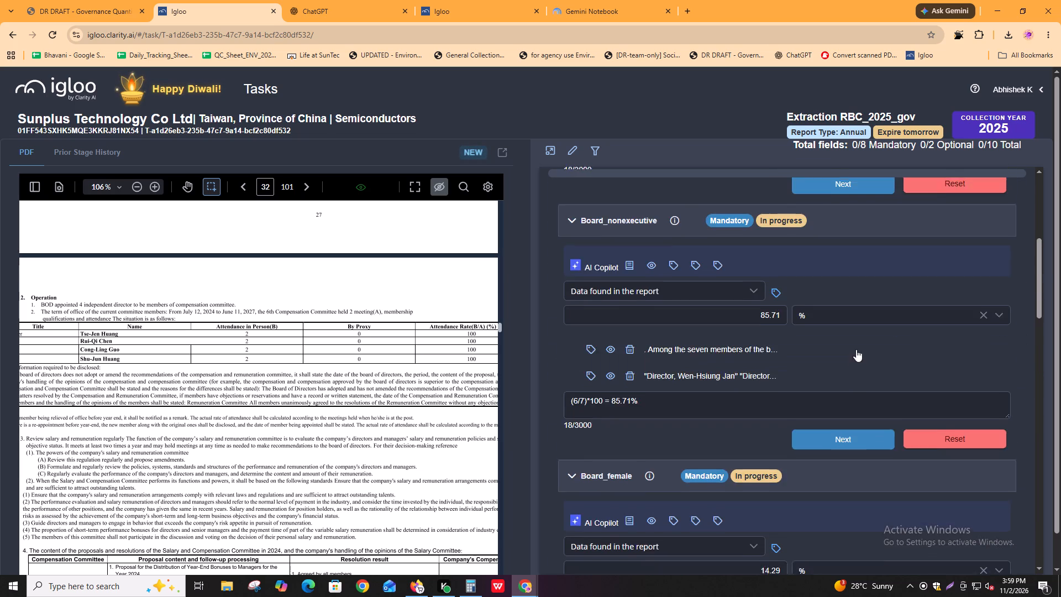
scroll(847, 361, "up", 5)
scroll(1048, 401, "up", 1)
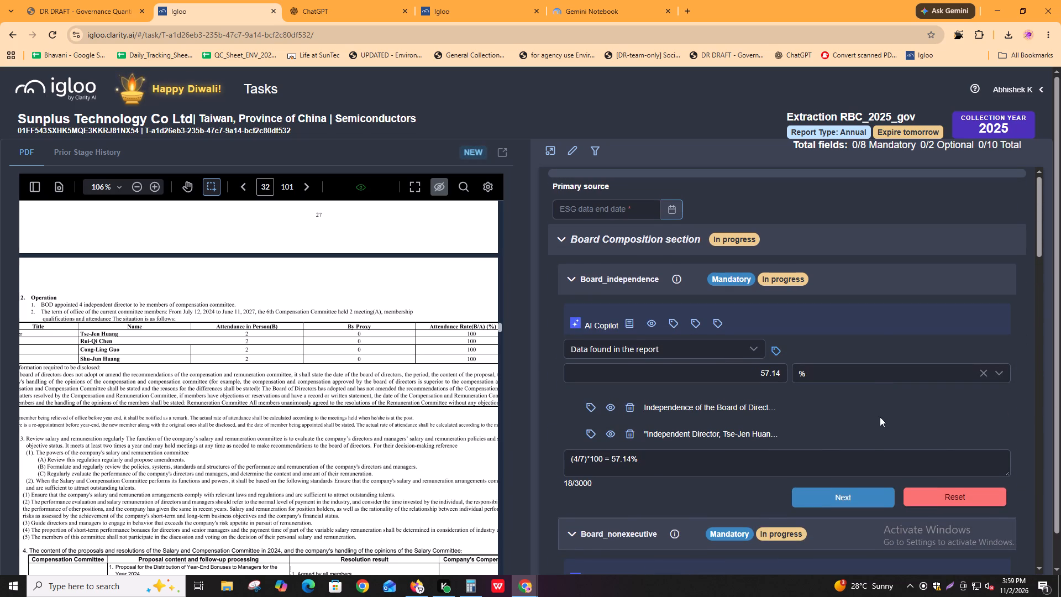
left_click(826, 498)
scroll(857, 554, "down", 3)
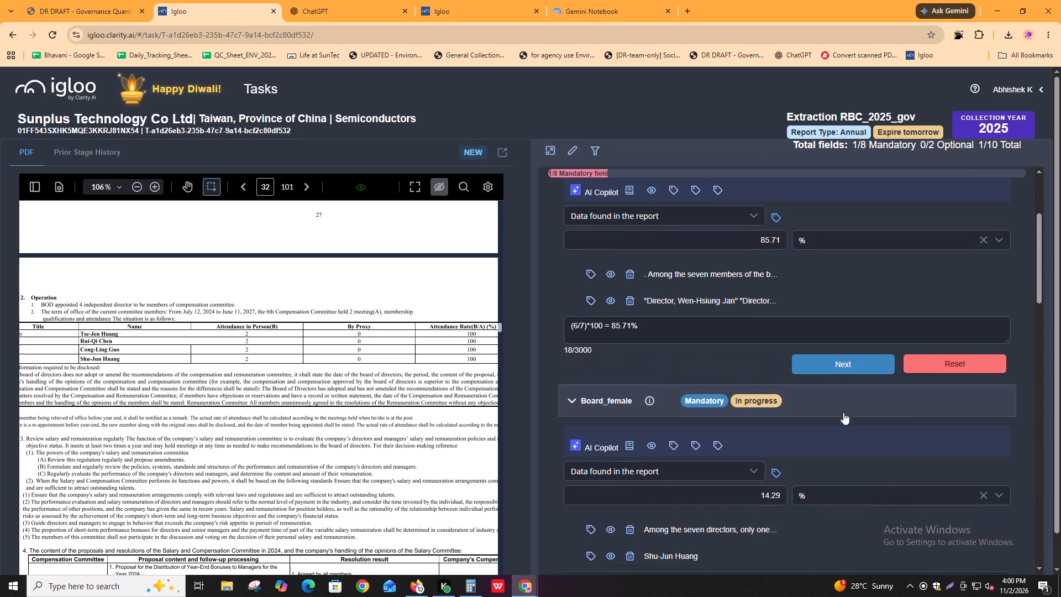
left_click(852, 360)
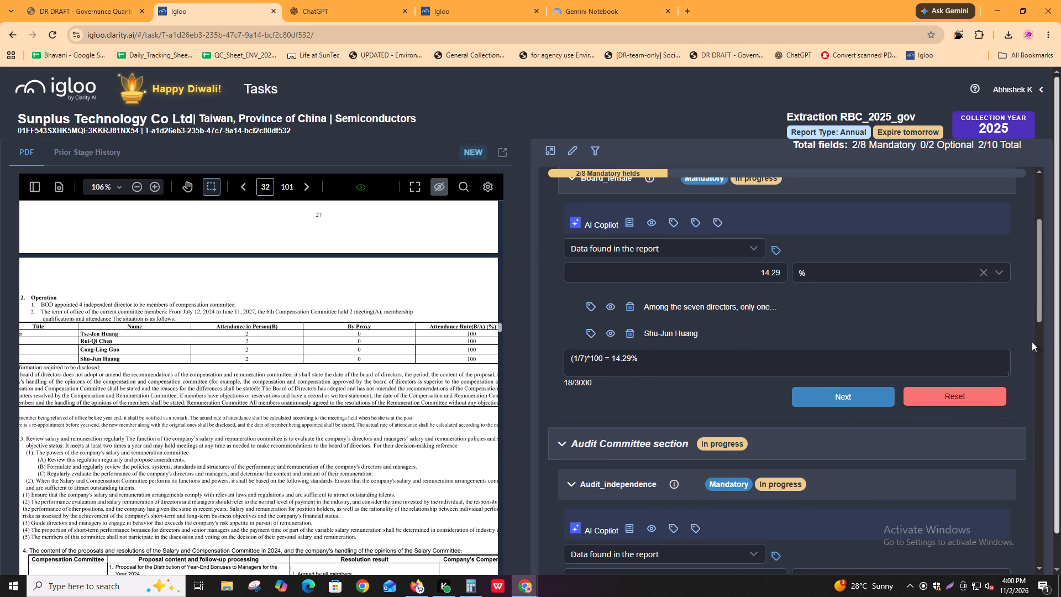
key("alt+Tab")
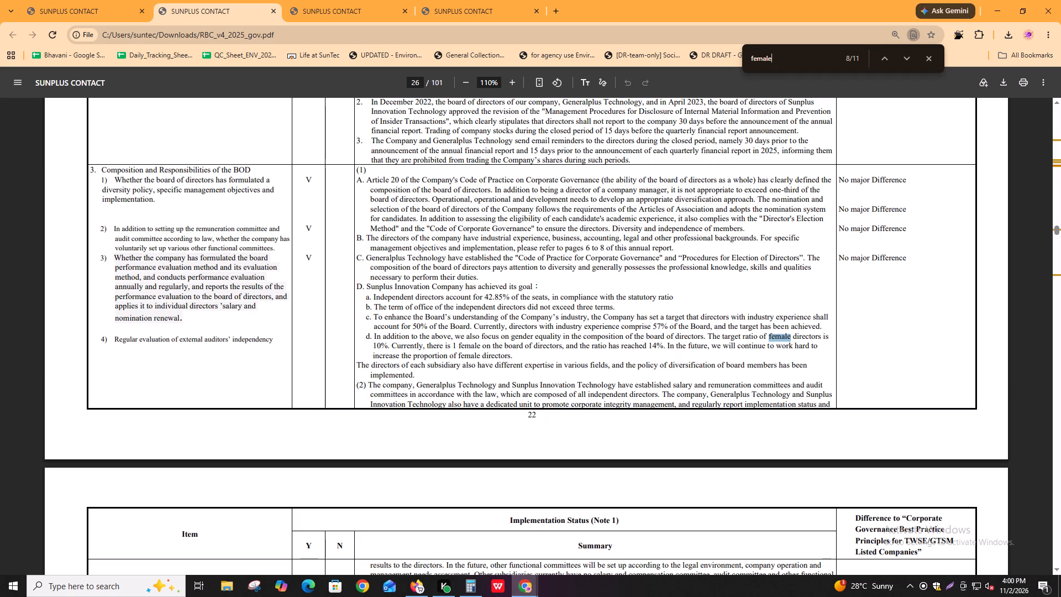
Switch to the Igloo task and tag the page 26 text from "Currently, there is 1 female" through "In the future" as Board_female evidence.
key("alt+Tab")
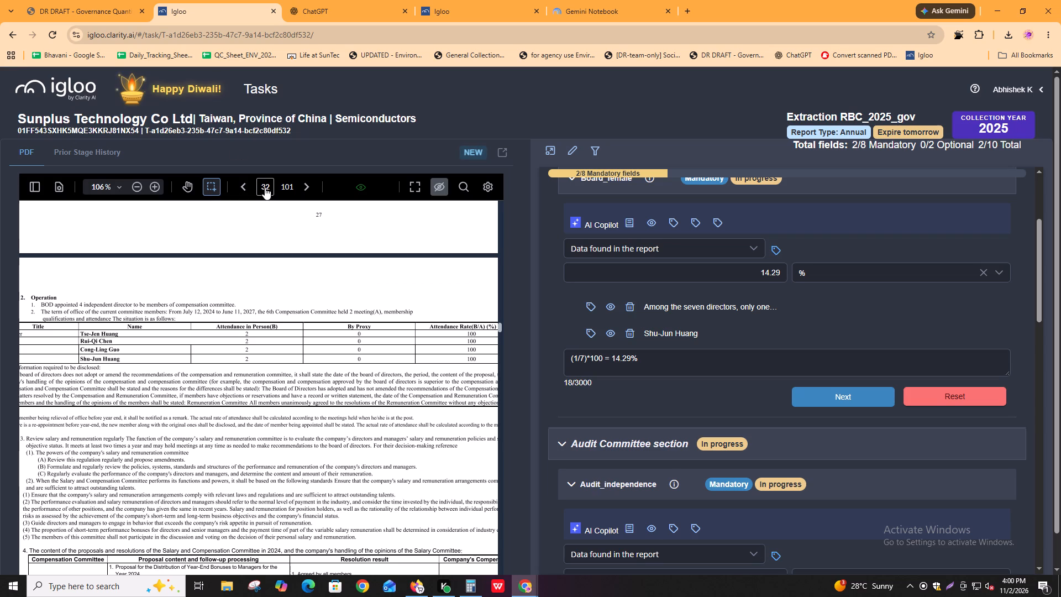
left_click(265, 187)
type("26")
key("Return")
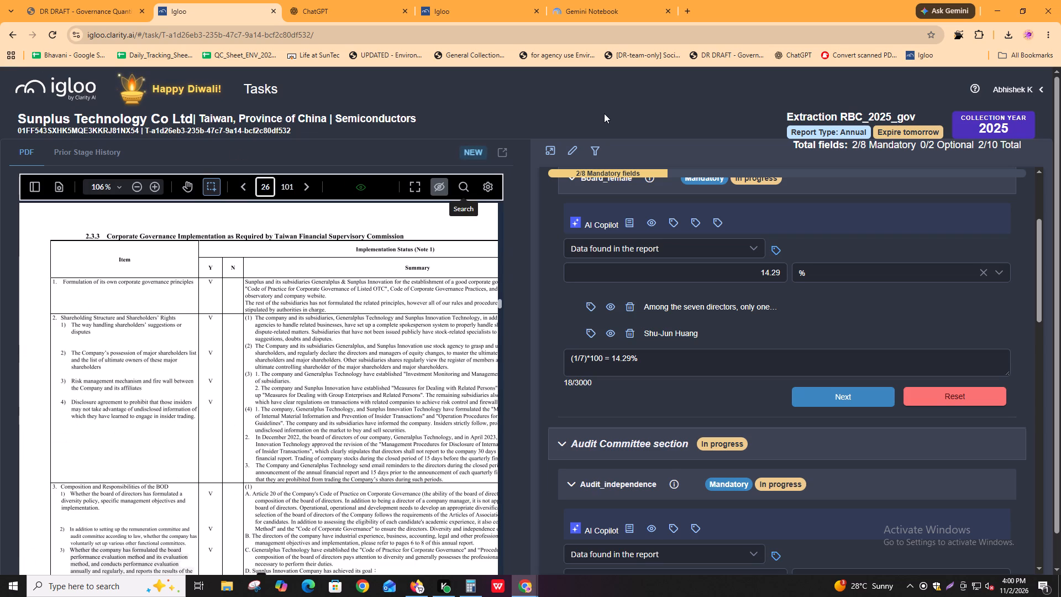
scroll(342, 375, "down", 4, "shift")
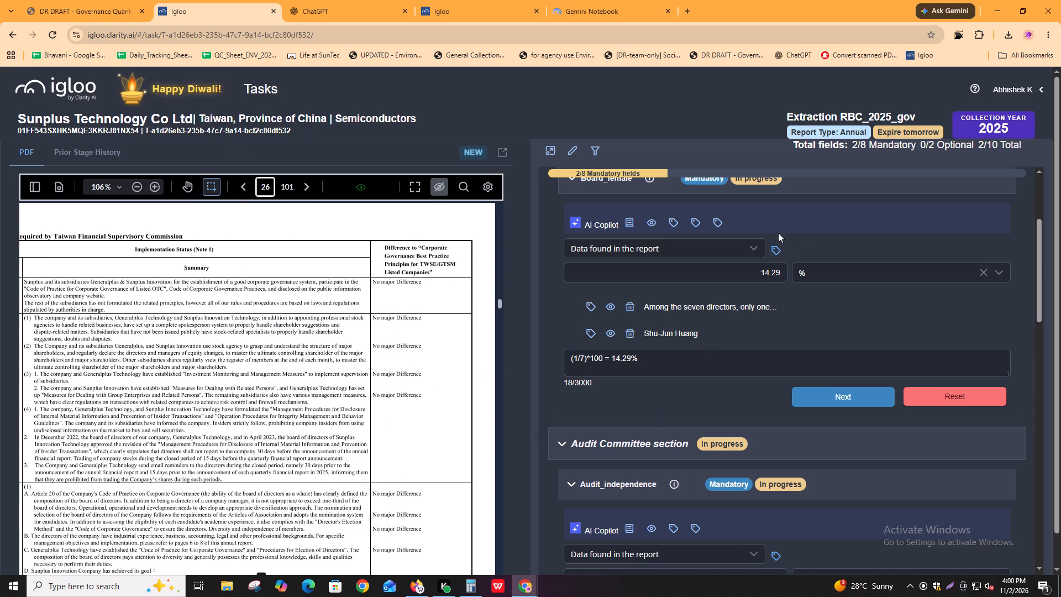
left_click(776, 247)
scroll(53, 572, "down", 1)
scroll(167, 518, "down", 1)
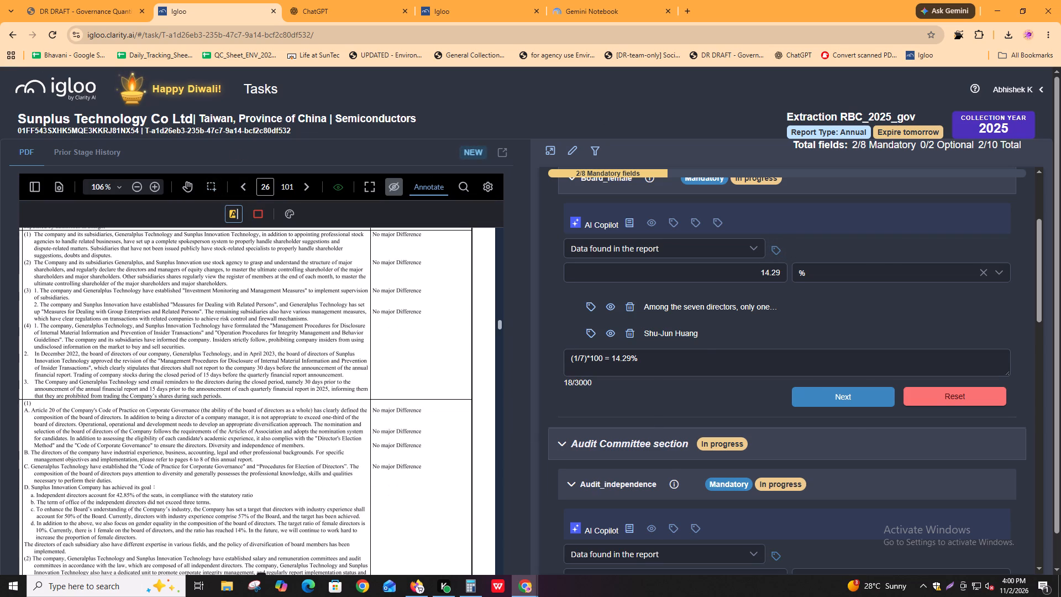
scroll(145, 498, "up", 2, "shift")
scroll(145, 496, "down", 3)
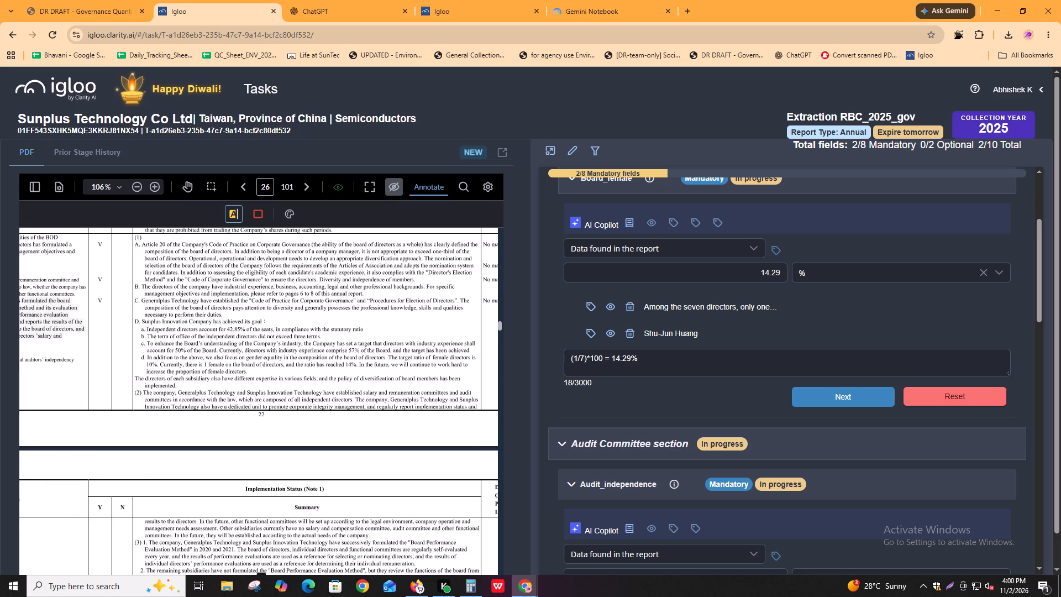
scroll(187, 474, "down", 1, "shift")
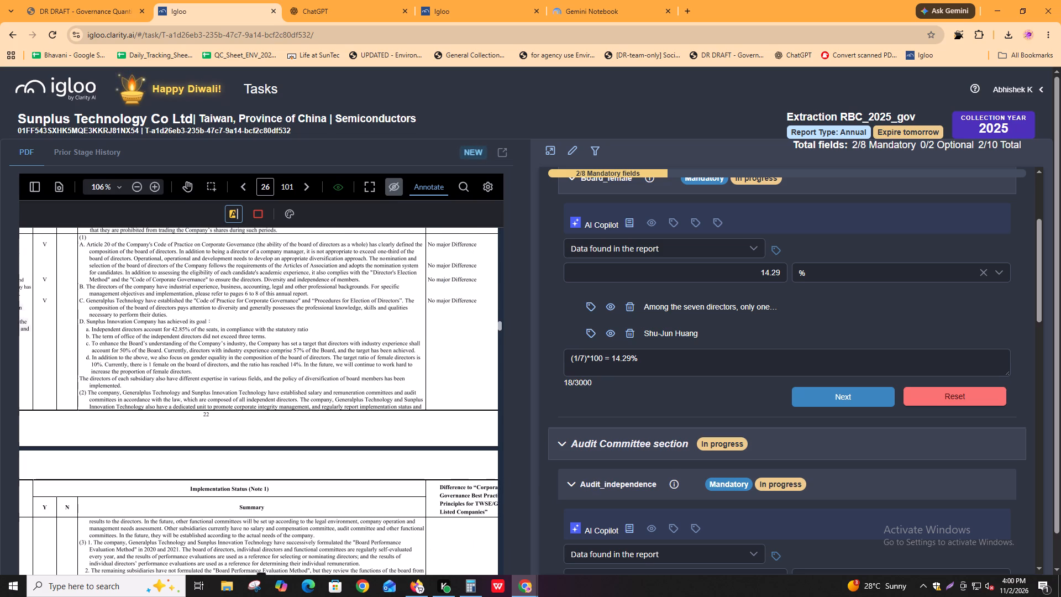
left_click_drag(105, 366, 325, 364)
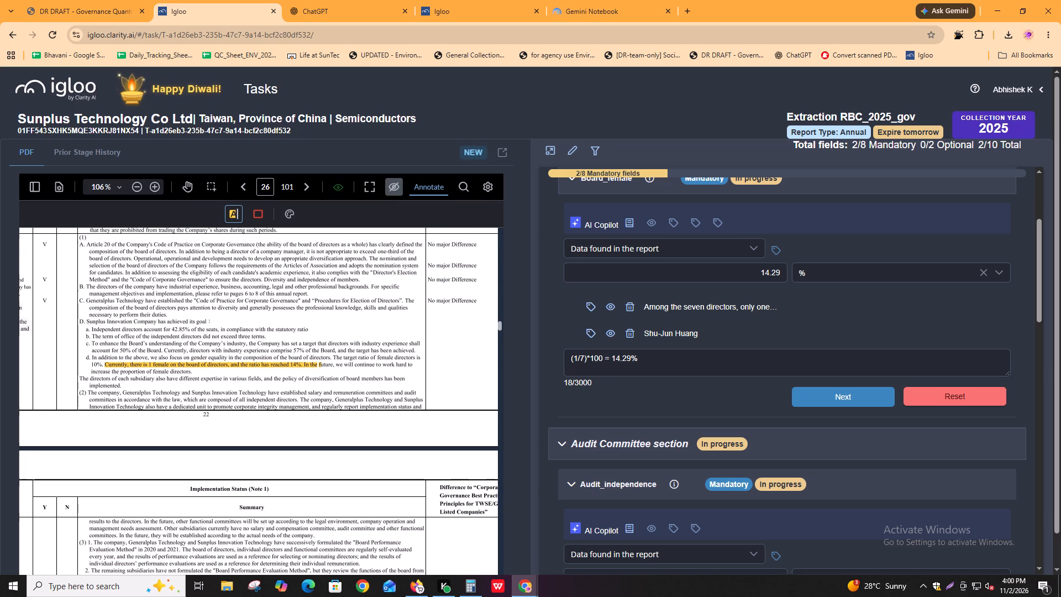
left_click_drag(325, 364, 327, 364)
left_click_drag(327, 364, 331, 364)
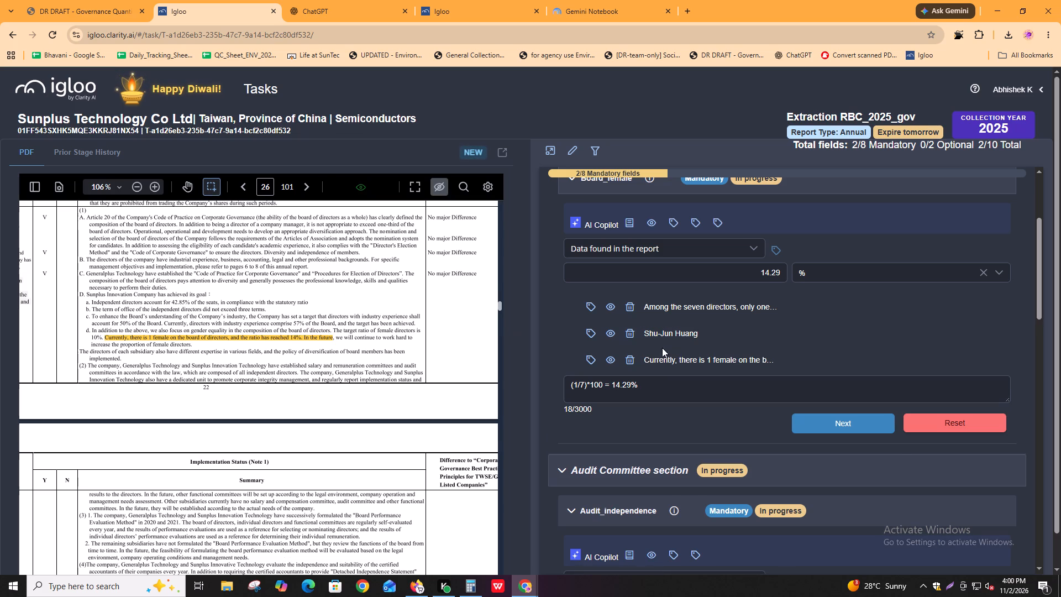
Replace the newest Board_female evidence with the page 26 text "Currently, there is 1 female on the board of directors, and the ratio has reached 14%.".
left_click(635, 356)
left_click(780, 250)
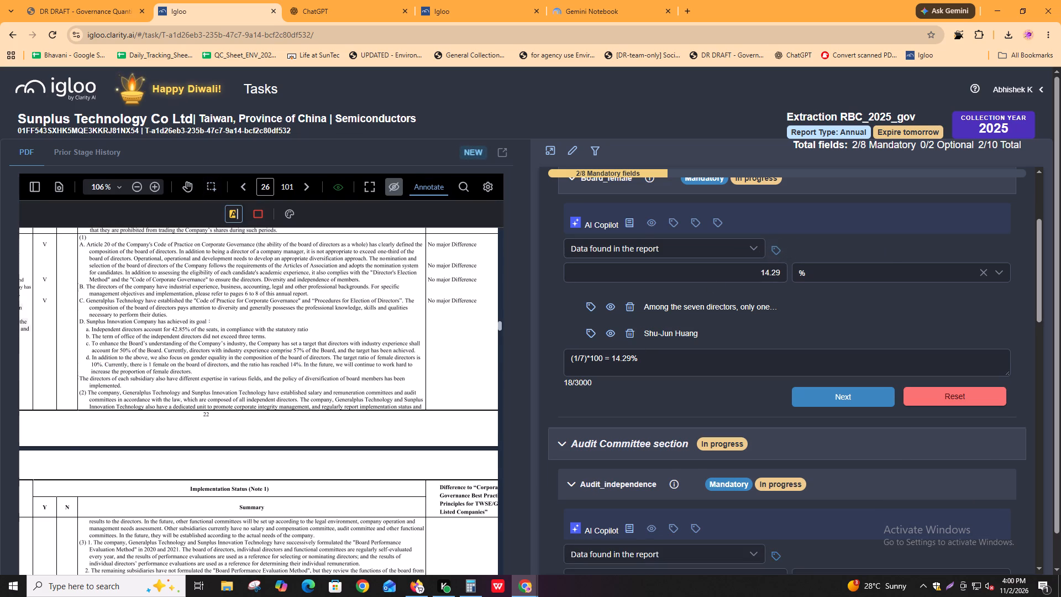
left_click_drag(104, 364, 175, 367)
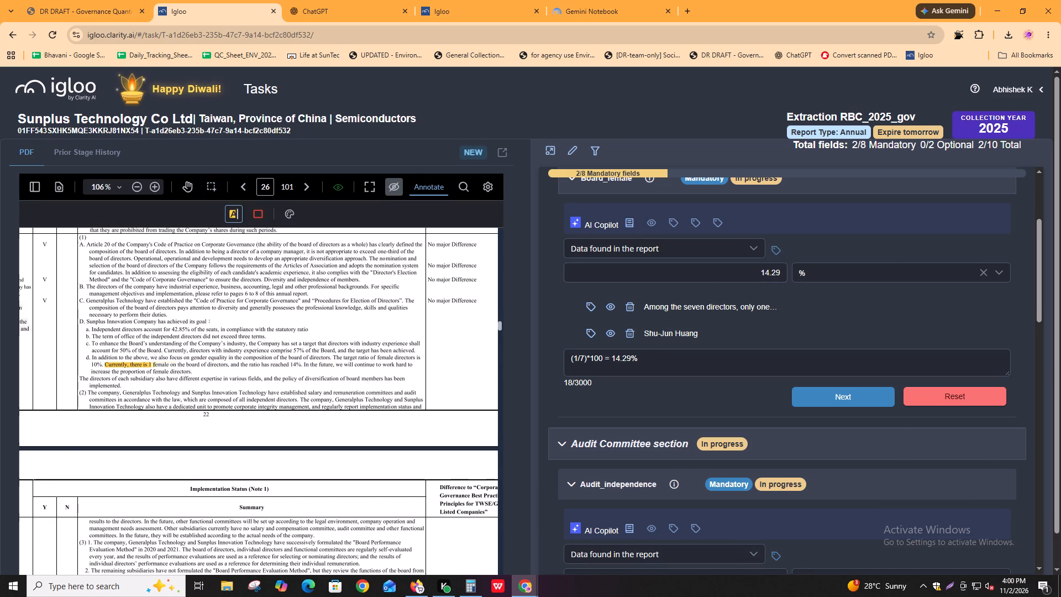
left_click_drag(175, 367, 301, 368)
Return to the report and examine the remaining "female" matches after page 26, continuing around to page 12.
key("alt+Tab")
key("ctrl+f")
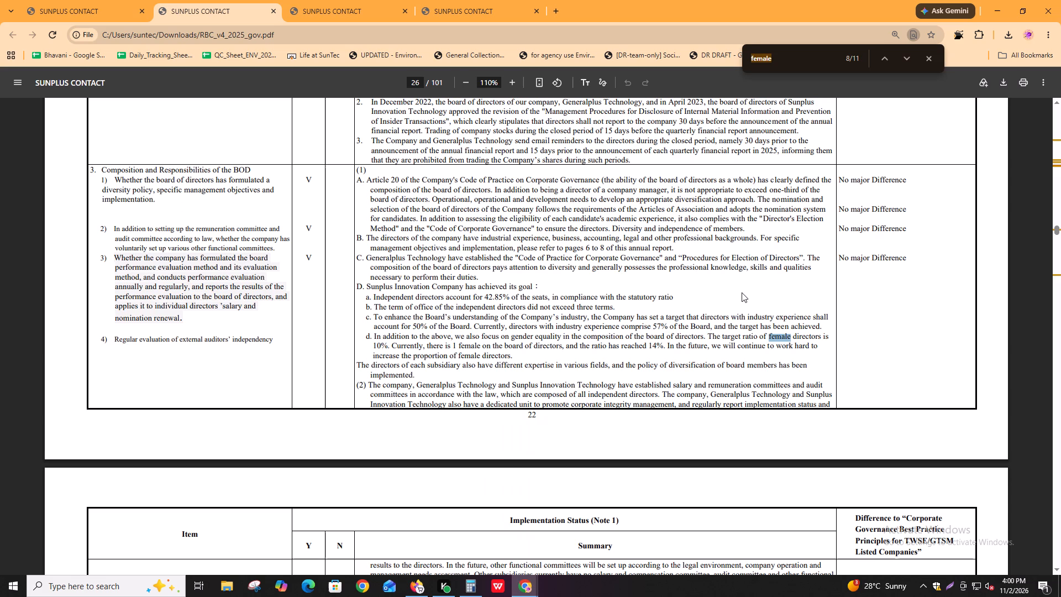
key("Return")
key("Return")
key("Return")
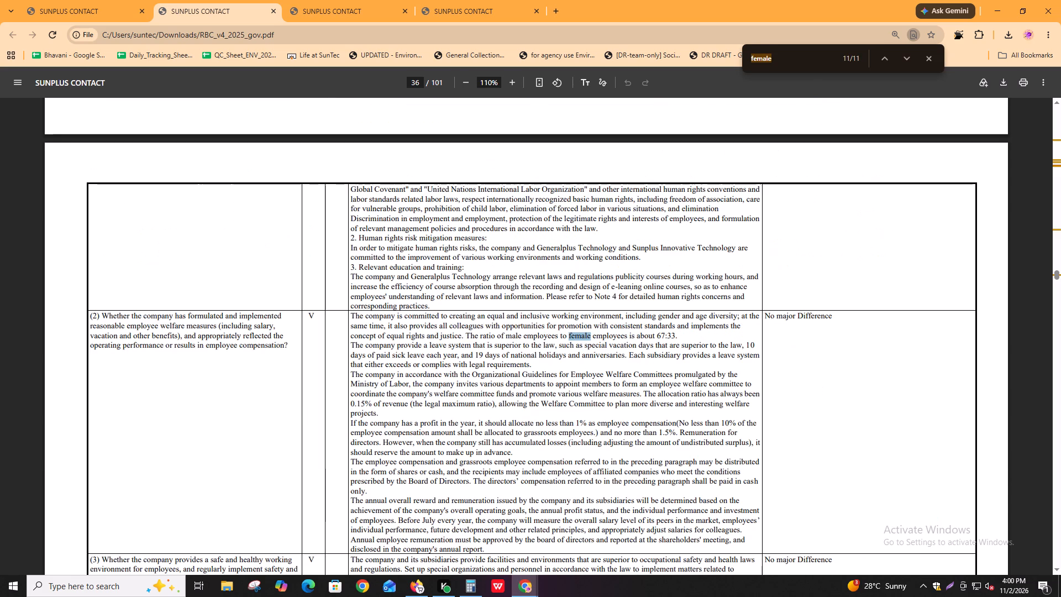
key("Return")
key("Return")
Search the report for "women" and check the matching text for any board gender information.
key("ctrl+f")
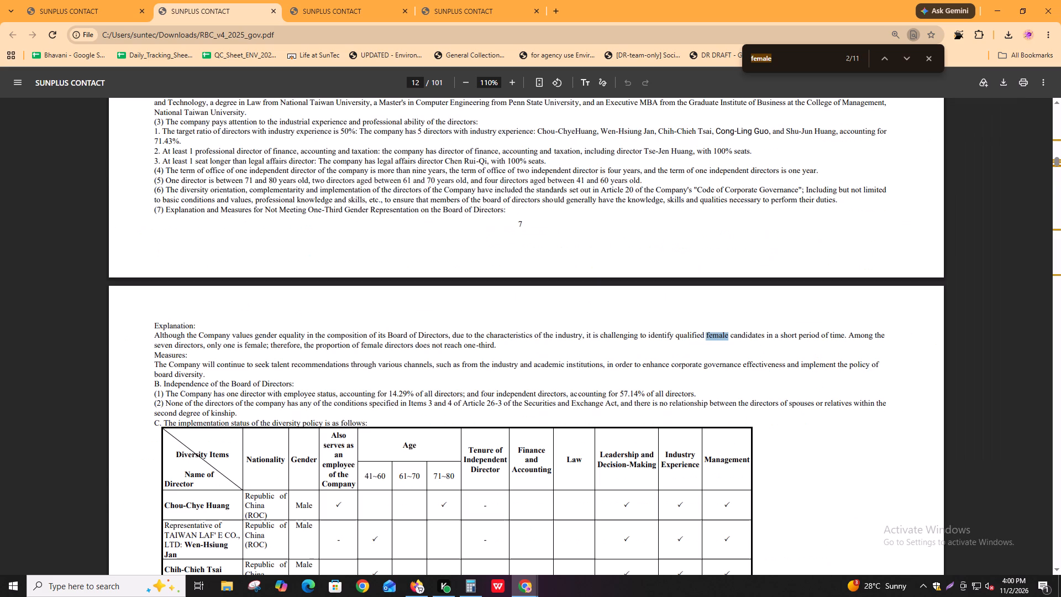
type("women")
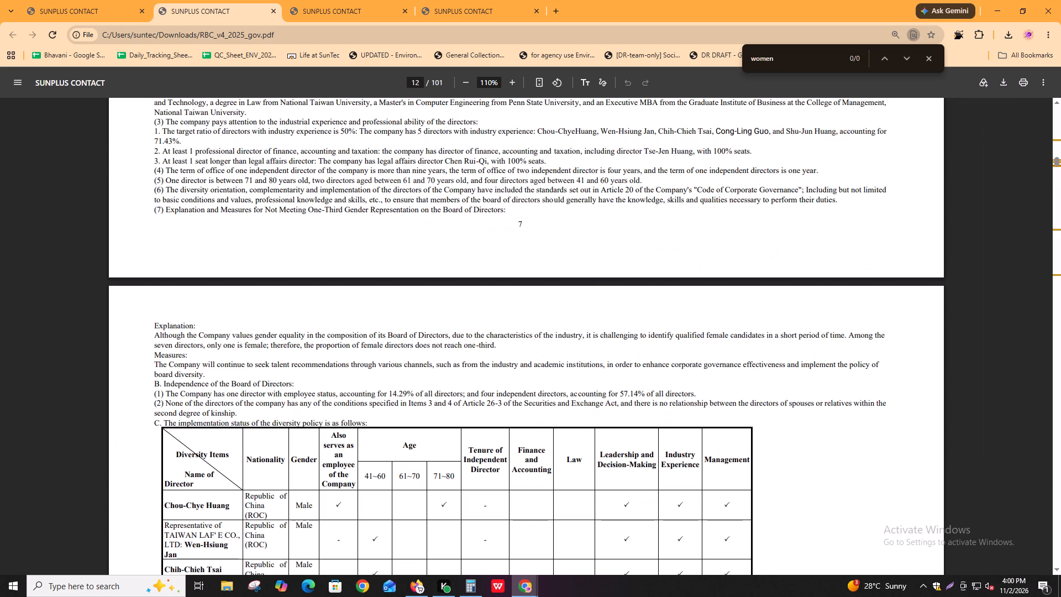
key("Return")
key("Return")
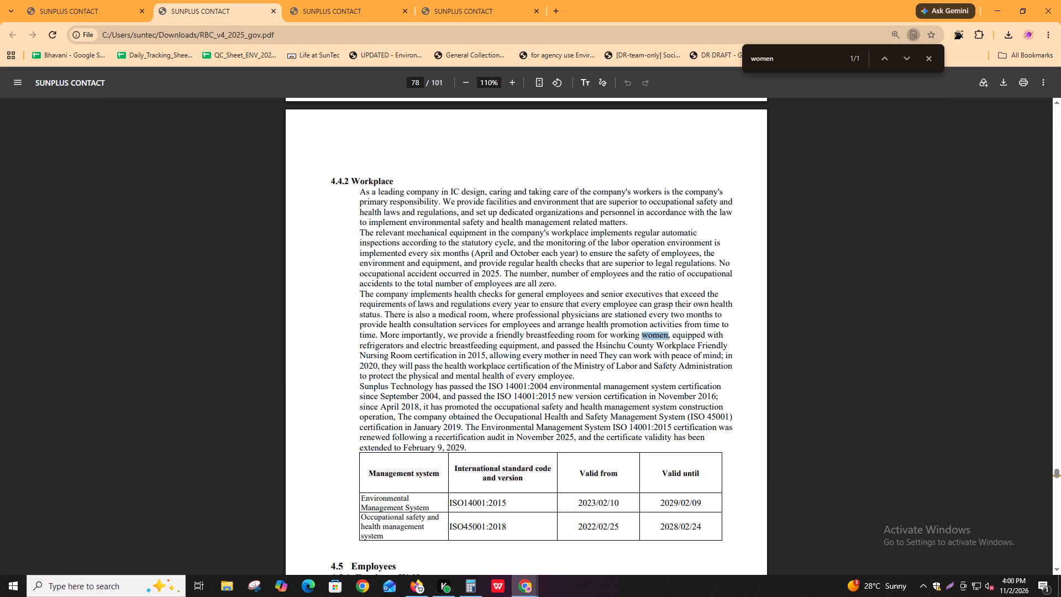
key("Return")
key("Return")
key("Return")
key("ctrl+f")
Switch to the Igloo task and complete the Board_female field.
key("alt+Tab")
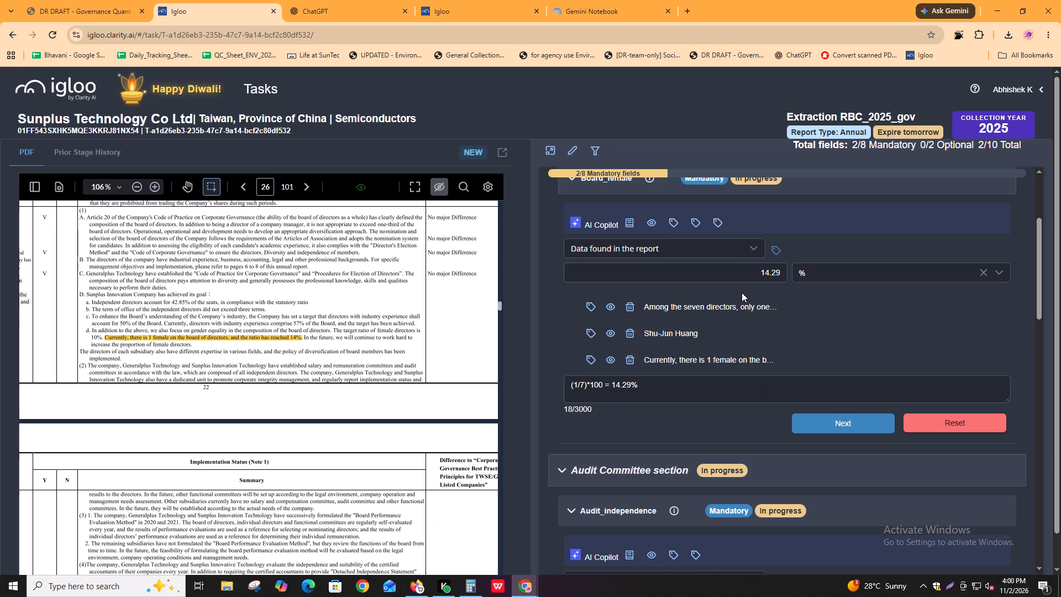
left_click(857, 420)
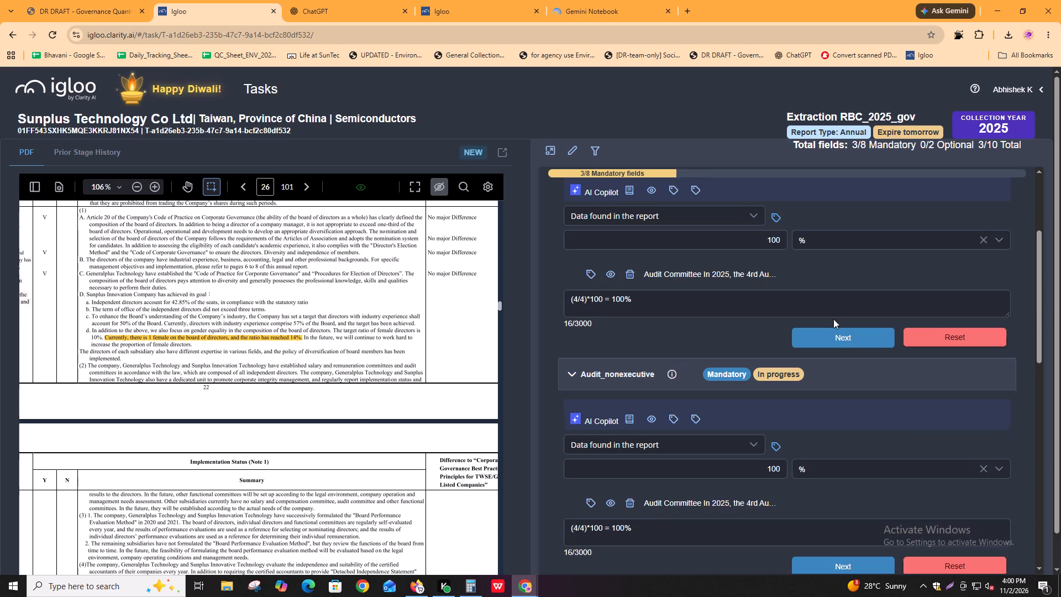
Review the Audit_independence entry and show its tagged Audit Committee evidence in the report.
scroll(755, 292, "up", 3)
scroll(580, 395, "down", 2)
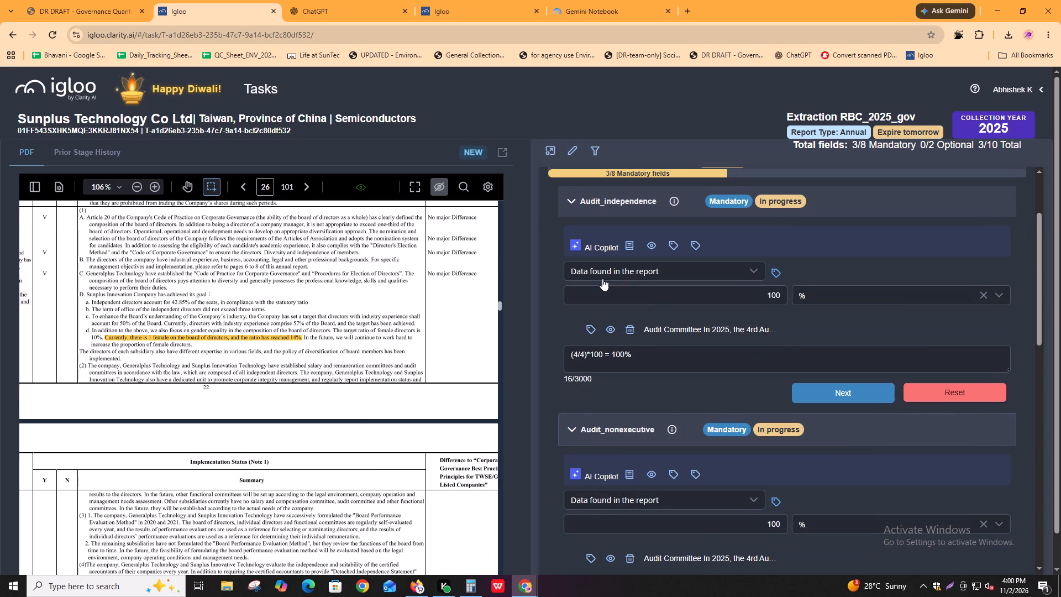
left_click(585, 332)
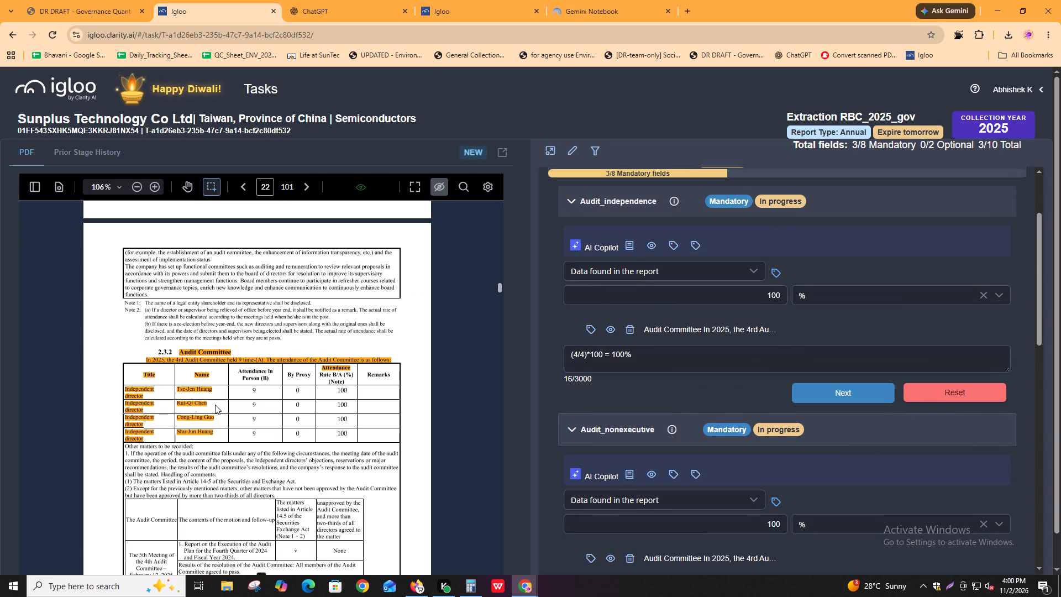
Switch to the report, search for "audit committee" and examine the matches from the director table through the page 21 performance evaluation table.
key("alt+Tab")
key("ctrl+f")
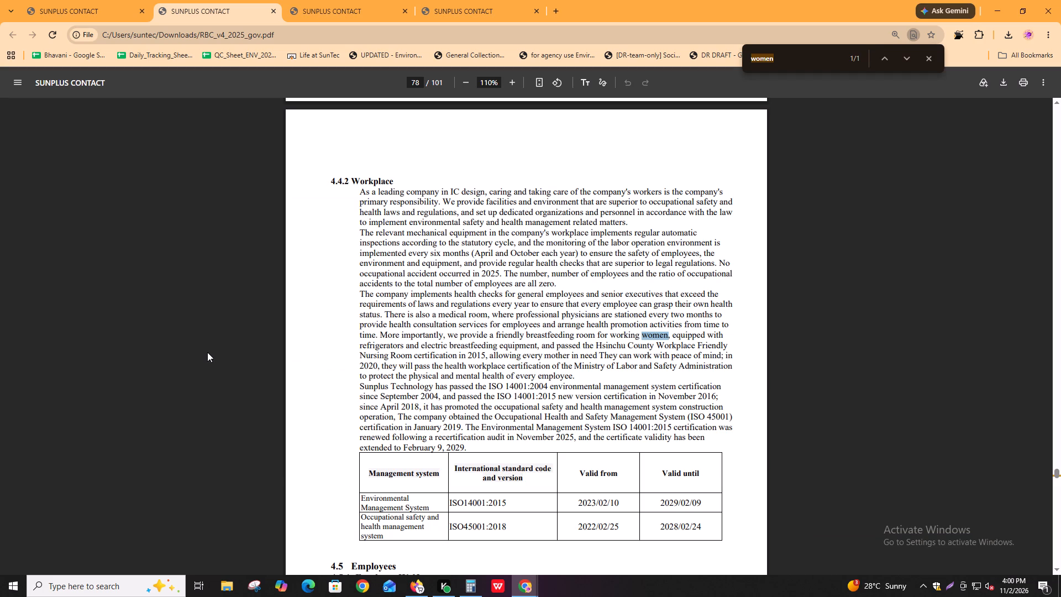
type("audit v")
key("BackSpace")
type("committee")
key("Return")
key("Return")
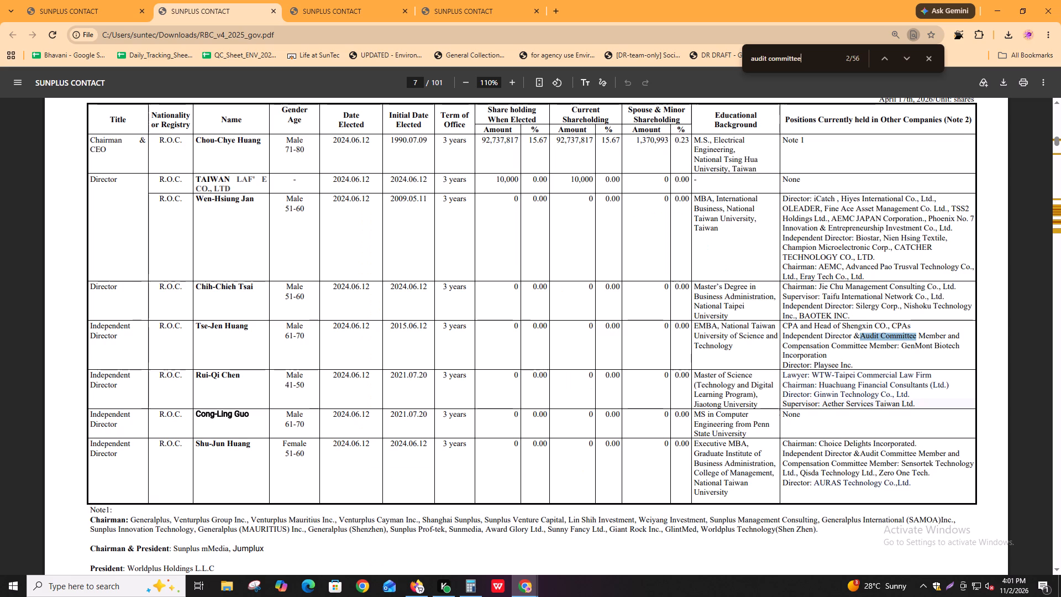
key("Return")
key("Return")
key("shift+Return")
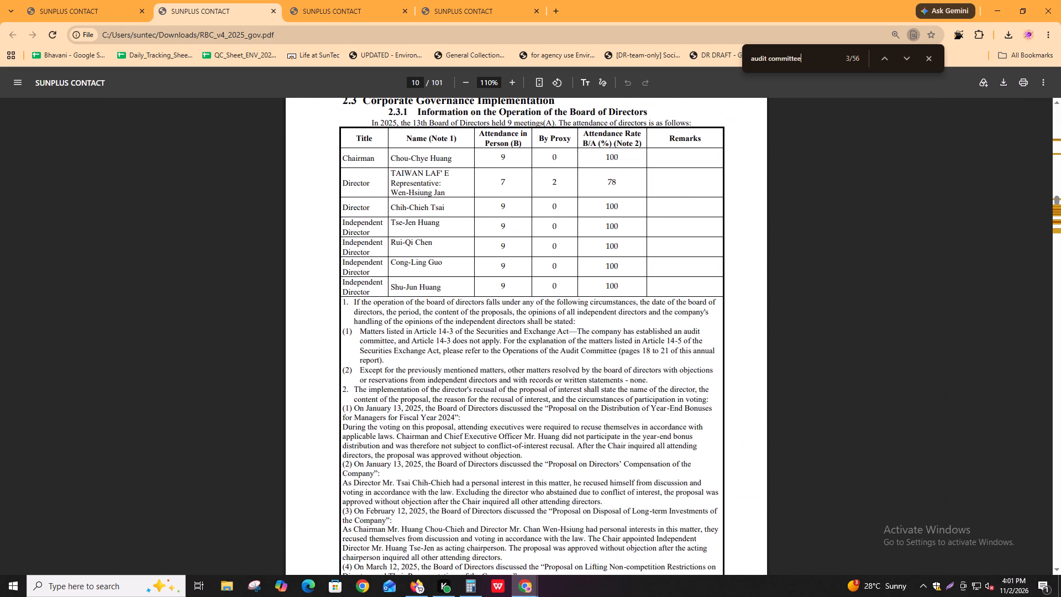
key("Return")
key("Return")
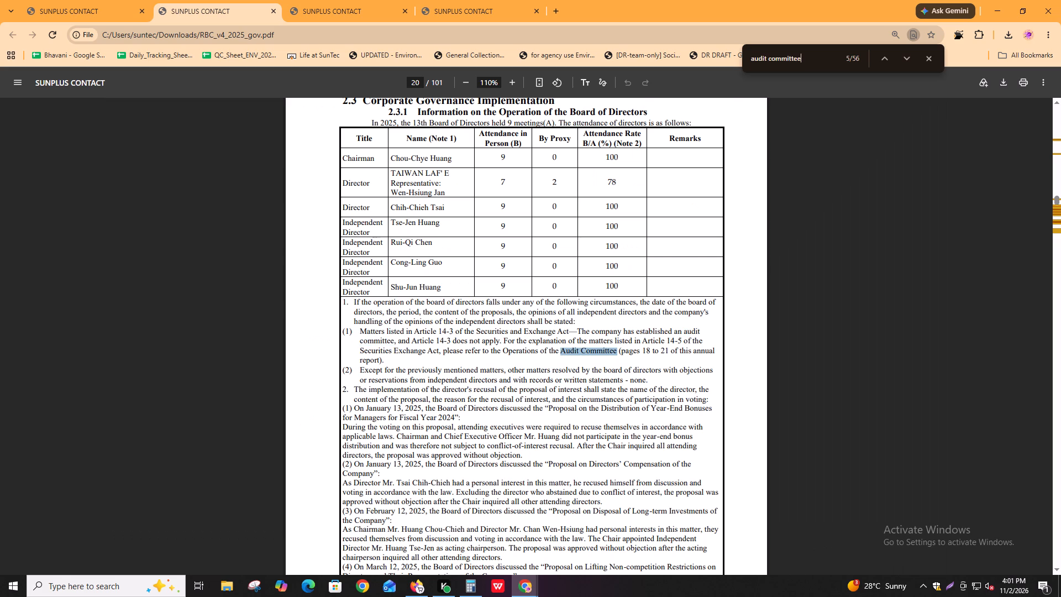
key("Return")
key("Return")
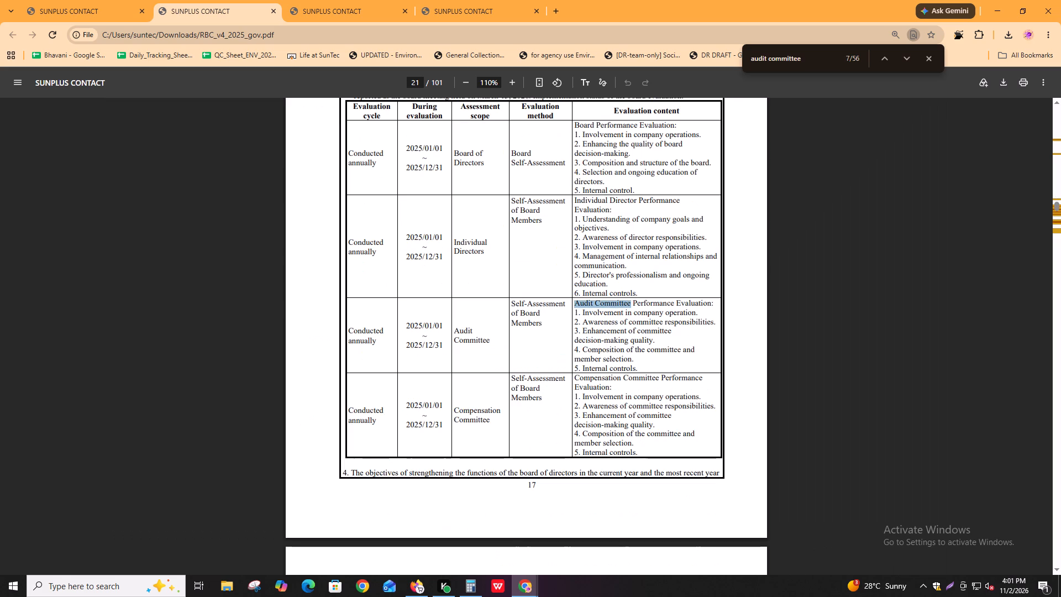
Examine the next "audit committee" matches on page 22, covering section 2.3.2's attendance table, recorded matters and the 5th meeting.
key("Return")
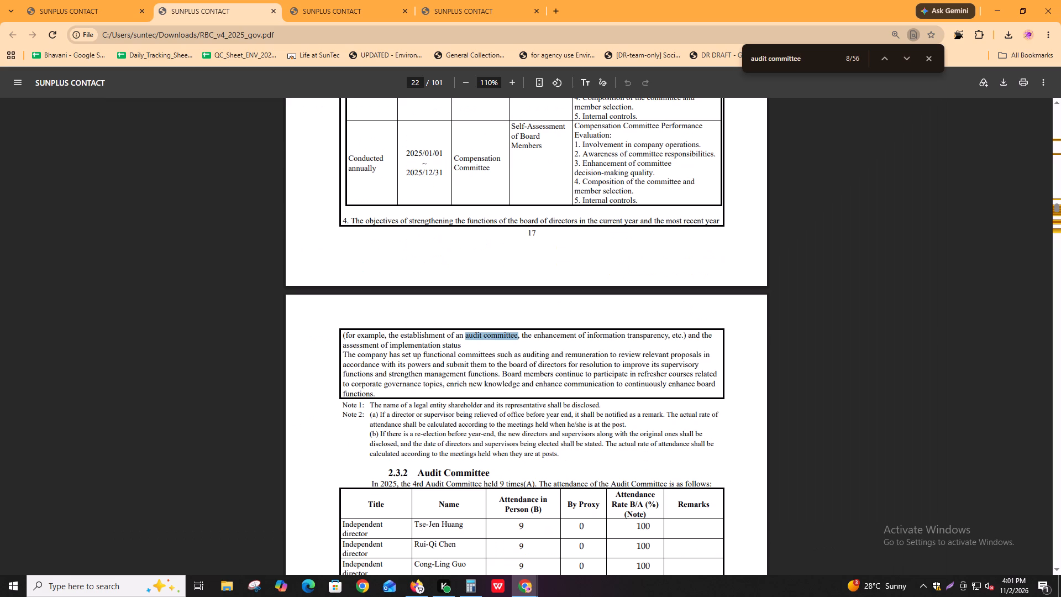
key("Return")
key("Return")
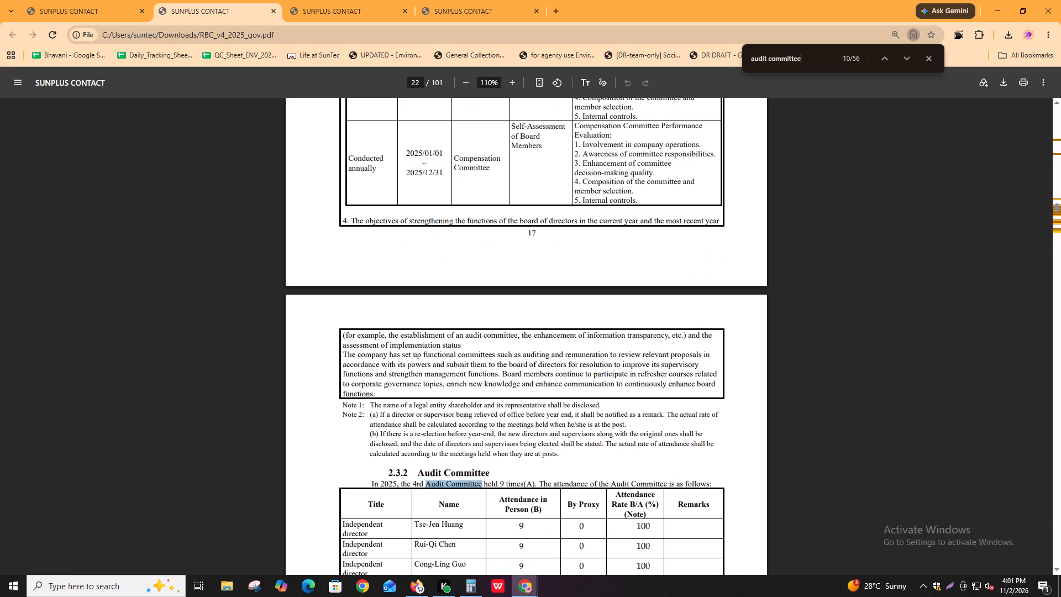
key("Return")
key("Return")
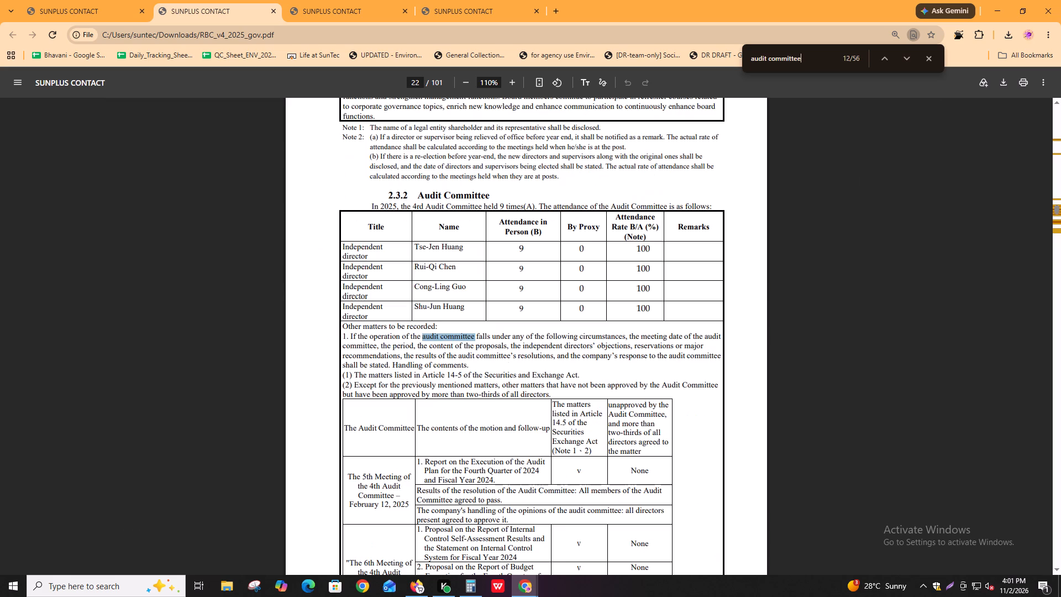
key("Return")
key("Return")
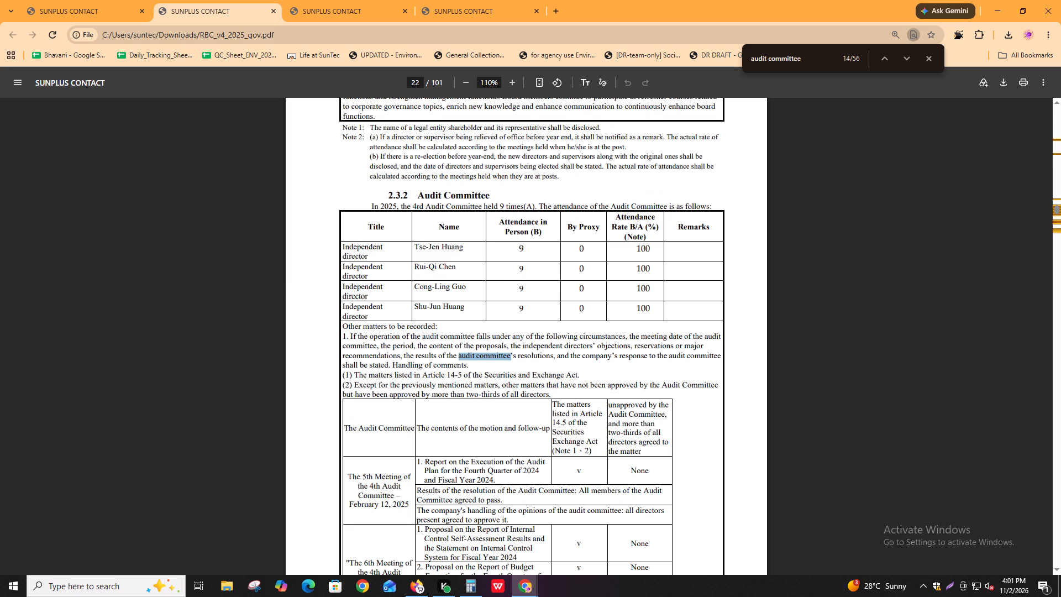
key("Return")
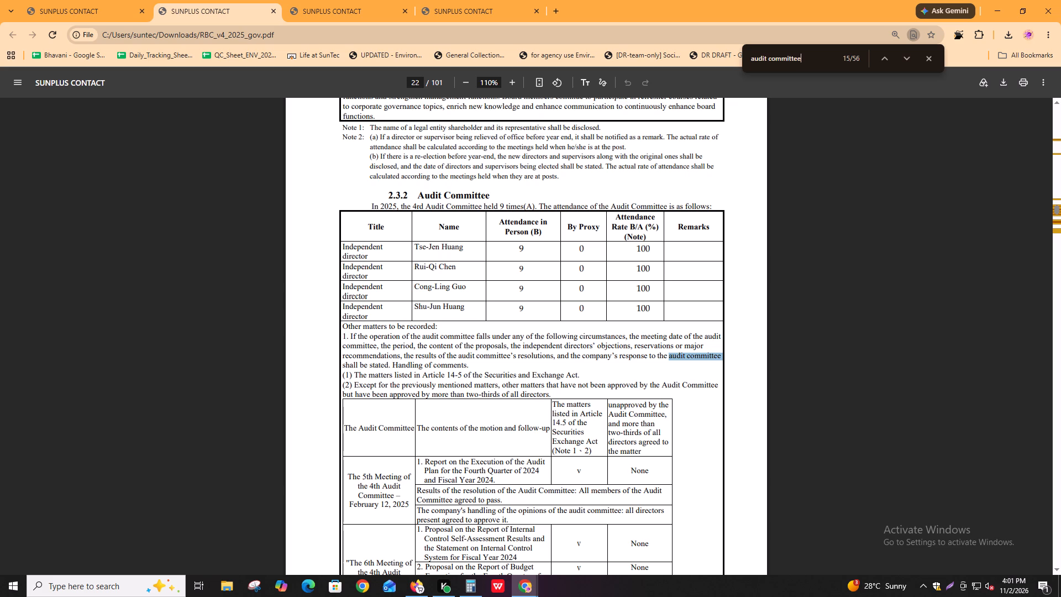
key("Return")
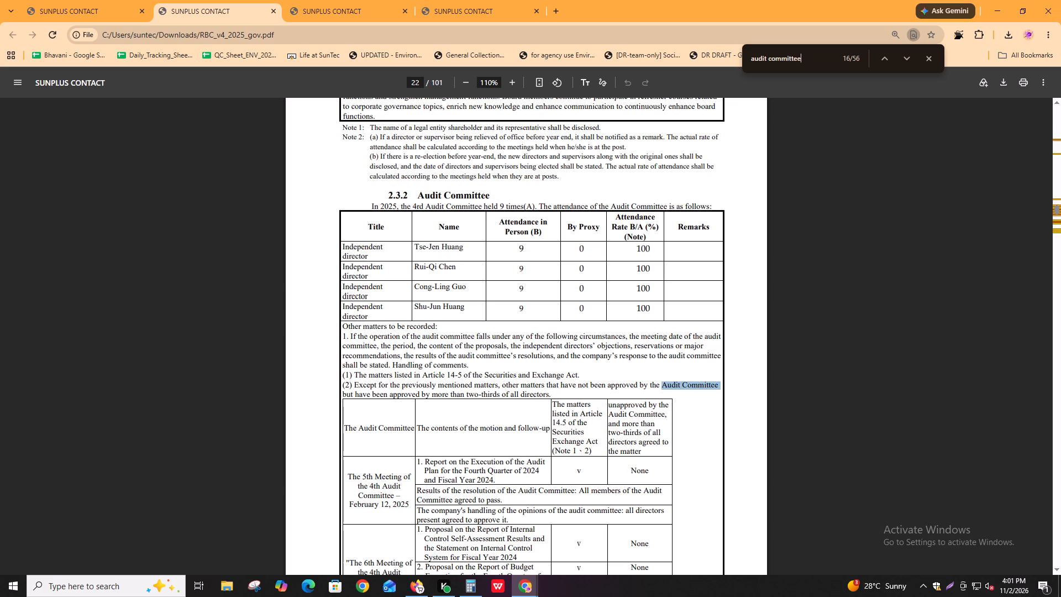
key("Return")
key("Return")
key("Return")
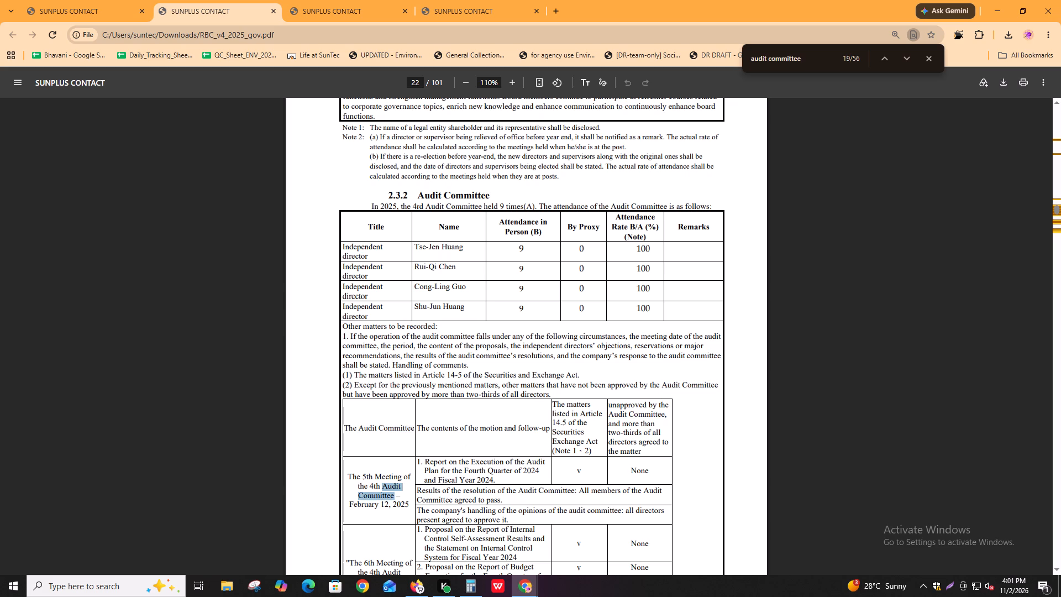
key("Return")
key("Return")
key("Return")
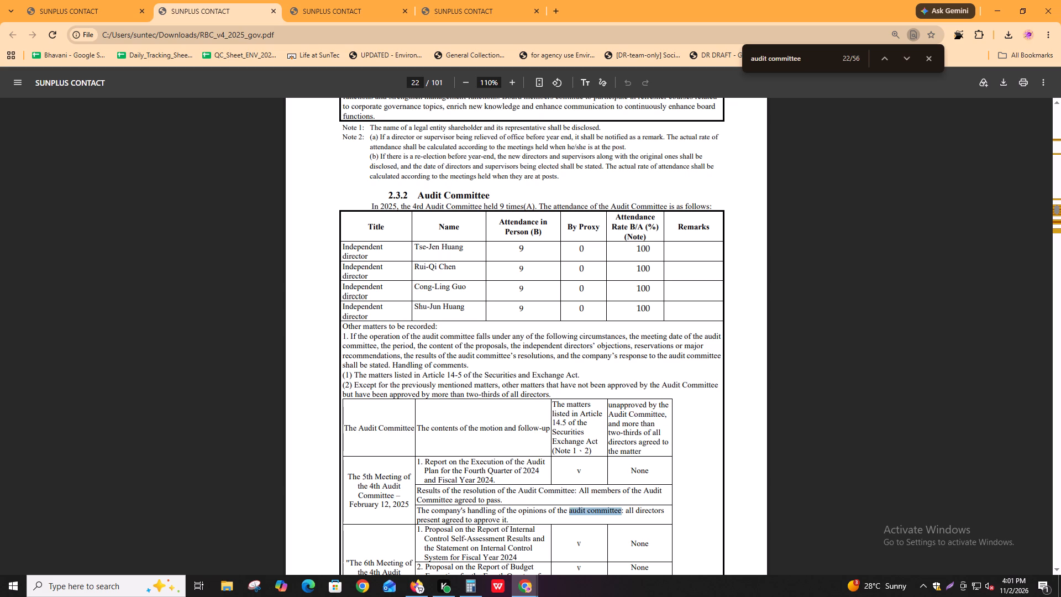
Examine the "audit committee" matches in the meeting resolutions table, from the 6th meeting on page 22 to the 13th meeting on page 23.
key("Return")
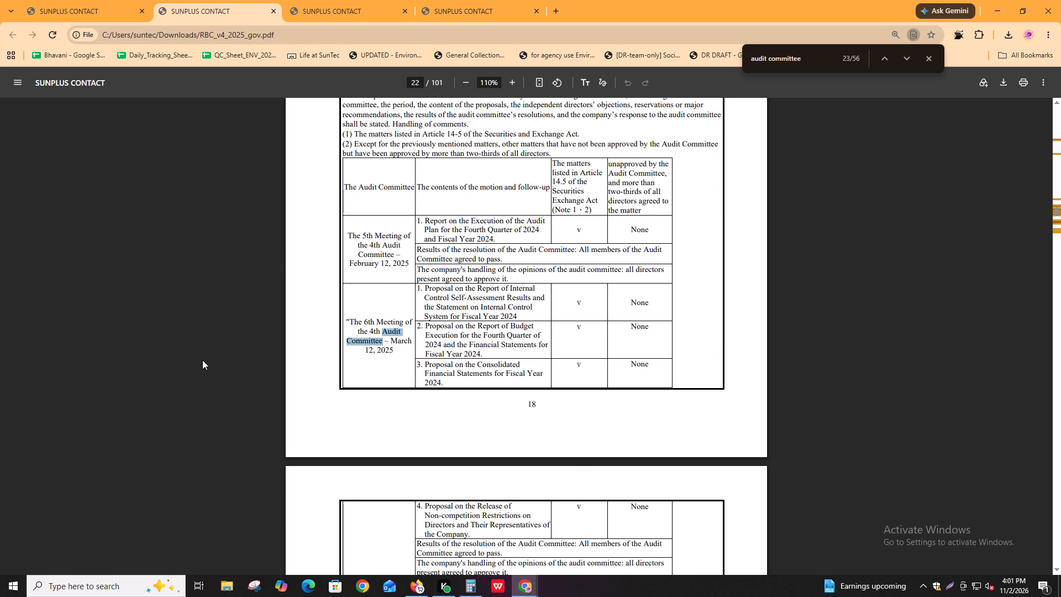
key("Return")
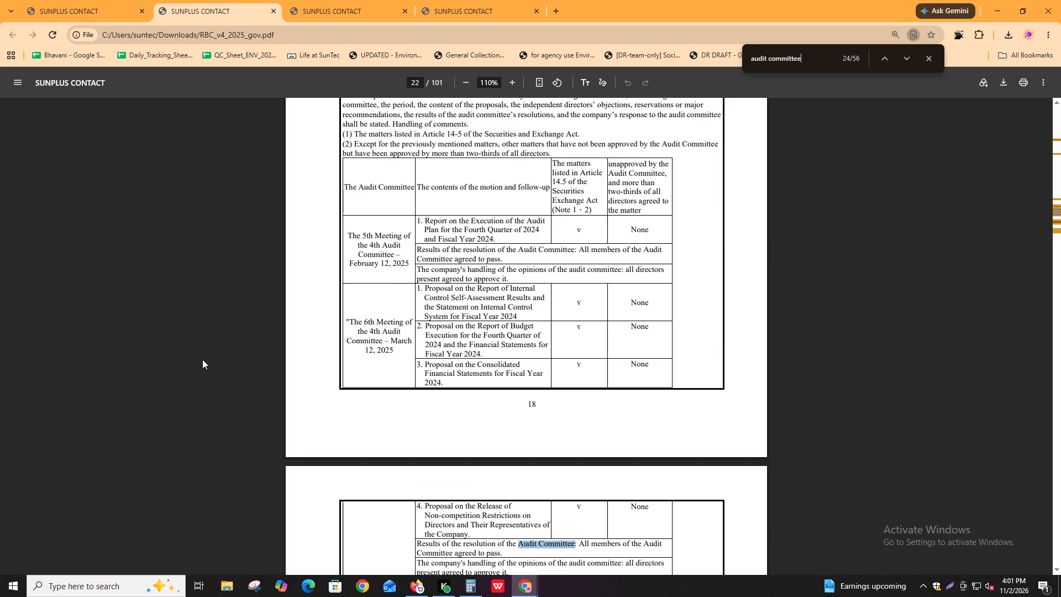
key("Return")
key("Return")
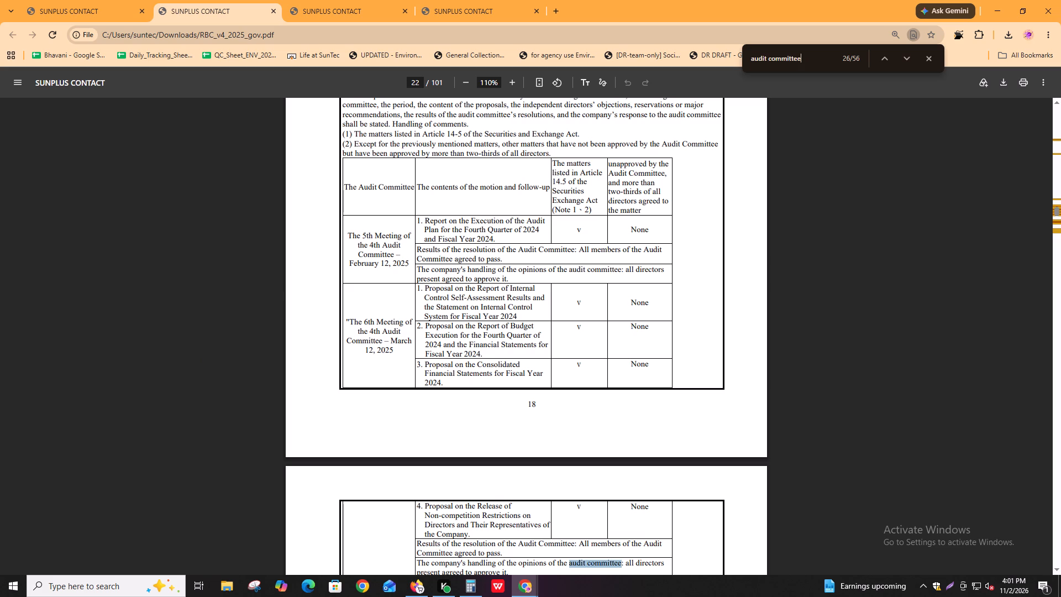
key("Return")
key("Return")
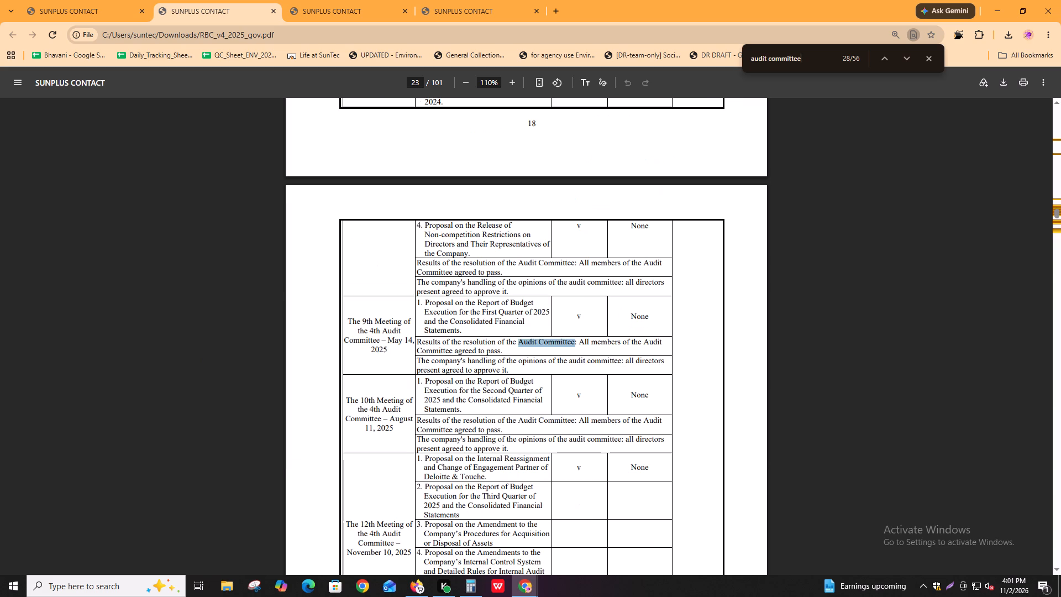
key("Return")
key("Return")
key("Return")
key("Return")
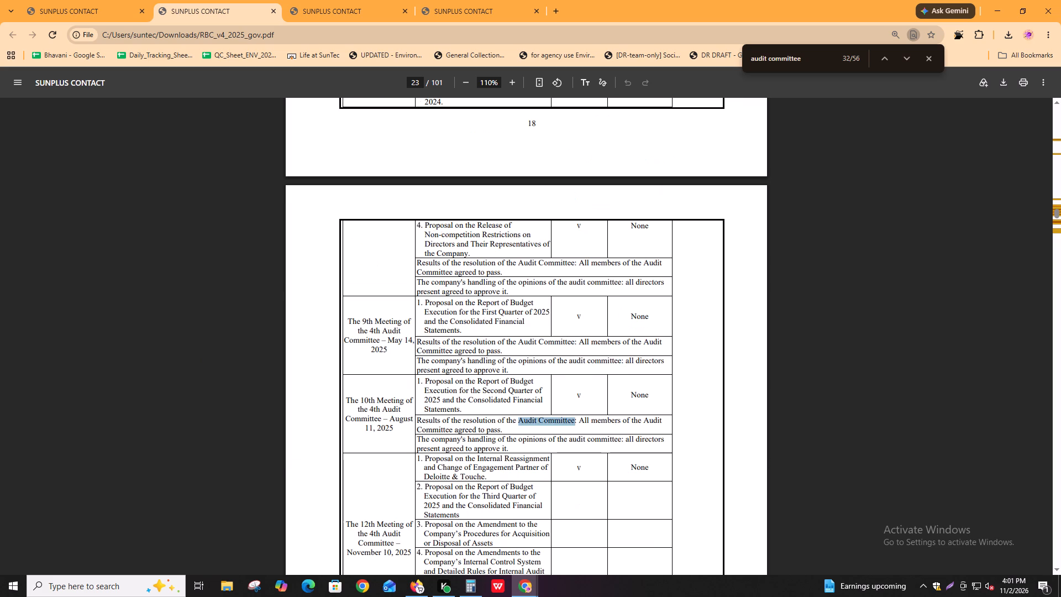
key("Return")
key("Return")
key("Return")
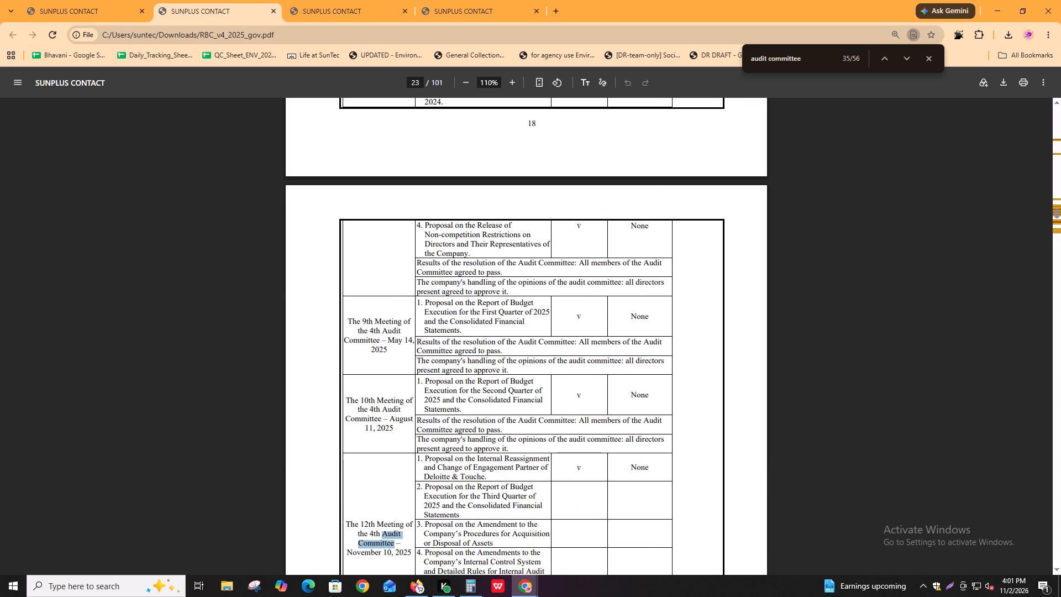
key("Return")
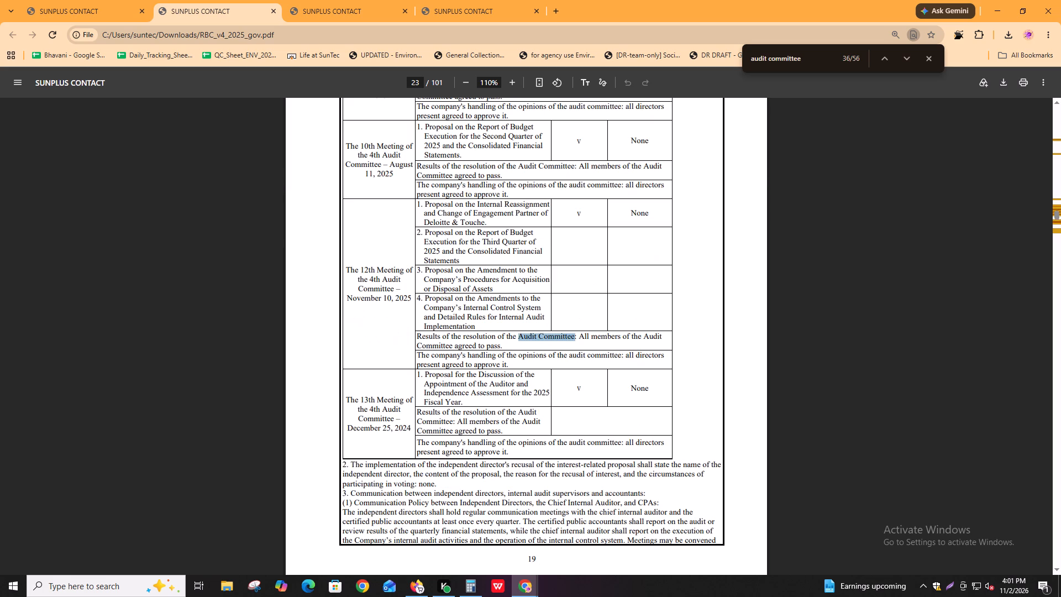
key("Return")
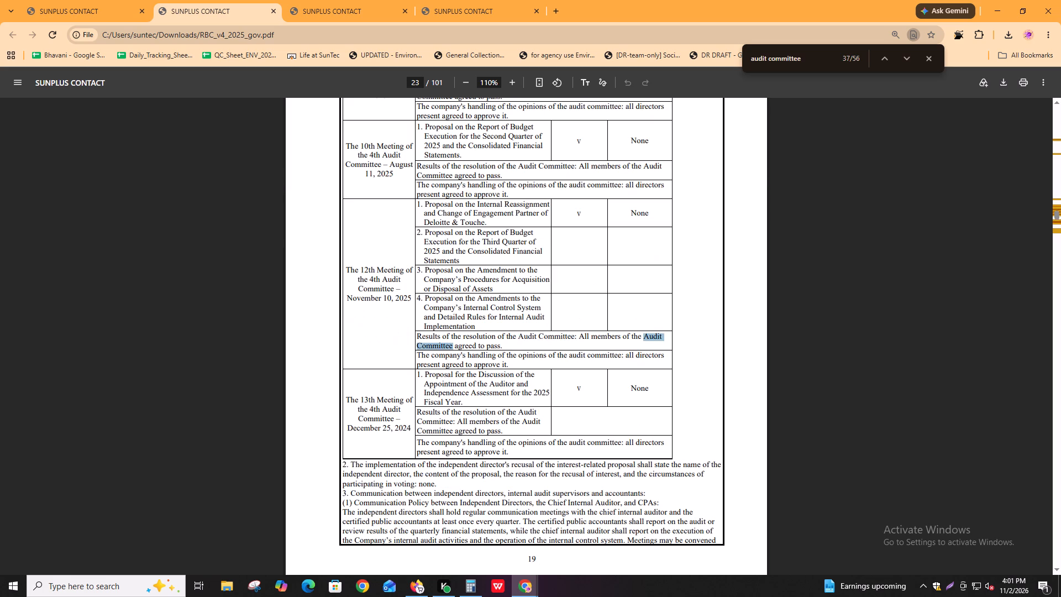
key("Return")
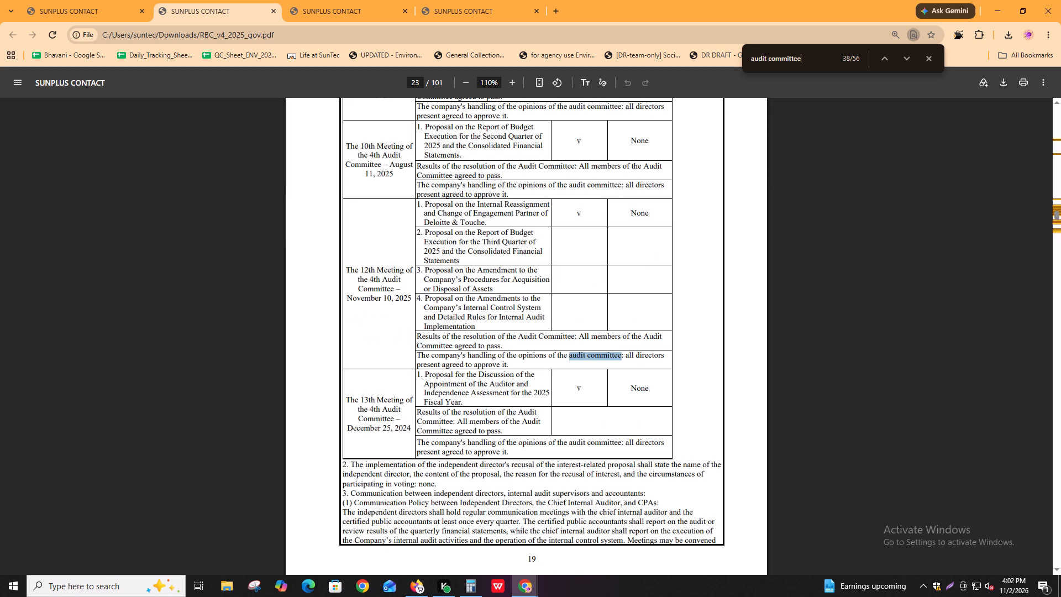
key("Return")
key("Return")
key("Return")
key("Return")
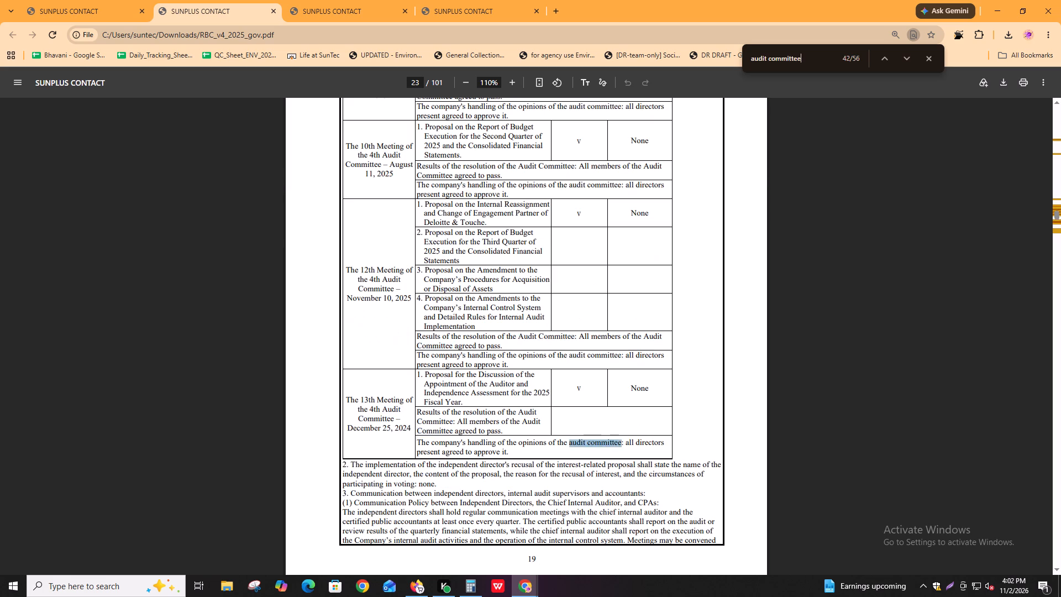
Examine the "audit committee" matches in the attendance notes on page 24 and the committee's work focus sections on page 25.
key("Return")
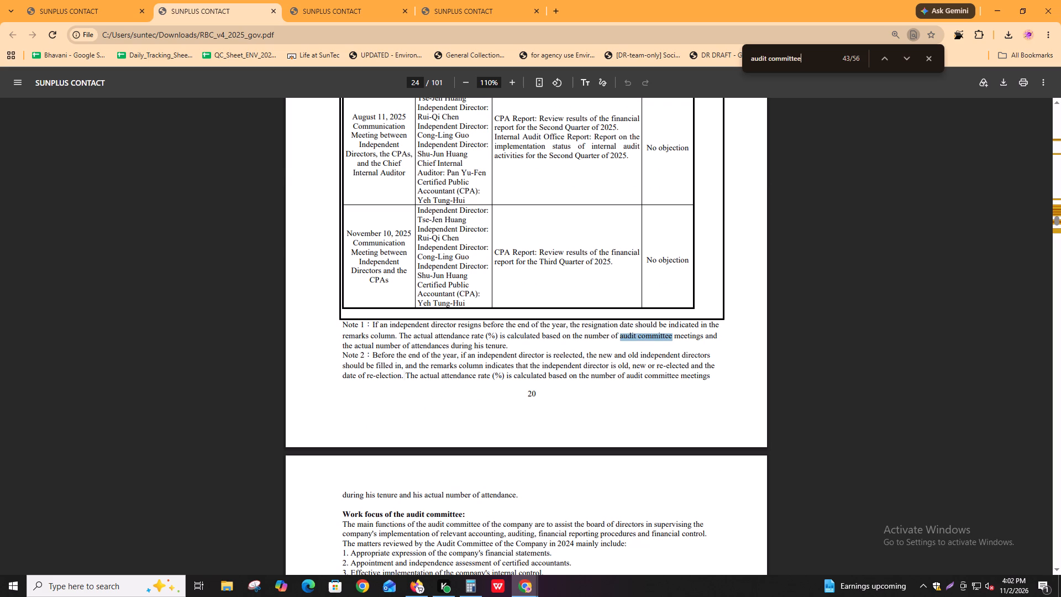
key("Return")
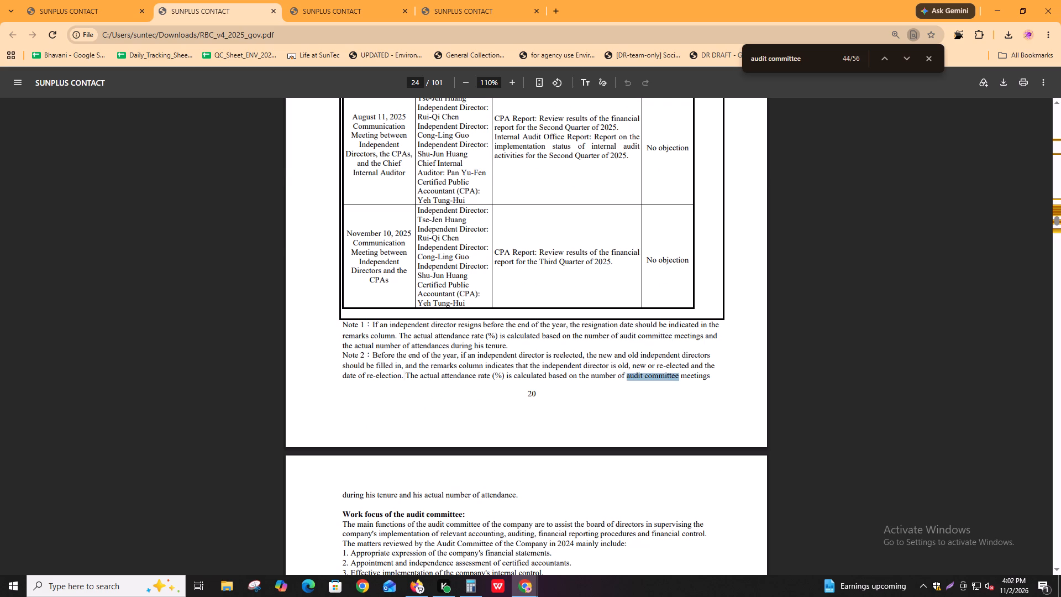
key("Return")
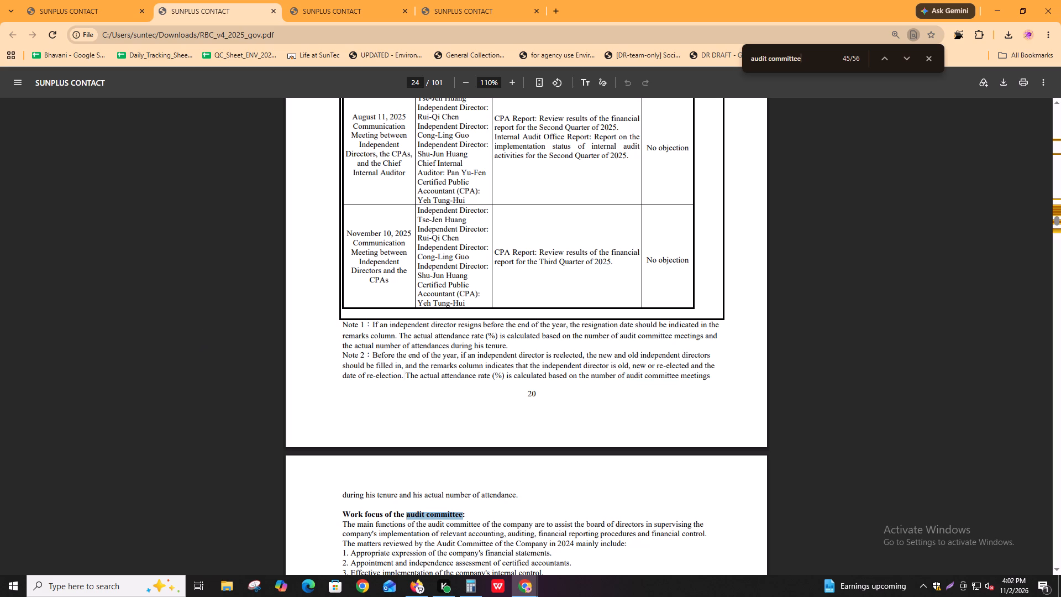
key("Return")
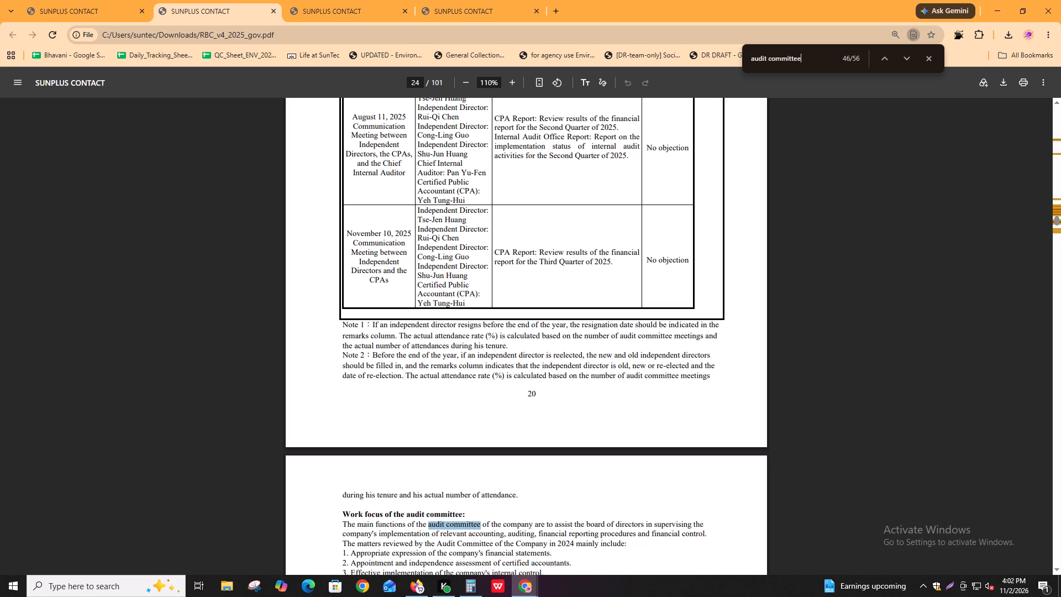
key("Return")
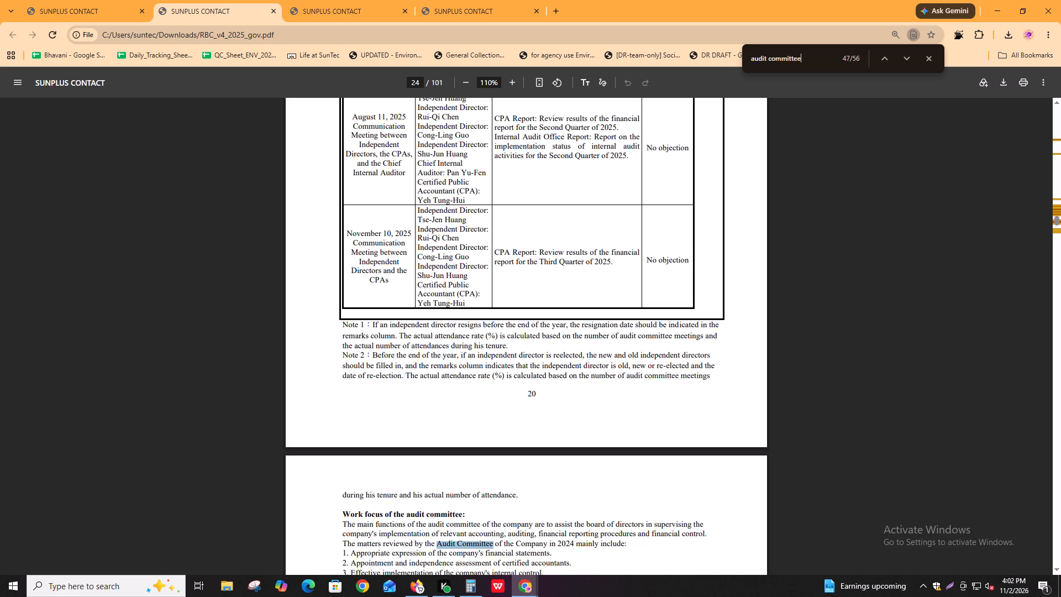
key("Return")
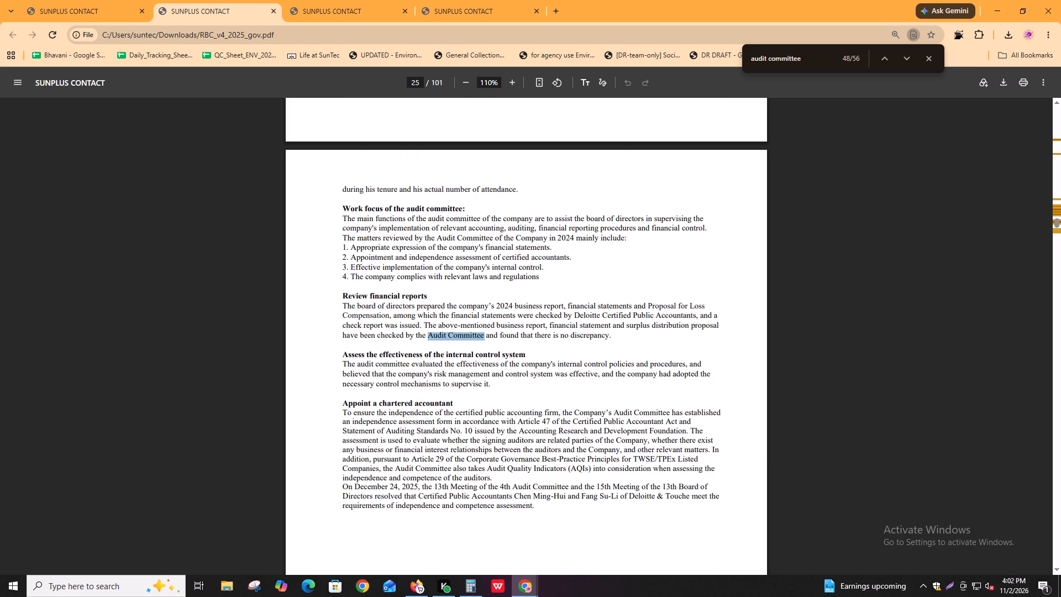
key("shift+Return")
key("Return")
key("Return")
key("Return")
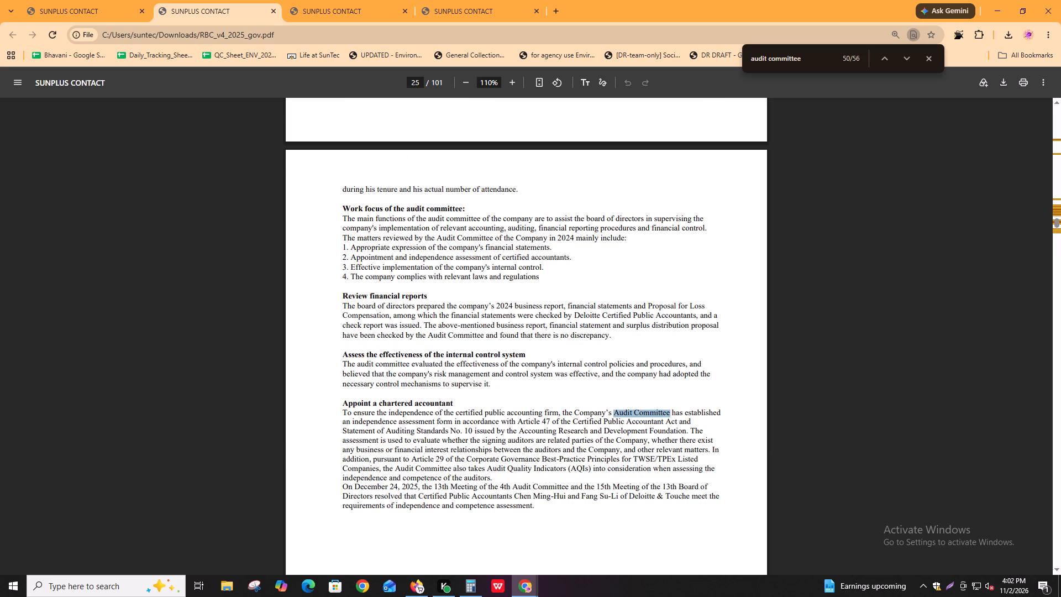
key("Return")
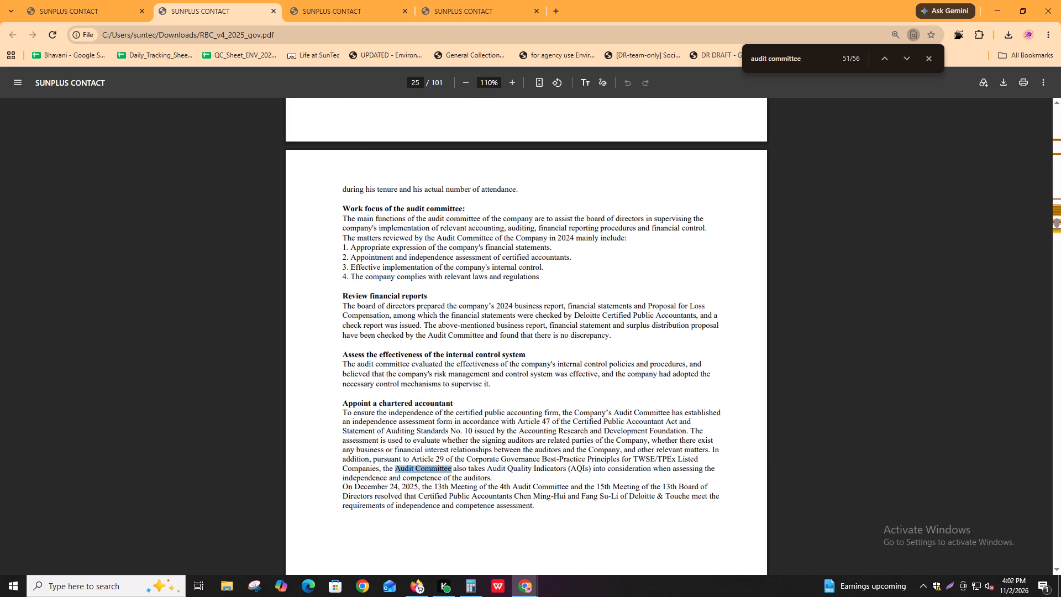
key("Return")
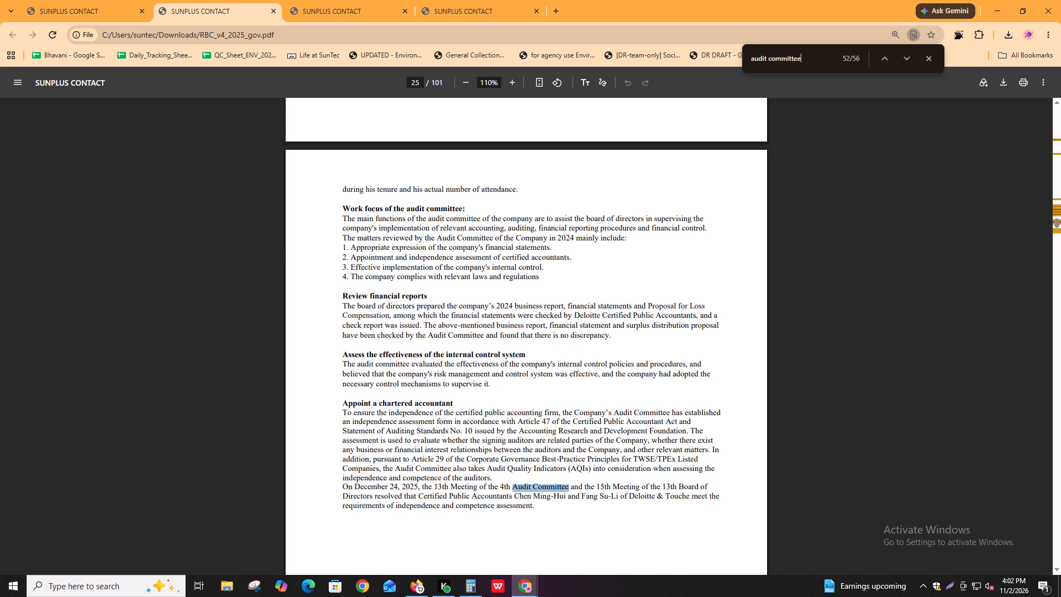
Check the remaining "audit committee" matches in the page 26 board composition section, through the wrap-around to the page 7 director table.
key("Return")
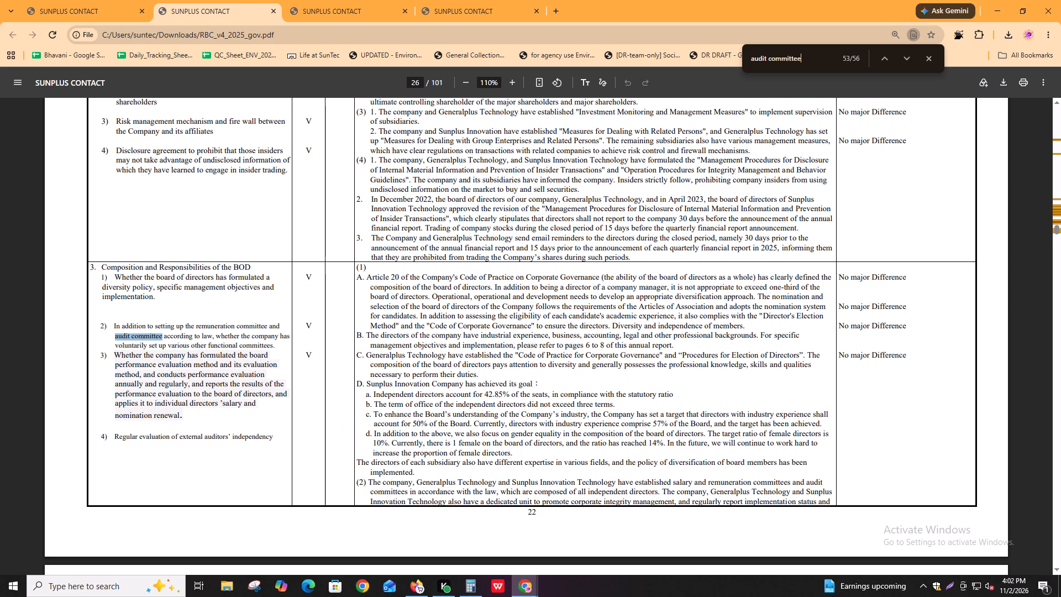
key("shift+Return")
key("Return")
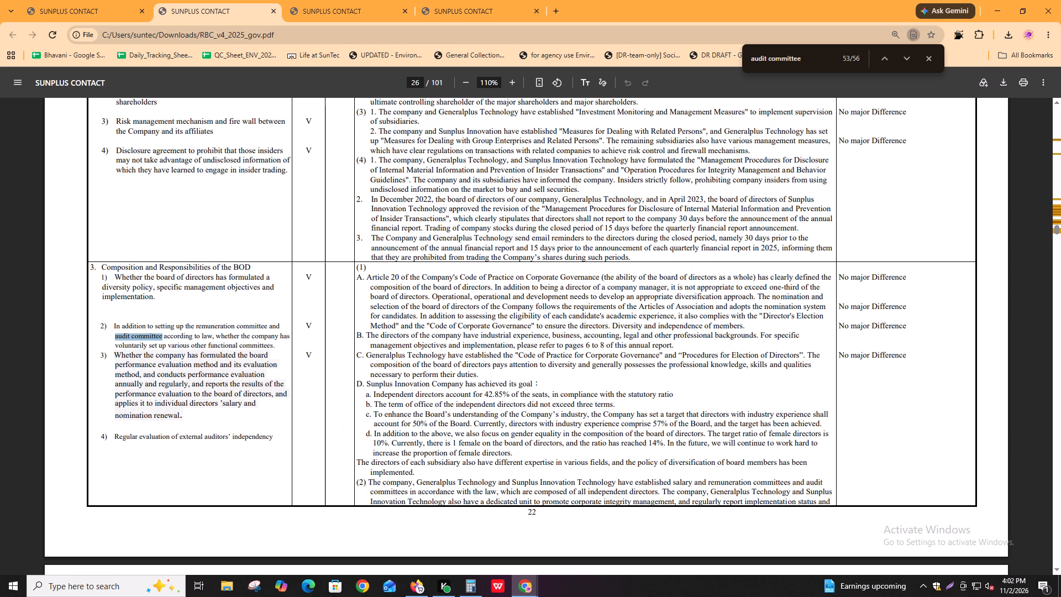
key("Return")
key("Return")
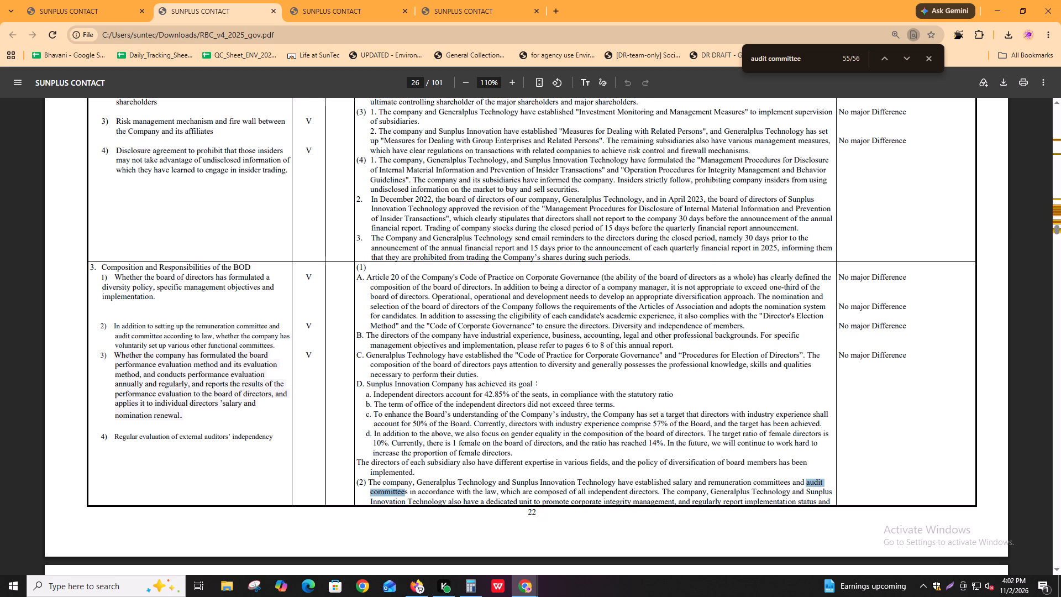
key("Return")
key("Return")
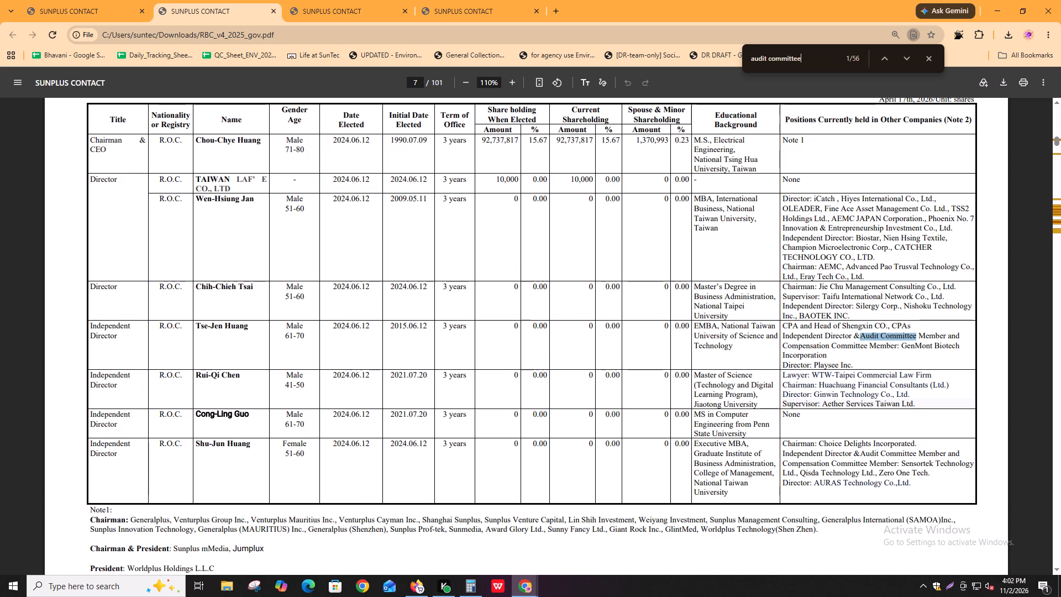
key("ctrl+f")
key("Tab")
left_click(809, 50)
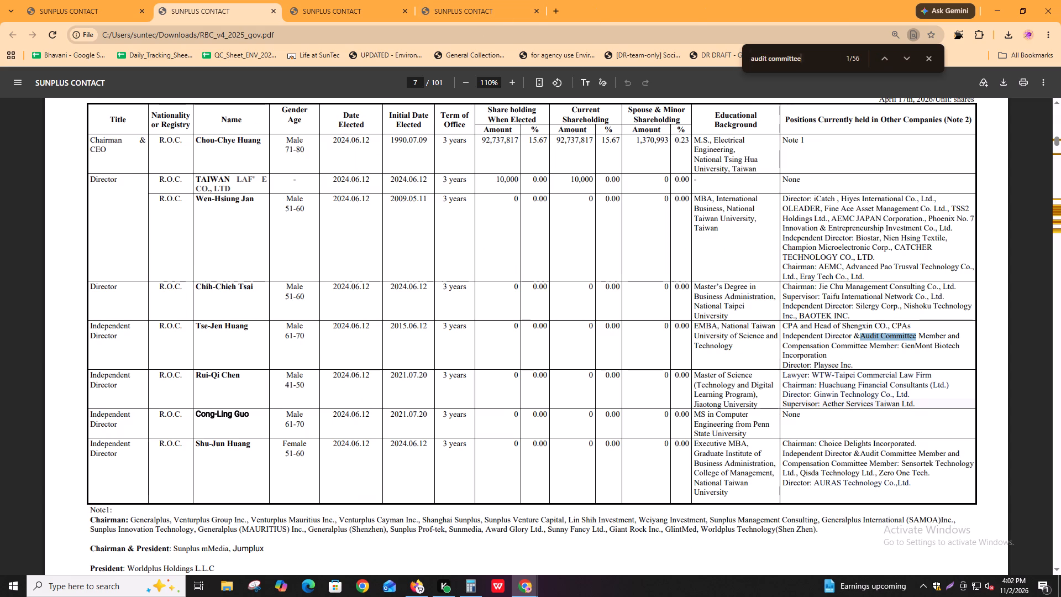
key("ctrl+f")
In the Igloo task, complete the already filled-in Audit_independence and Audit_nonexecutive fields, advancing to the Compensation Committee section.
key("alt+Tab")
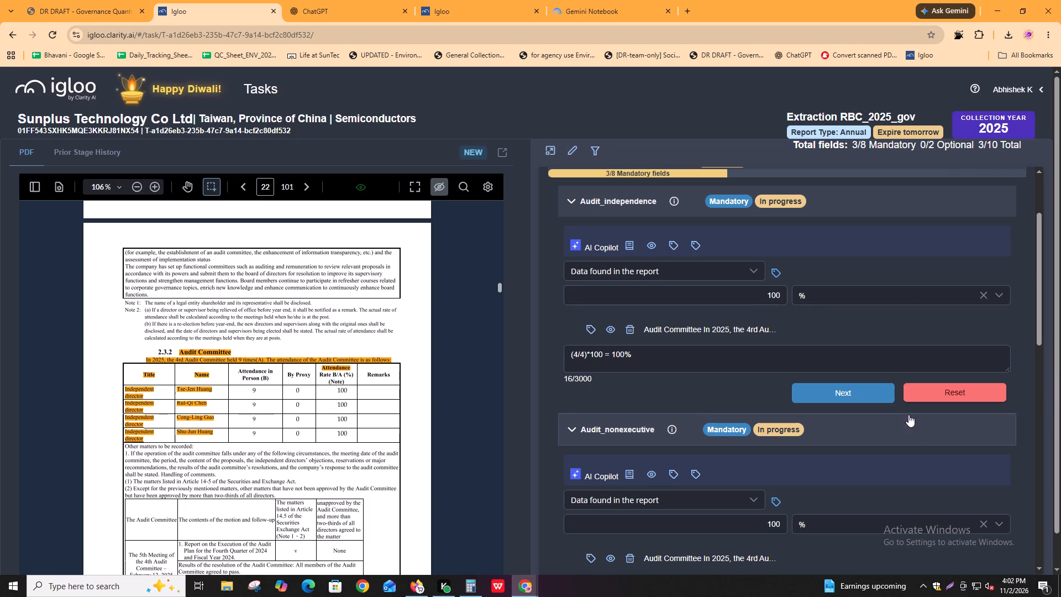
left_click(844, 399)
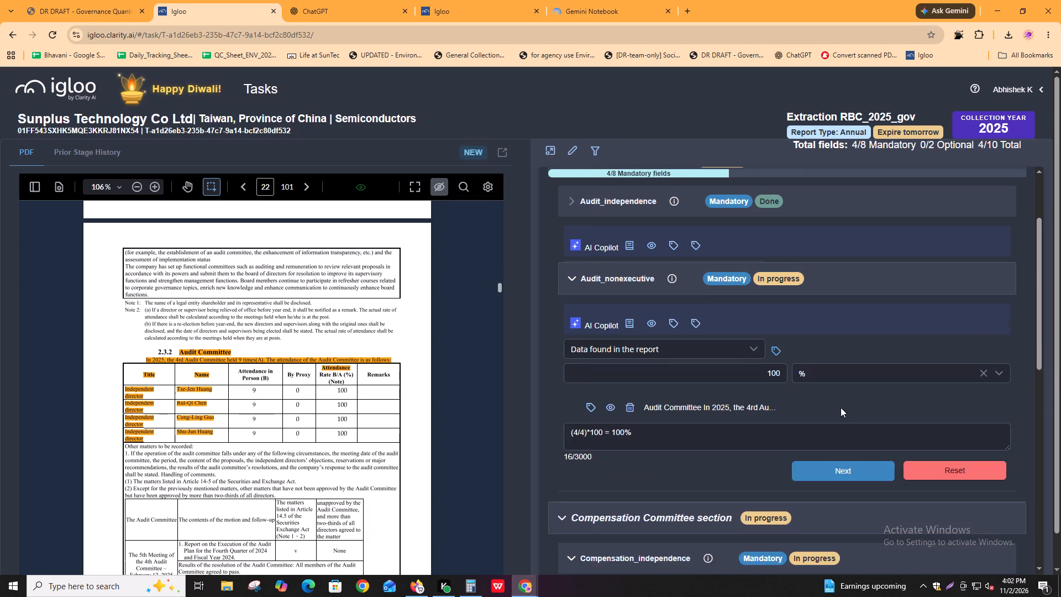
left_click(828, 436)
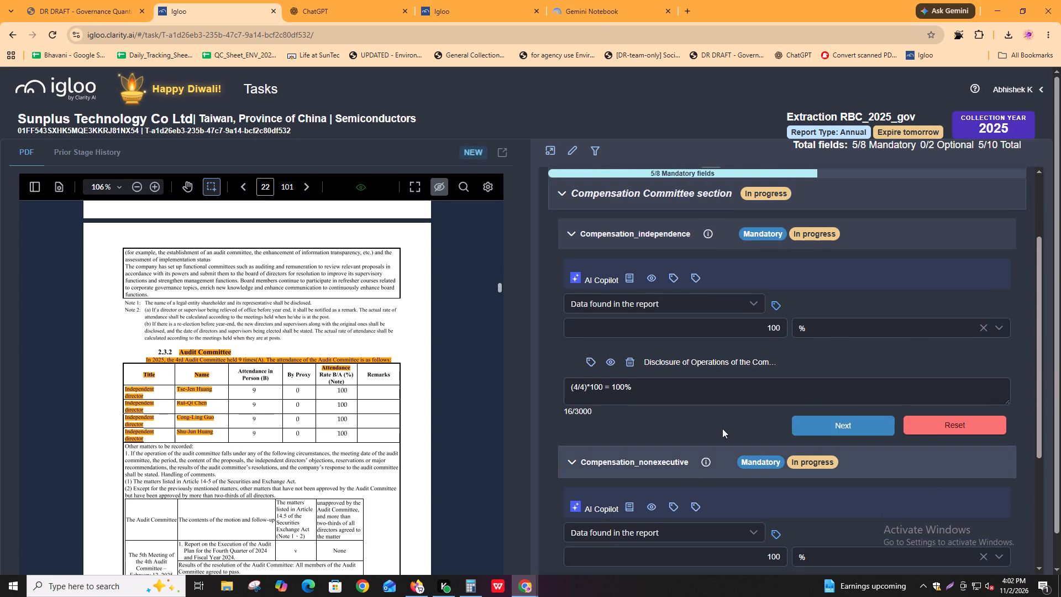
Search the Sunplus report PDF for "compensation".
key("alt+Tab")
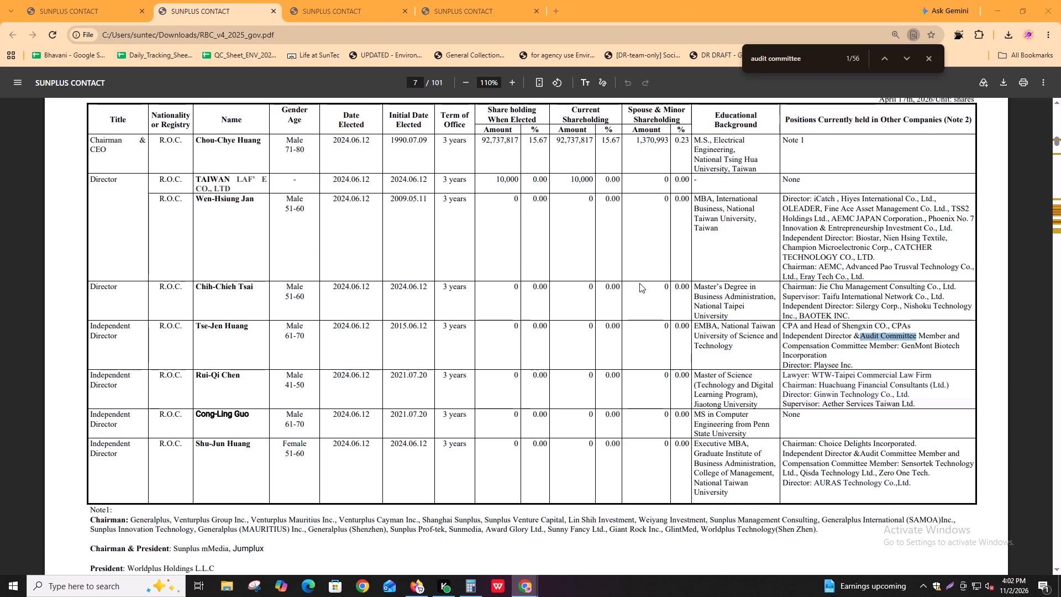
key("ctrl+f")
type("compensation")
key("alt+Tab")
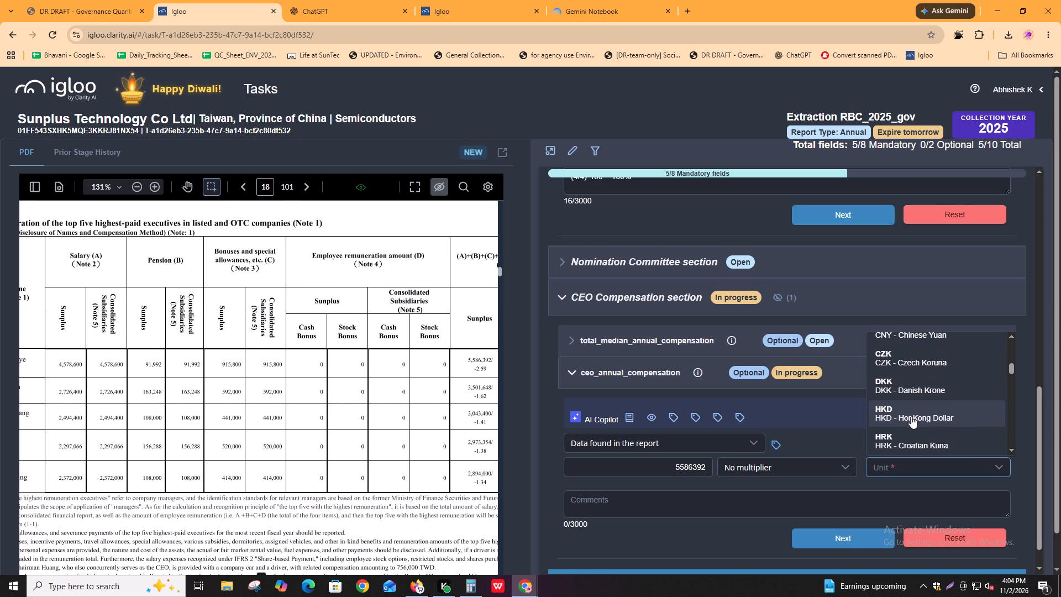
scroll(911, 416, "down", 1)
scroll(911, 416, "up", 4)
scroll(915, 417, "down", 4)
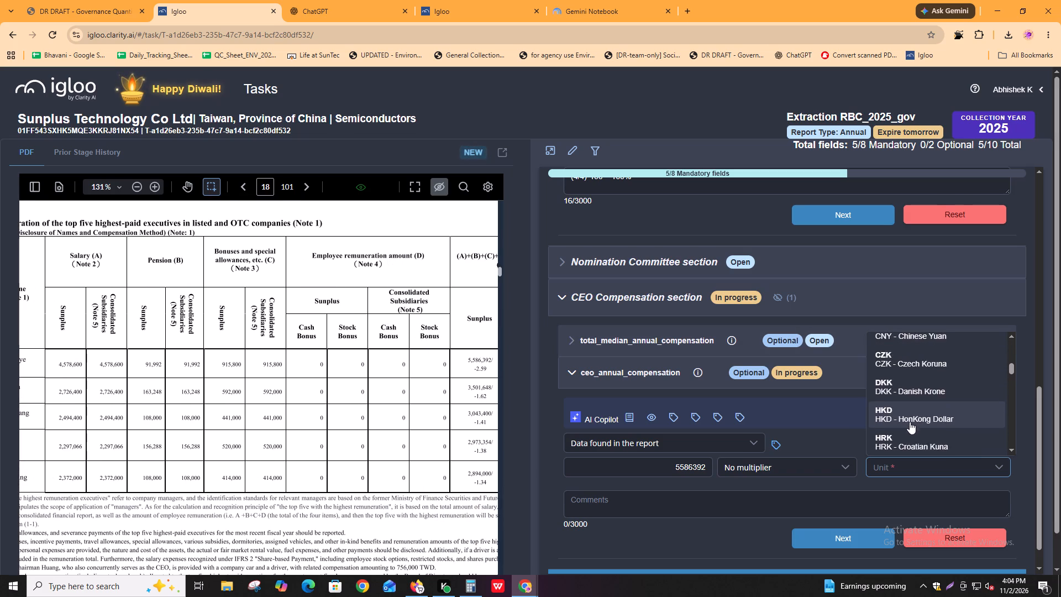
scroll(910, 422, "down", 9)
scroll(897, 433, "up", 2)
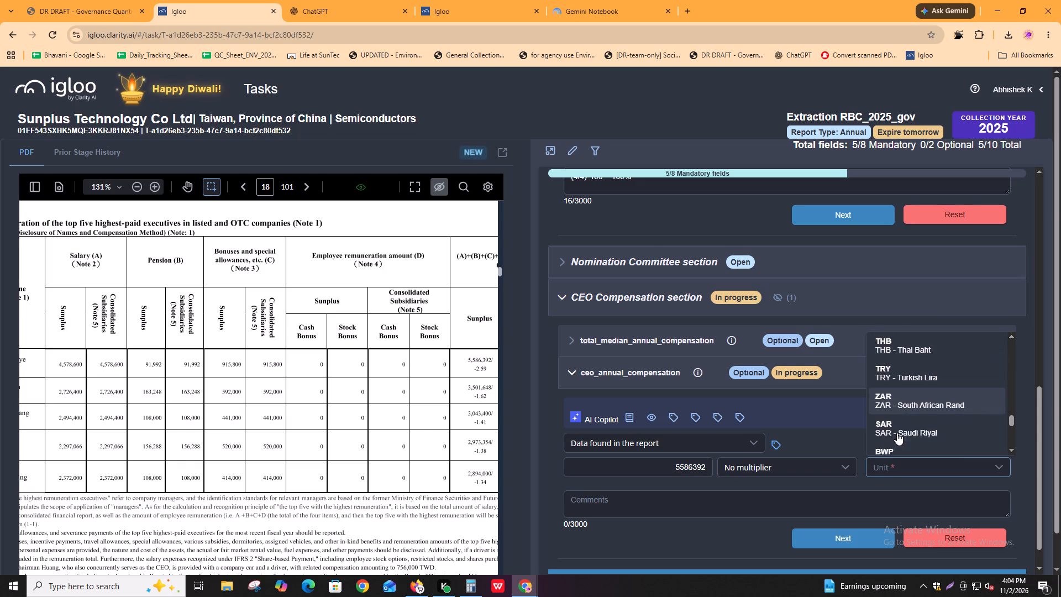
scroll(897, 428, "up", 1)
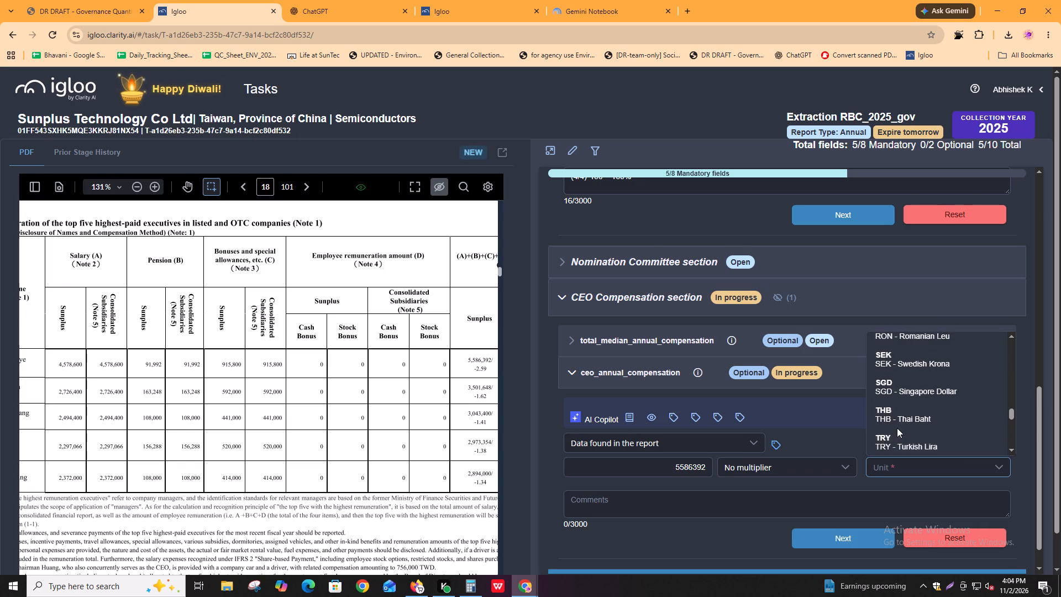
scroll(897, 428, "down", 3)
left_click(892, 389)
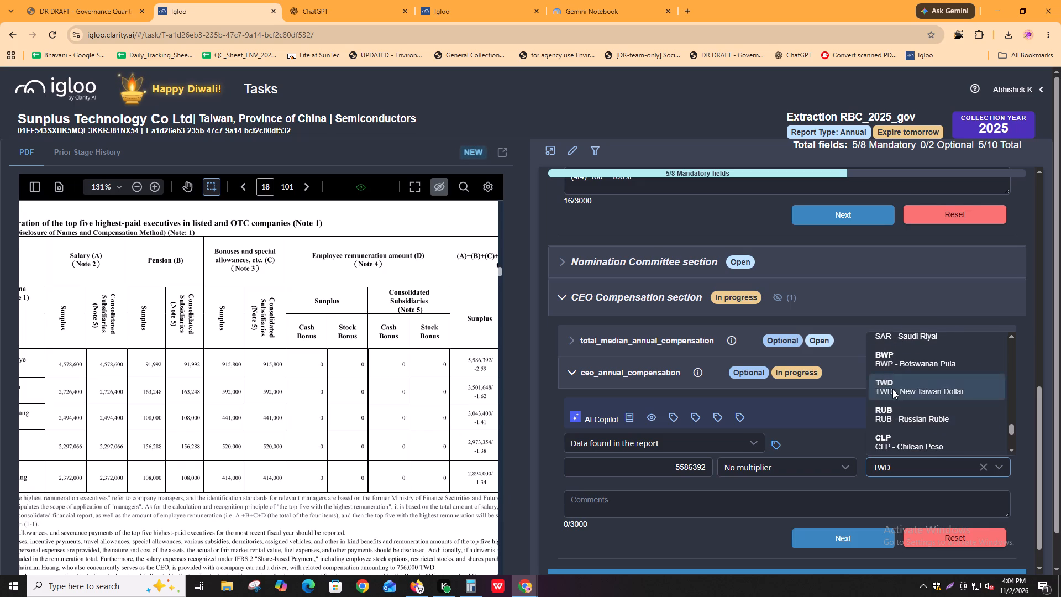
Examine the "compensation" matches in the report PDF from the page 18 executive remuneration notes through the board's recusal proposals.
key("alt+Tab")
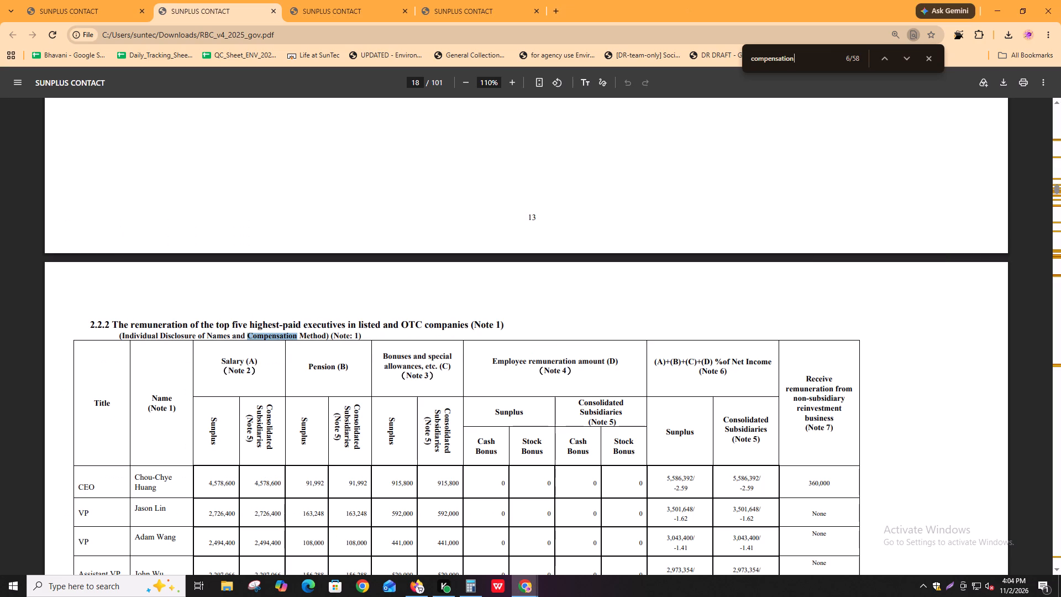
key("alt+Tab")
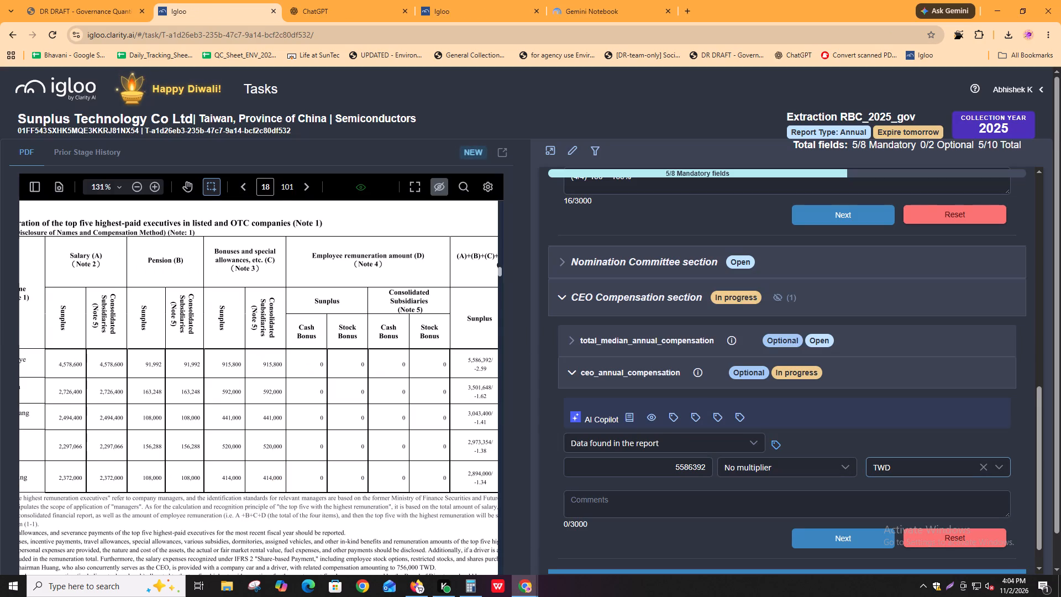
scroll(277, 422, "down", 3, "shift")
key("alt+Tab")
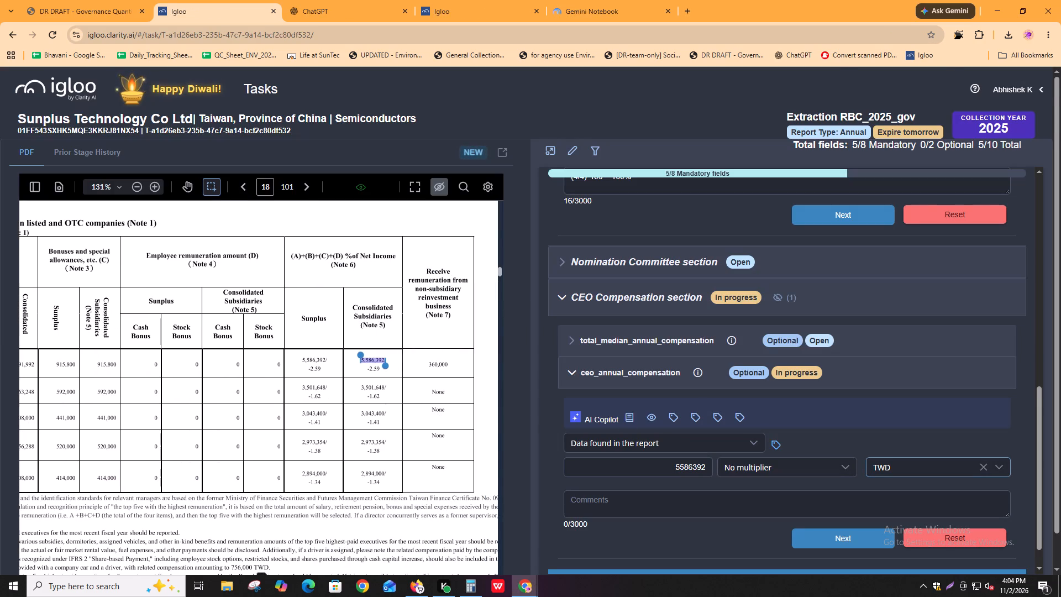
key("ctrl+f")
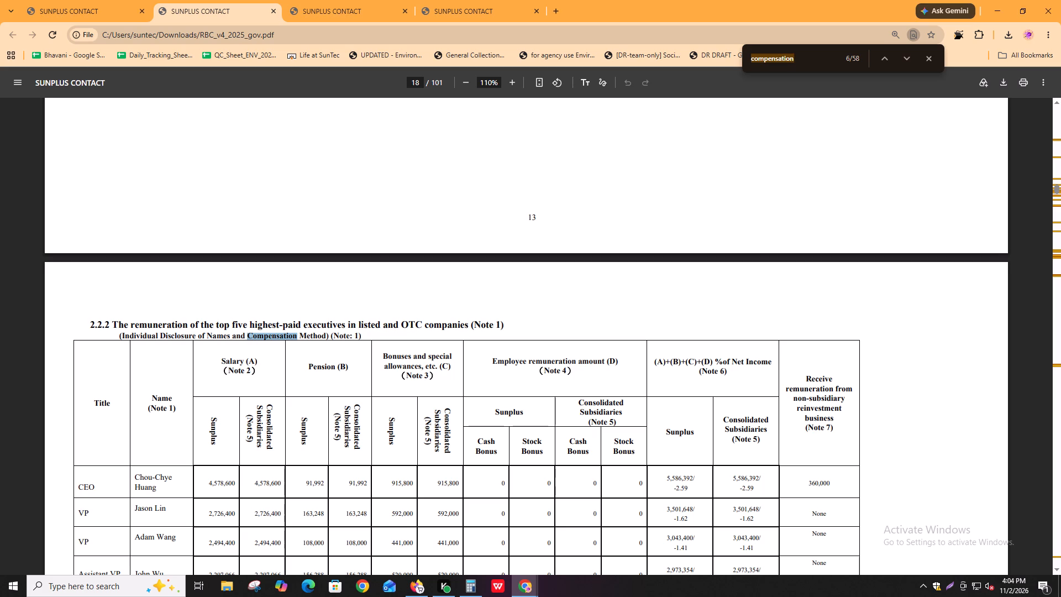
scroll(760, 495, "down", 4)
scroll(808, 426, "up", 1)
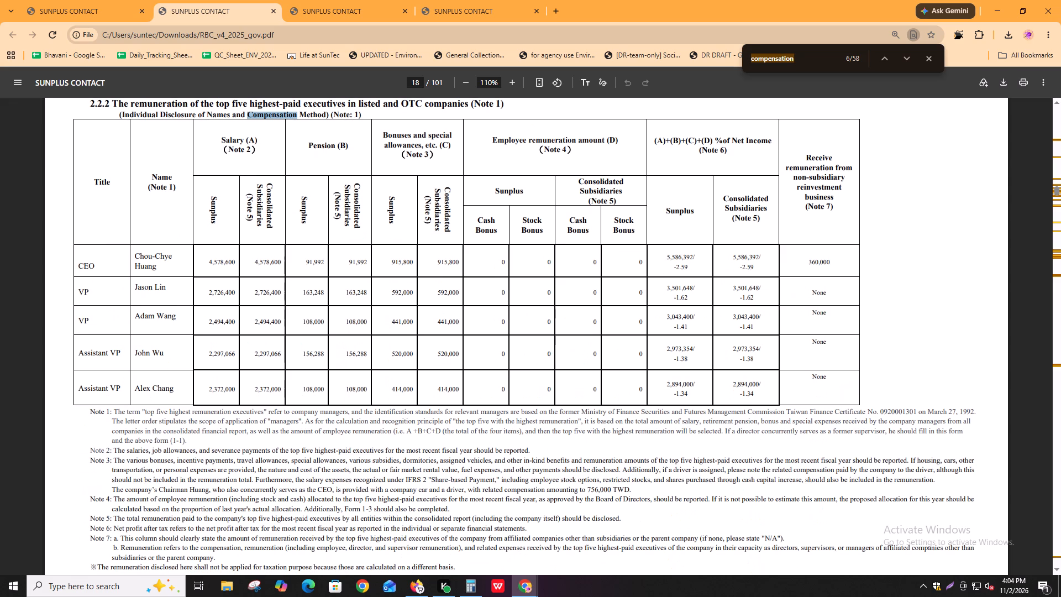
scroll(617, 458, "down", 13)
scroll(616, 451, "up", 2)
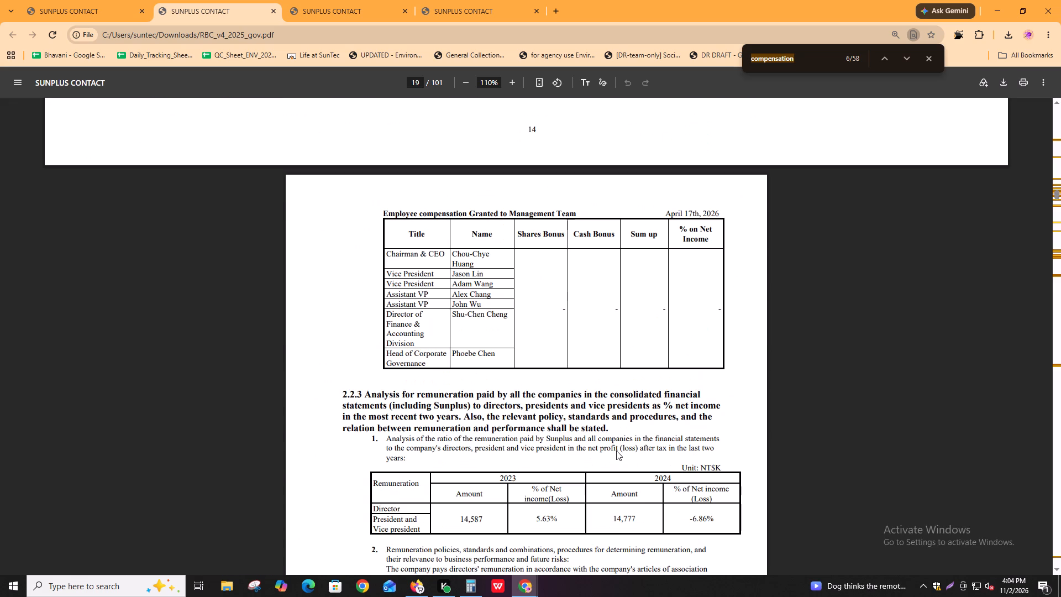
key("Return")
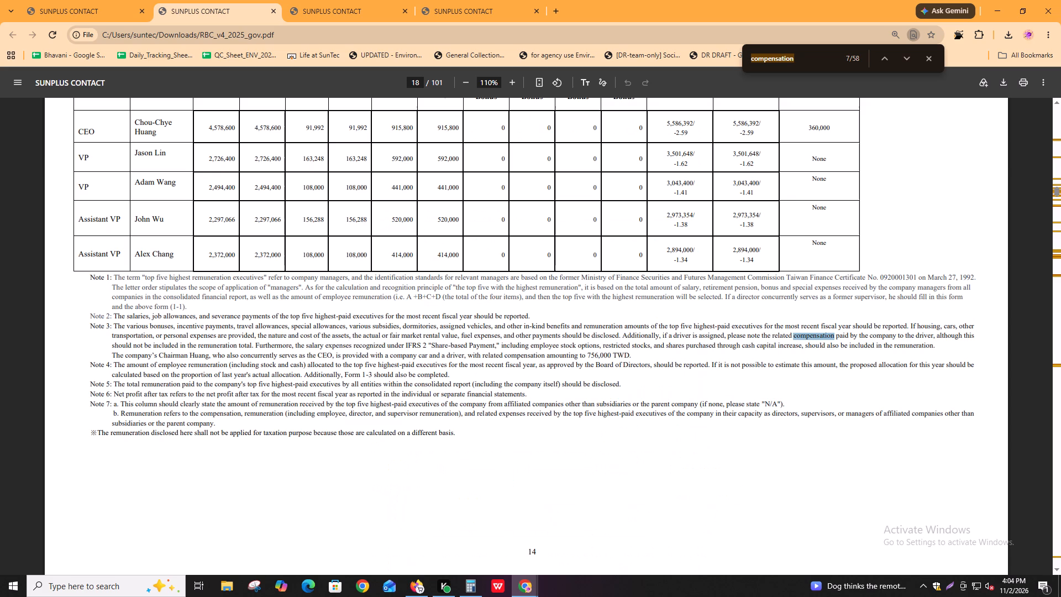
key("Return")
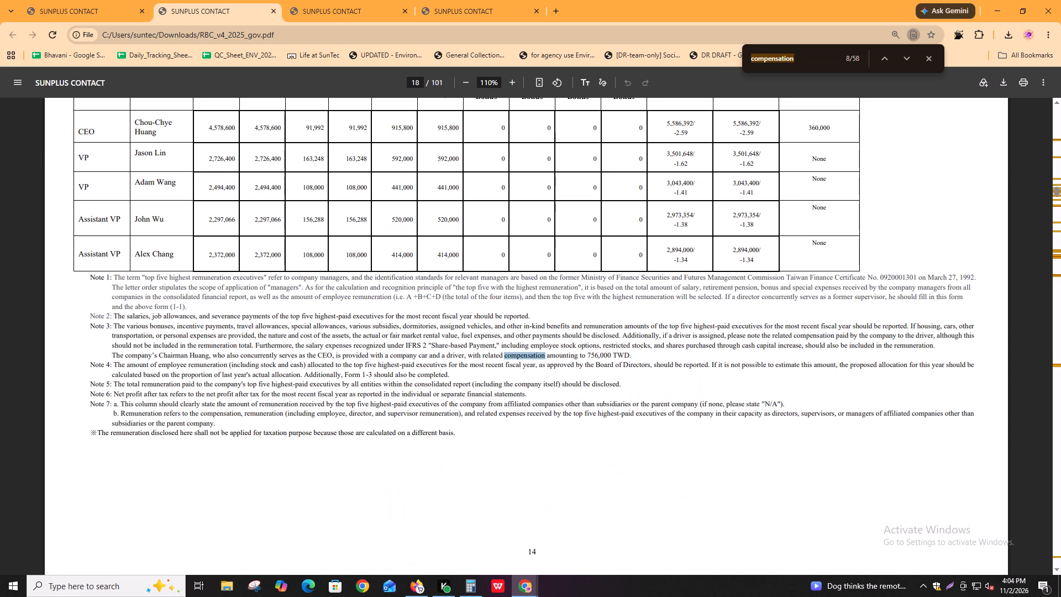
key("Return")
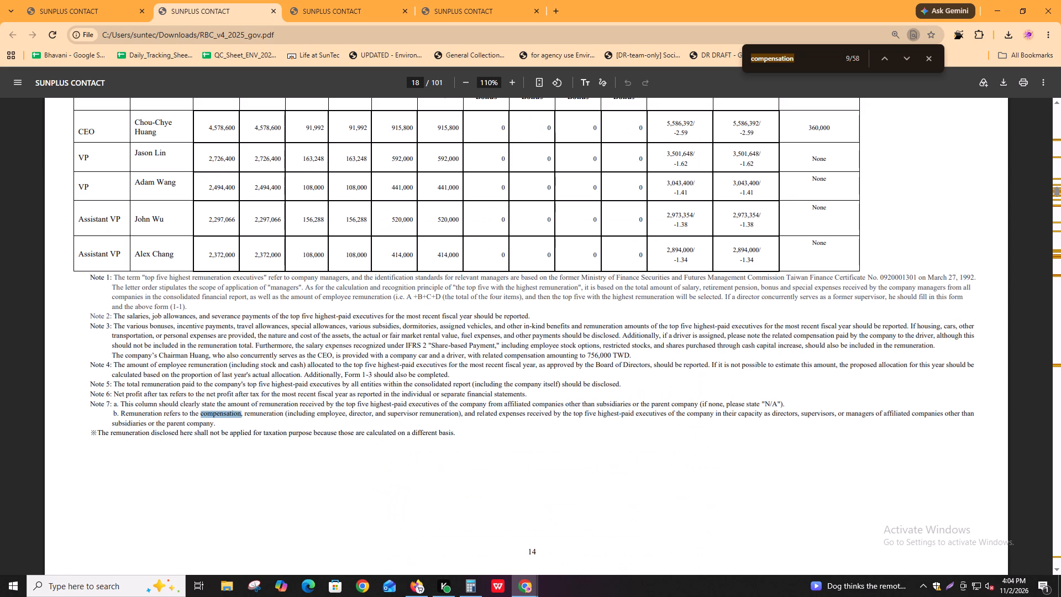
key("Return")
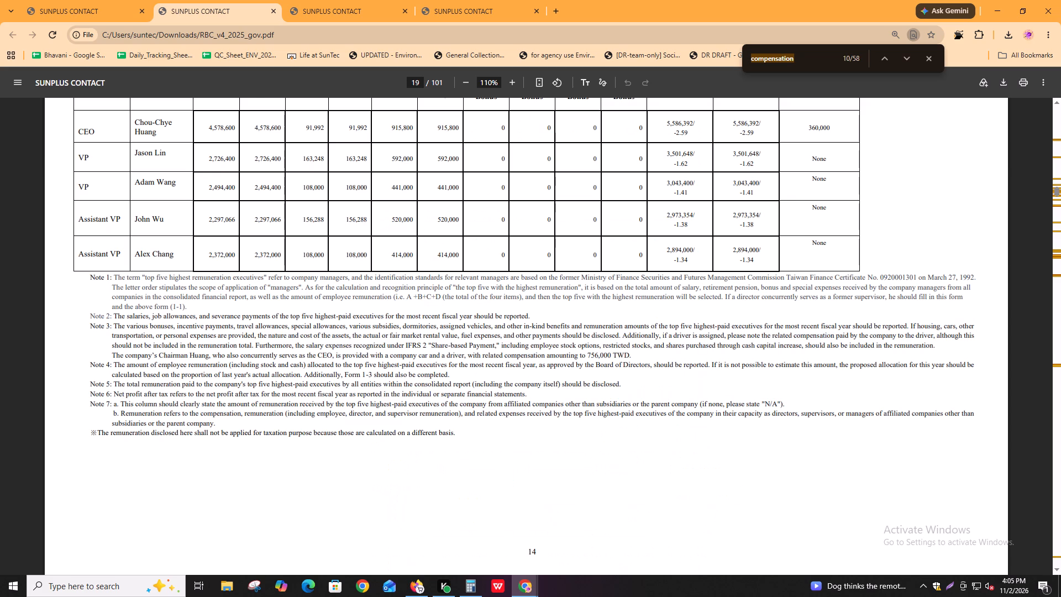
key("Return")
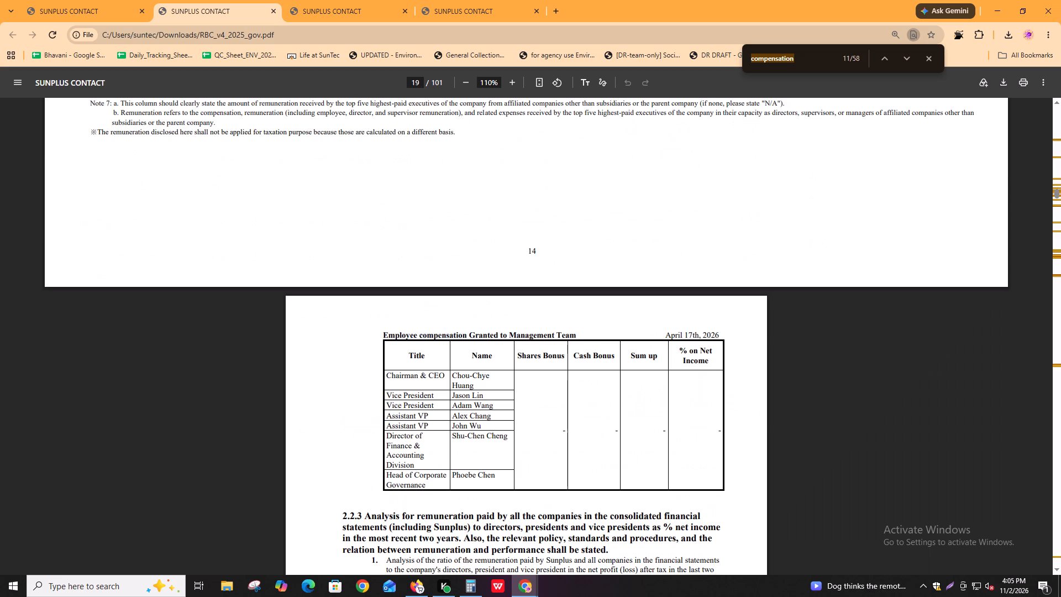
key("Return")
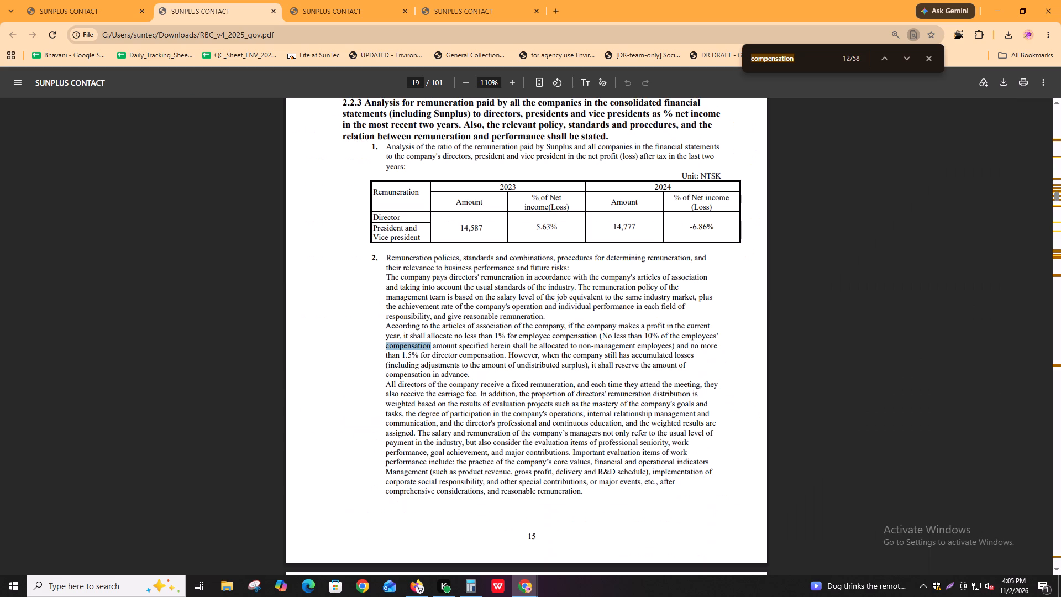
key("Return")
key("Return")
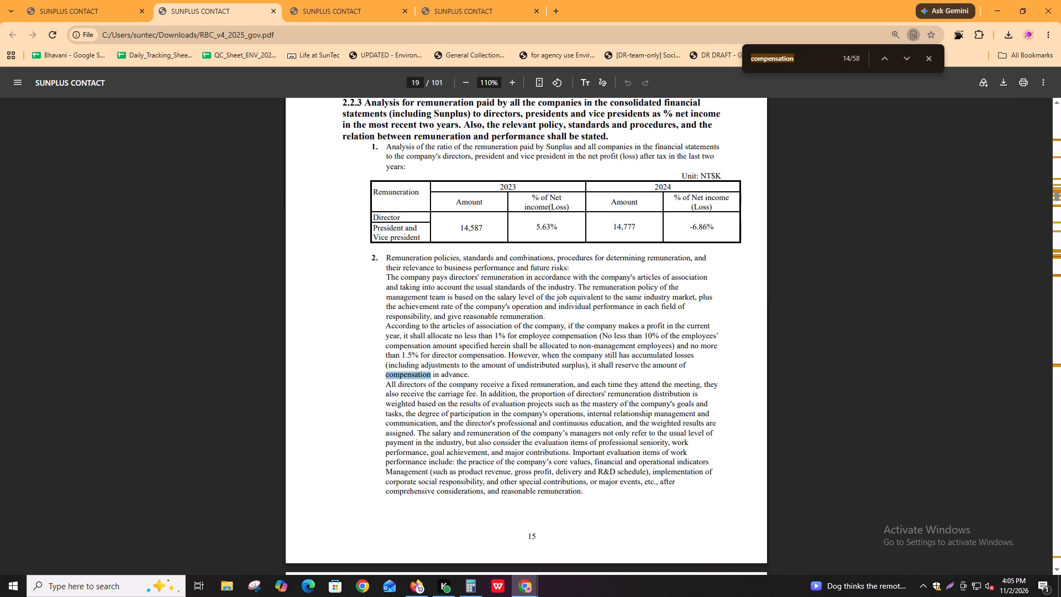
key("Return")
key("shift+Return")
key("Return")
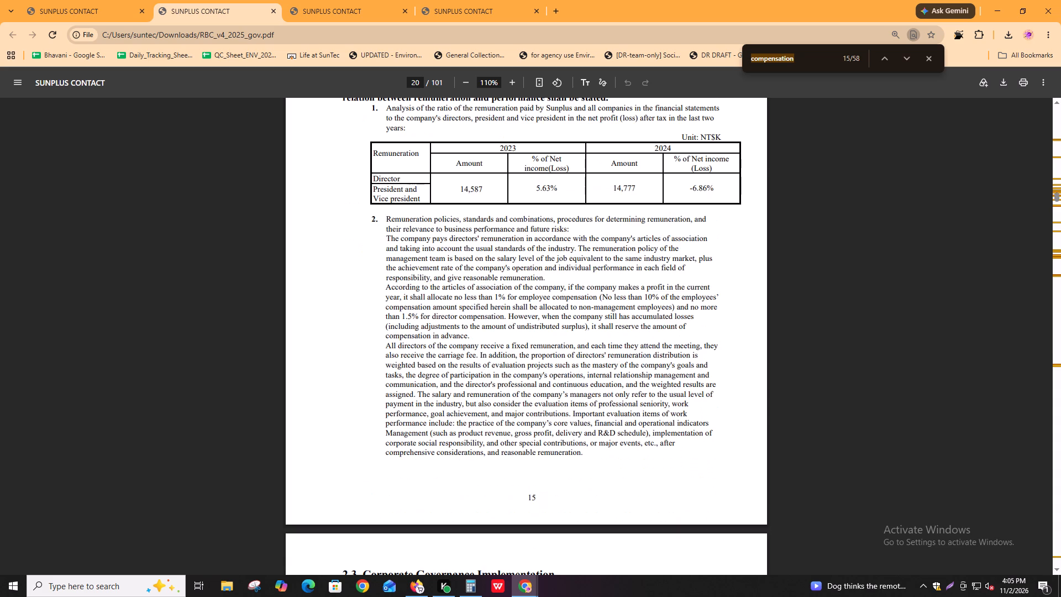
key("Return")
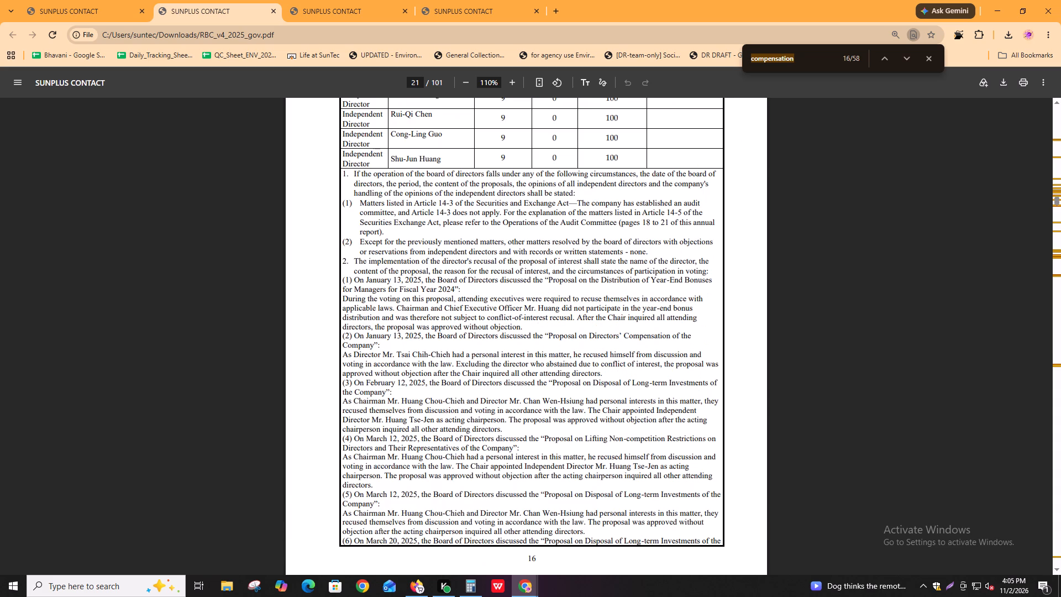
Check the Compensation Committee fields in Igloo against further "compensation" matches in the report PDF, up to section 2.3.4 on page 31.
key("alt+Tab")
scroll(753, 365, "up", 7)
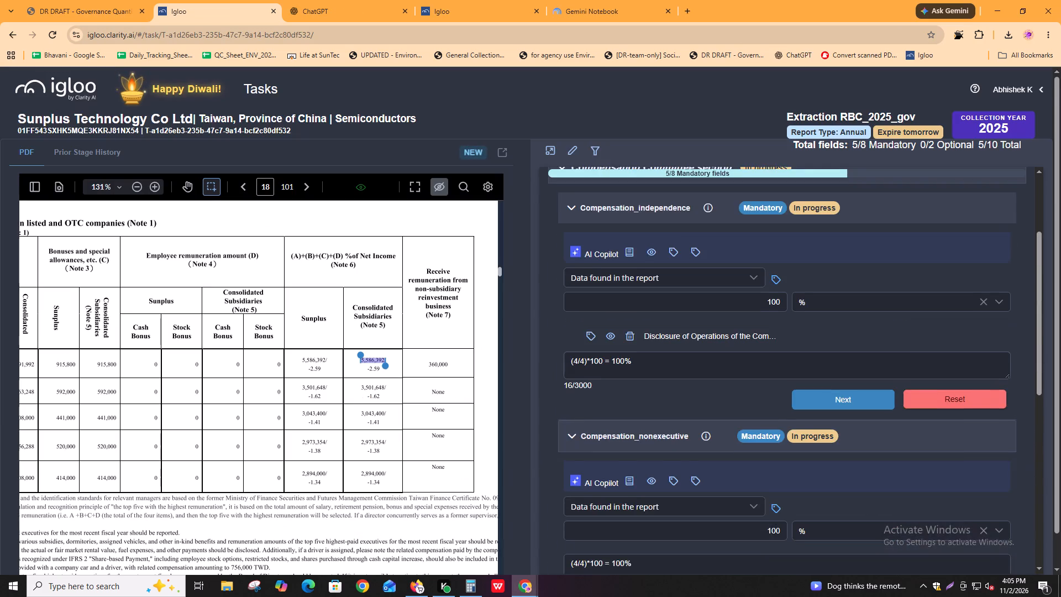
scroll(750, 359, "up", 2)
key("alt+Tab")
key("ctrl+f")
key("Return")
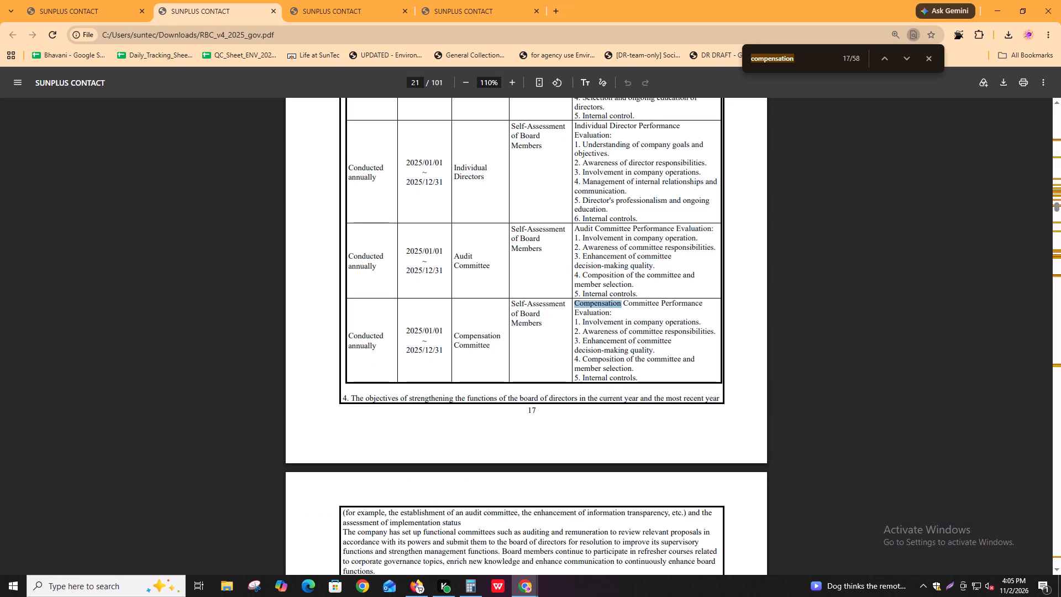
key("Return")
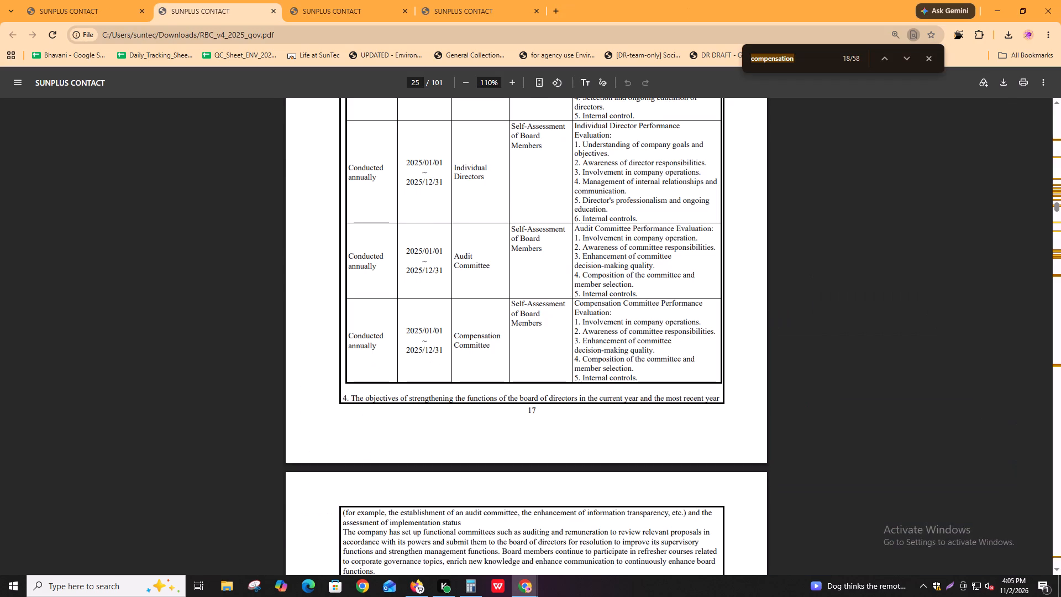
key("Return")
key("Return")
key("shift+Return")
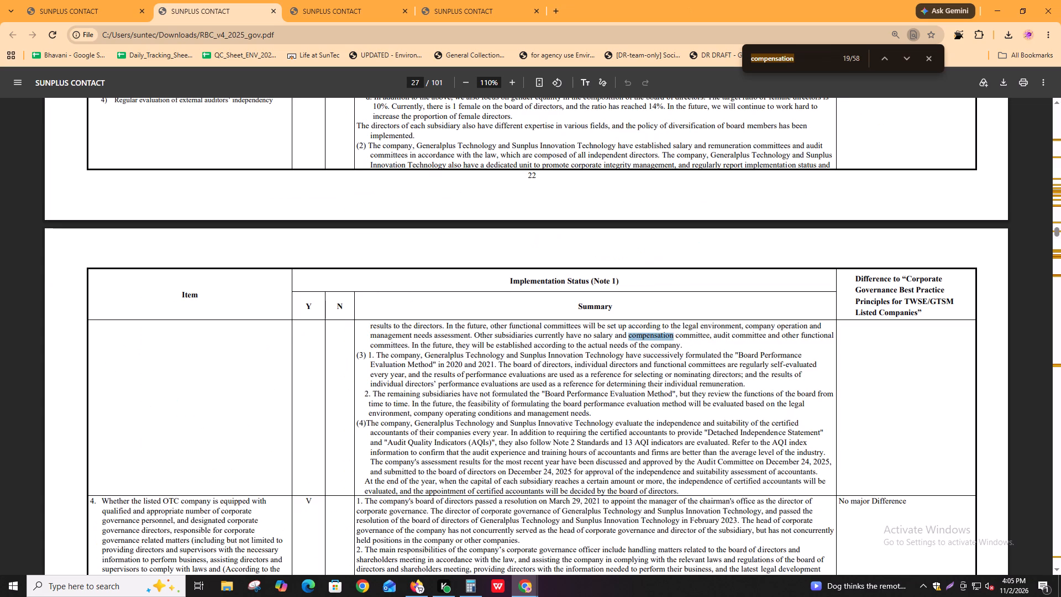
key("Return")
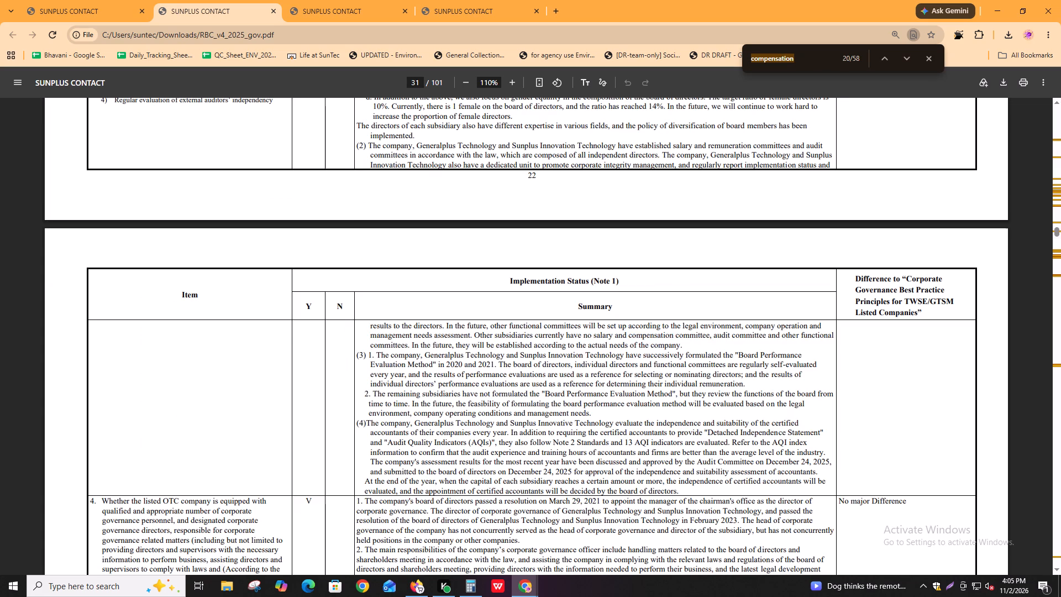
key("Return")
key("Return")
key("shift+Return")
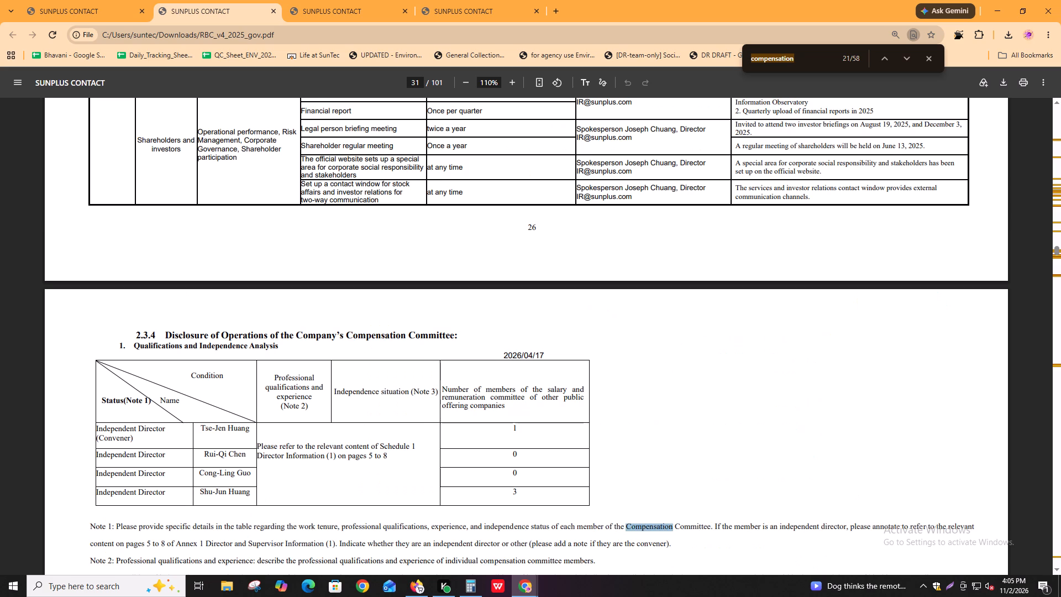
Find page 32's sentence on the board appointing 4 independent directors to the compensation committee and annotate it as evidence for Compensation_independence in Igloo.
scroll(166, 526, "down", 2)
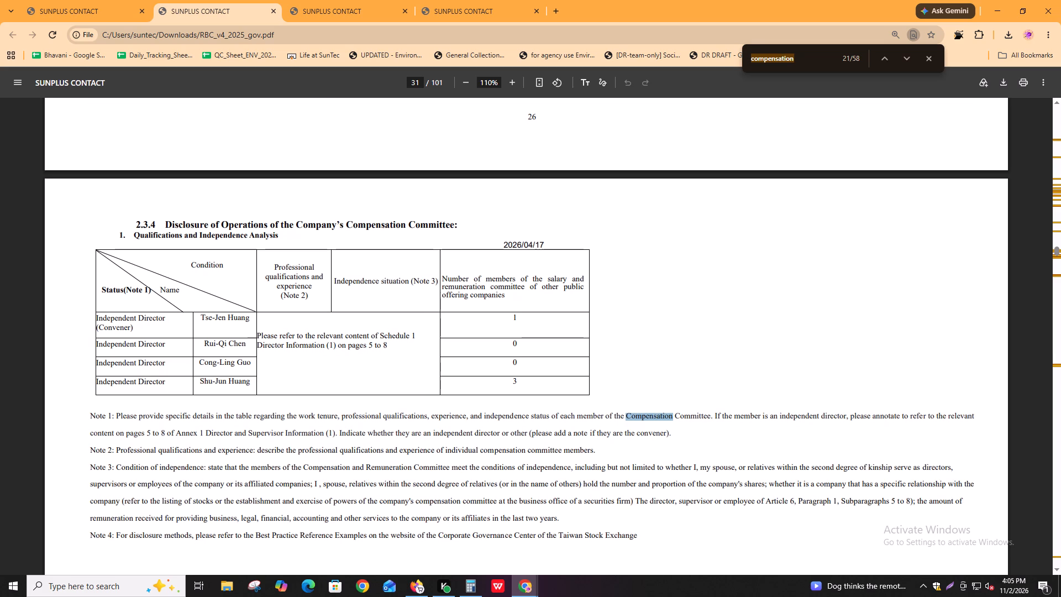
key("Return")
key("Return")
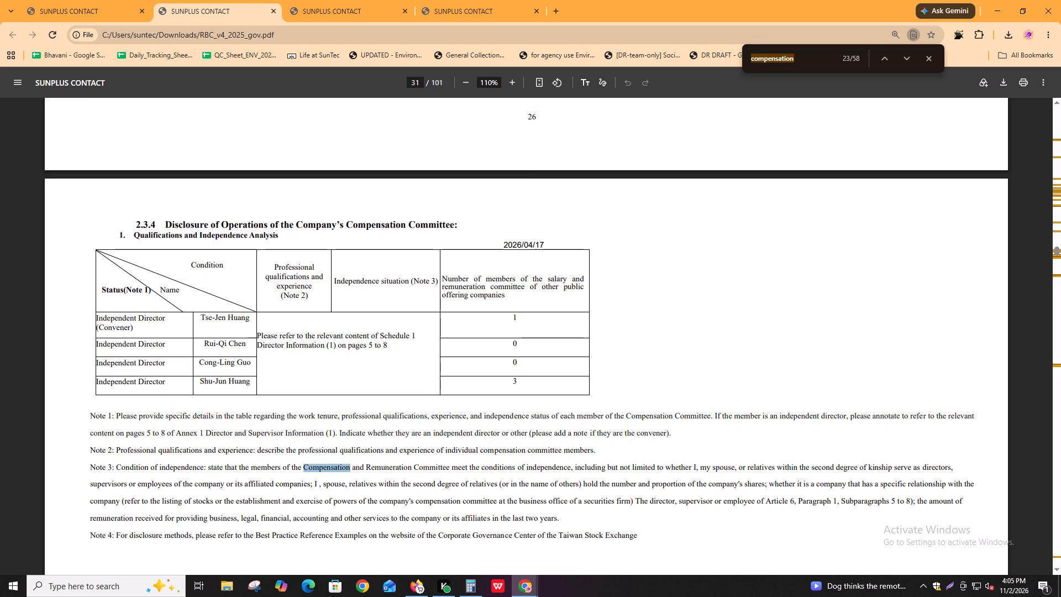
key("Return")
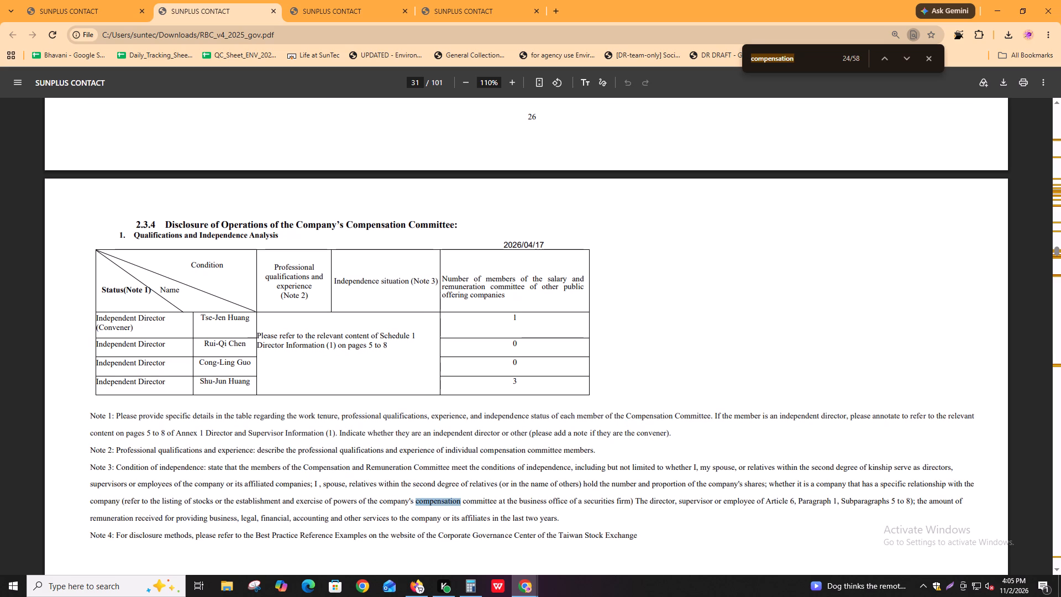
key("Return")
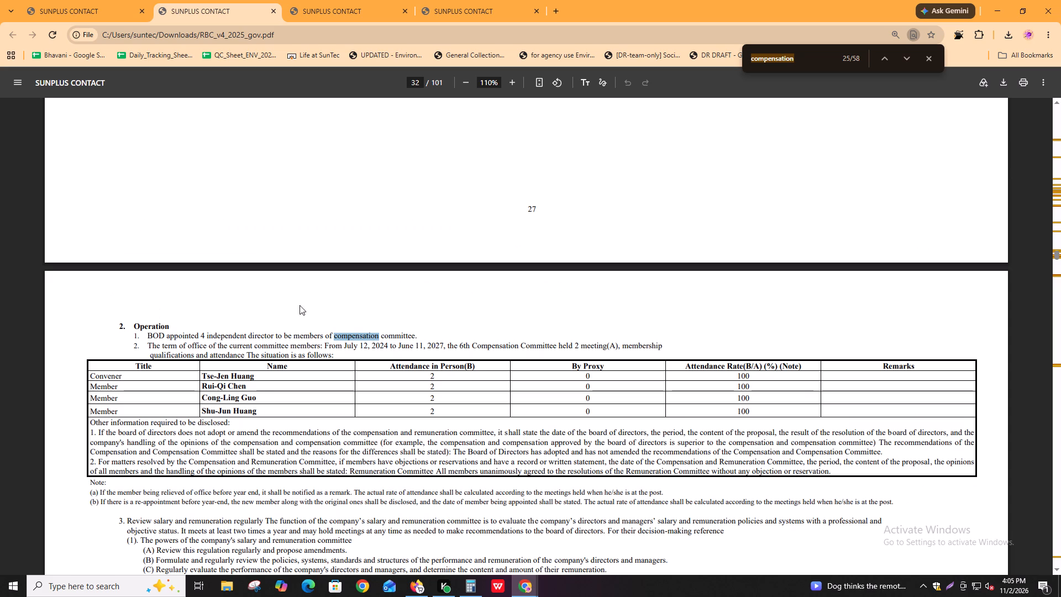
key("alt+Tab")
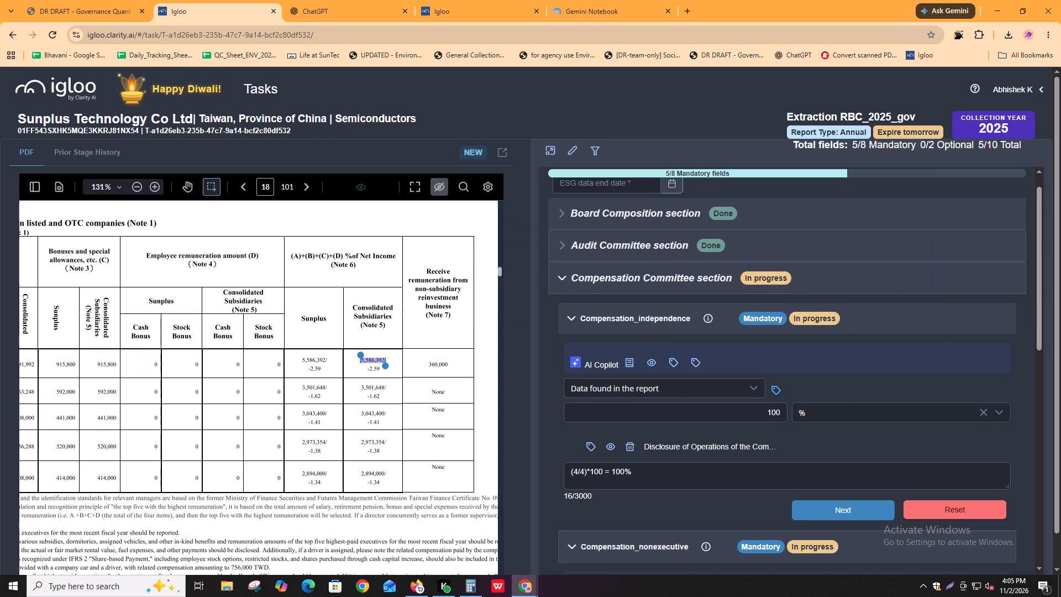
left_click(260, 187)
type("32")
key("Return")
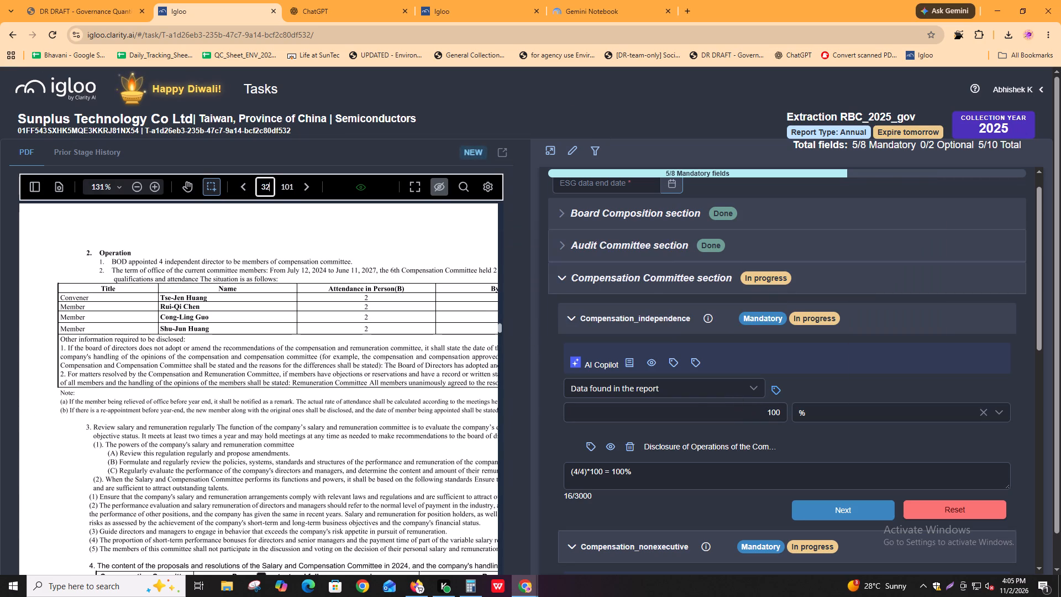
left_click(329, 421)
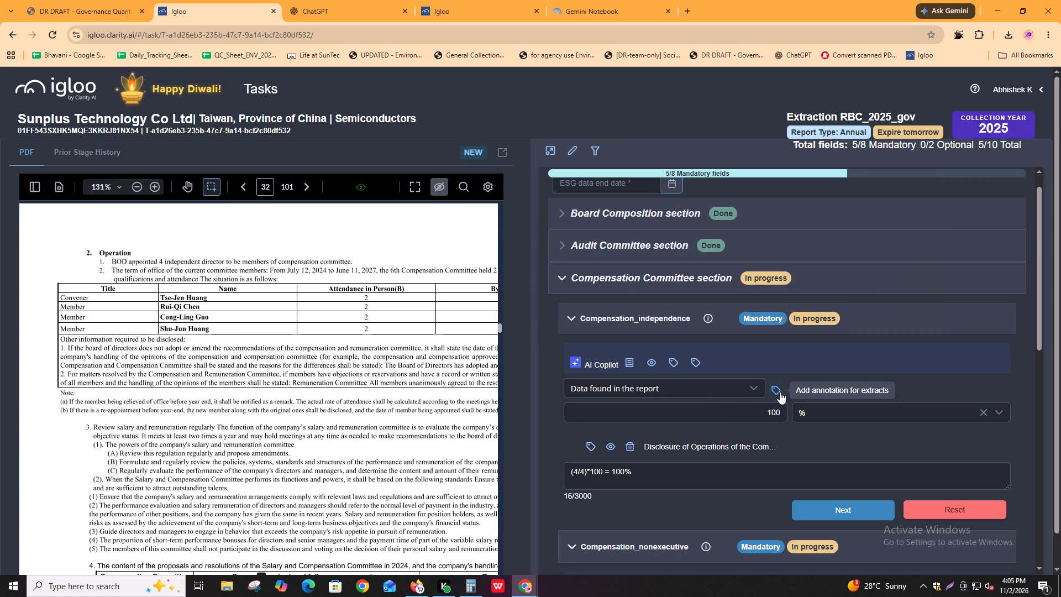
left_click(780, 392)
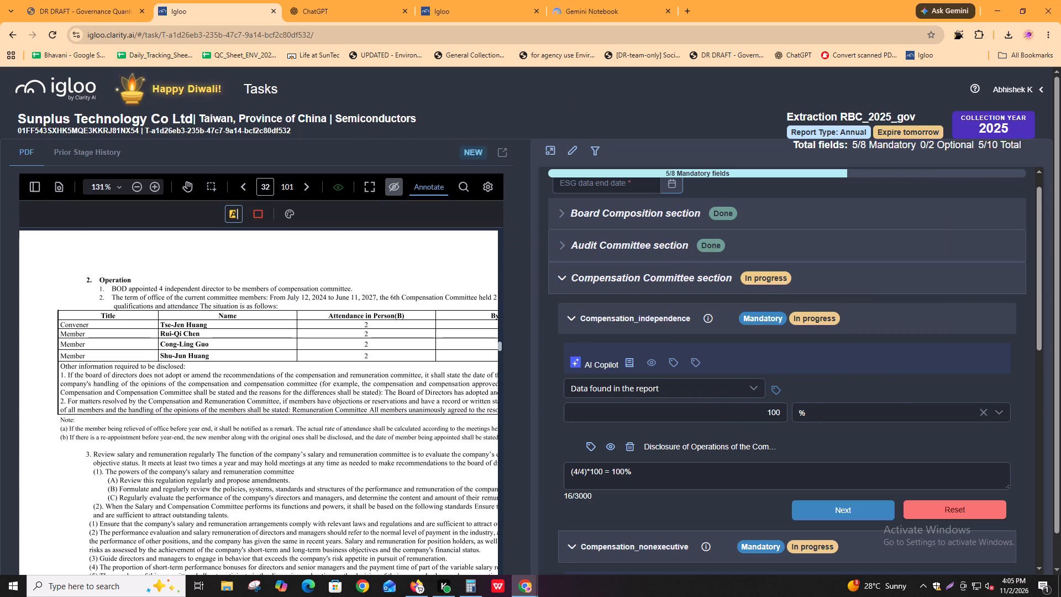
left_click_drag(106, 285, 343, 286)
left_click_drag(107, 291, 369, 282)
Annotate the same page 32 sentence about 4 independent directors on the compensation committee as evidence for Compensation_nonexecutive.
scroll(931, 430, "down", 2)
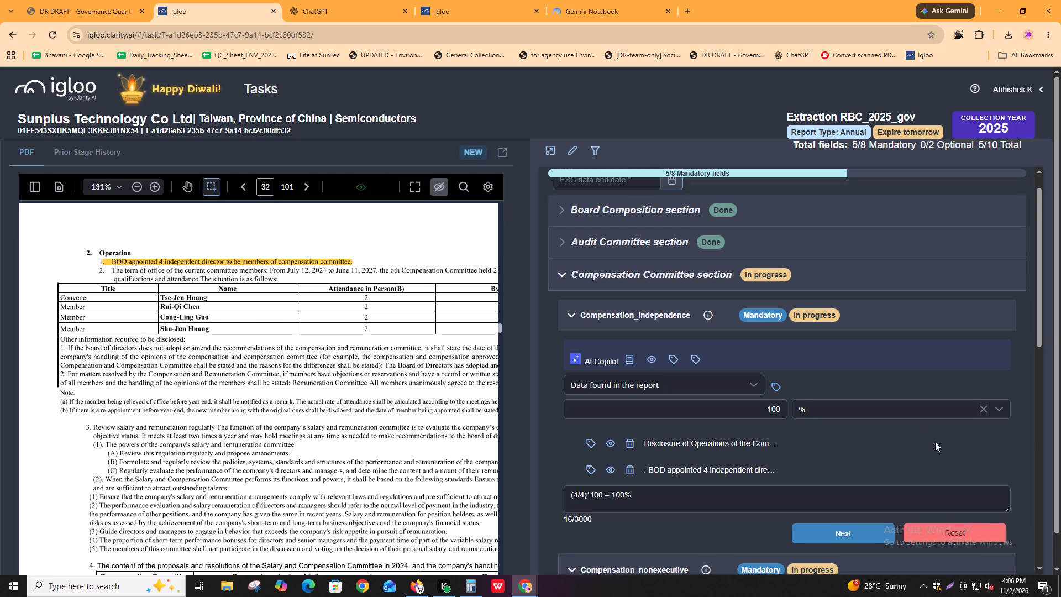
scroll(935, 442, "down", 2)
left_click(776, 423)
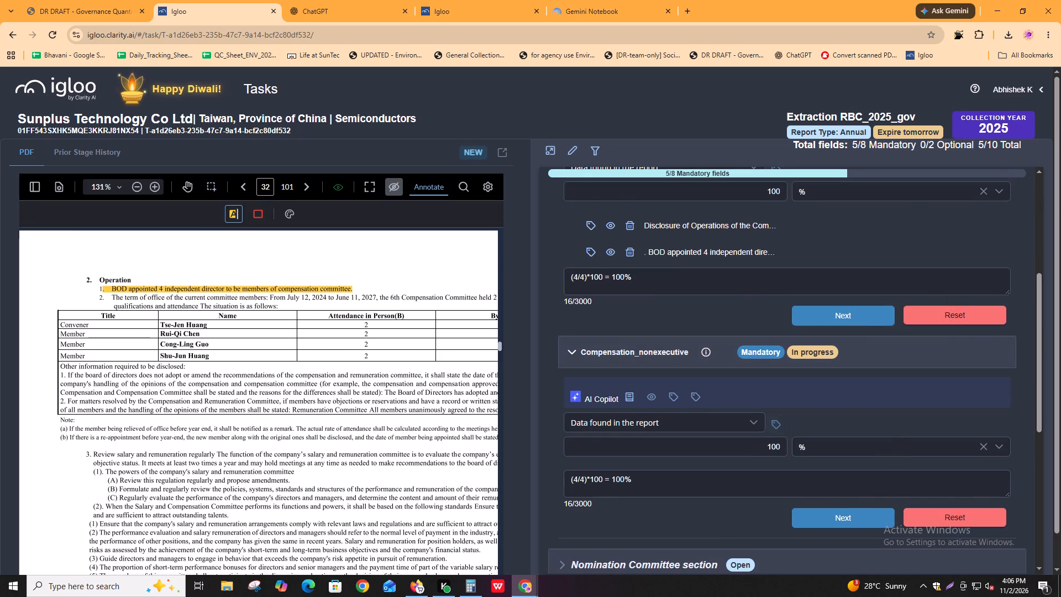
left_click_drag(109, 285, 377, 281)
left_click_drag(377, 281, 356, 294)
Return the Igloo report viewer to page 18.
left_click(265, 186)
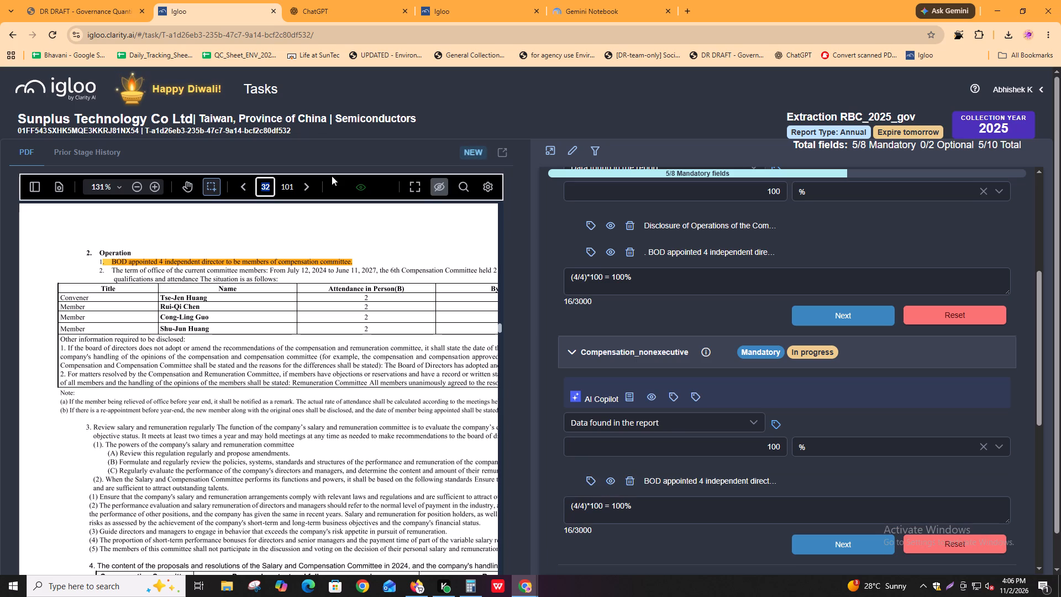
type("18")
key("Return")
In the report PDF, examine the "compensation" matches in page 32's committee Operation section, including the attendance table's disclosures.
key("alt+Tab")
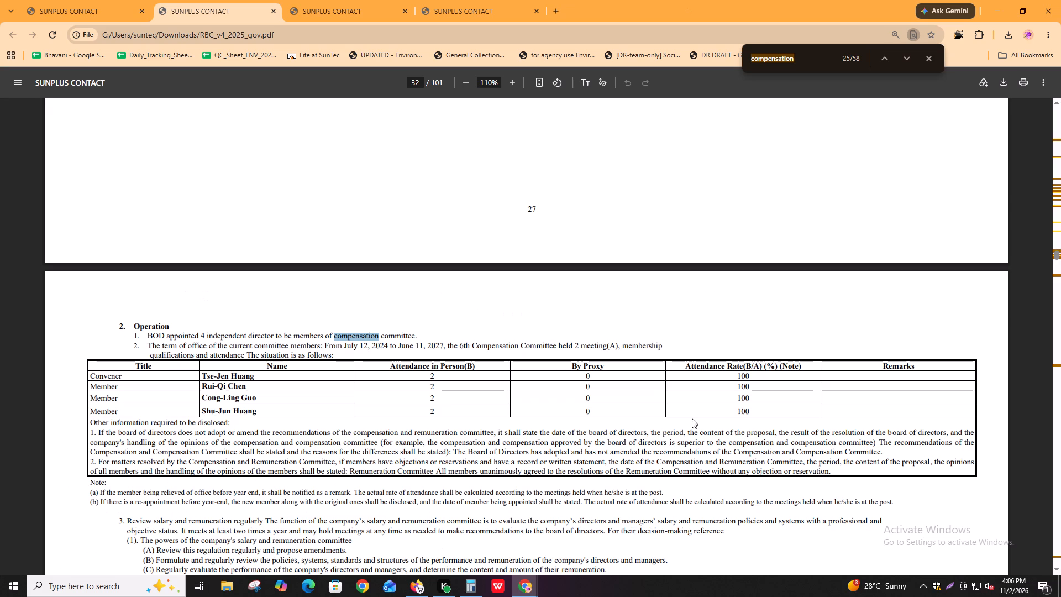
key("ctrl+f")
key("Return")
key("Return")
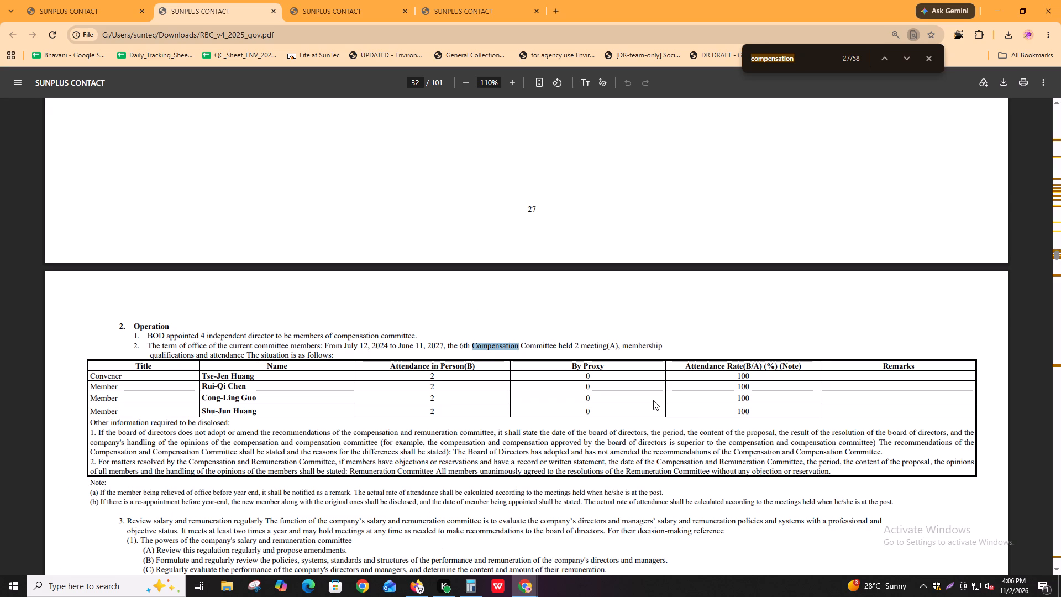
key("Return")
key("Return")
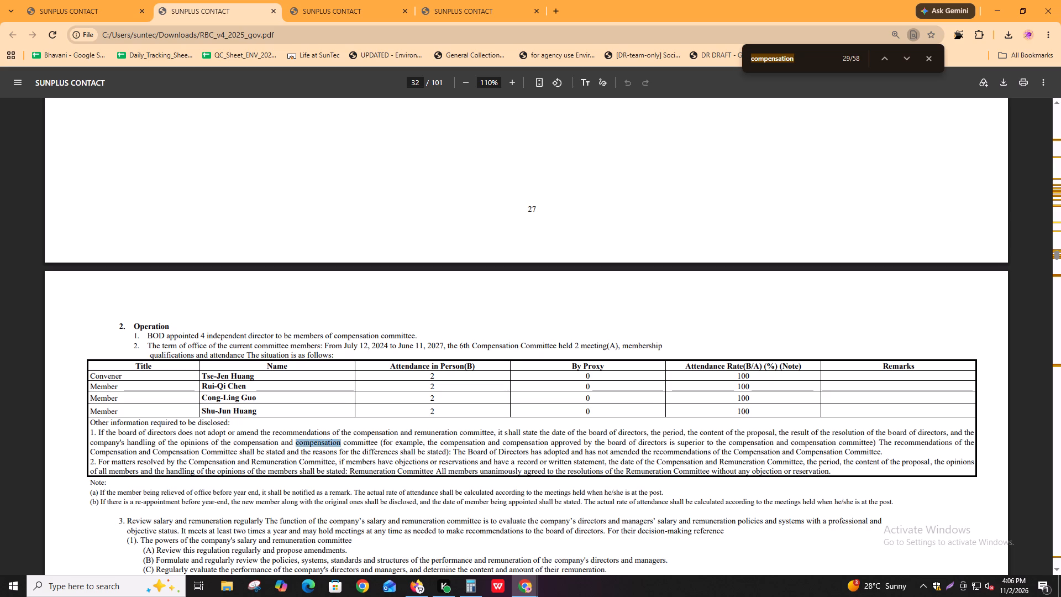
key("Return")
key("Return")
key("Return")
key("Return")
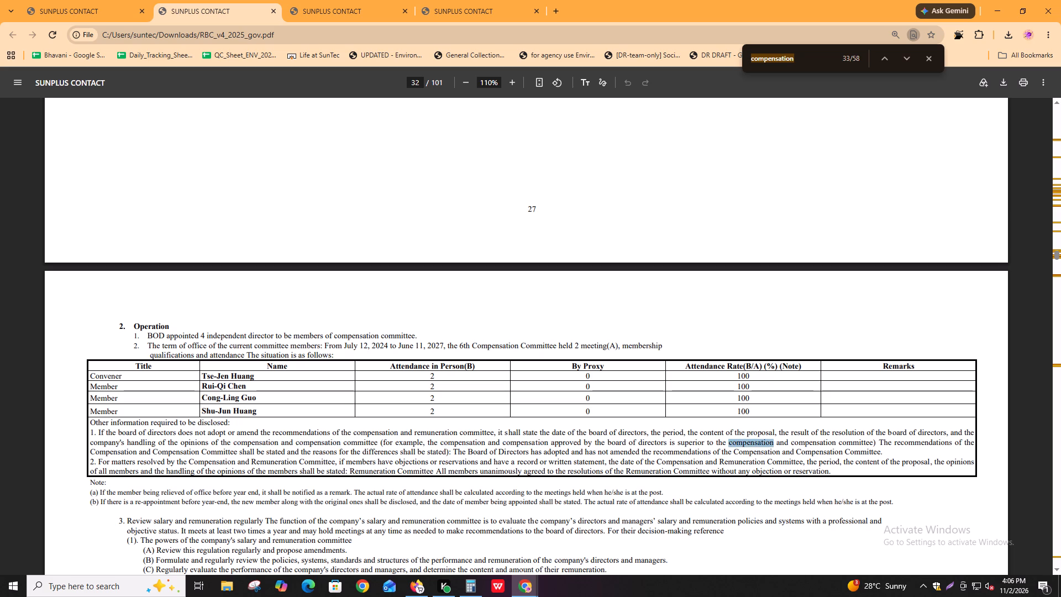
key("Return")
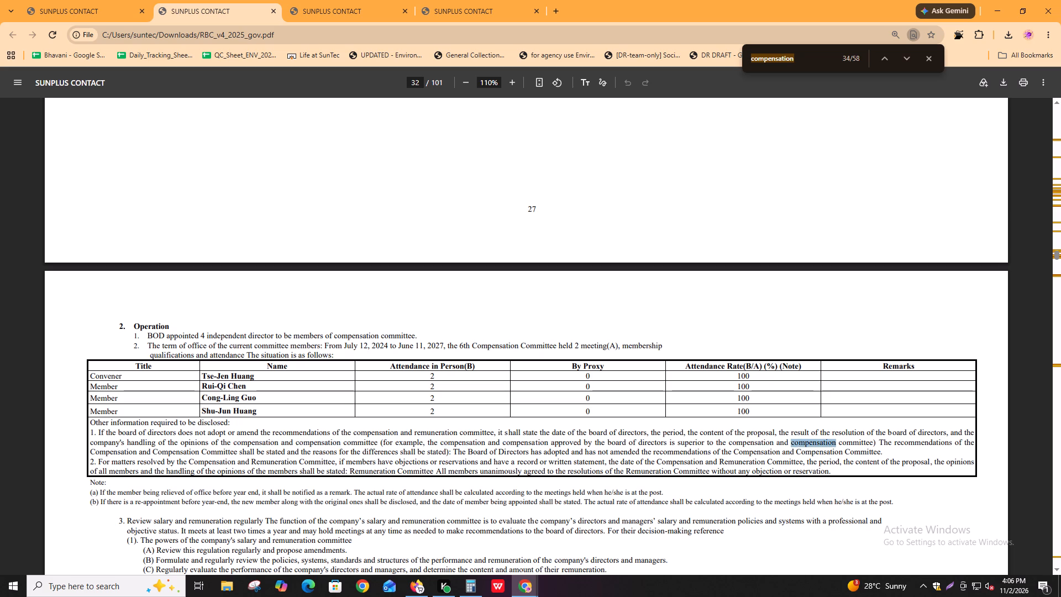
key("Return")
key("Return")
key("Return")
key("Return")
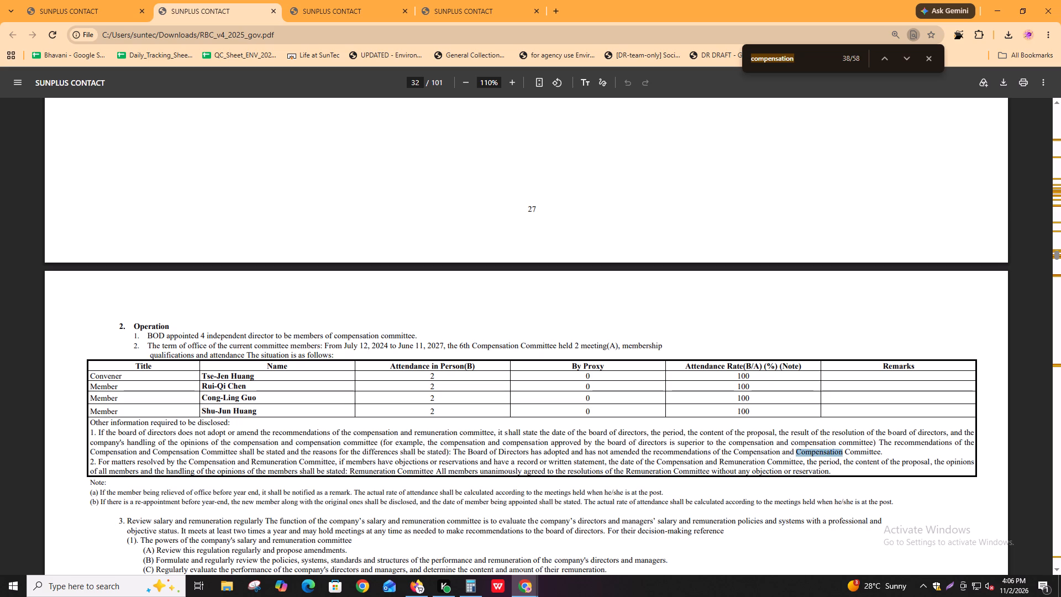
Examine the "compensation" matches on page 32 covering the committee's functions, proposals and resolutions.
key("Return")
key("Return")
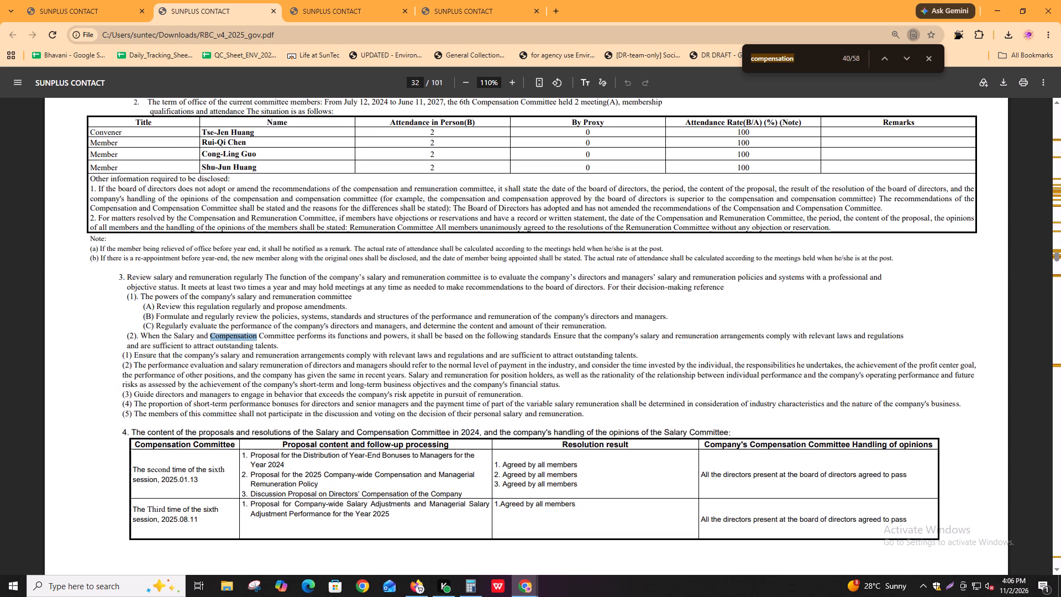
key("Return")
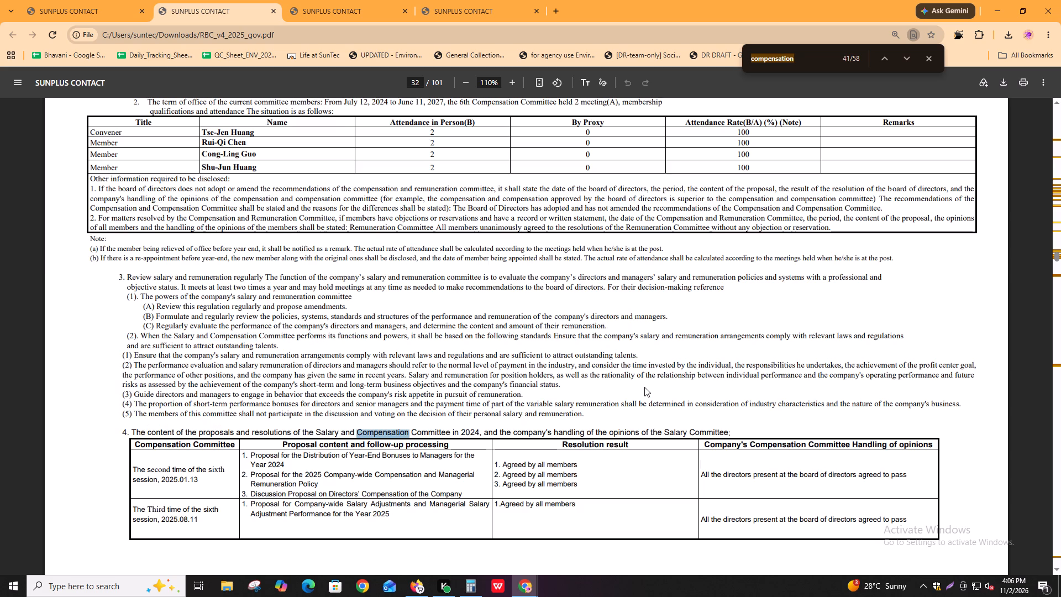
key("Return")
key("Return")
key("Return")
key("Return")
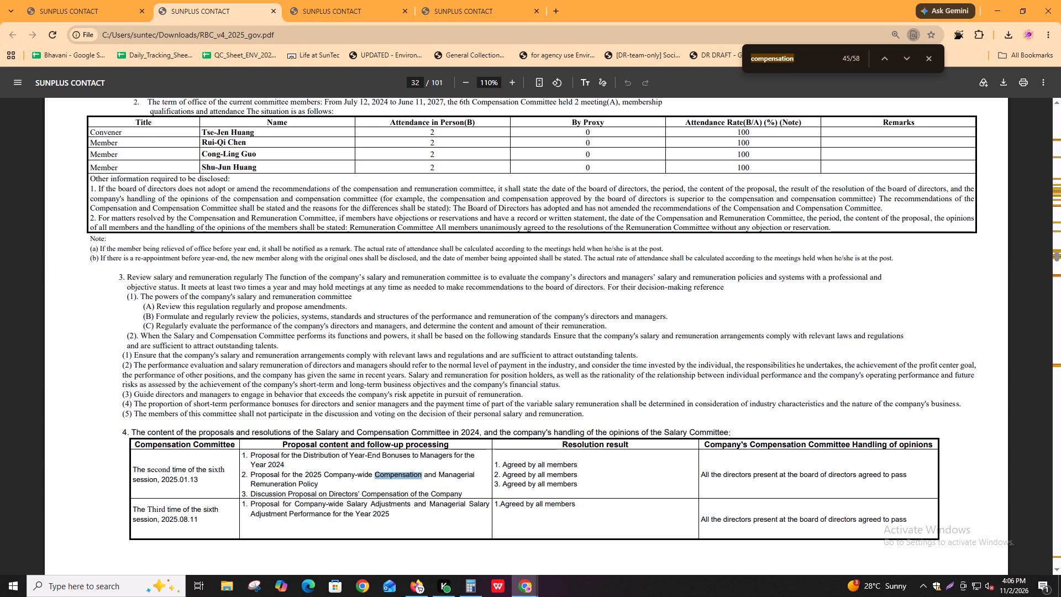
Examine the remaining "compensation" matches, from employee welfare on page 36 through section 3.1.5 to the intellectual property note on page 99.
key("Return")
key("Return")
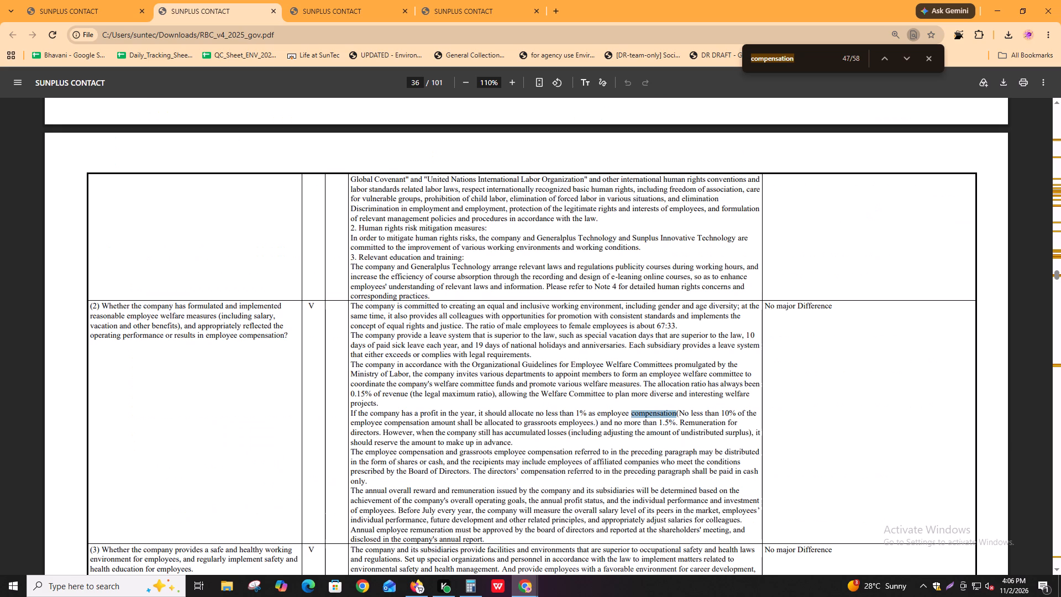
key("Return")
key("Return")
key("Return")
key("Return")
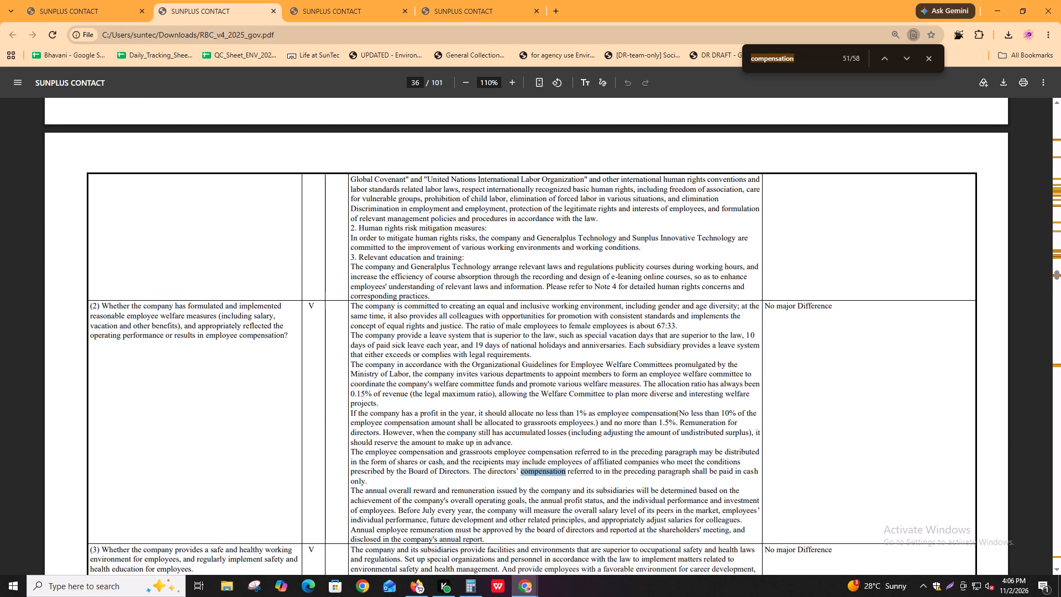
key("Return")
key("Return")
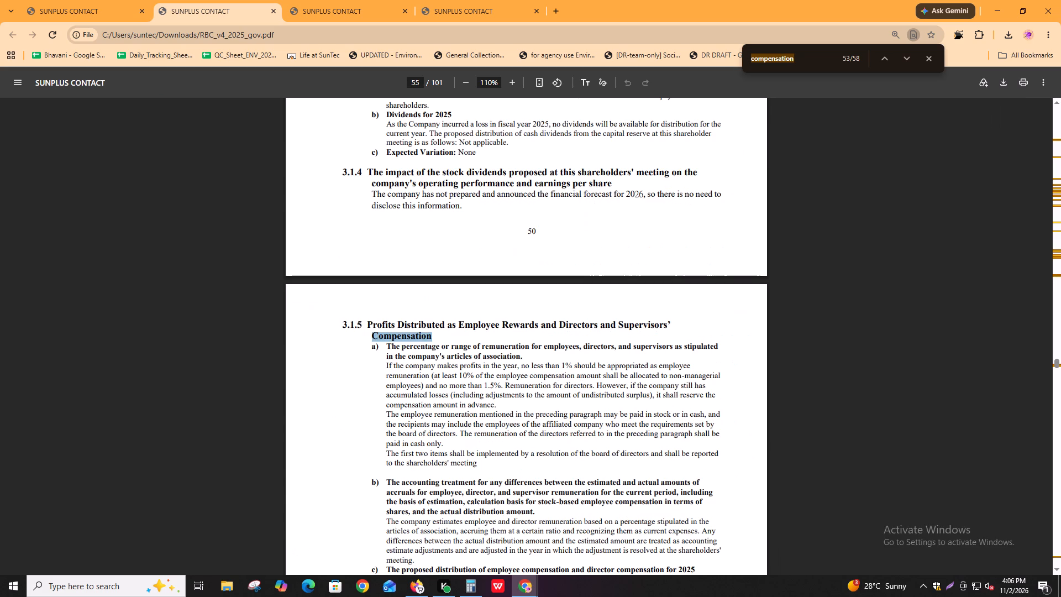
key("Return")
key("Return")
key("Return")
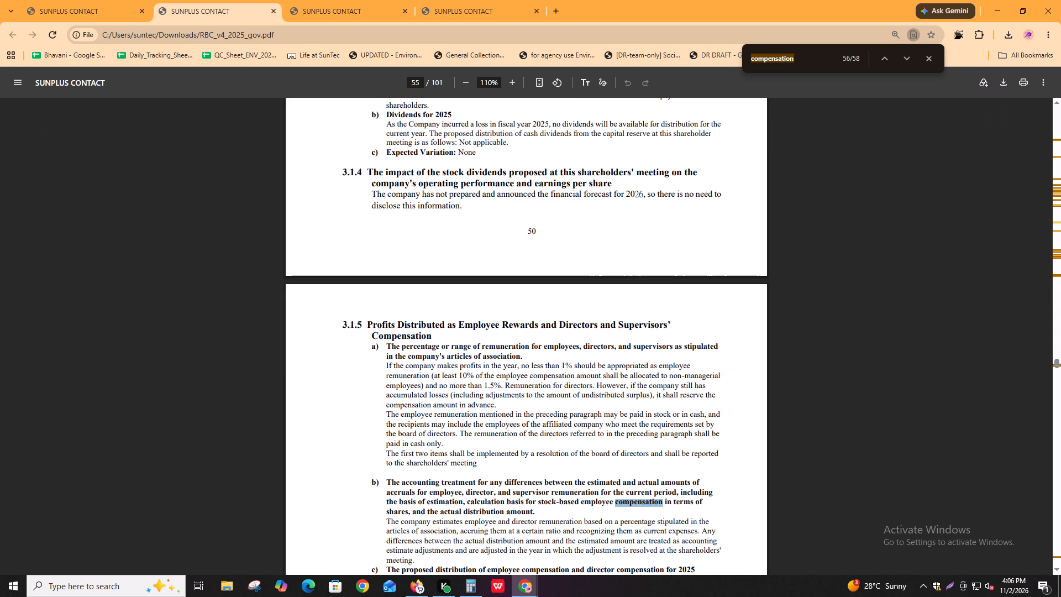
key("shift+Return")
key("Return")
key("Return")
key("Return")
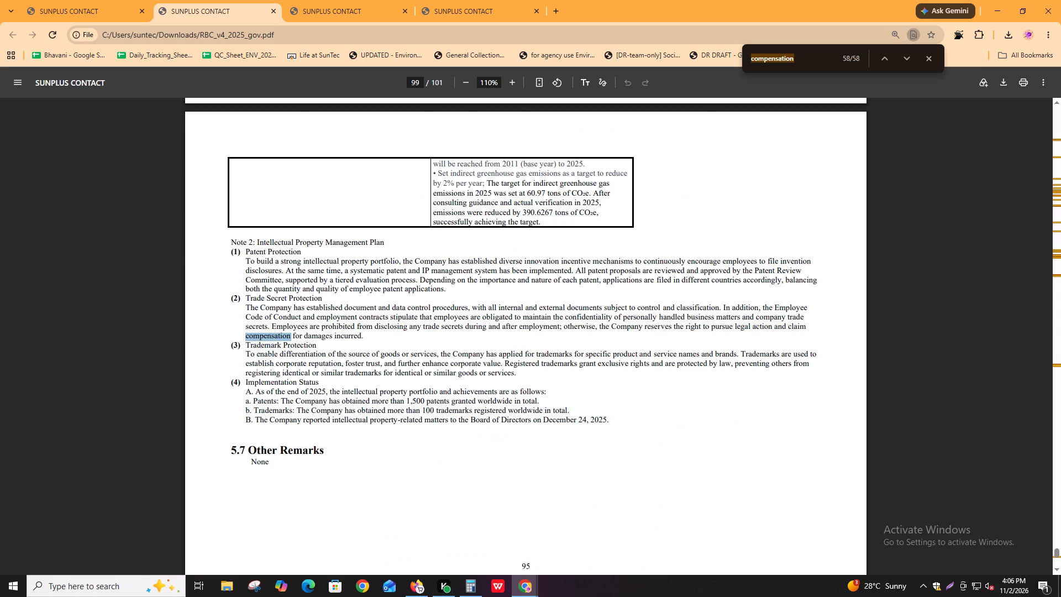
key("Return")
key("Return")
key("shift+Return")
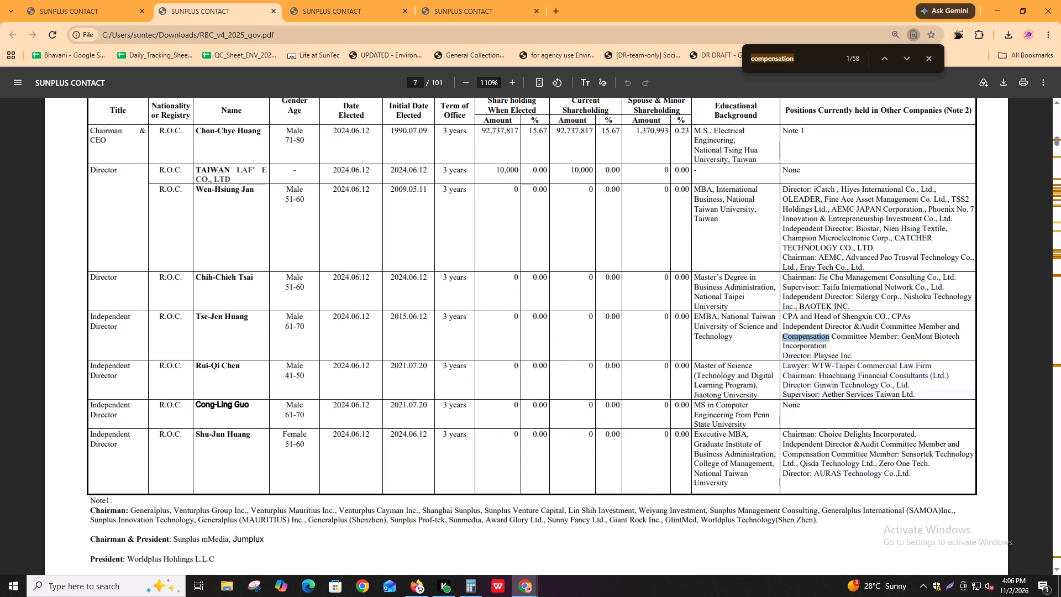
Search the report PDF for "remuneration" and view the directors' remuneration table in section 2.2.1 on page 14.
key("ctrl+f")
key("ctrl+f")
type("remuneration")
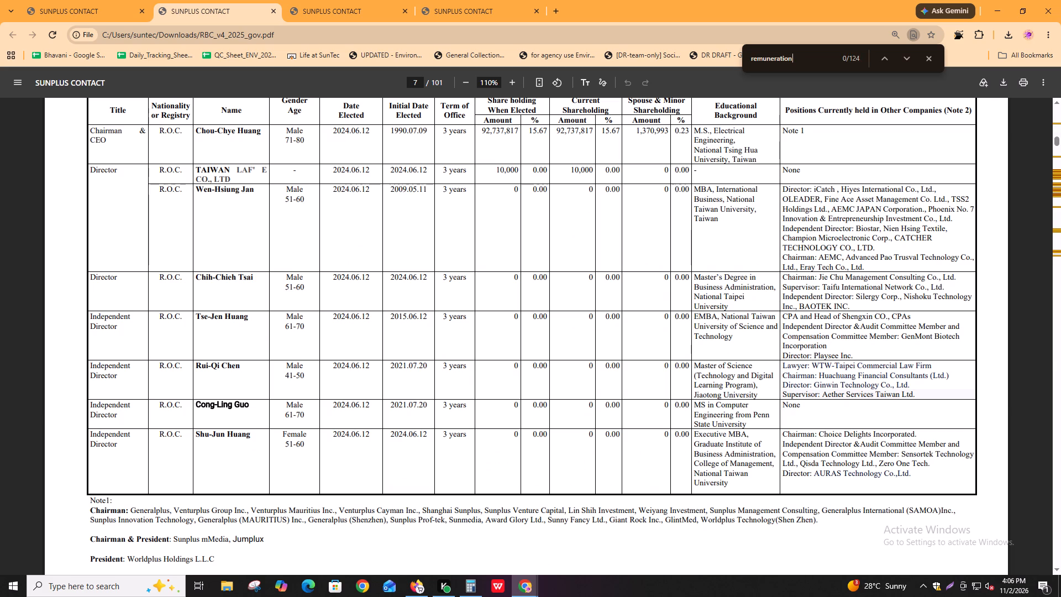
key("Return")
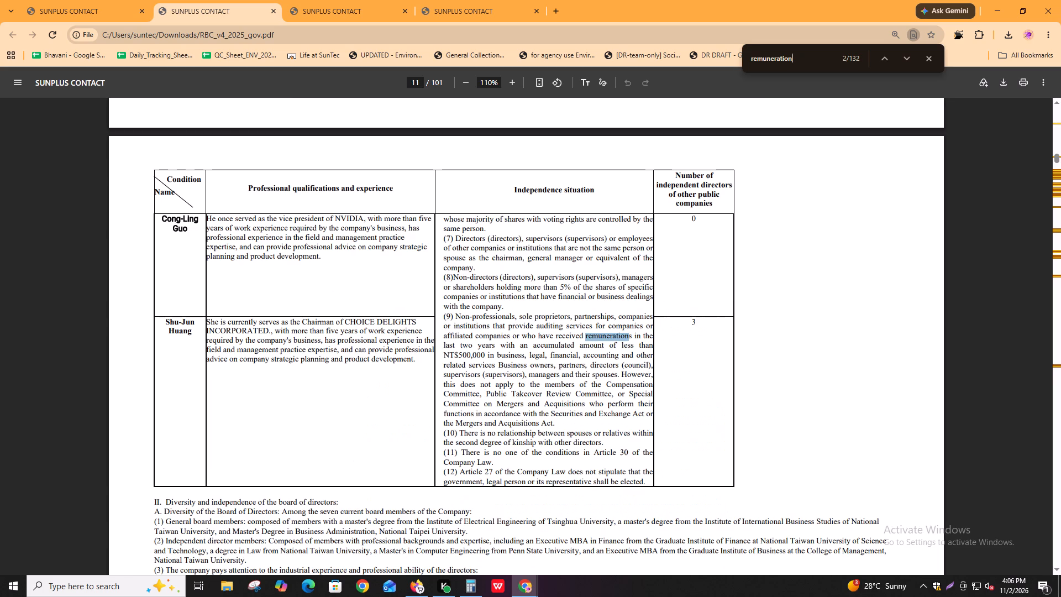
key("space")
key("Return")
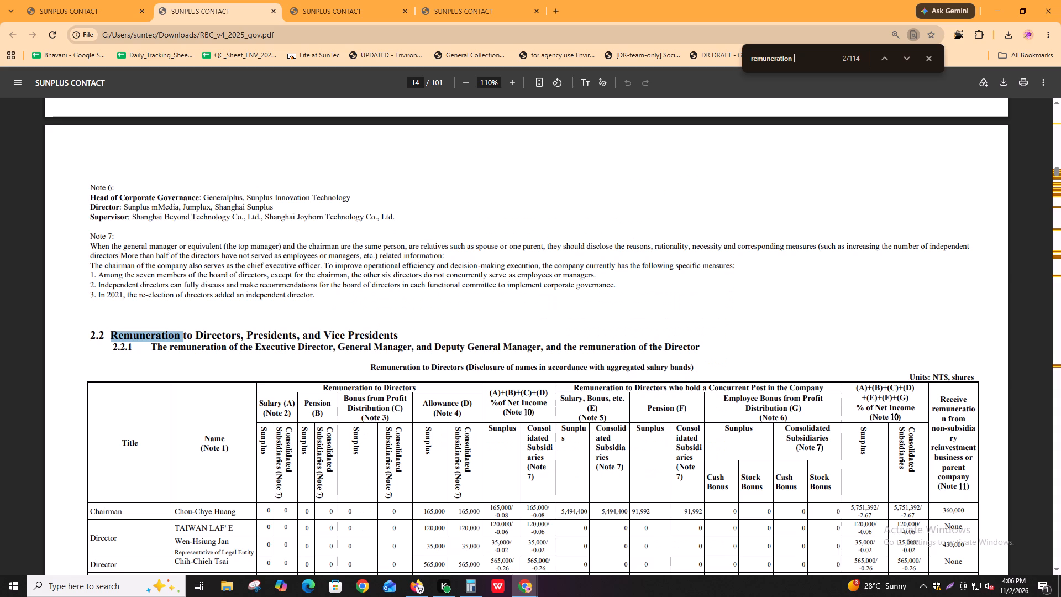
scroll(900, 548, "down", 4)
scroll(853, 532, "up", 1)
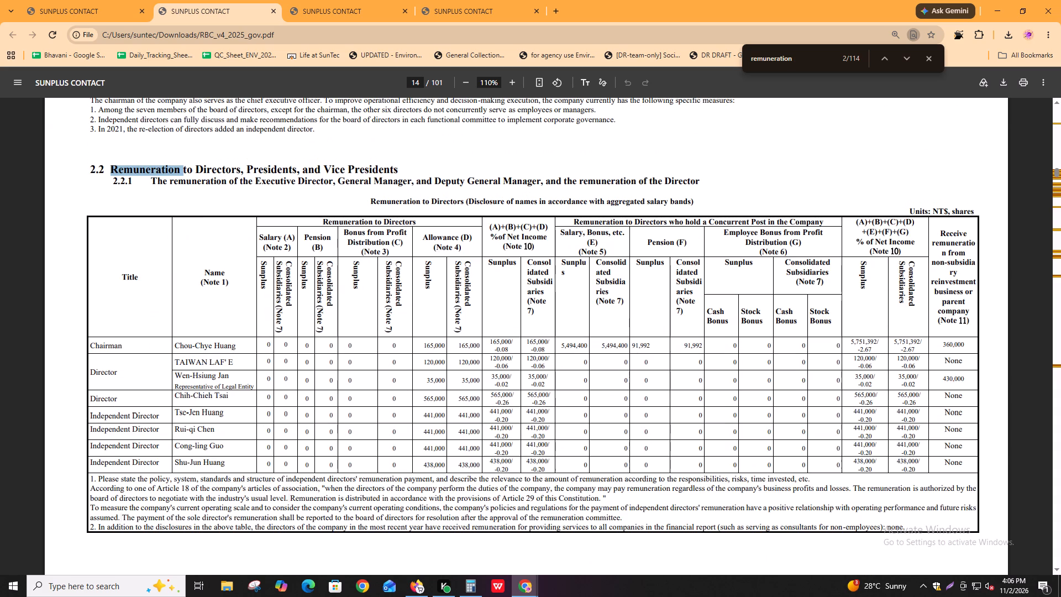
Examine the "remuneration" matches on page 14, from the section 2.2.1 heading through the directors' remuneration policy notes below the table.
key("Return")
key("Return")
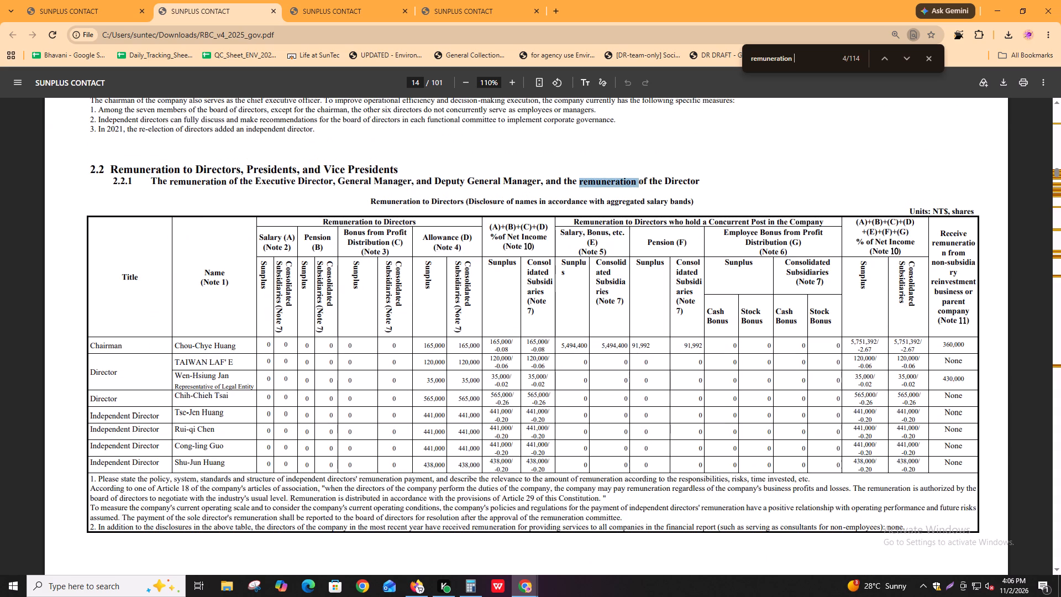
key("Return")
key("Return")
key("Return")
key("Return")
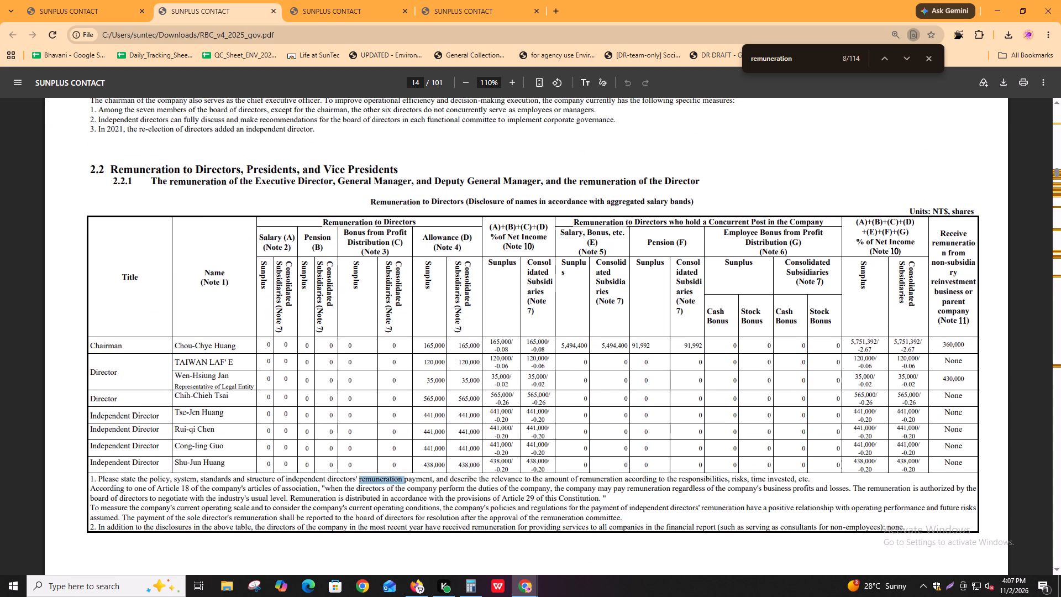
key("Return")
key("Return")
key("Return")
key("Return")
key("Return")
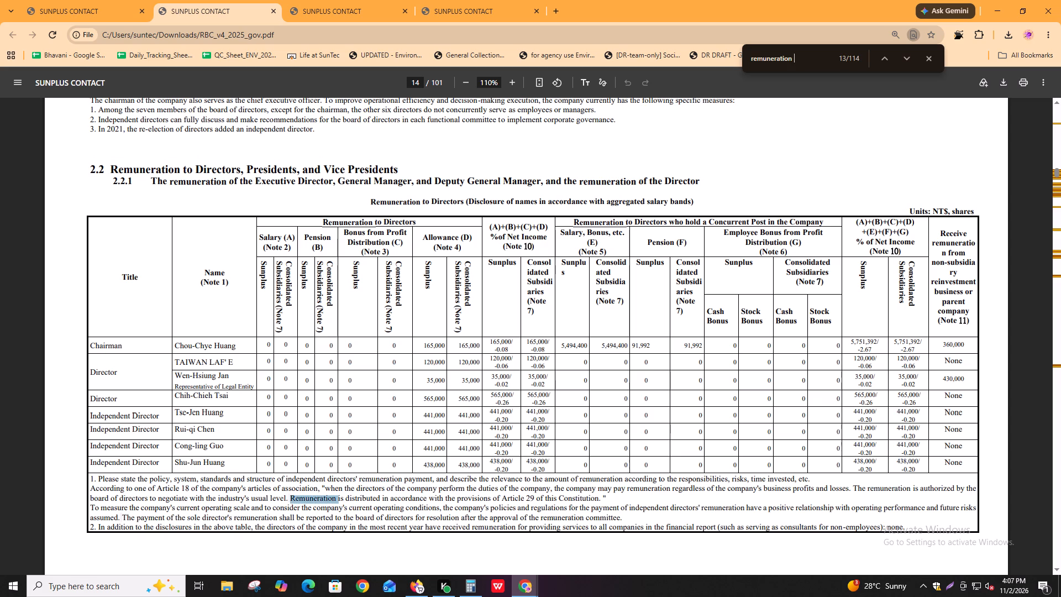
Examine the "remuneration" matches in page 15's directors' Remuneration Band table and the notes beneath it, through Note 9.
key("Return")
key("Return")
key("Return")
key("Return")
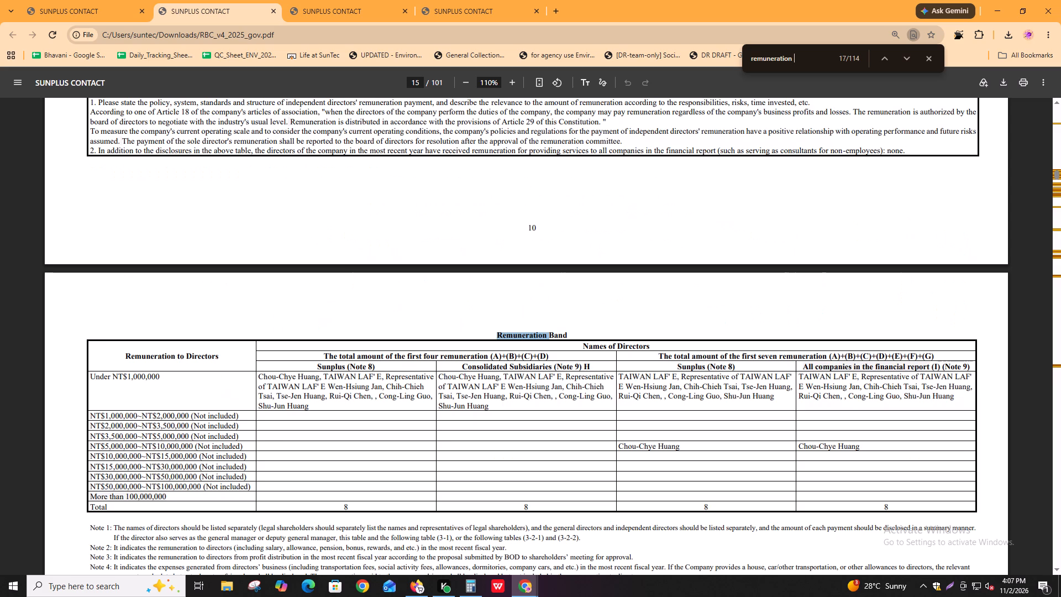
key("Return")
key("Return")
key("Return")
key("Return")
key("Return")
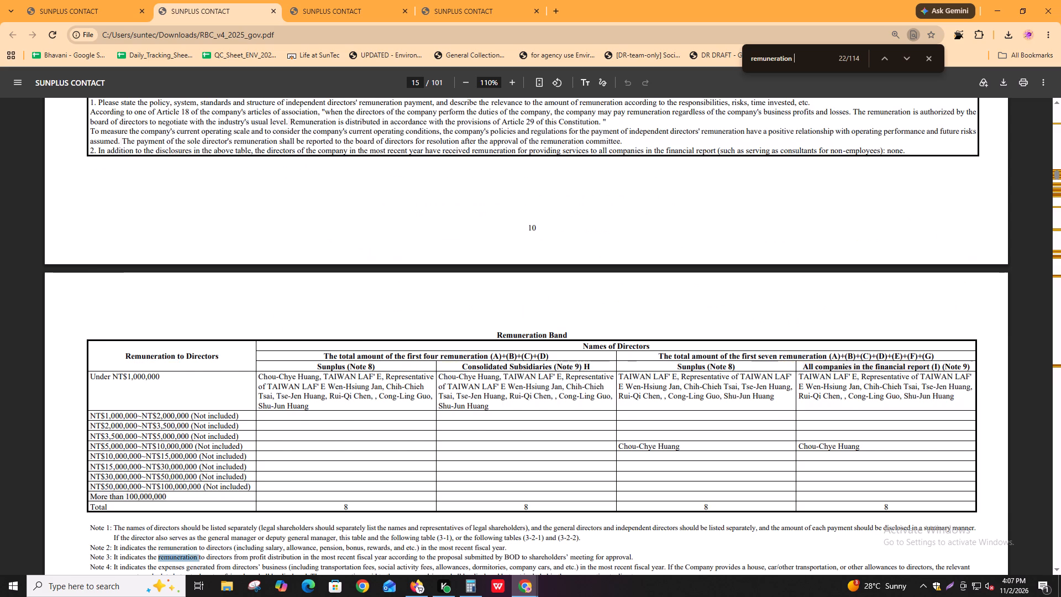
key("Return")
key("Return")
key("shift+Return")
key("Return")
key("Return")
key("Return")
key("Return")
key("Return")
key("Return")
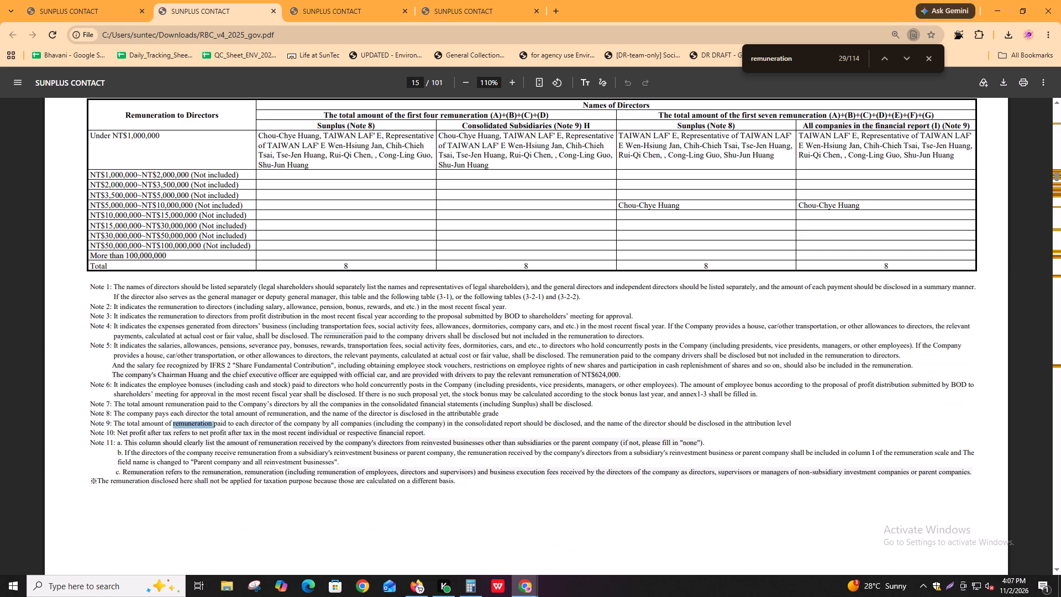
Examine the "remuneration" matches from page 15's closing notes through page 16's presidents and vice presidents table to page 17's management band notes.
key("Return")
key("Return")
key("Return")
key("Return")
key("Return")
key("Return")
key("Return")
key("Return")
key("Return")
key("Return")
key("Return")
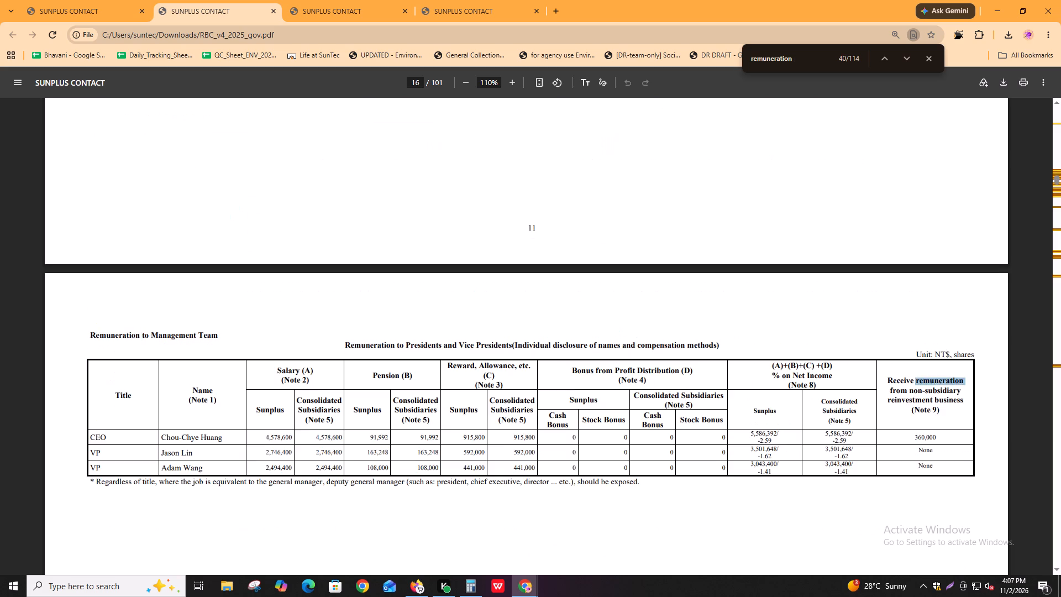
key("Return")
key("Return")
key("Return")
key("Return")
key("Return")
Search the report for "nomination" and examine the matches in the corporate governance implementation table on pages 26 and 27.
key("ctrl+f")
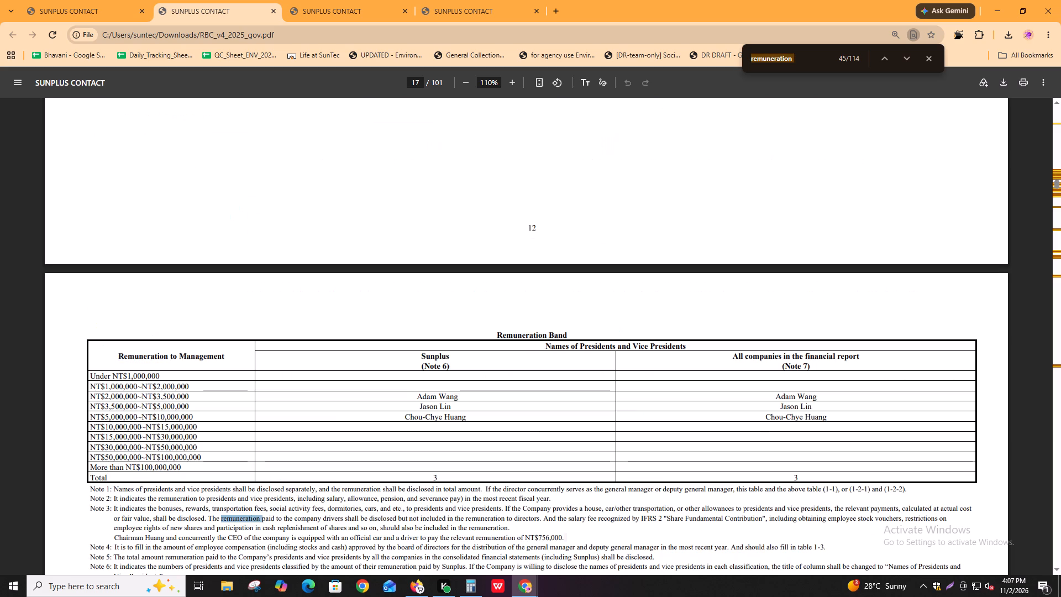
type("nomination")
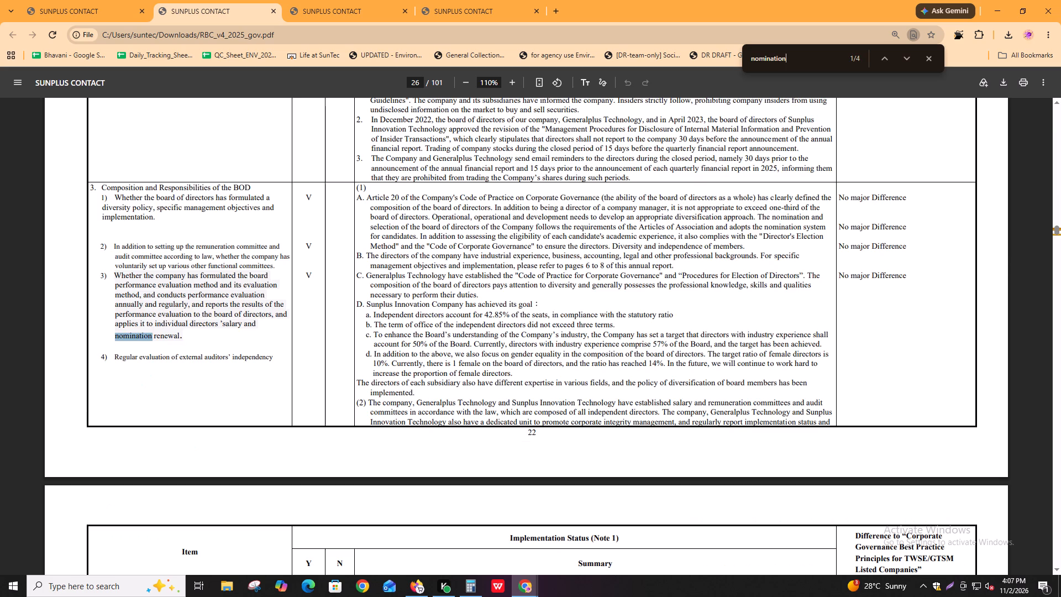
key("Return")
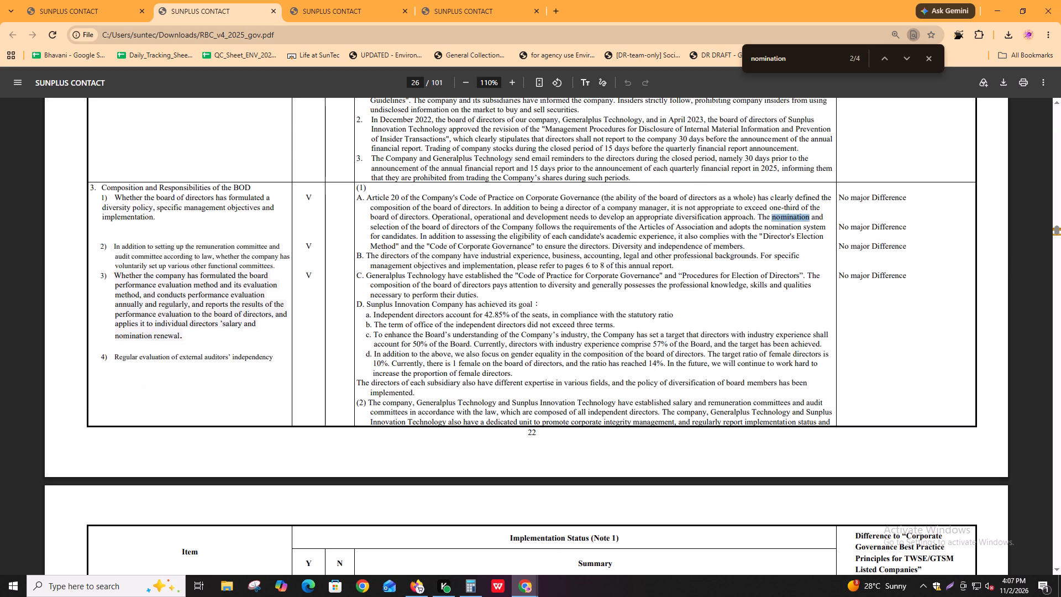
key("Return")
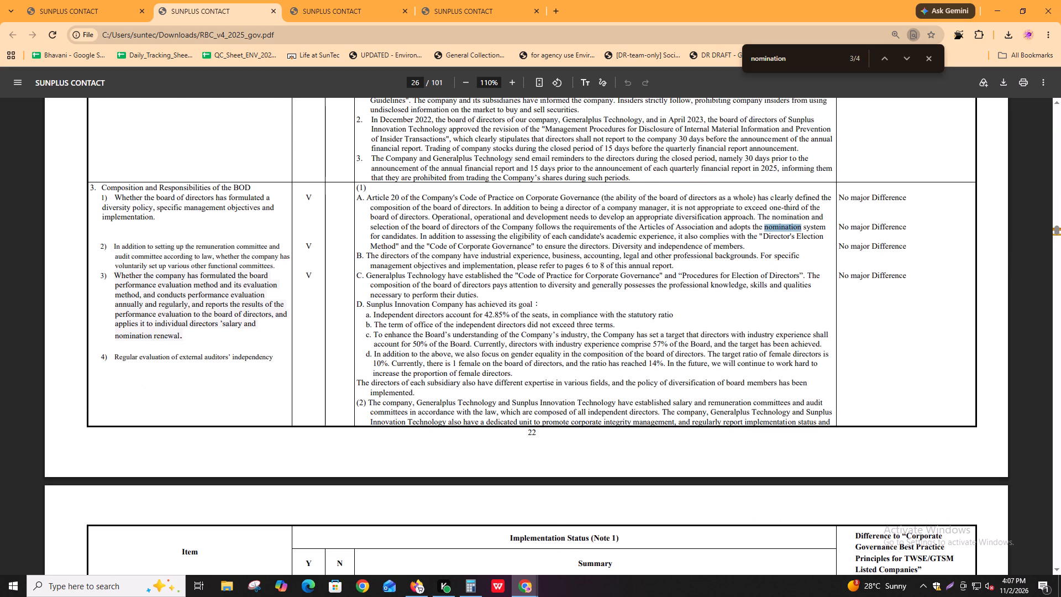
key("Return")
Search the report for "appoint" and examine the matches from the board proposals on page 20 to the corporate governance officer item on page 27.
key("ctrl+f")
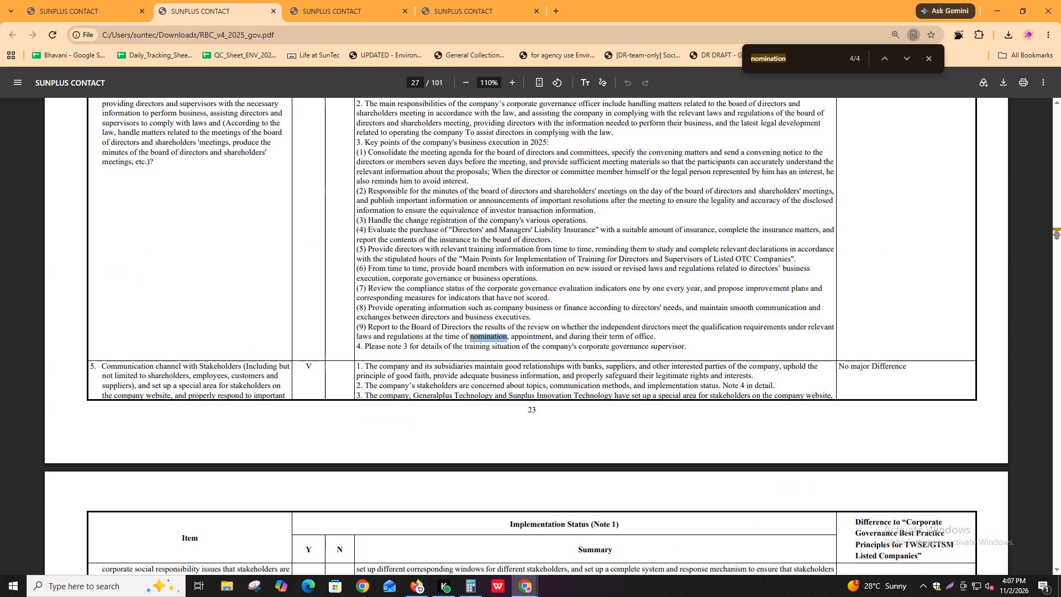
type("appoint")
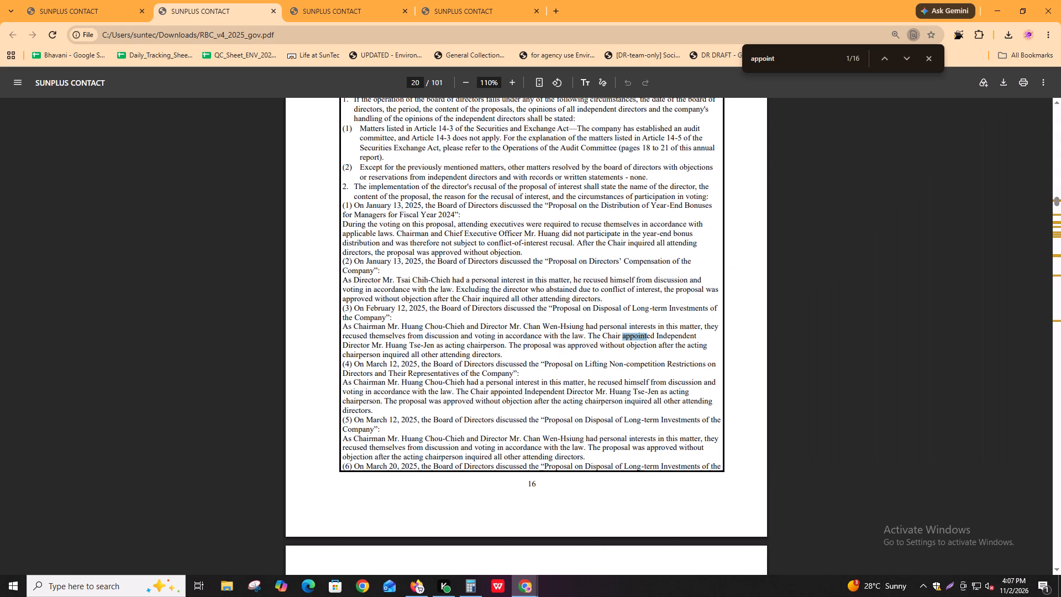
key("Return")
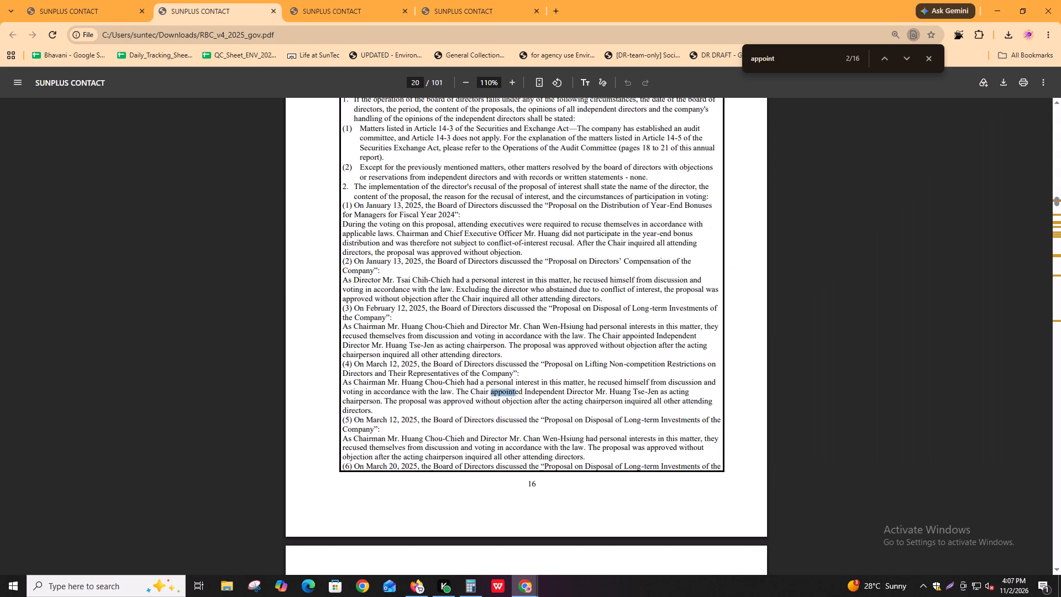
key("Return")
key("shift+Return")
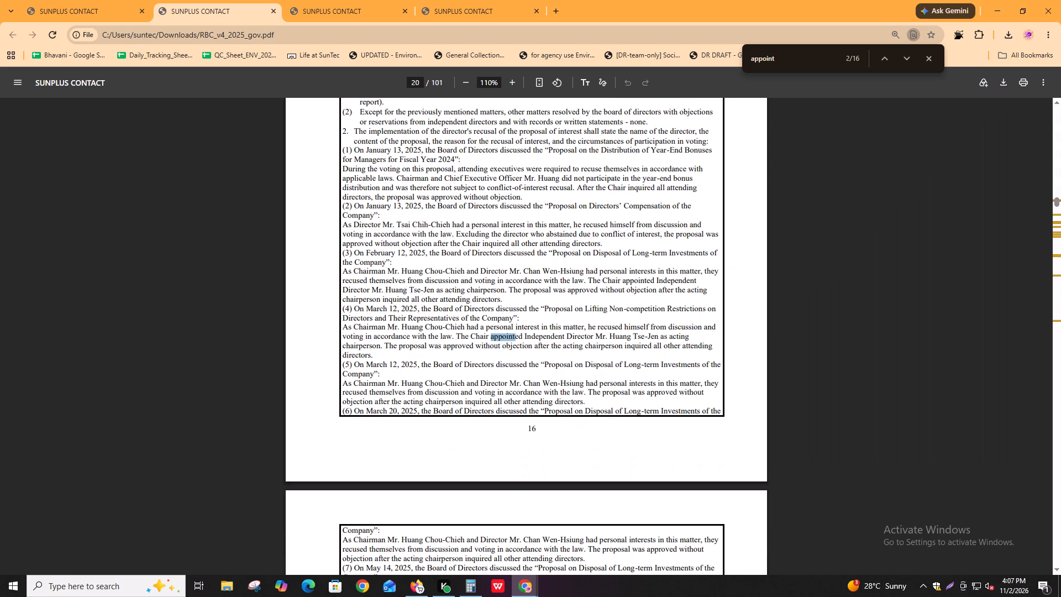
key("Return")
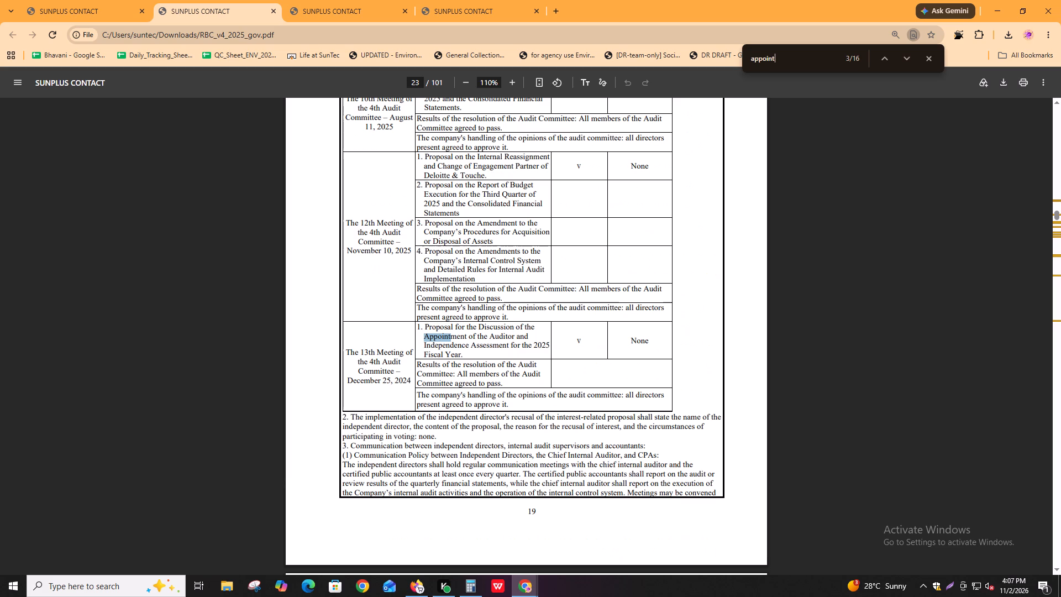
key("Return")
key("Return")
key("Return")
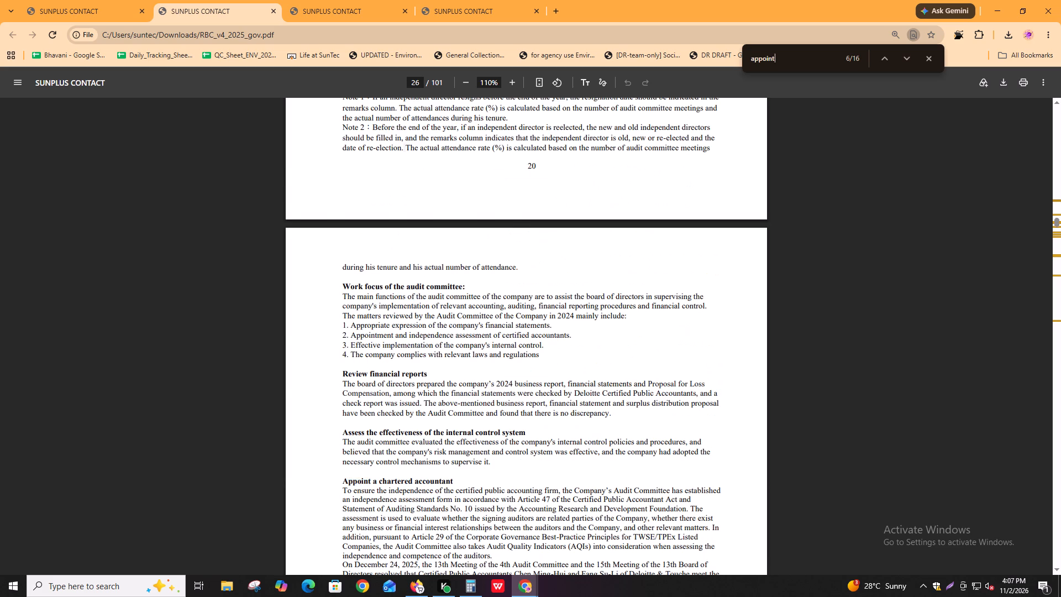
key("Return")
key("Return")
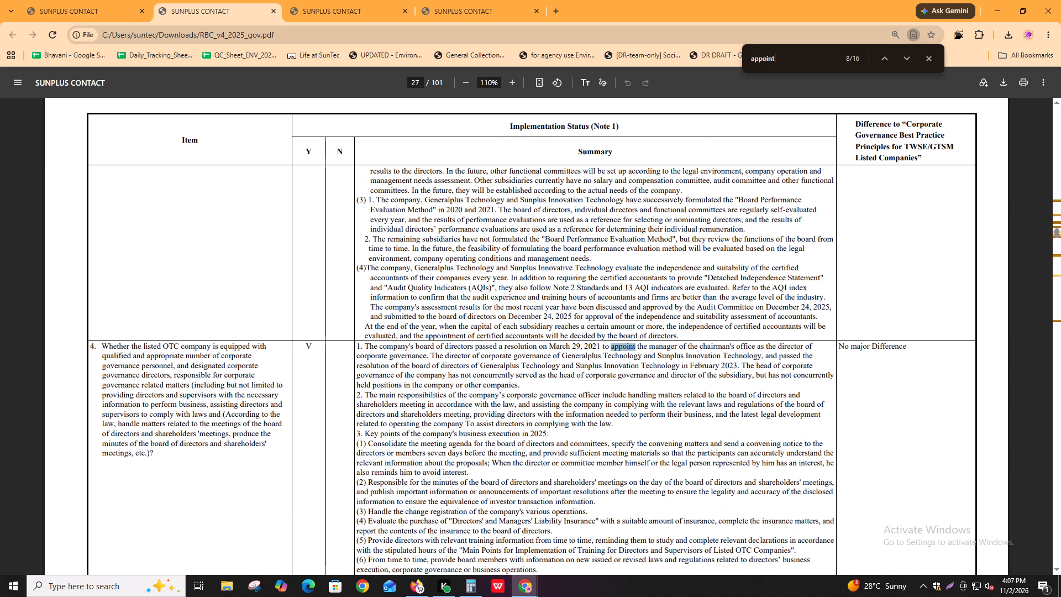
Examine the remaining "appoint" matches, including information disclosure on page 28, the compensation committee notes on page 32 and board resolutions on page 45.
key("Return")
key("Return")
key("Return")
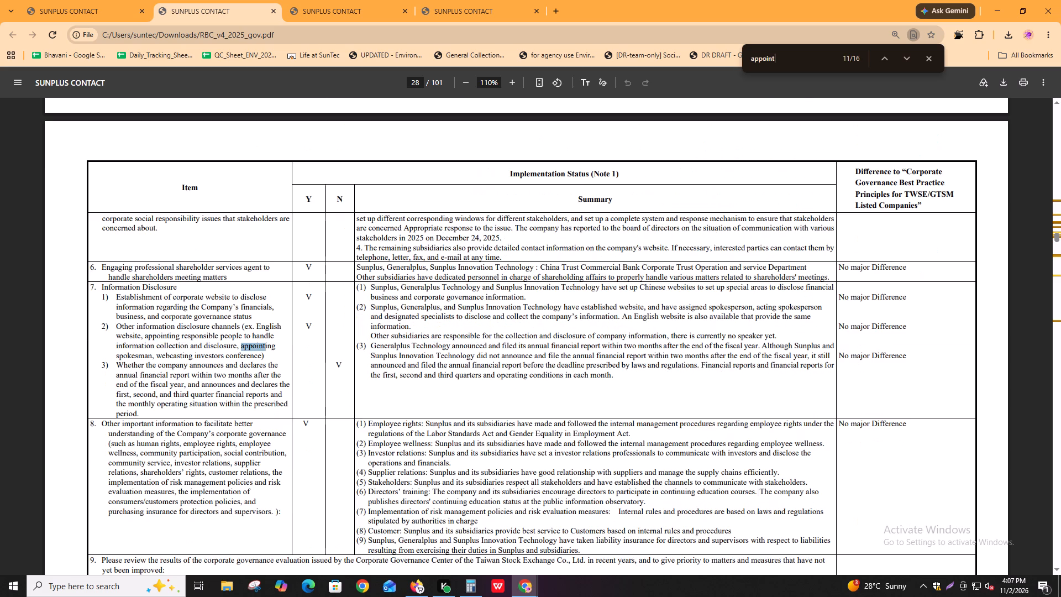
key("Return")
key("Return")
key("Return")
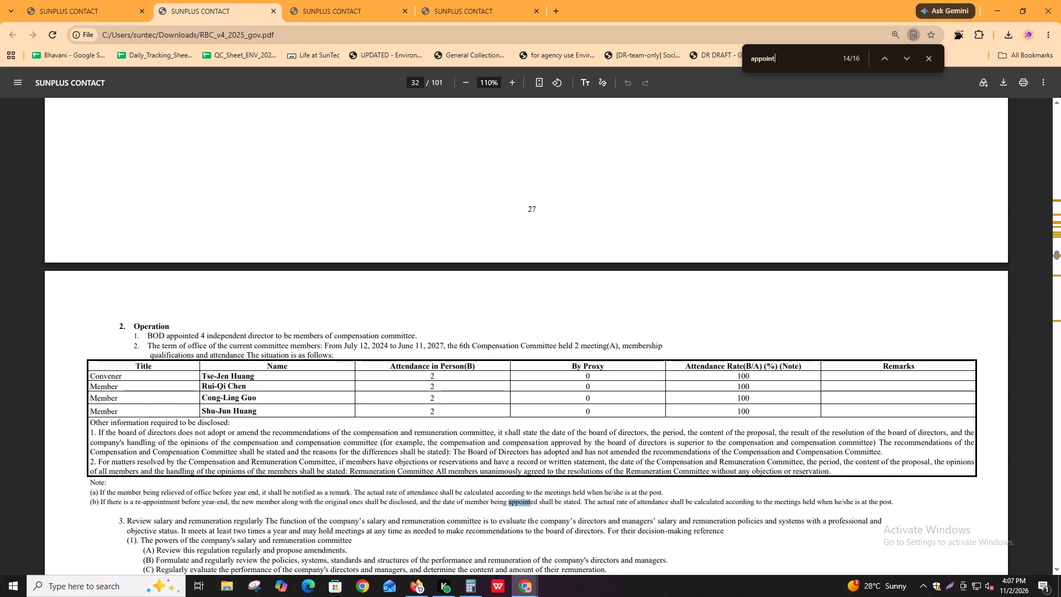
key("shift+Return")
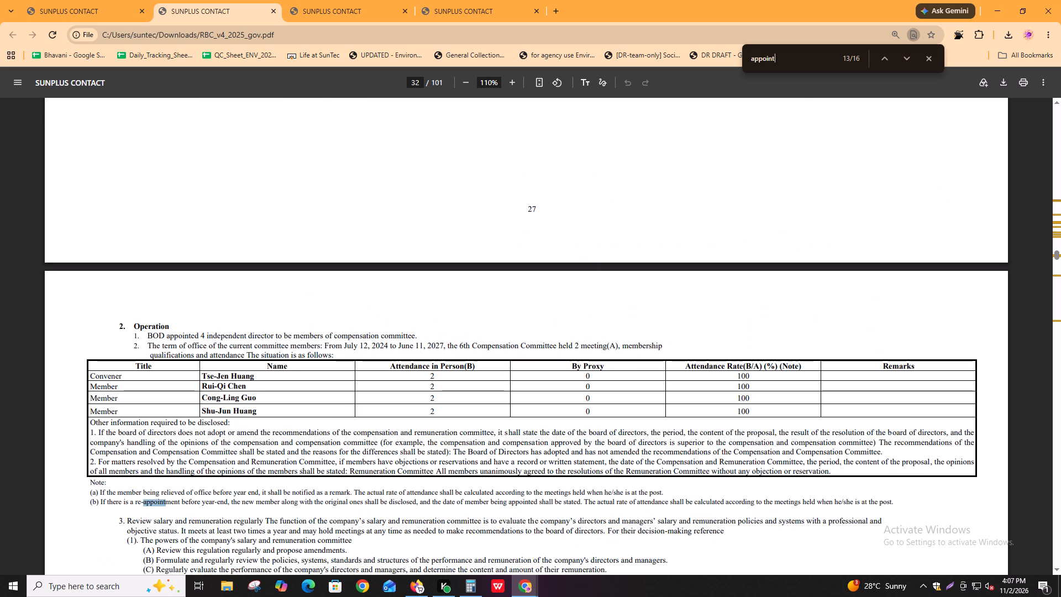
key("Return")
key("Return")
key("Return")
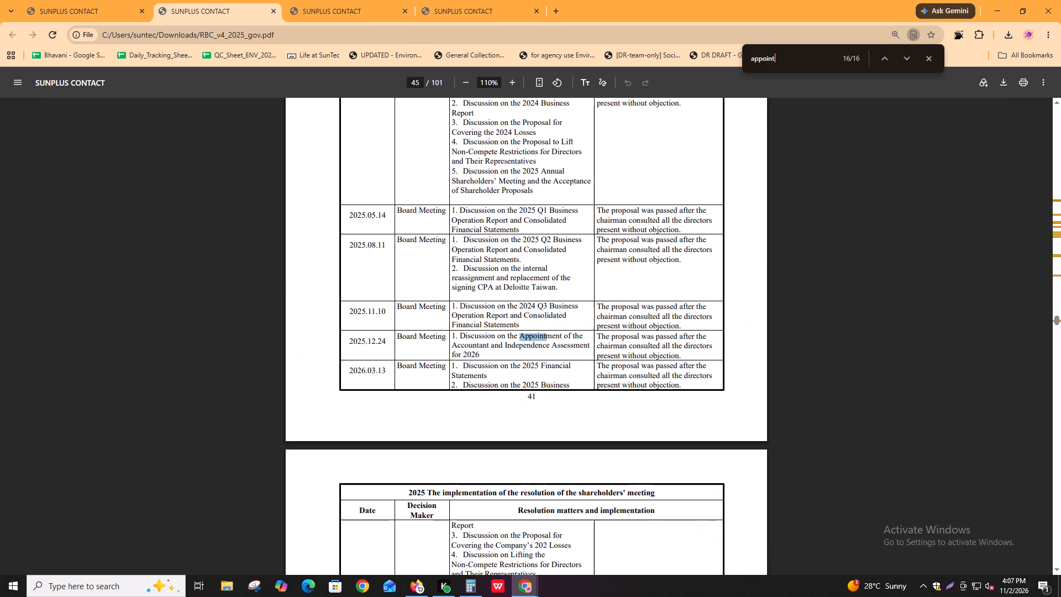
key("shift+Return")
key("Return")
key("Return")
Search the report for "nominat" and examine the matches from the board composition item on page 26 to risk management on page 86.
key("ctrl+f")
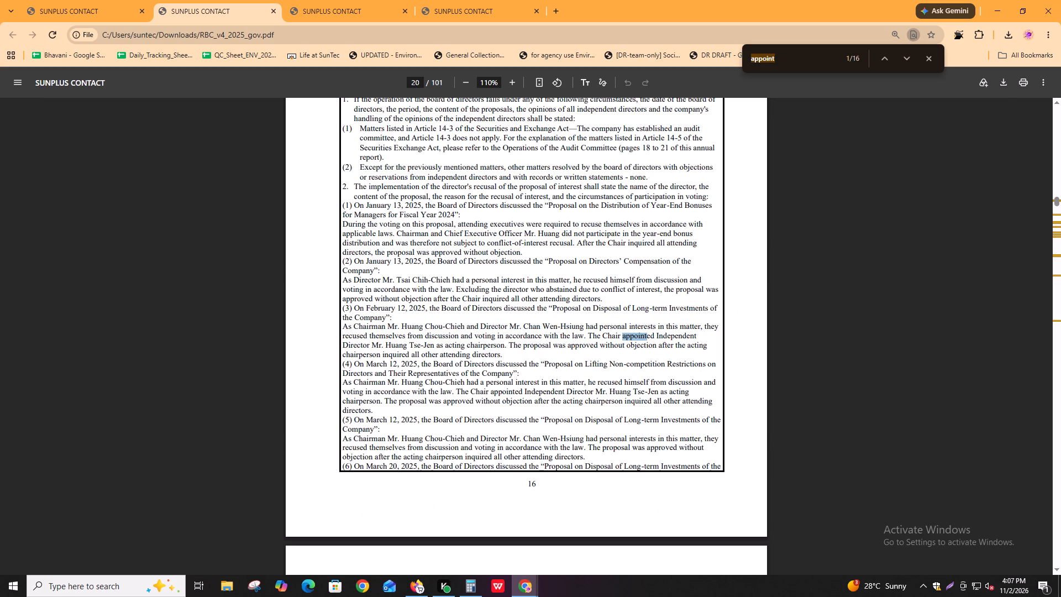
type("nominat")
key("Return")
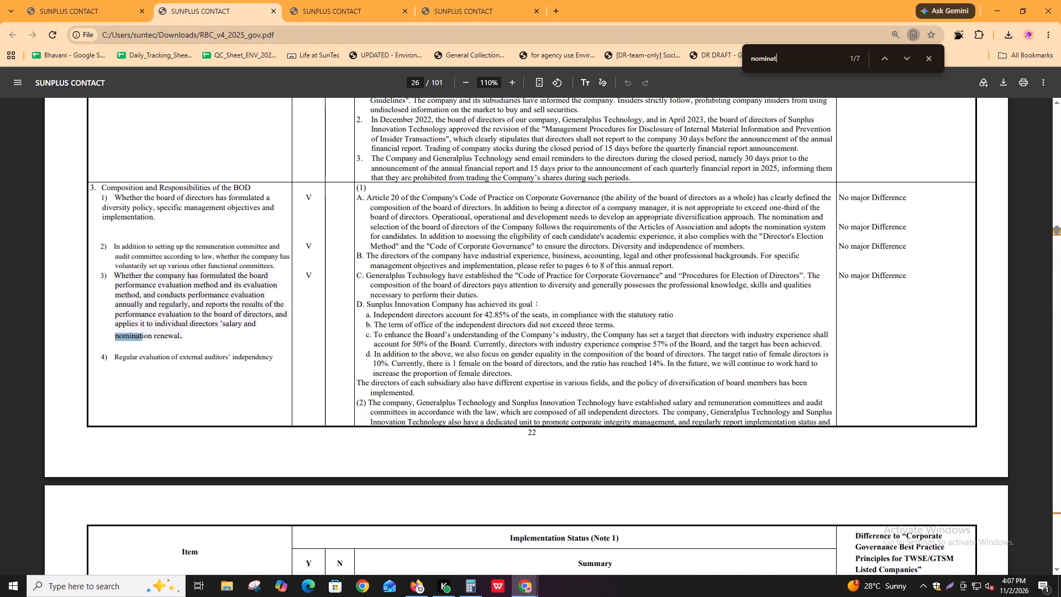
key("Return")
key("shift+Return")
key("Return")
key("Return")
key("Return")
key("Return")
key("Return")
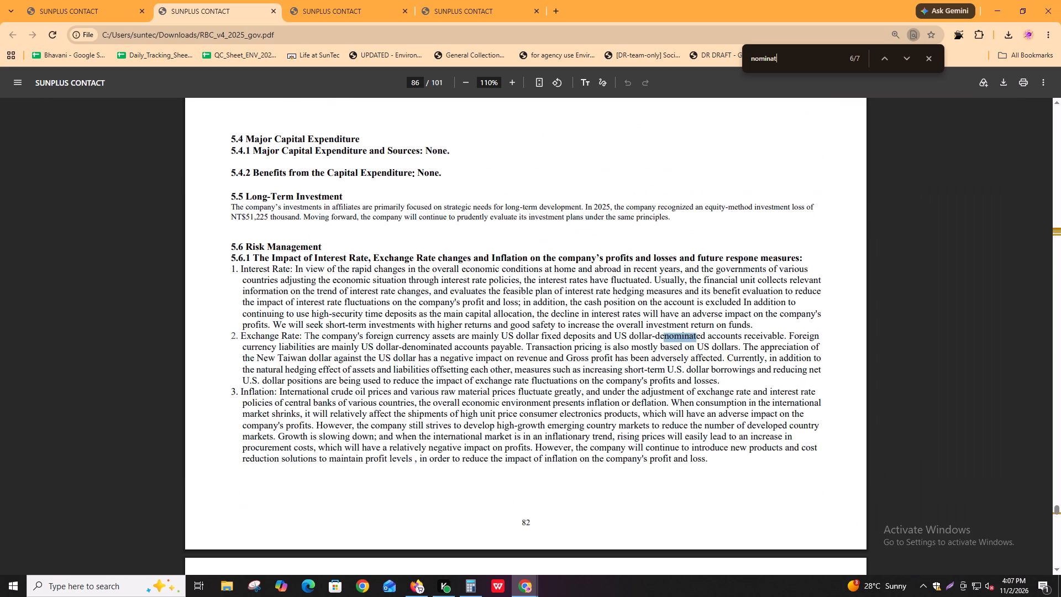
key("Return")
key("shift+Return")
key("Return")
key("Return")
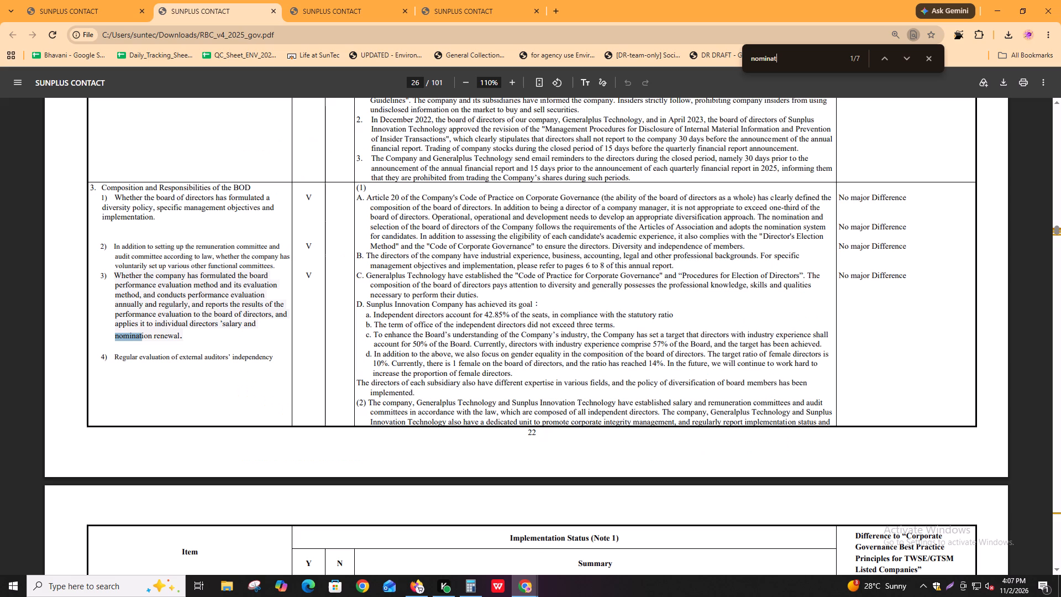
key("Return")
key("Return")
key("ctrl+f")
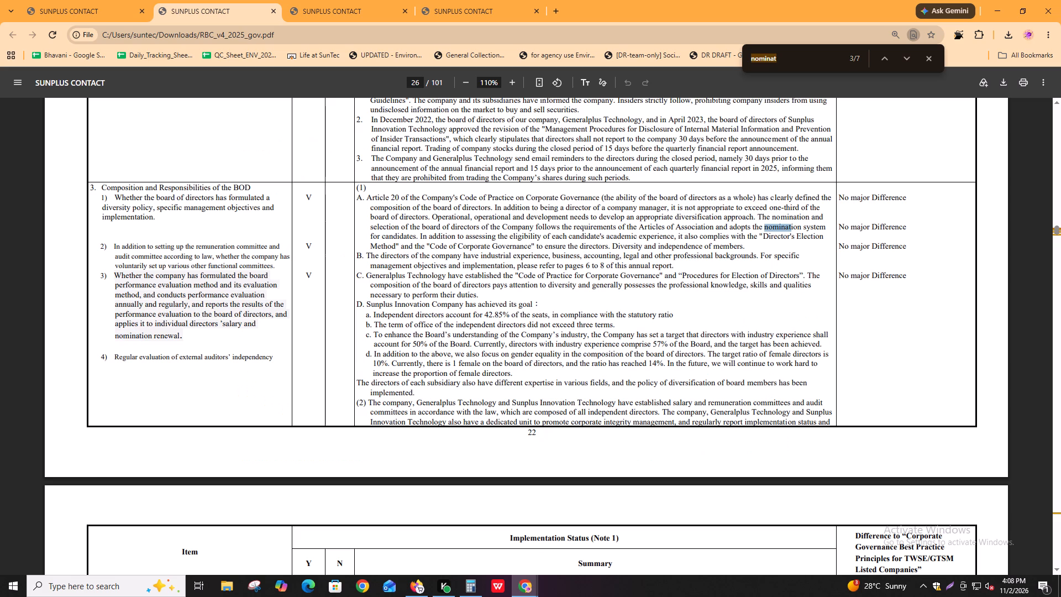
In the Igloo task's Nomination Committee section, set Nomination_independence to "Data not found" with the reason "Data not found in reports".
key("alt+Tab")
scroll(739, 541, "down", 4)
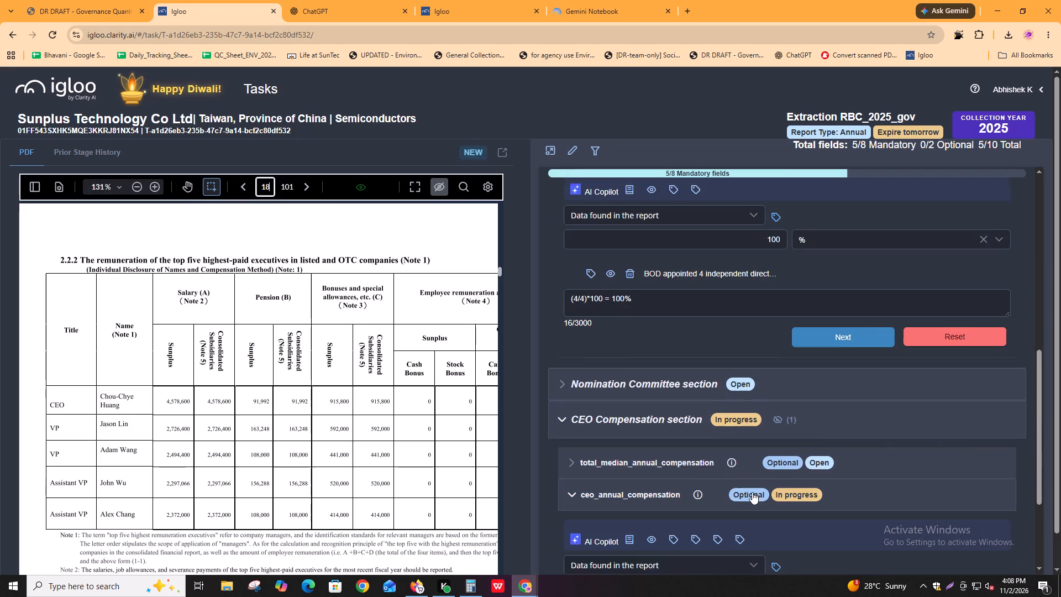
left_click(695, 372)
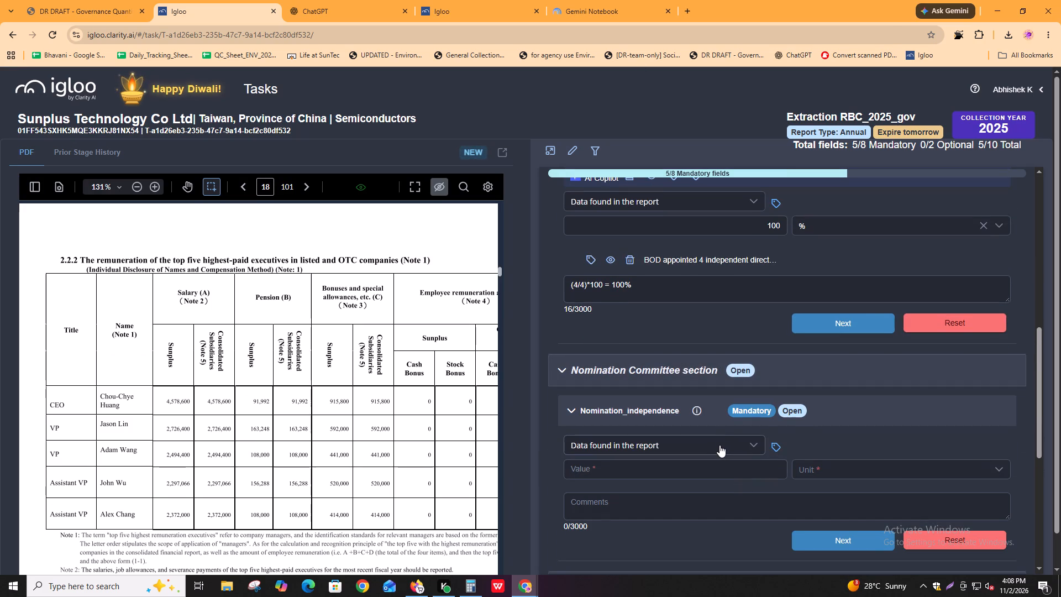
left_click(719, 445)
left_click(710, 491)
left_click(832, 456)
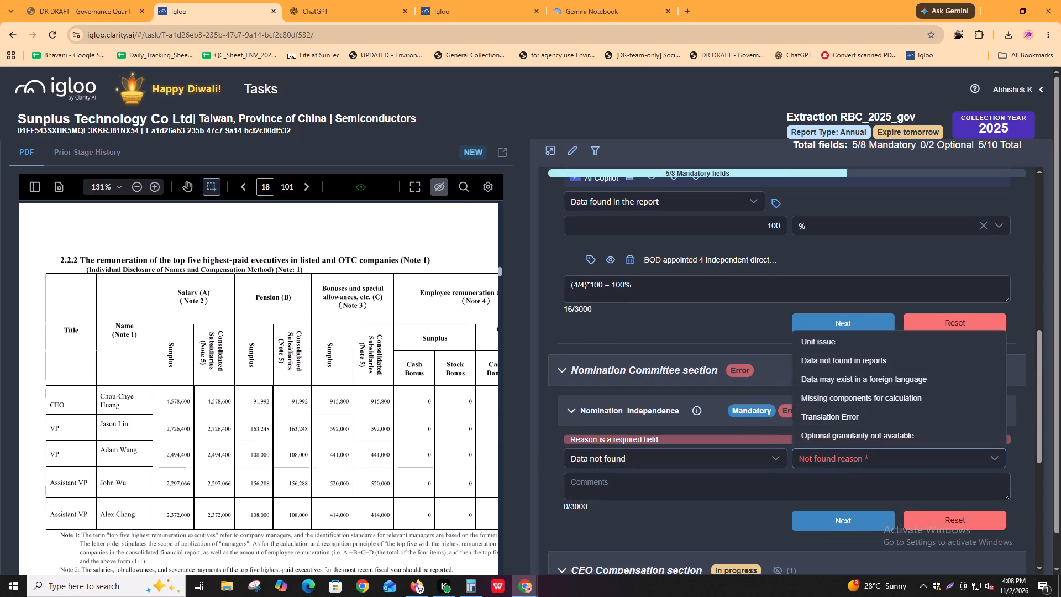
left_click(854, 363)
Copy "There is no mention of Nomination_independence in this report." from the Google Sheets GOV sheet into the Nomination_independence comments and complete the field.
left_click(712, 480)
key("alt+Tab")
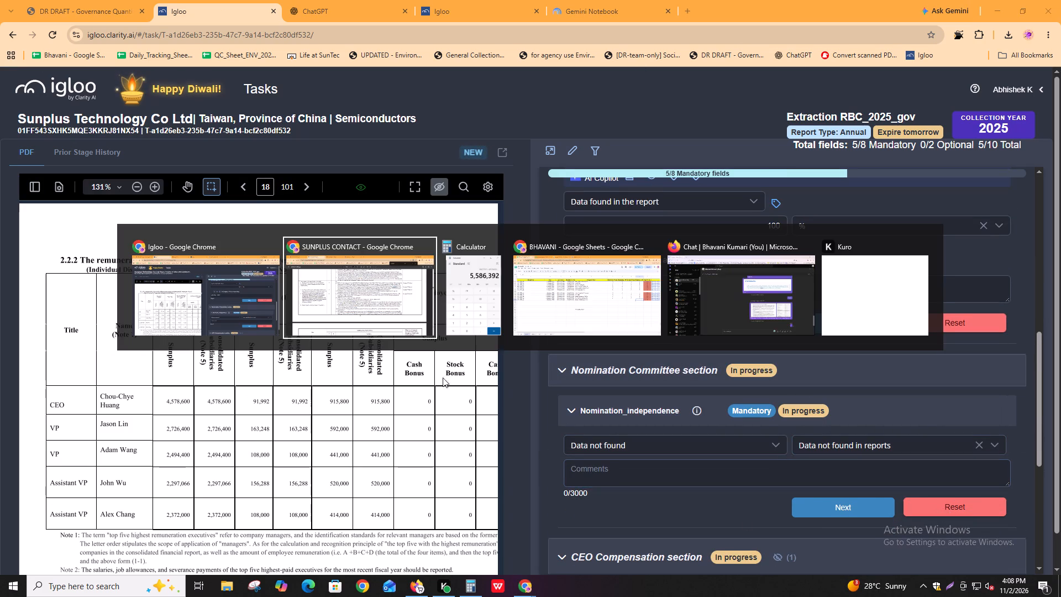
left_click(586, 311, "alt")
left_click(282, 563)
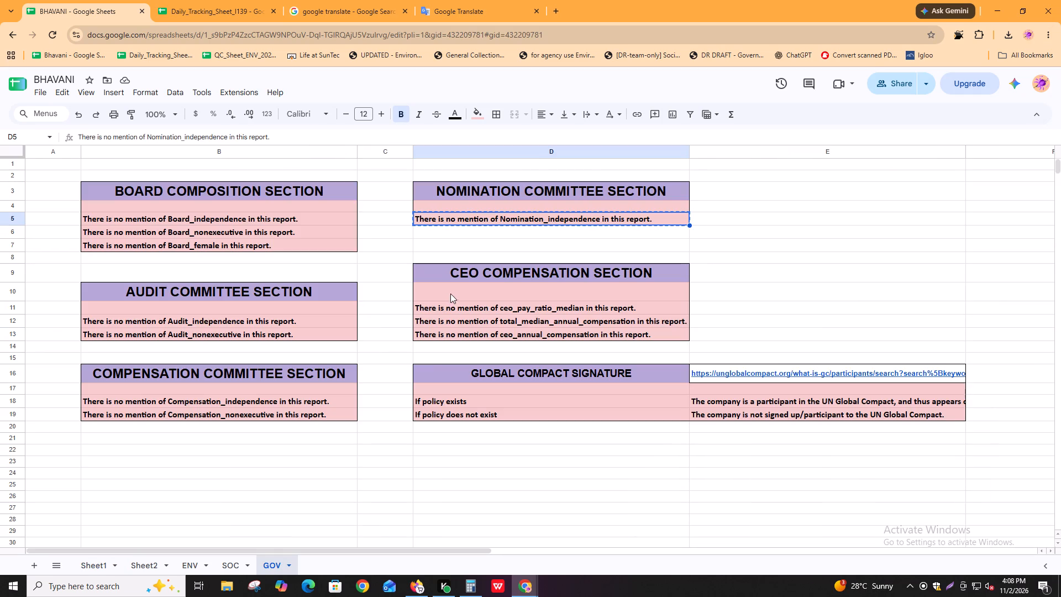
left_click(582, 217)
key("ctrl+c")
key("alt+Tab")
key("ctrl+v")
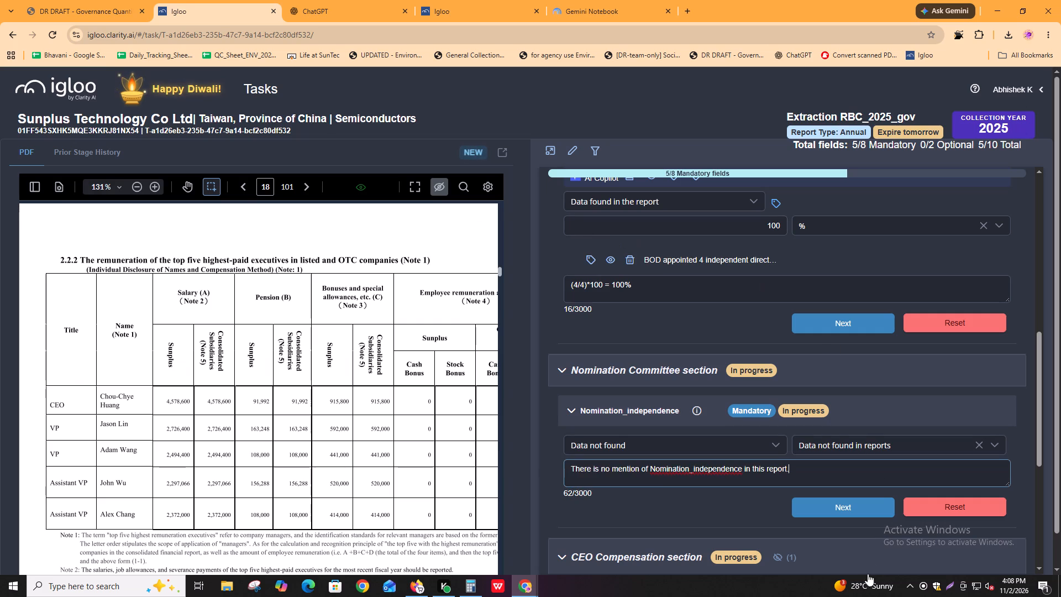
left_click(853, 513)
scroll(824, 447, "up", 3)
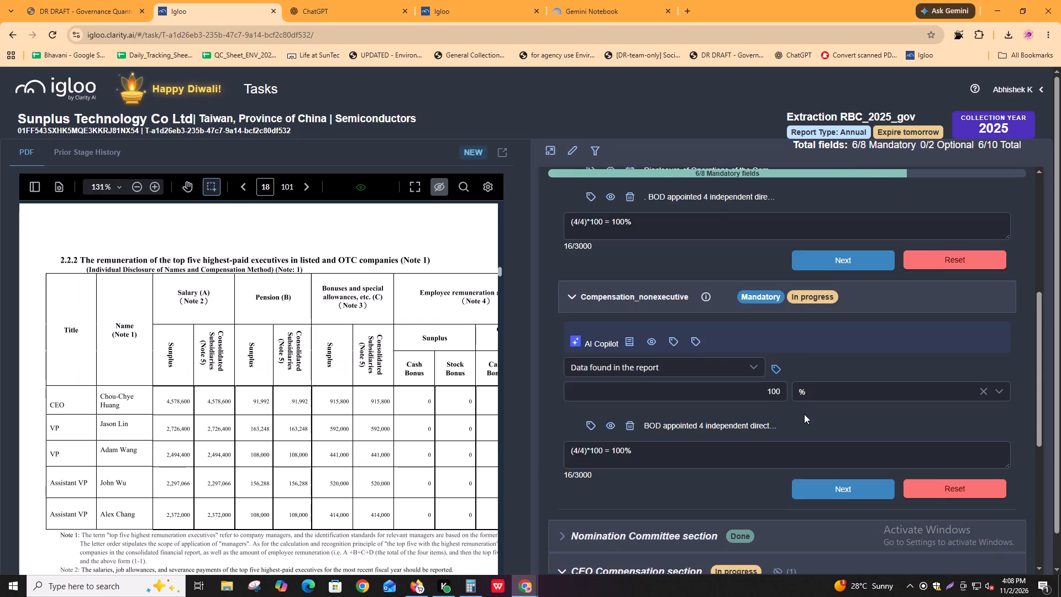
Complete the Compensation_independence and Compensation_nonexecutive fields in the Igloo task's Compensation Committee section.
scroll(804, 410, "up", 4)
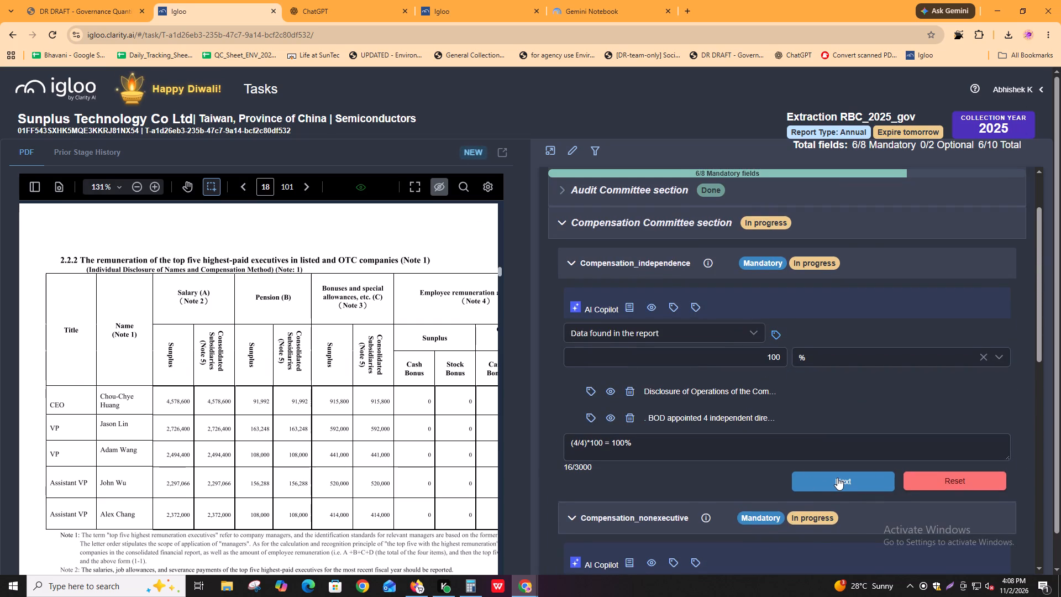
left_click(837, 478)
left_click(826, 480)
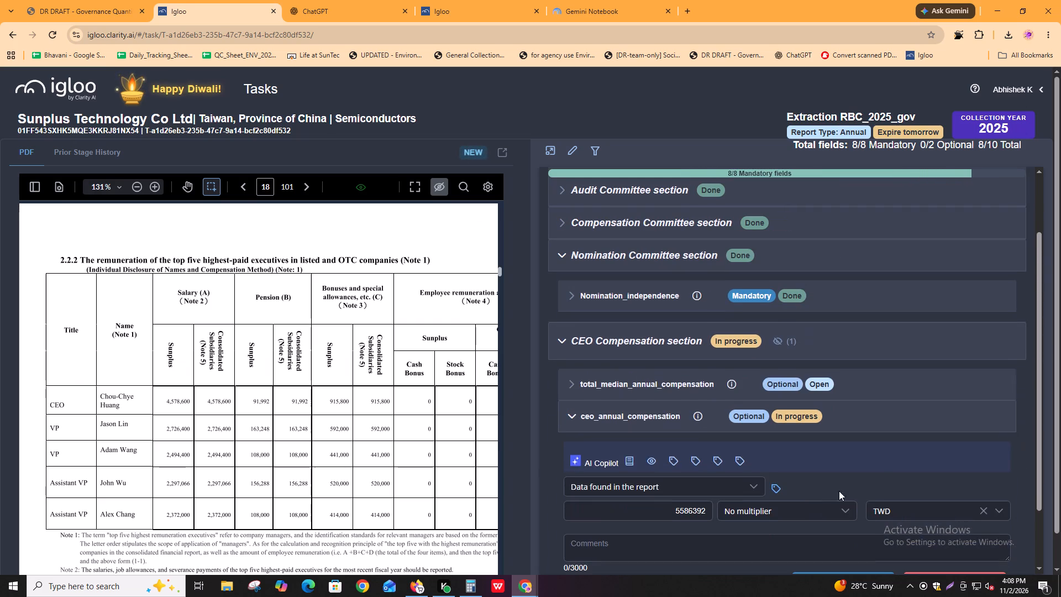
Switch to the report PDF, search for "remuneration comm" and examine the matches from director remuneration on page 14 to the Compensation Committee disclosure on page 31.
scroll(785, 457, "down", 4)
key("alt+Tab")
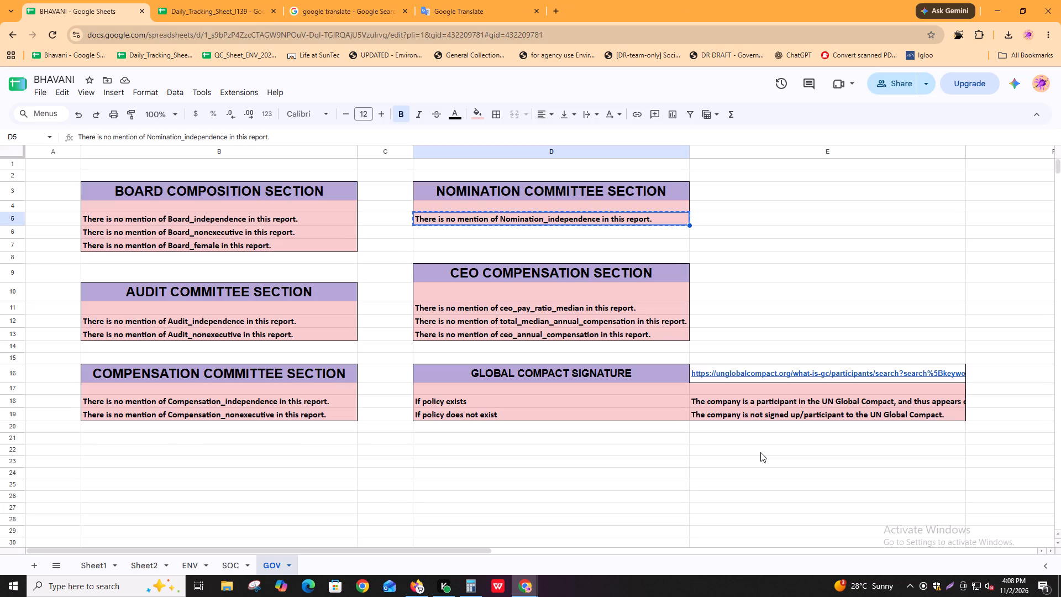
key("alt+Tab")
key("alt+Tab")
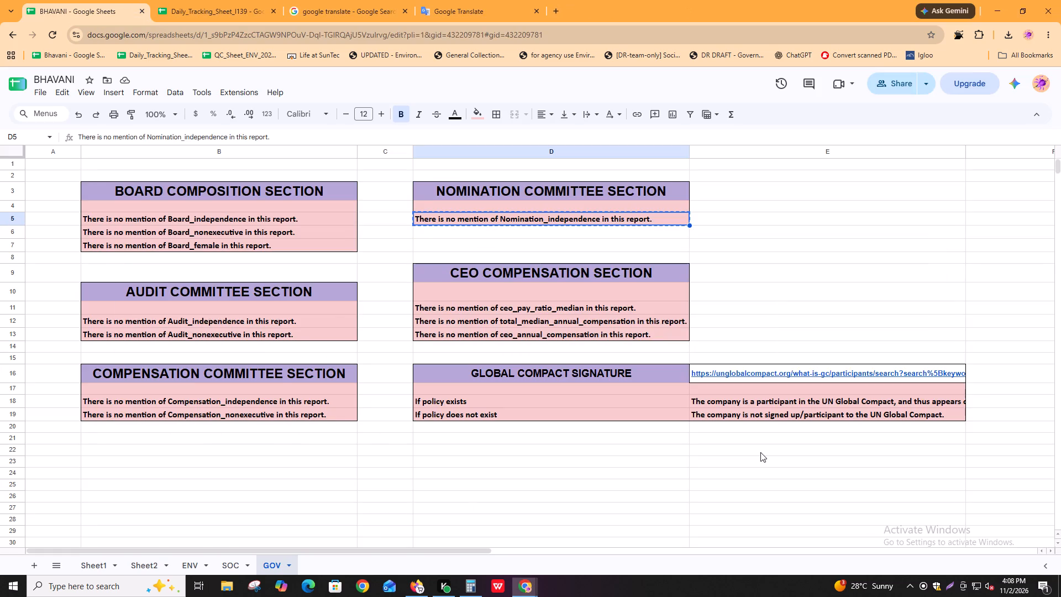
key("alt+Tab")
key("alt+Tab")
key("alt+Tab")
key("ctrl+f")
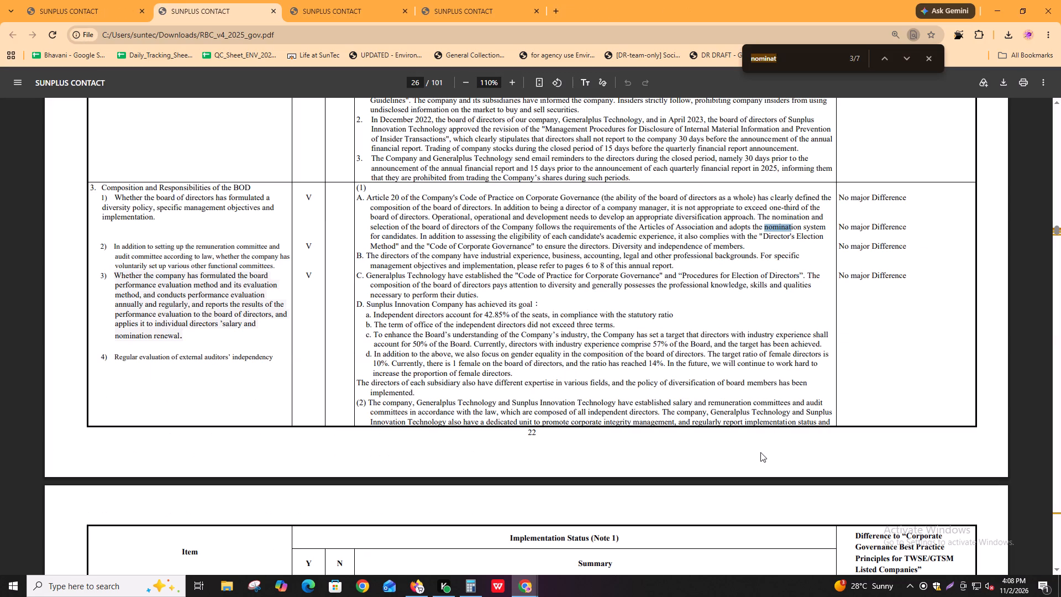
type("remuneration comm")
key("Return")
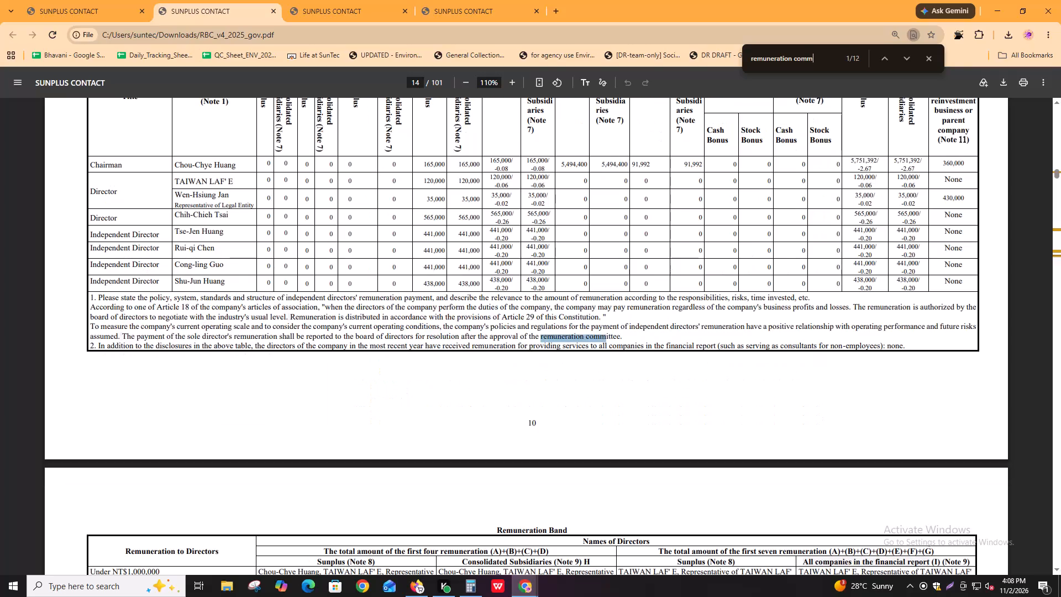
key("Return")
key("Return")
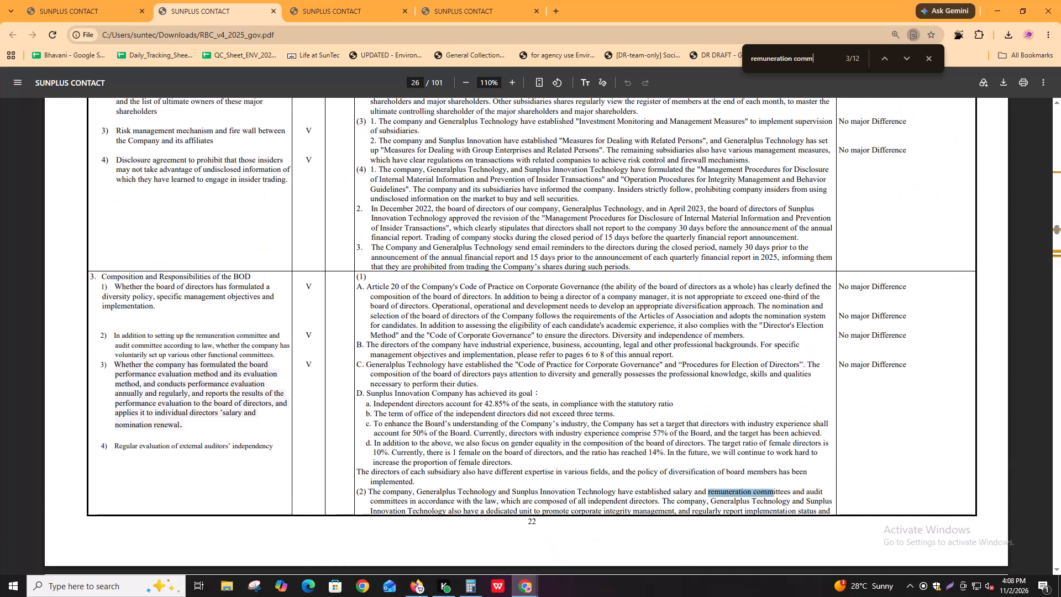
key("Return")
key("Return")
key("shift+Return")
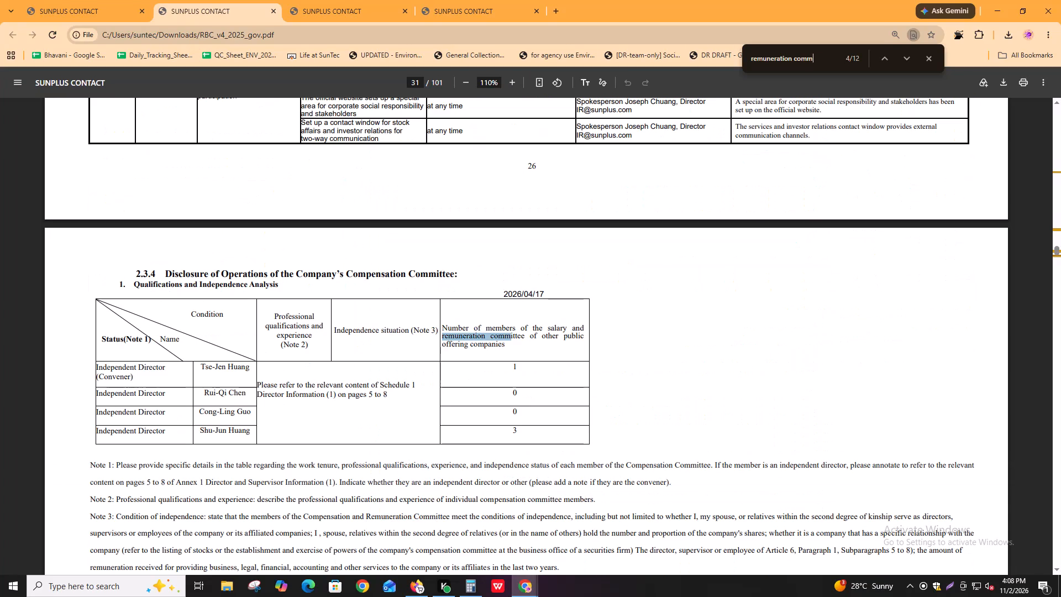
Examine the remaining "remuneration comm" matches in the committee operation notes on page 32, then recheck those on pages 14 and 26.
key("Return")
key("Return")
key("Return")
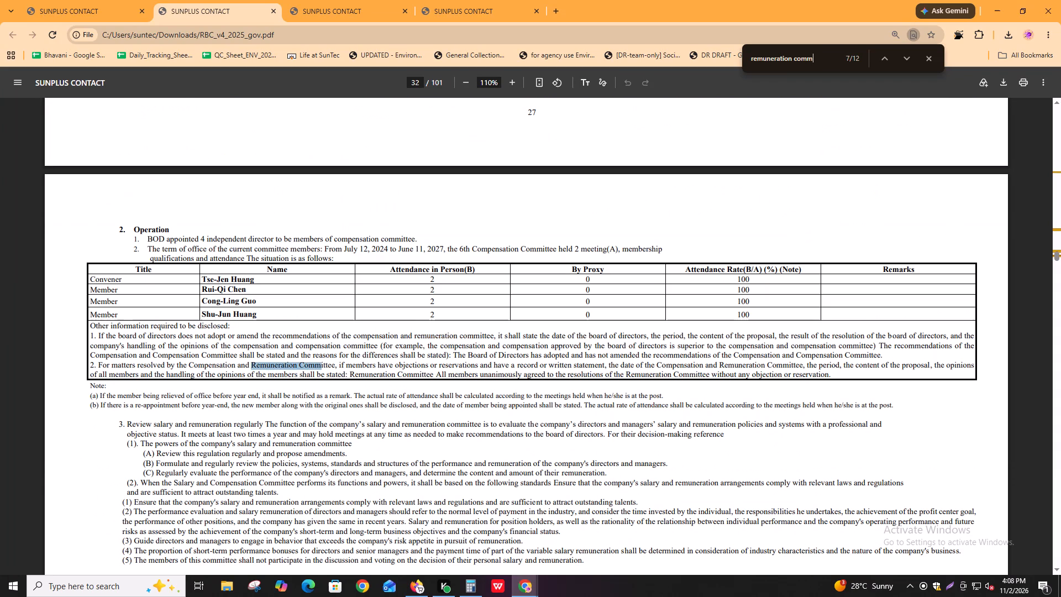
key("Return")
key("Return")
key("Return")
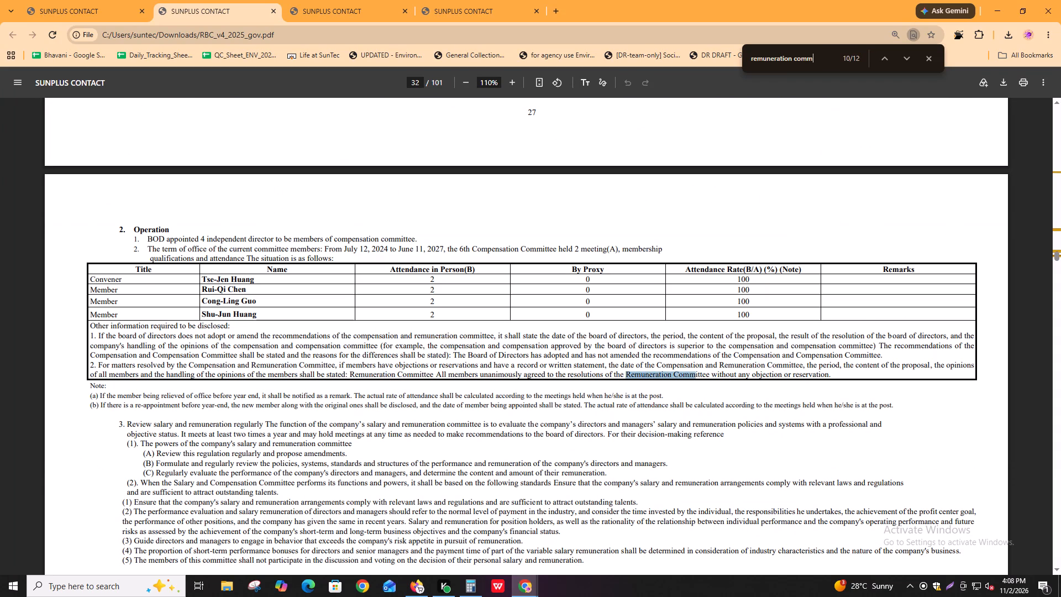
key("Return")
key("Return")
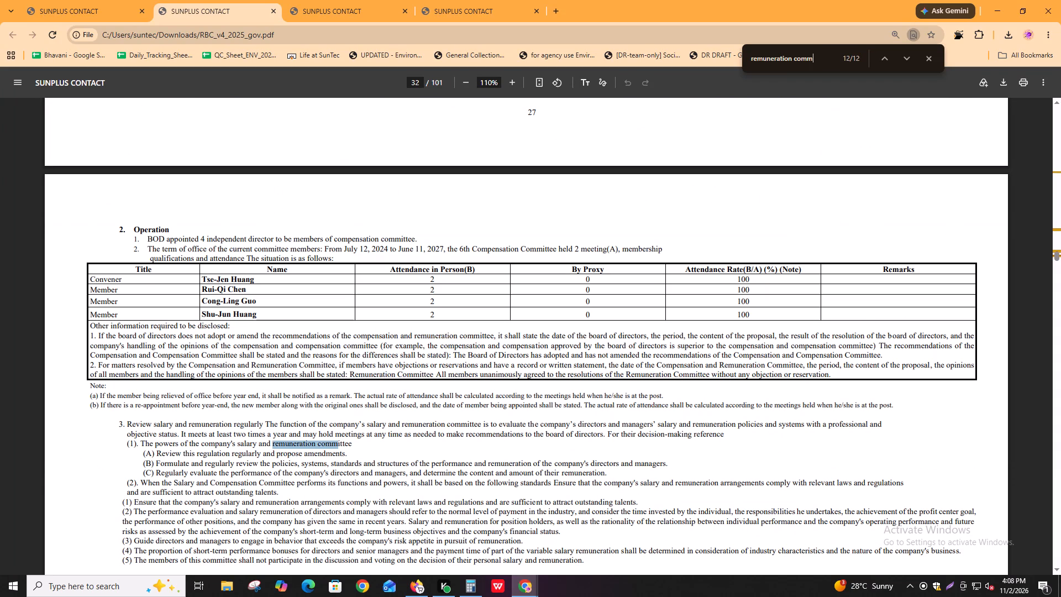
key("Return")
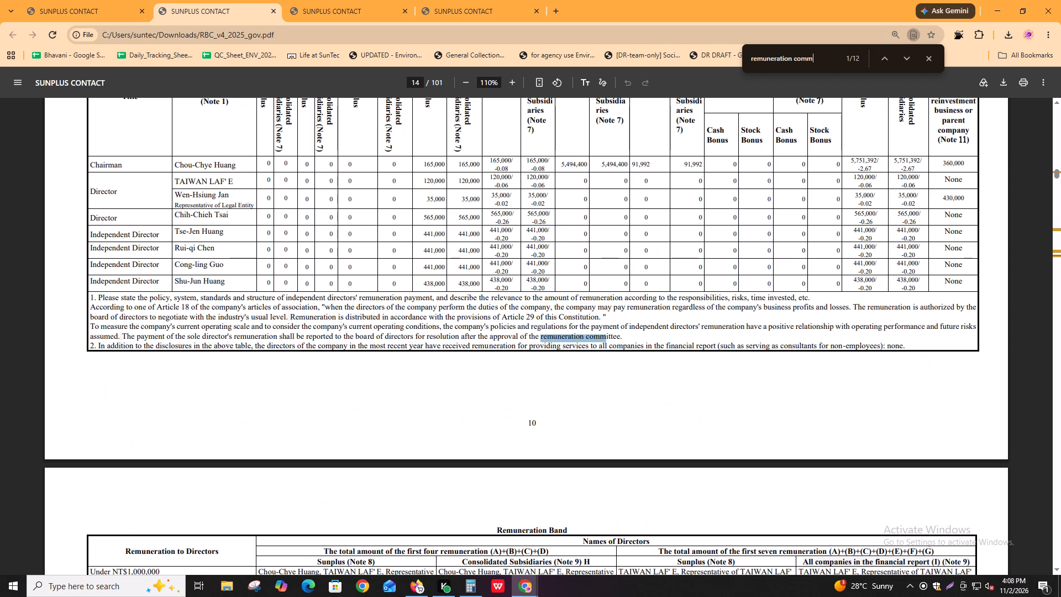
key("Return")
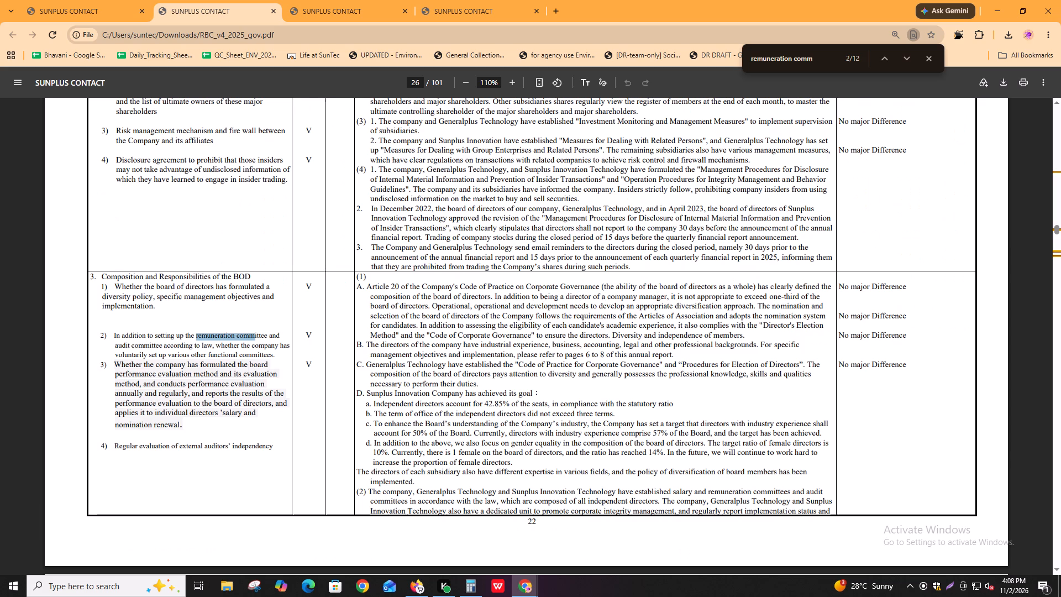
key("Return")
key("ctrl+f")
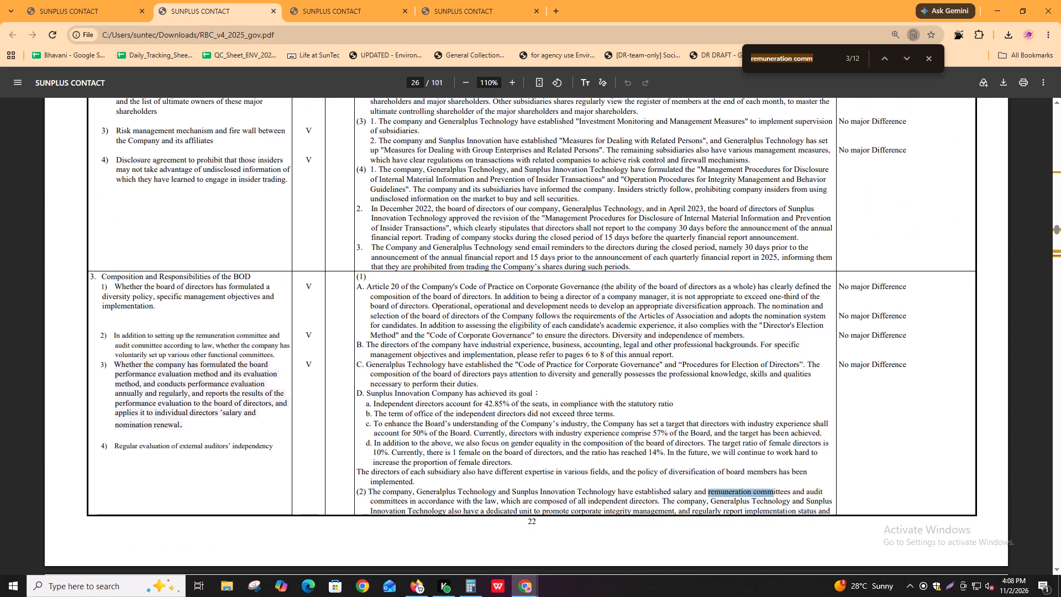
Review the total_median_annual_compensation field and its insight in the Igloo task's CEO Compensation section.
key("alt+Tab")
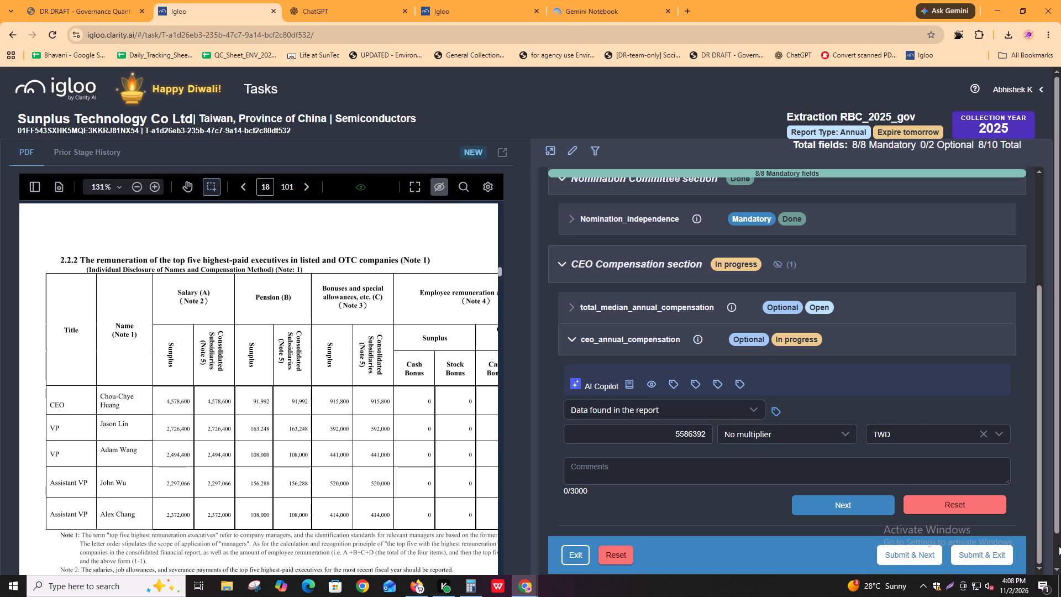
key("alt+Tab")
key("alt+Tab")
scroll(830, 336, "up", 7)
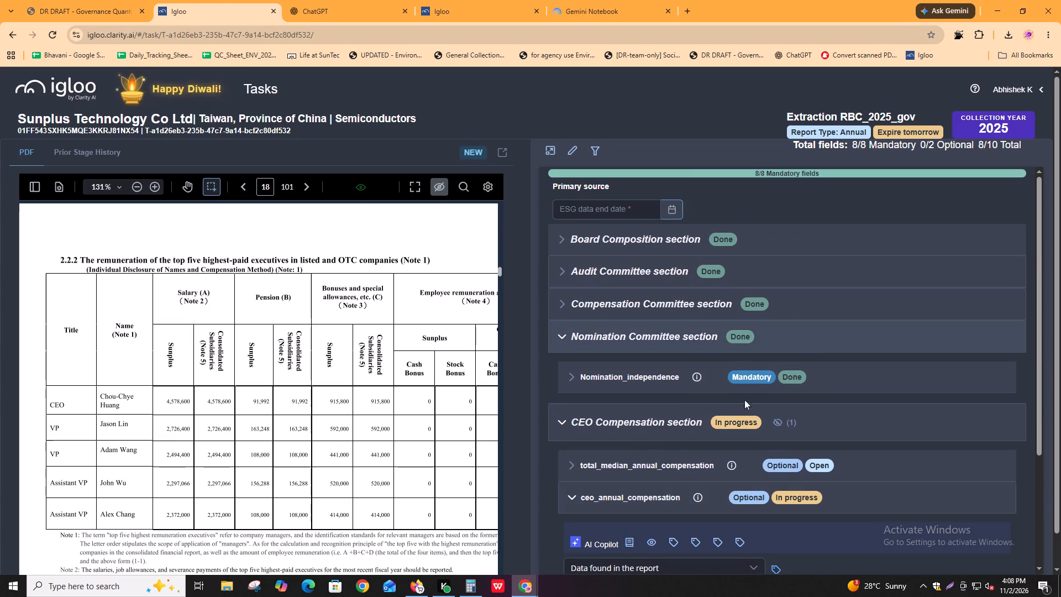
scroll(700, 430, "down", 3)
left_click(687, 308)
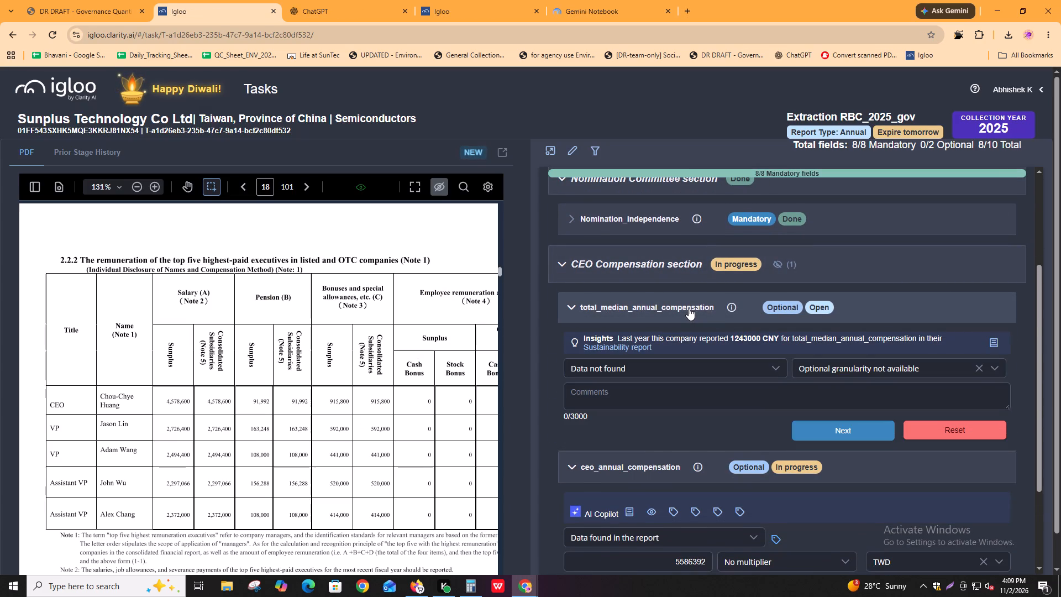
left_click(689, 308)
left_click(689, 308)
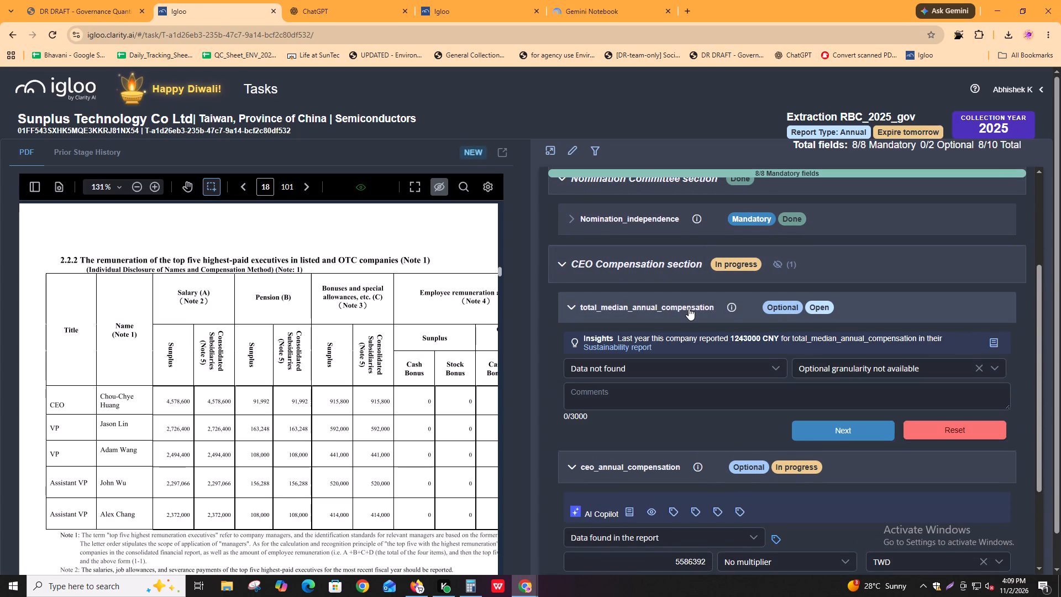
left_click(689, 308)
Search the report PDF for "median" and "pay ratio".
key("alt+Tab")
key("ctrl+f")
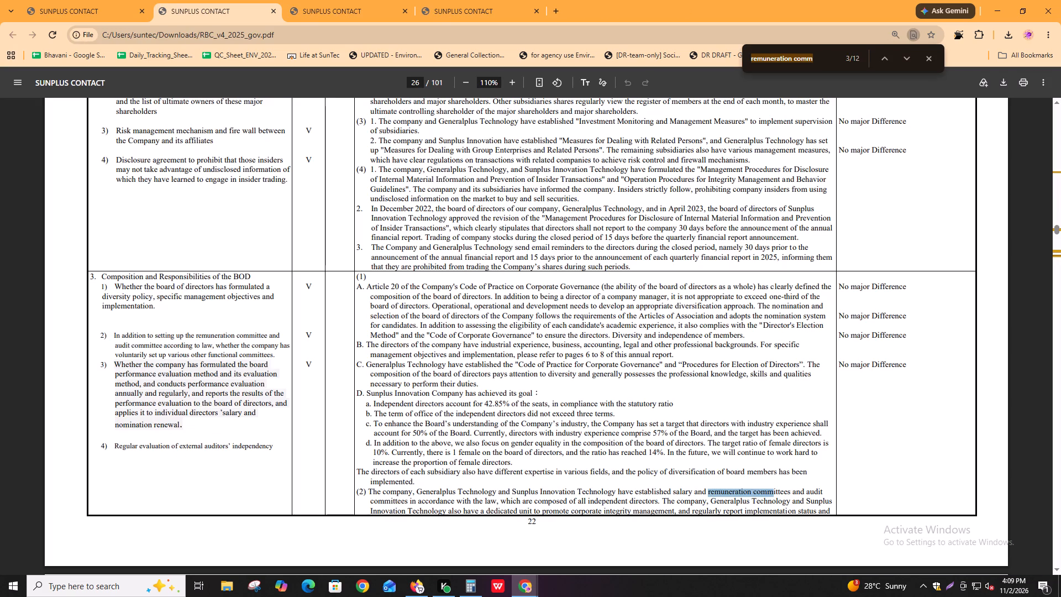
type("median")
key("Return")
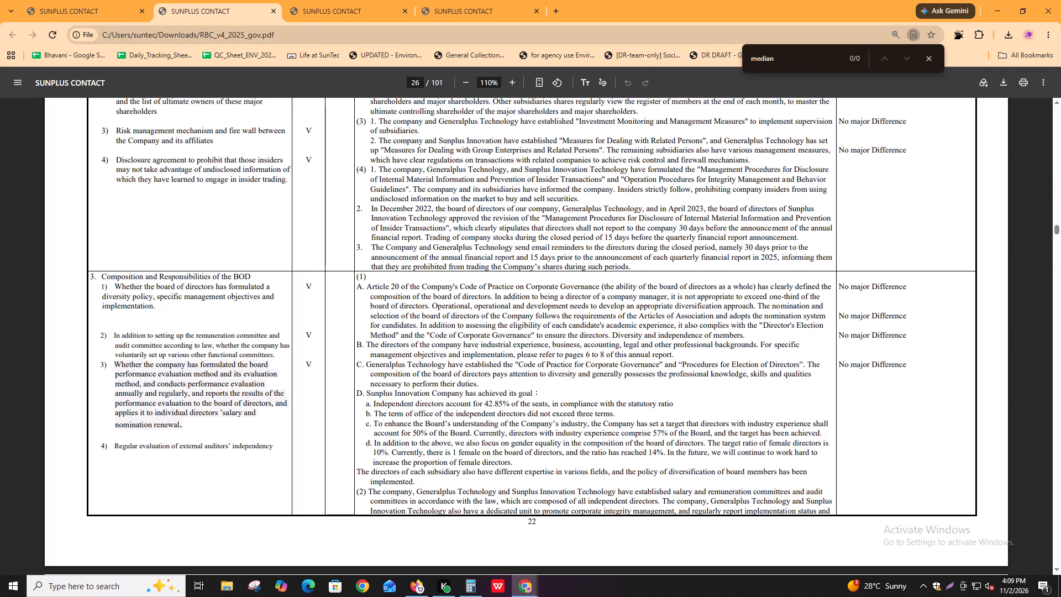
key("ctrl+f")
type("pay ratio")
key("Return")
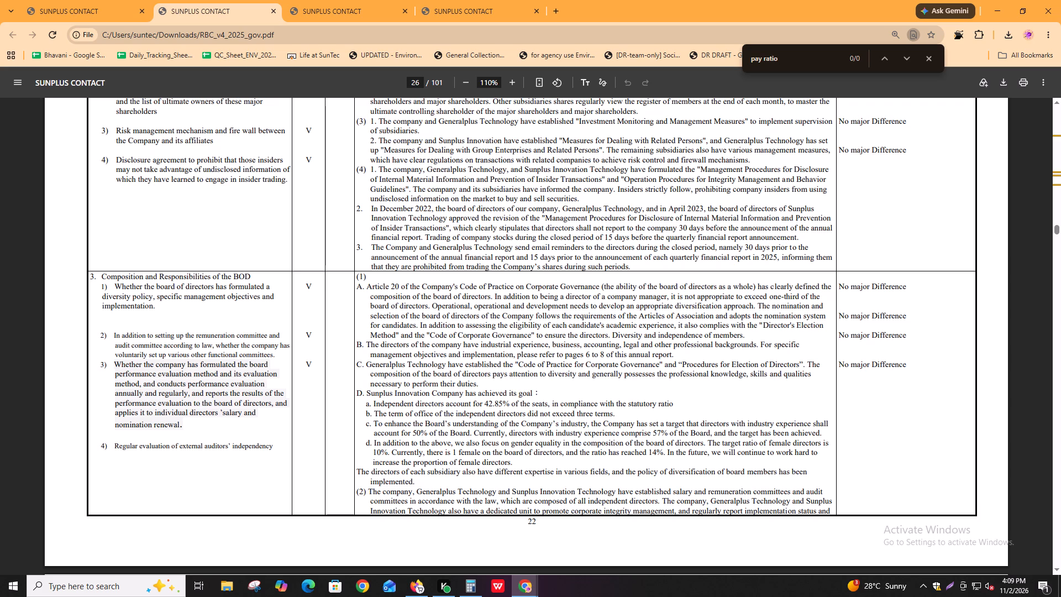
key("Return")
key("Return")
Search the report for "ceo" and examine the matches from the shareholder letter on page 6 to the executive remuneration table and notes on page 18.
key("ctrl+f")
type("ceo")
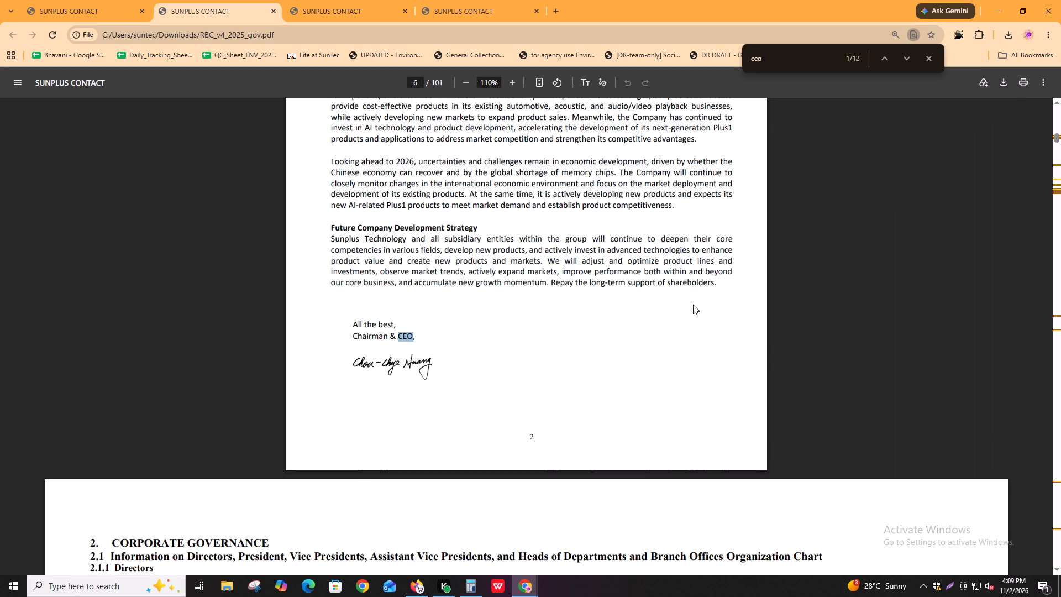
key("Return")
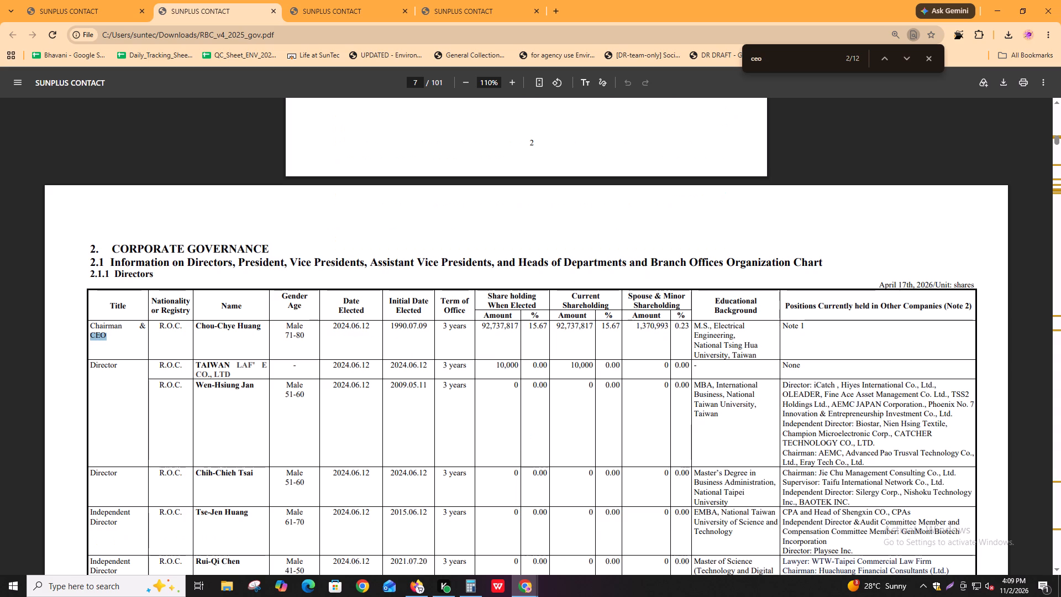
key("Return")
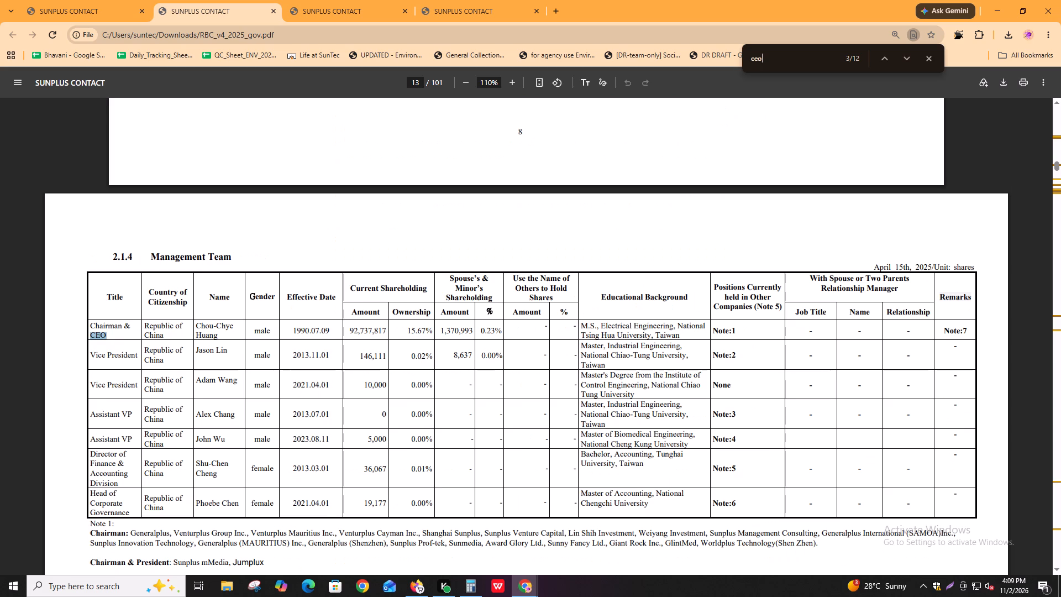
key("Return")
key("Return")
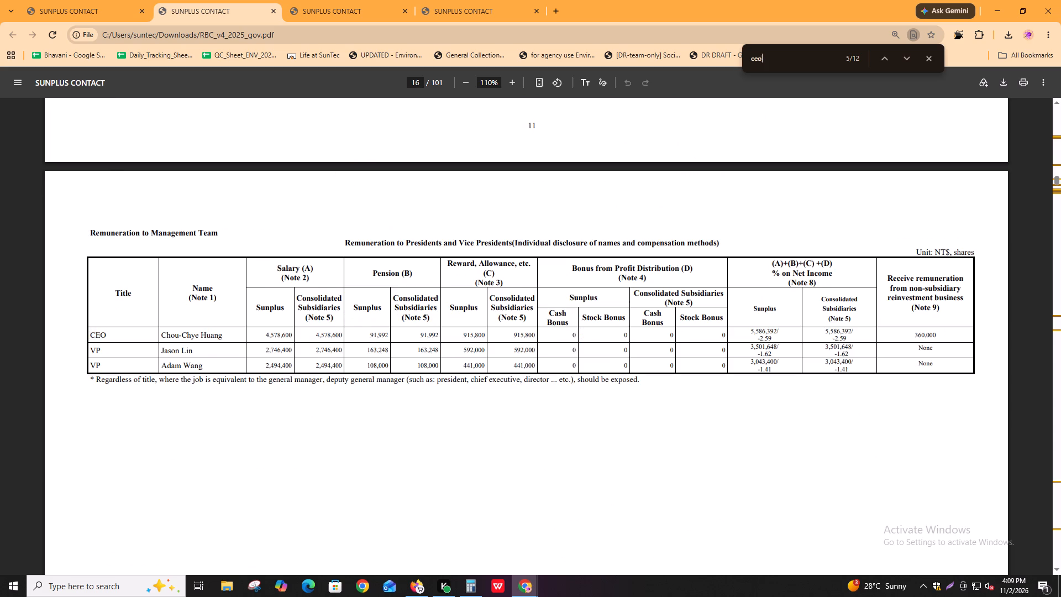
key("Return")
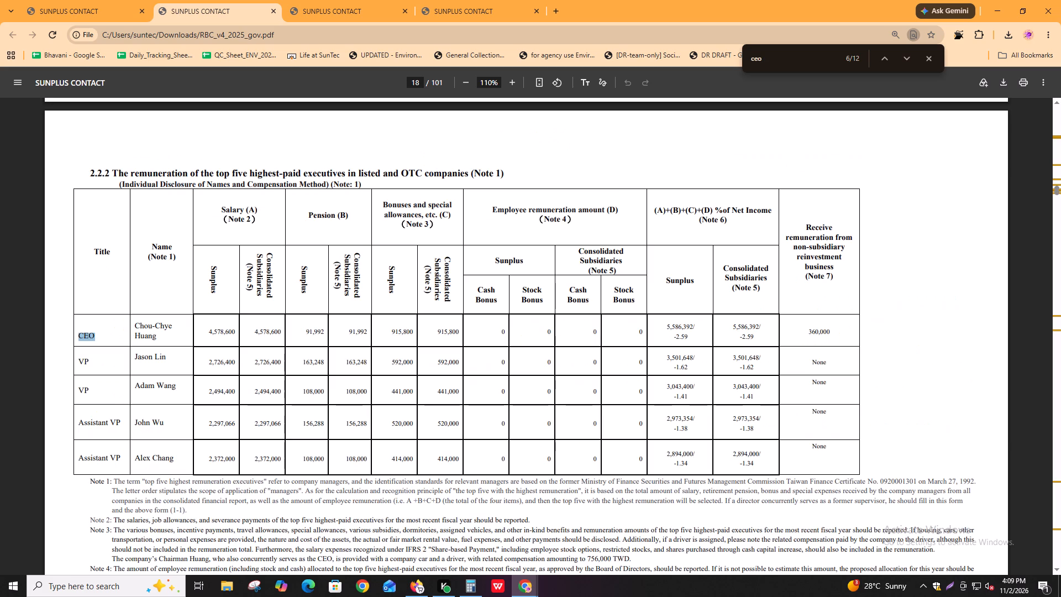
key("Return")
Examine the remaining "ceo" matches, from management team employee compensation on page 19 to information security risks on page 91.
key("Return")
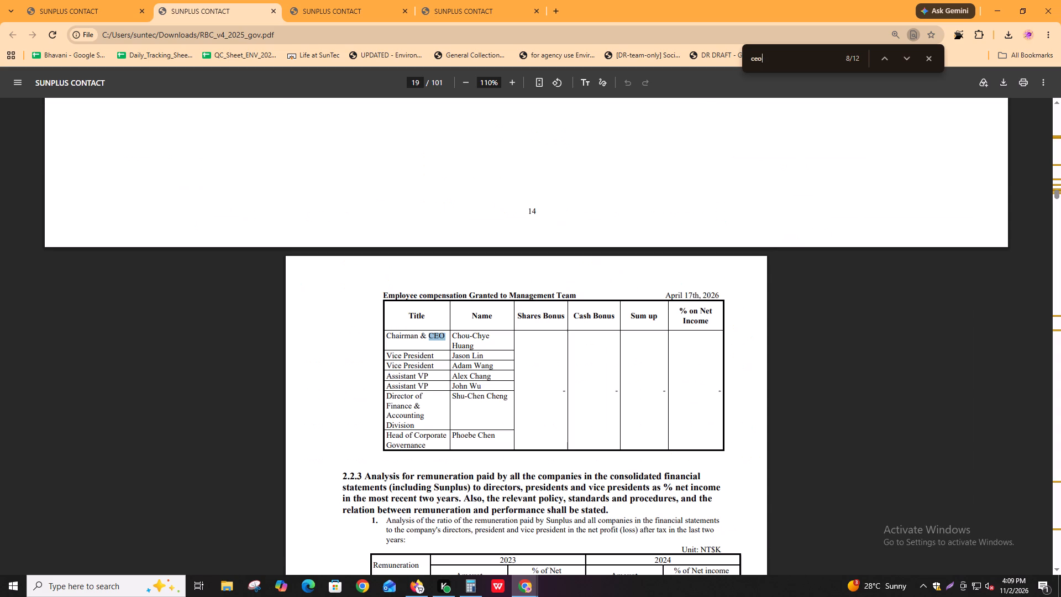
key("Return")
key("Return")
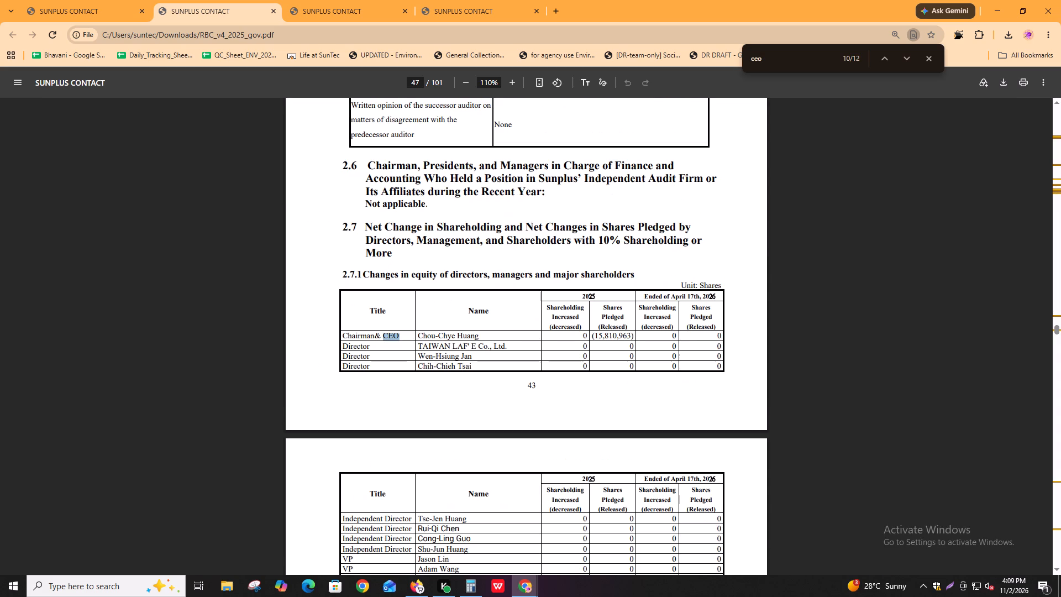
key("ctrl+f")
key("Return")
key("shift+Return")
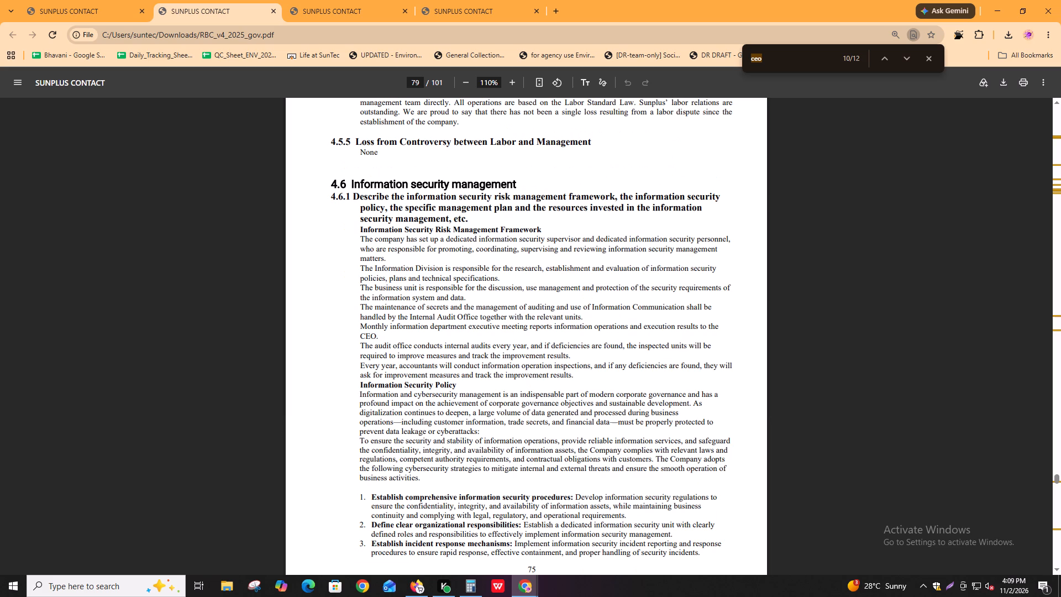
key("Return")
key("Return")
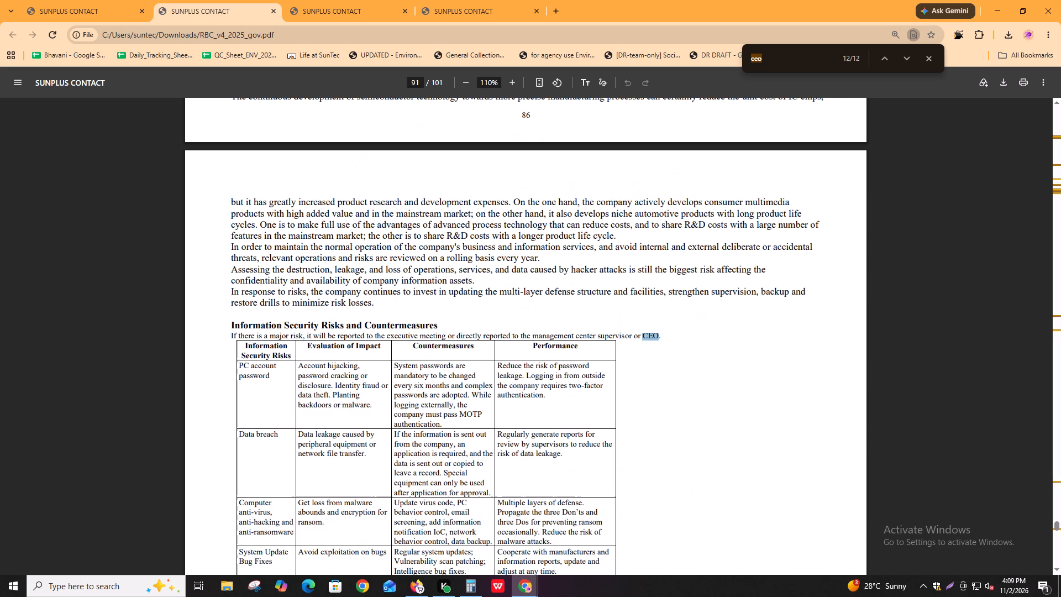
key("ctrl+f")
key("Return")
key("ctrl+f")
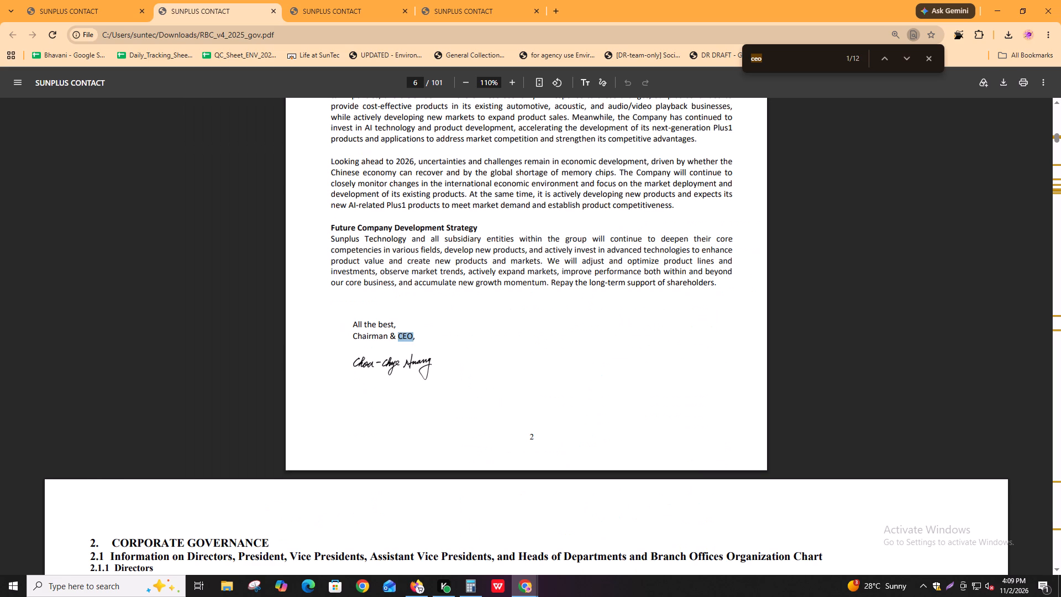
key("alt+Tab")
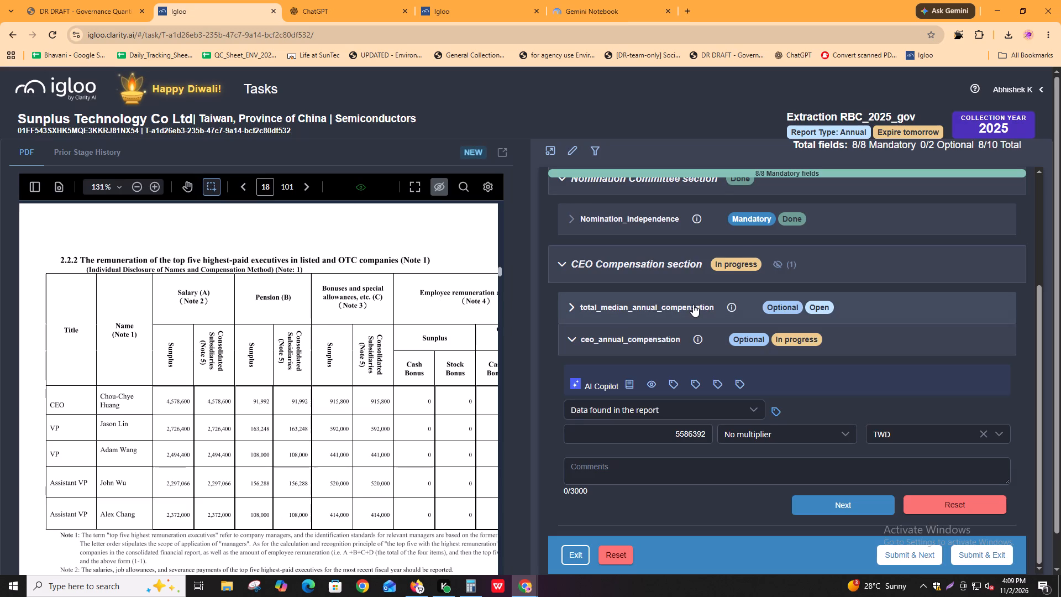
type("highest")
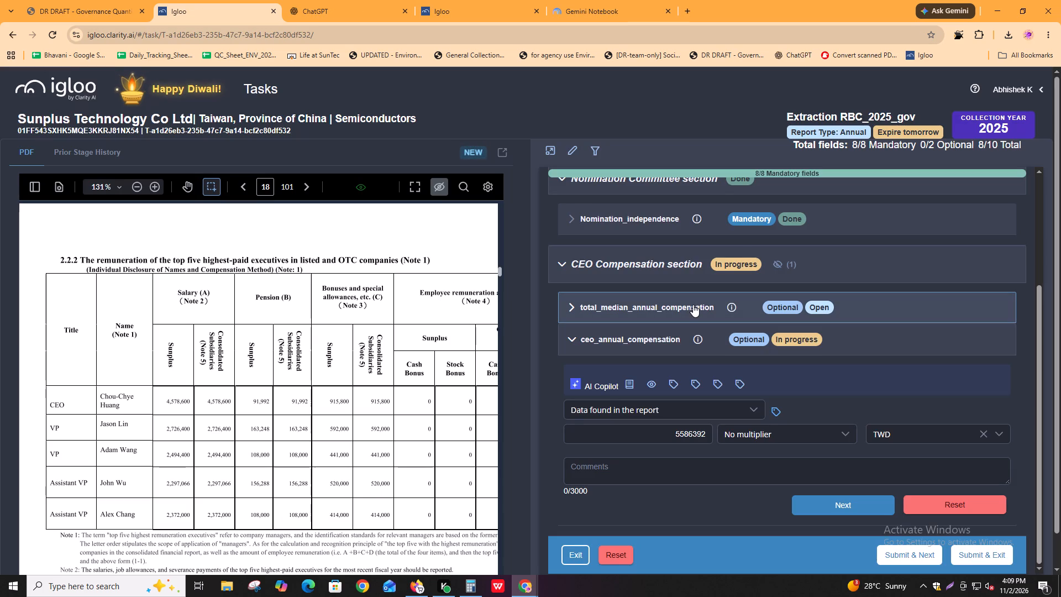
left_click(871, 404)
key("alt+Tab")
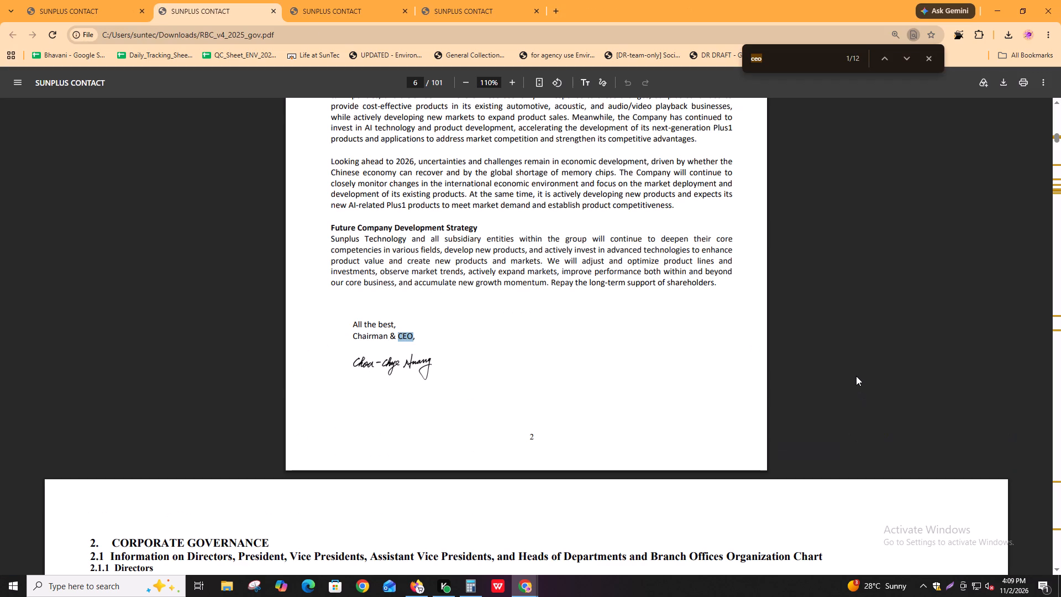
Search the report PDF for "highest", examine its matches from page 18 to page 72, and search for "salary".
key("ctrl+f")
type("highest")
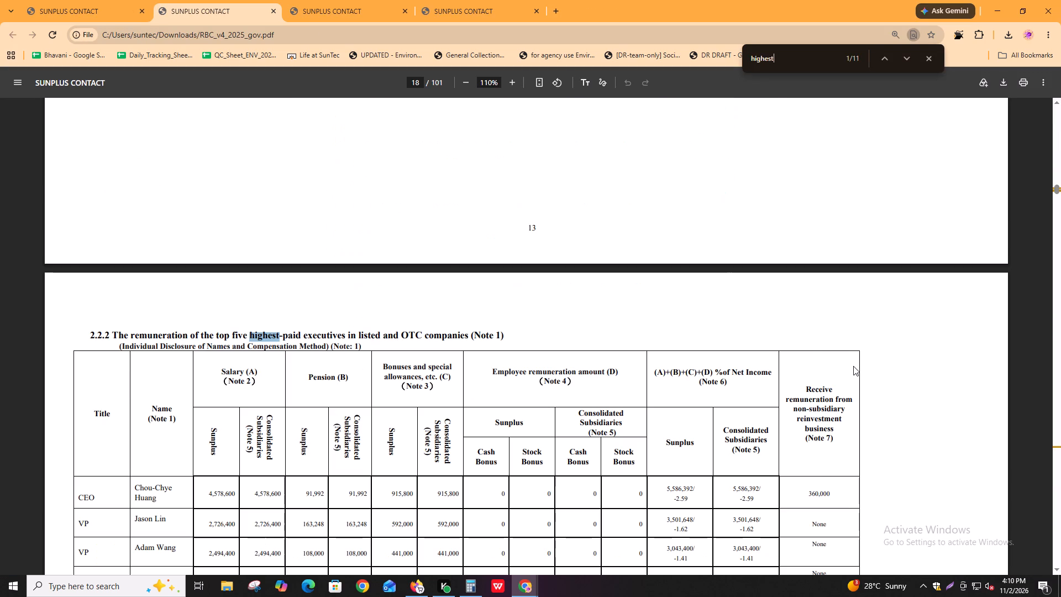
key("Return")
key("Return")
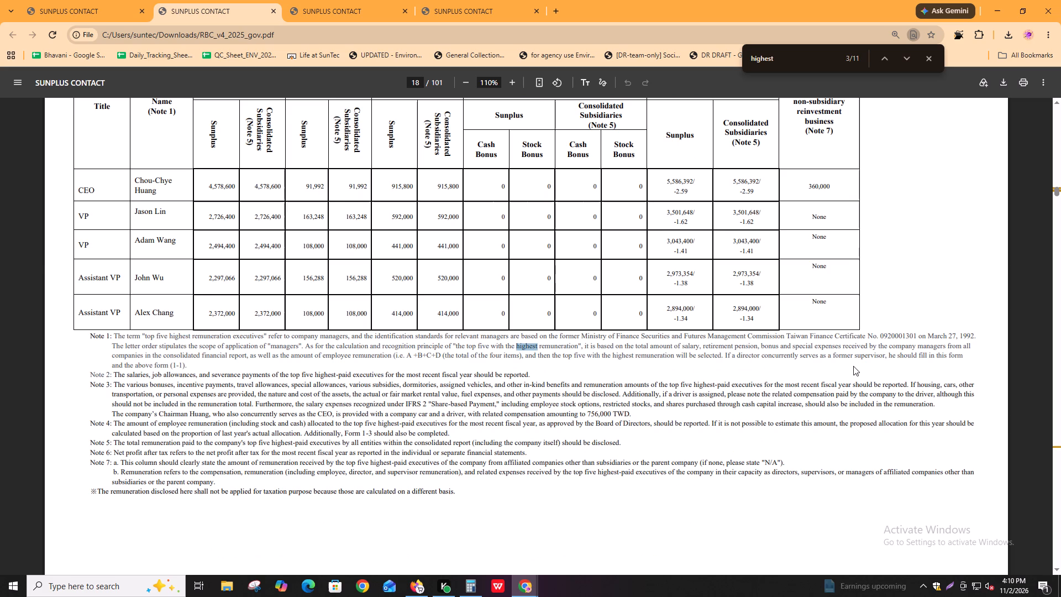
key("Return")
key("Return")
key("Return")
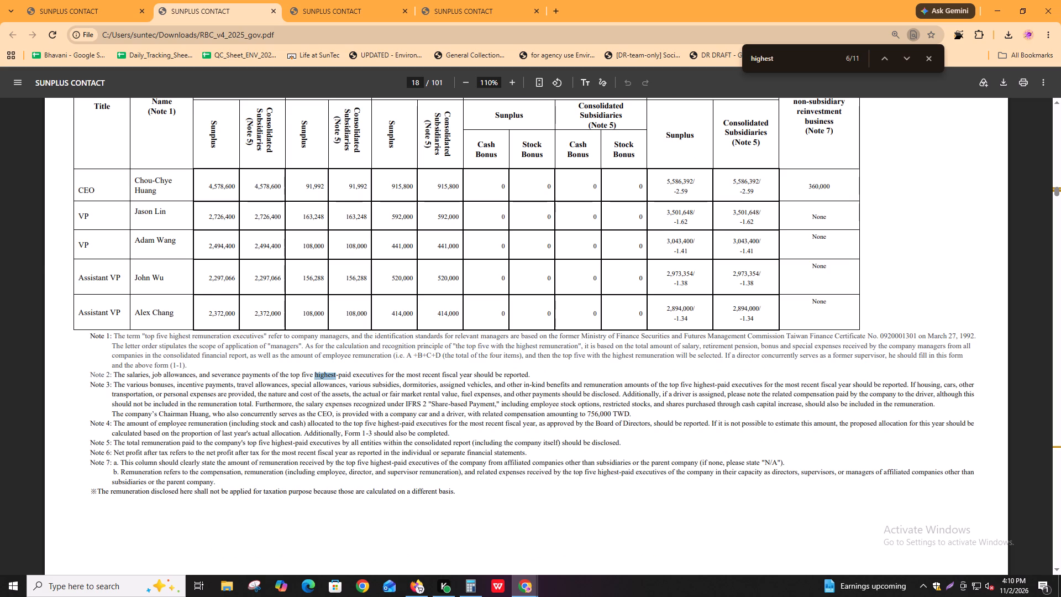
key("Return")
key("Return")
key("Return")
key("Return")
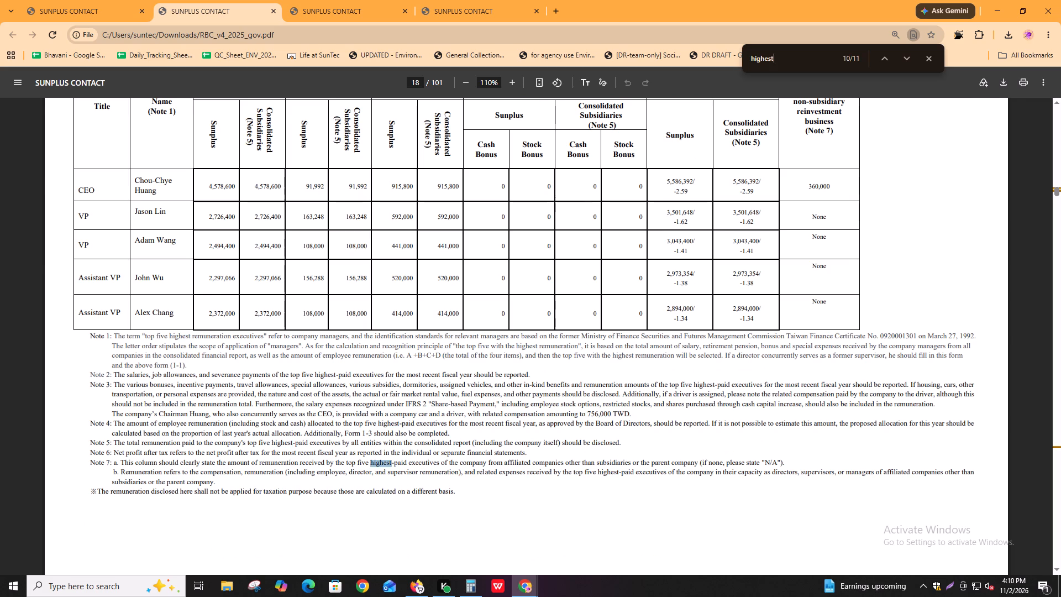
key("Return")
key("ctrl+f")
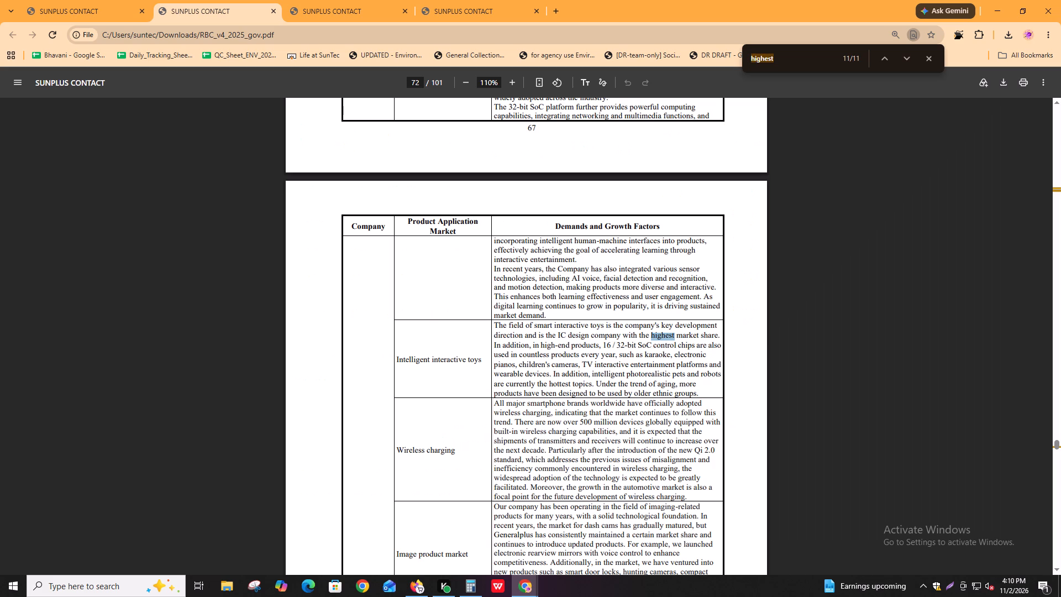
type("salary")
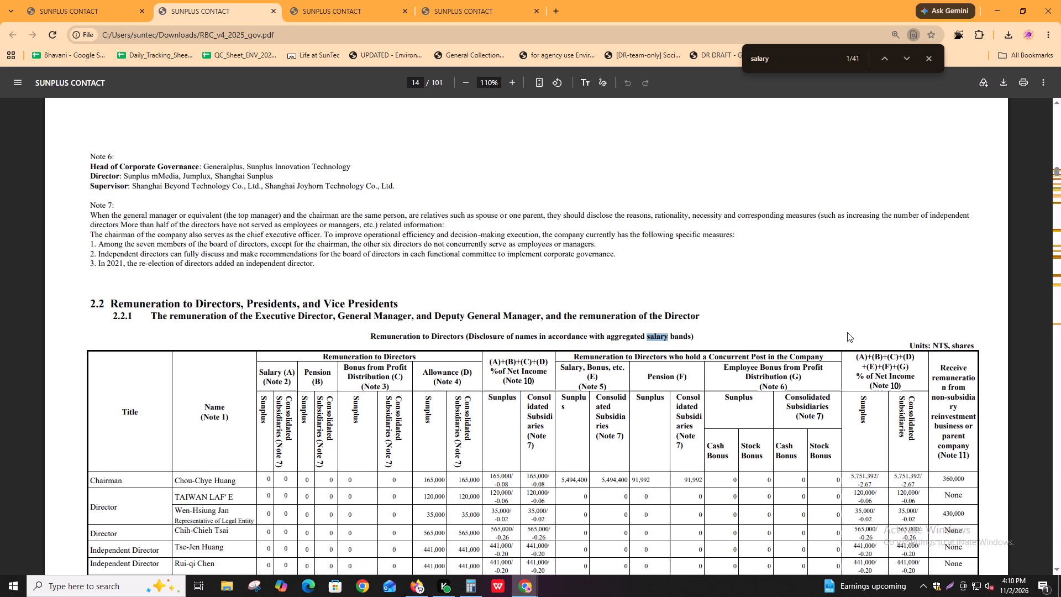
In the Igloo task, tag 5,586,392 in the CEO row's Consolidated Subsidiaries total on page 18 as evidence for ceo_annual_compensation.
key("alt+Tab")
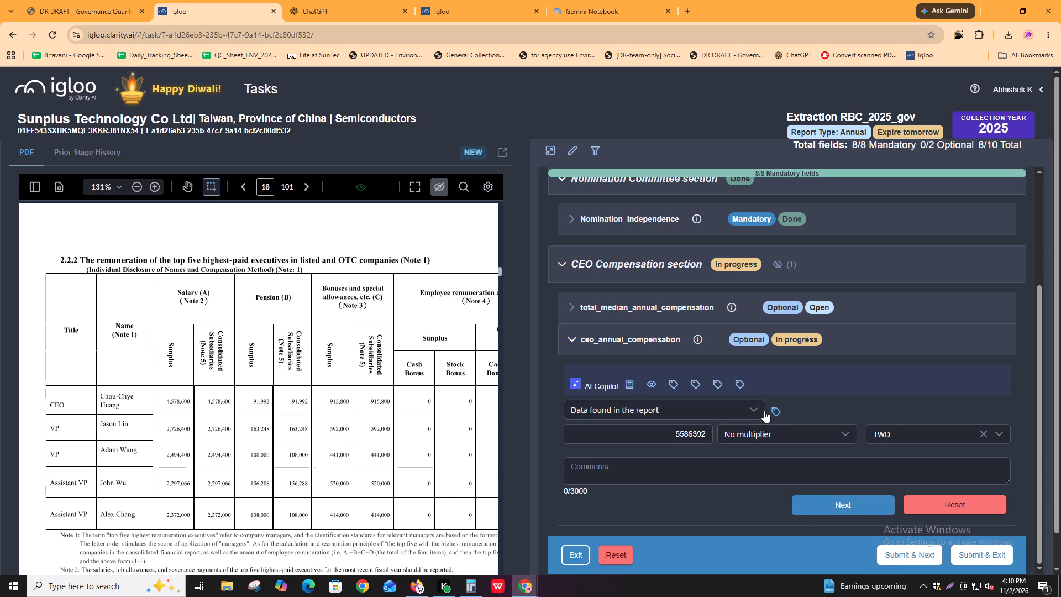
left_click(774, 412)
scroll(217, 441, "down", 1, "ctrl")
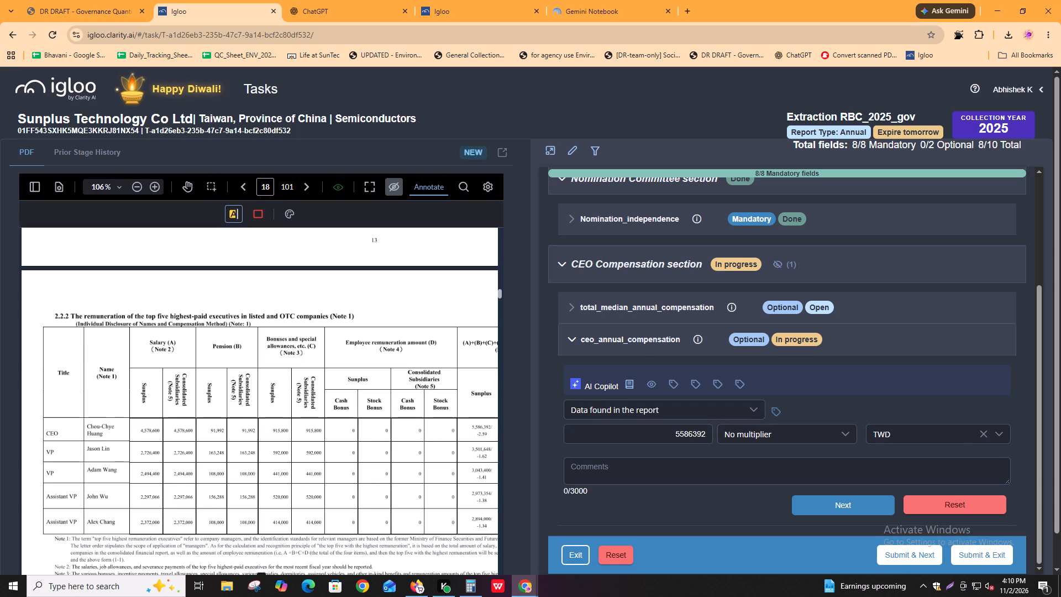
scroll(395, 436, "down", 1, "ctrl")
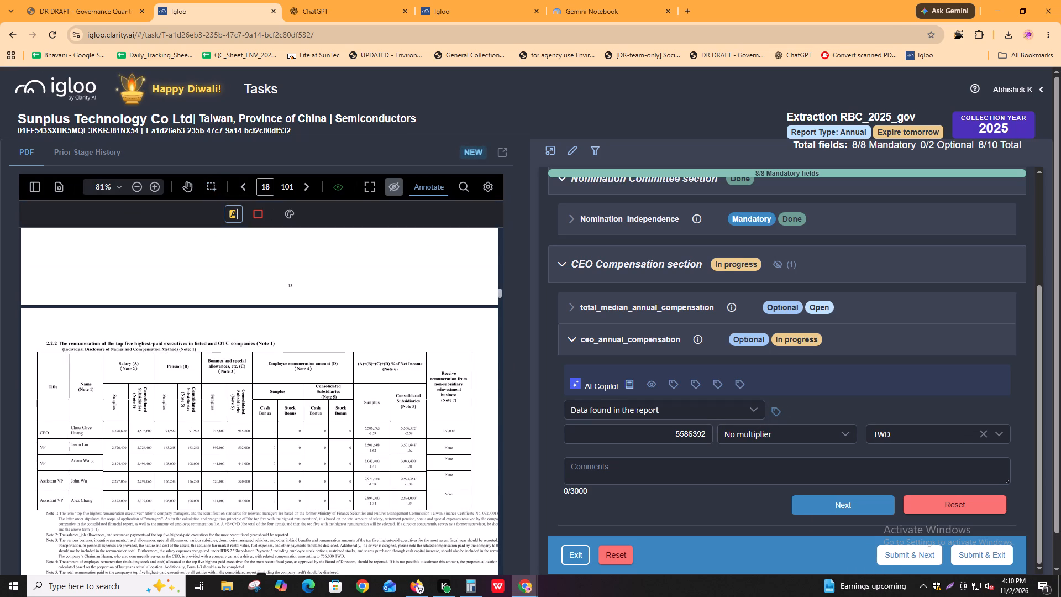
left_click_drag(398, 426, 415, 426)
scroll(418, 425, "up", 3, "ctrl")
left_click_drag(377, 434, 399, 434)
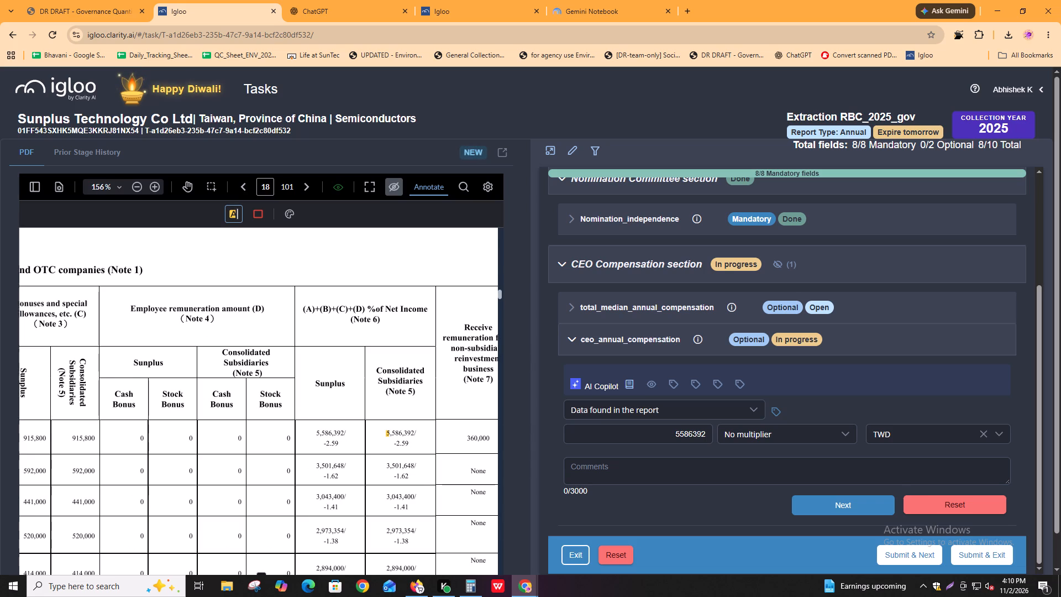
left_click_drag(399, 434, 412, 434)
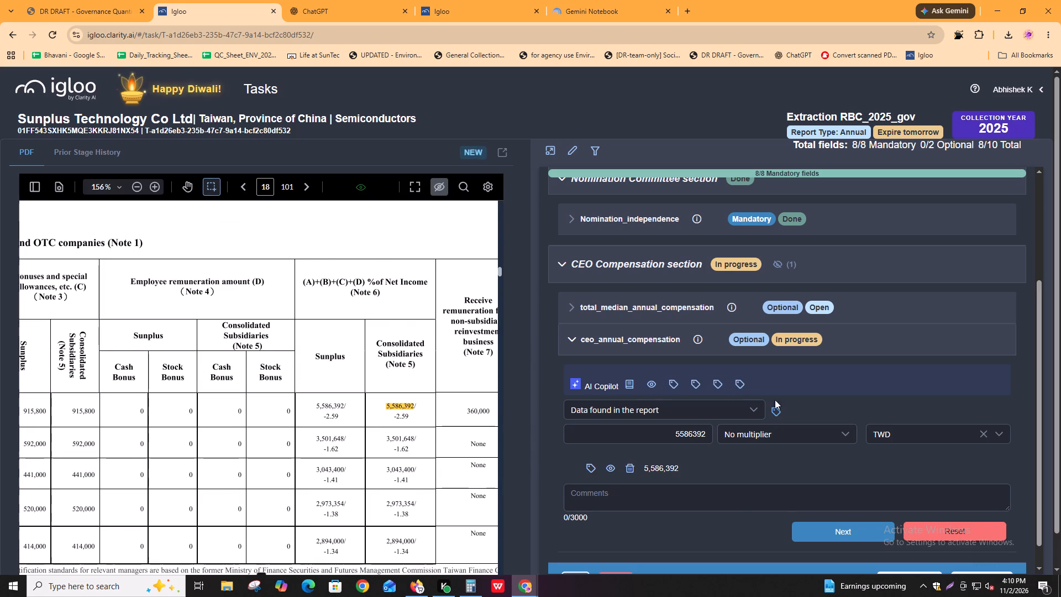
Tag the CEO's name in the page 18 remuneration table as evidence for ceo_annual_compensation.
left_click(780, 410)
scroll(224, 477, "up", 6, "shift")
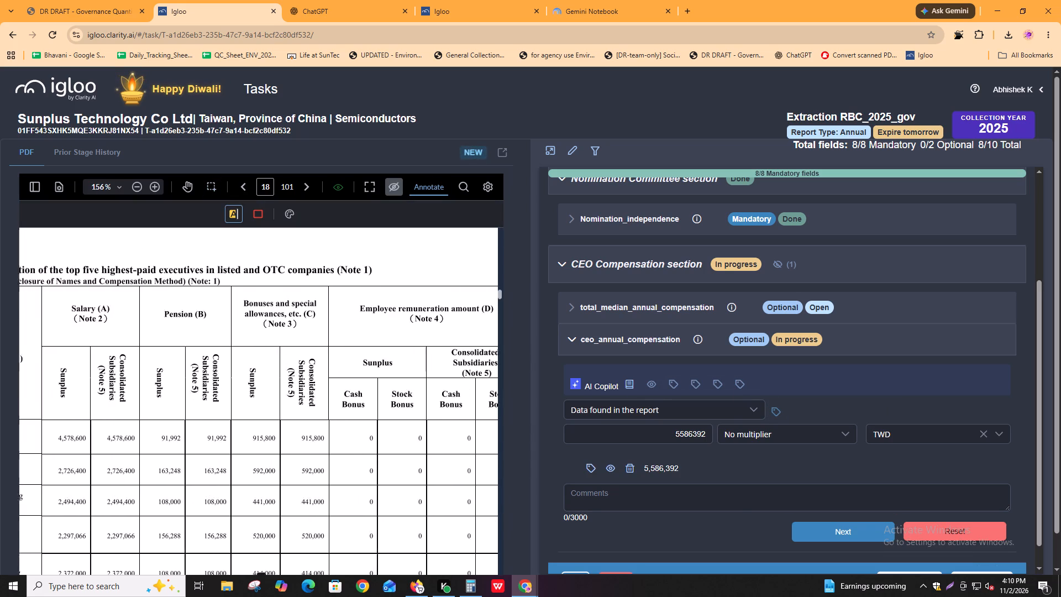
scroll(228, 469, "up", 2, "shift")
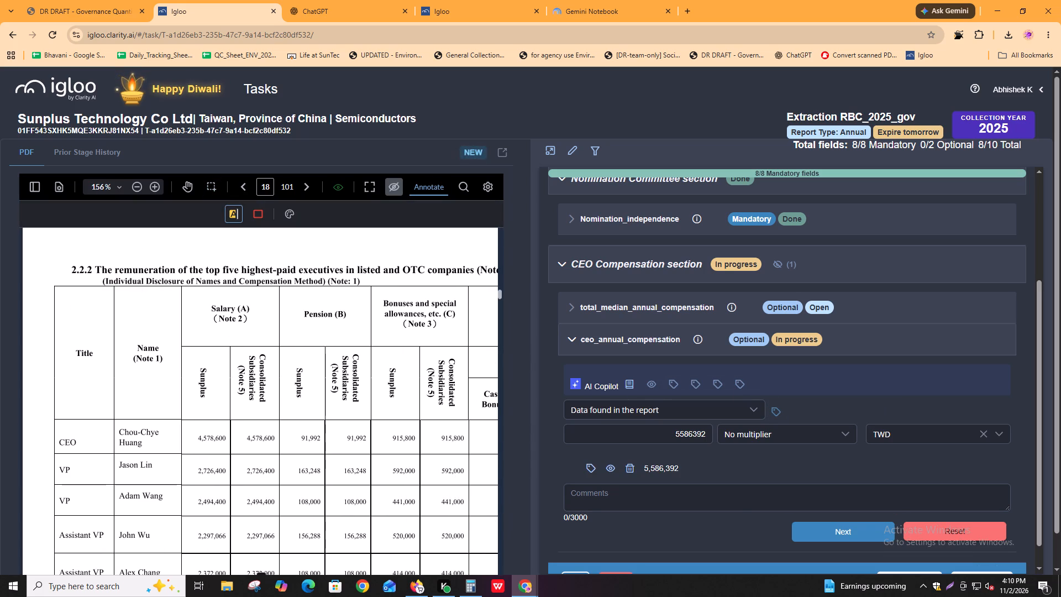
left_click_drag(148, 445, 141, 443)
left_click_drag(141, 443, 93, 437)
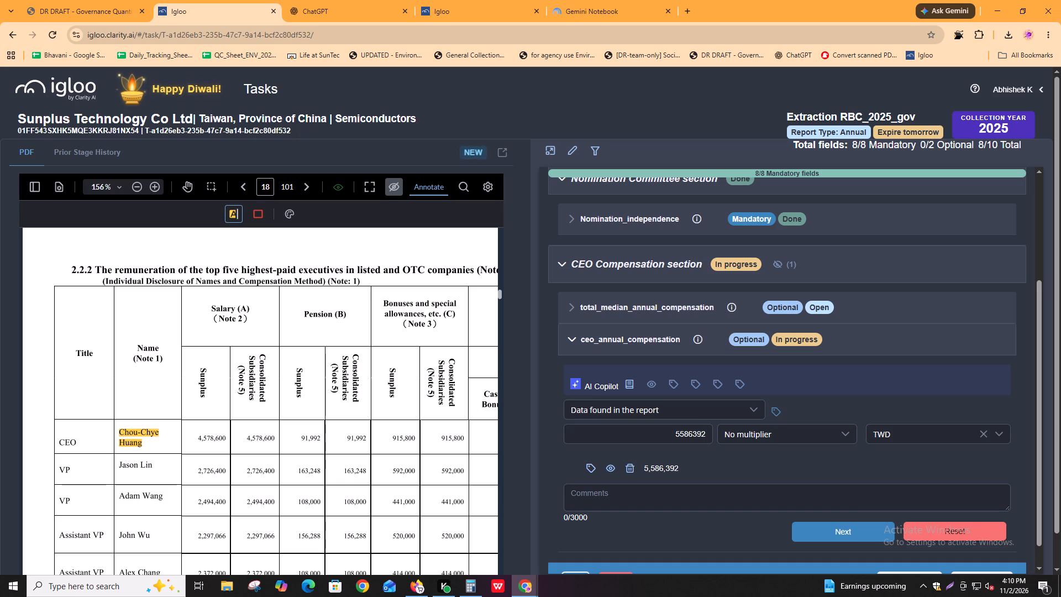
left_click_drag(93, 437, 128, 439)
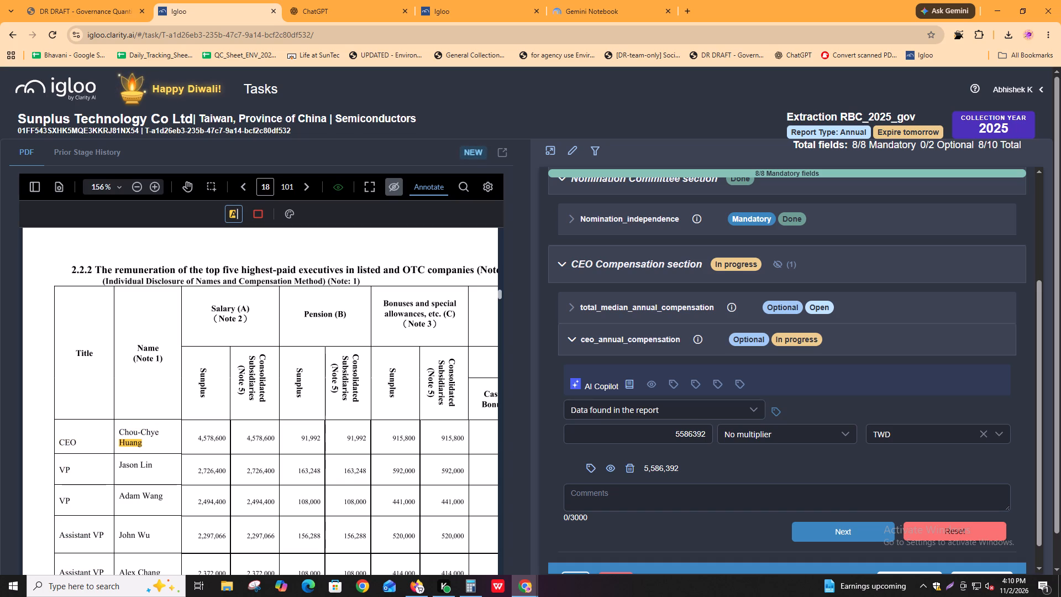
left_click_drag(128, 439, 118, 430)
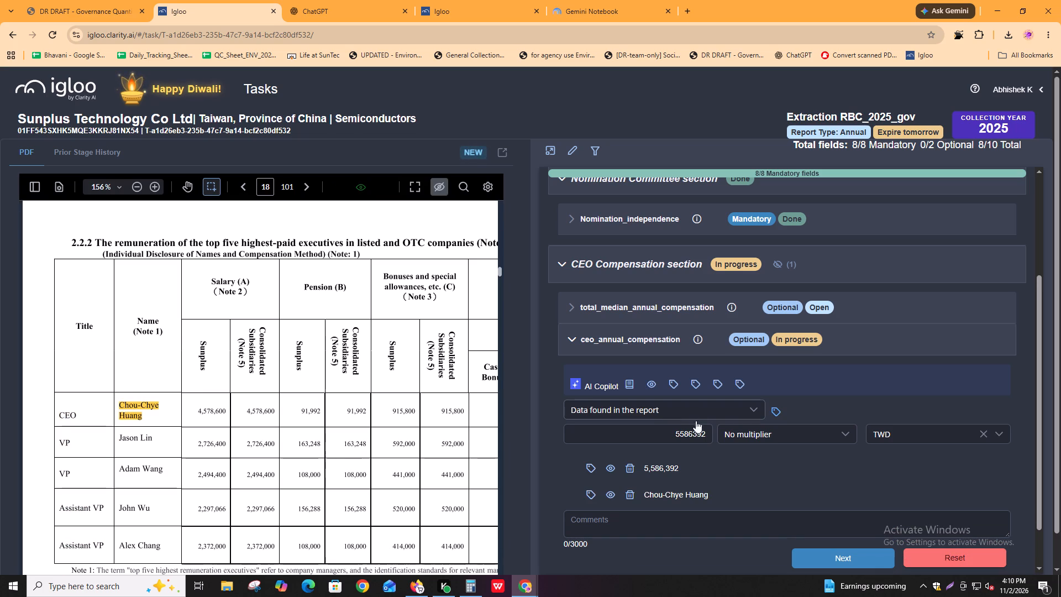
Tag the section 2.2.2 title and subtitle above the remuneration table as evidence, and complete the ceo_annual_compensation field.
scroll(374, 413, "up", 2)
scroll(374, 415, "down", 2, "shift")
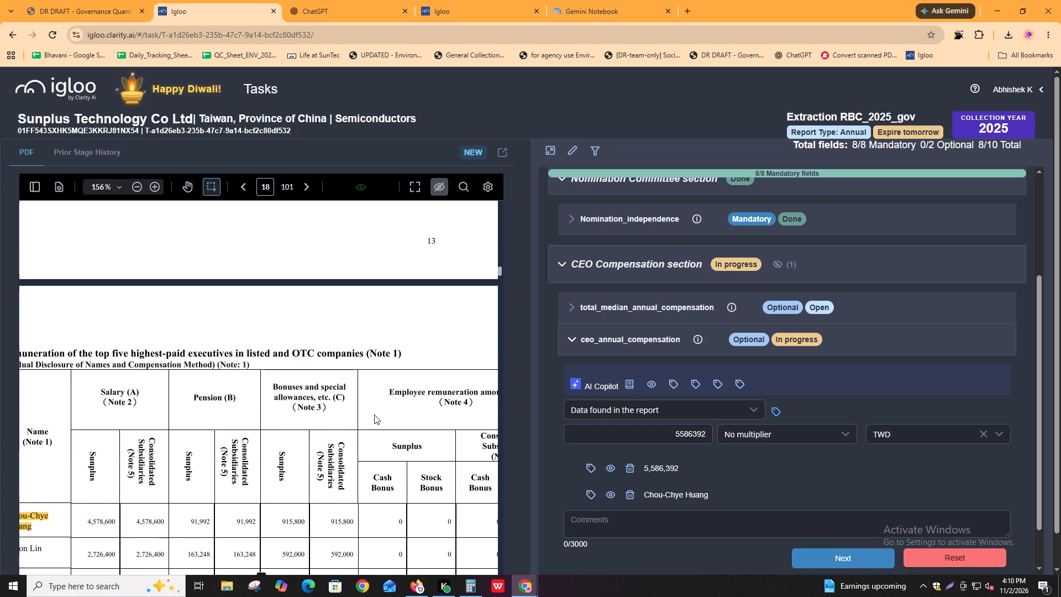
scroll(374, 415, "down", 1, "ctrl")
left_click(774, 413)
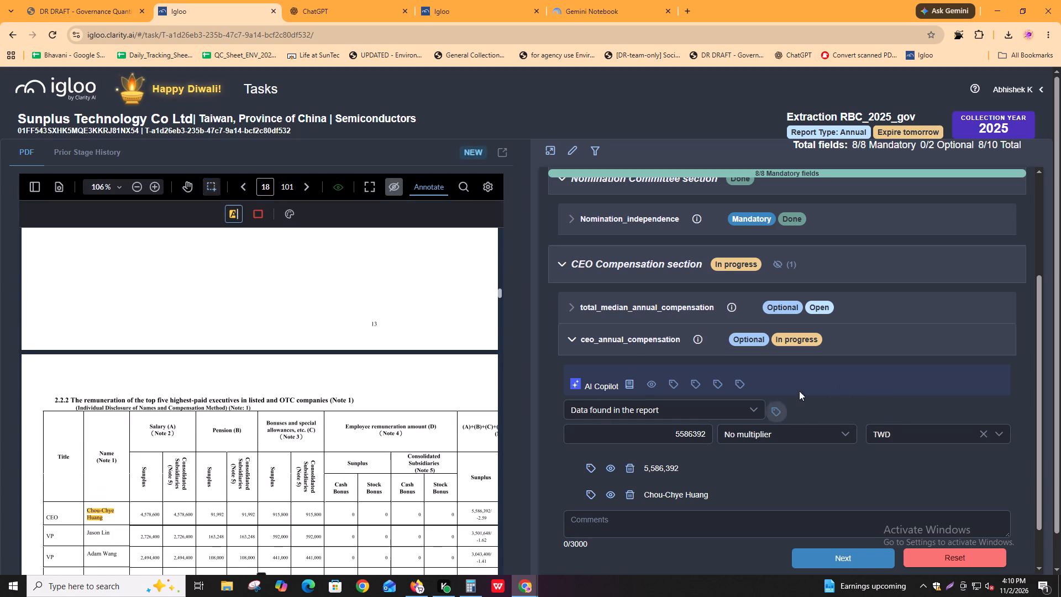
left_click_drag(69, 399, 94, 402)
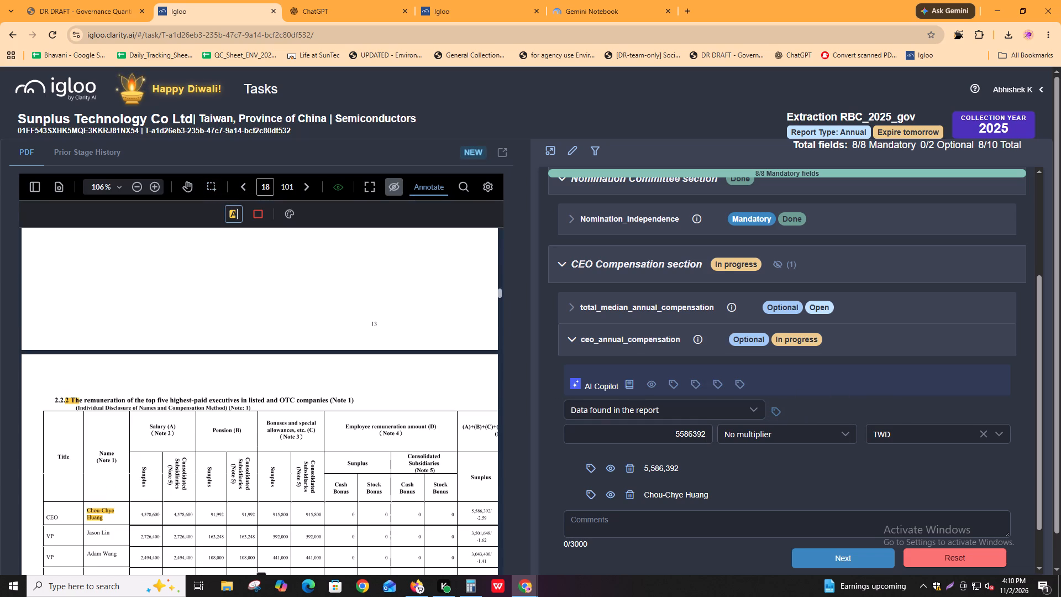
left_click_drag(94, 402, 252, 410)
scroll(922, 464, "down", 1)
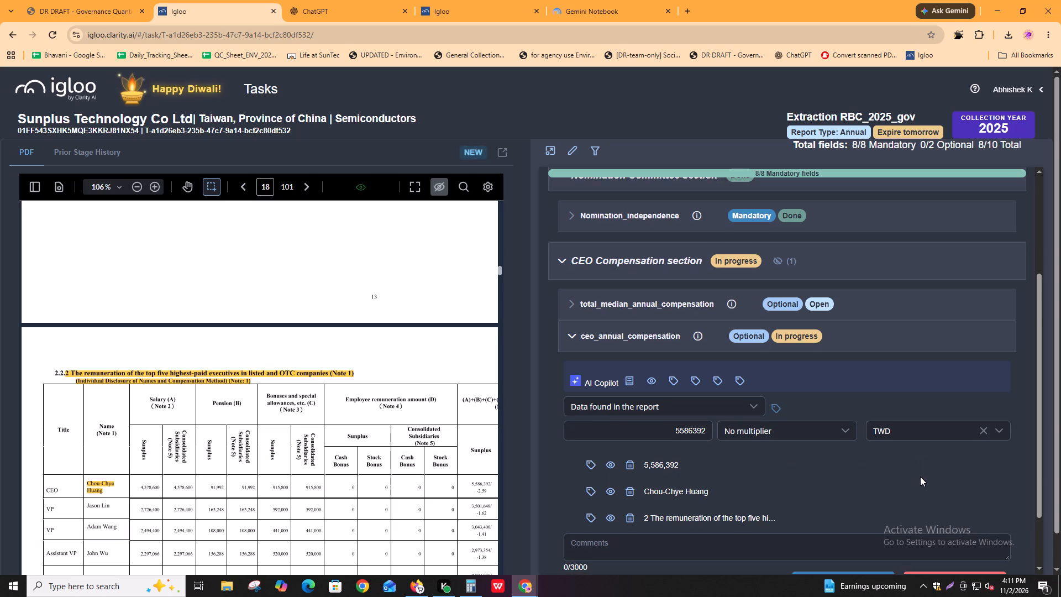
scroll(920, 476, "down", 1)
left_click(864, 503)
Give total_median_annual_compensation the reason "Data not found in reports" and switch to the GOV sheet of standard comments.
left_click(730, 476)
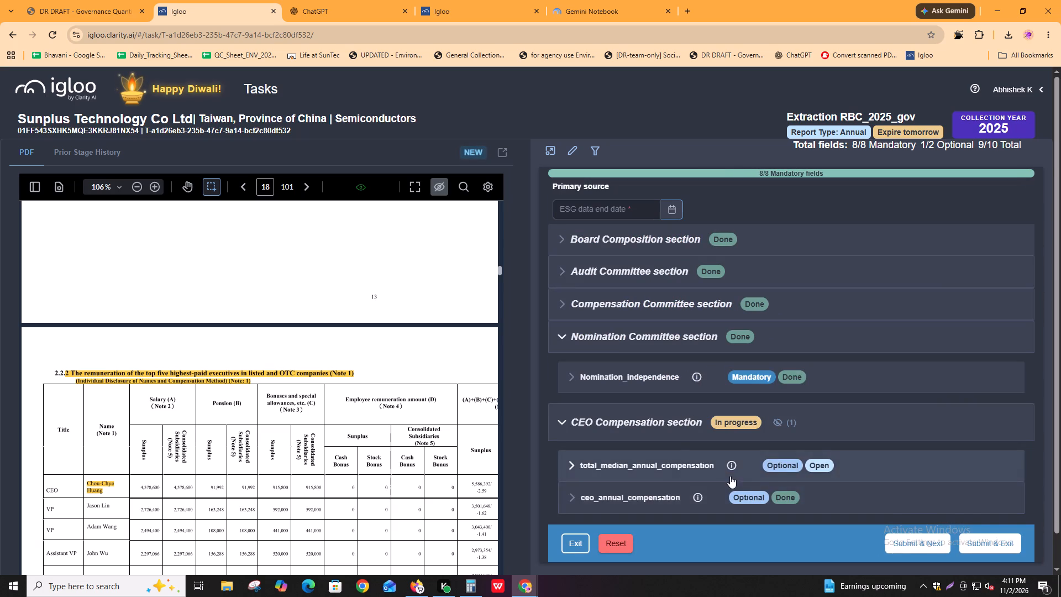
left_click(815, 527)
left_click(815, 435)
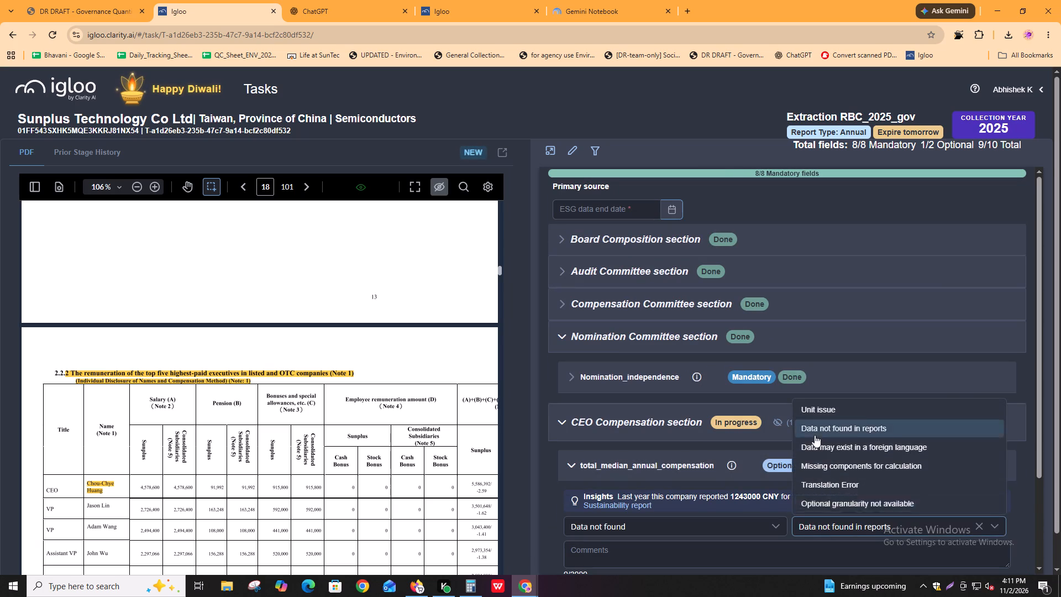
left_click(745, 555)
key("alt+Tab")
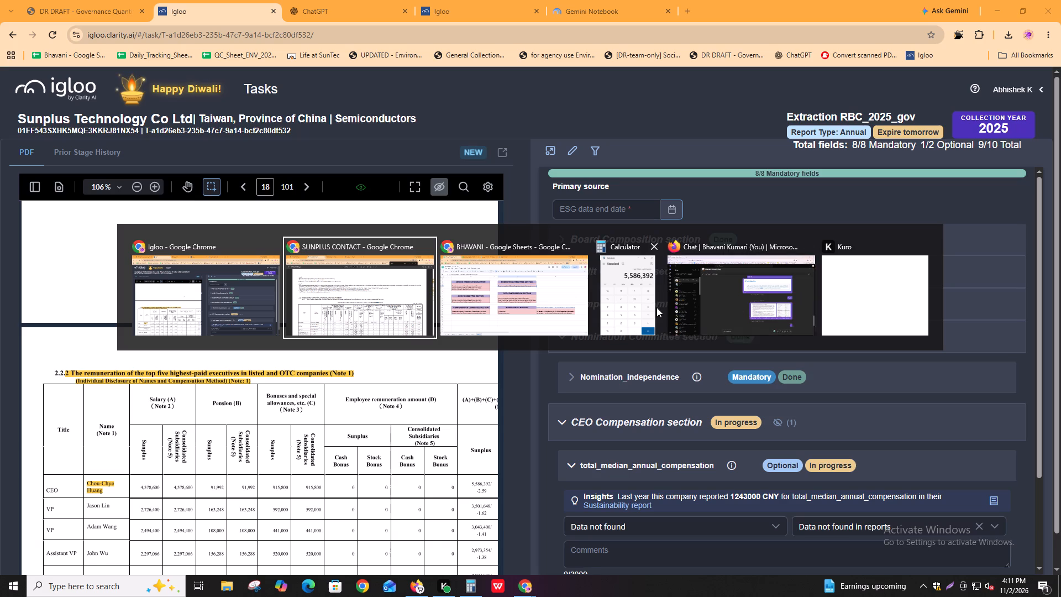
left_click(531, 314, "alt")
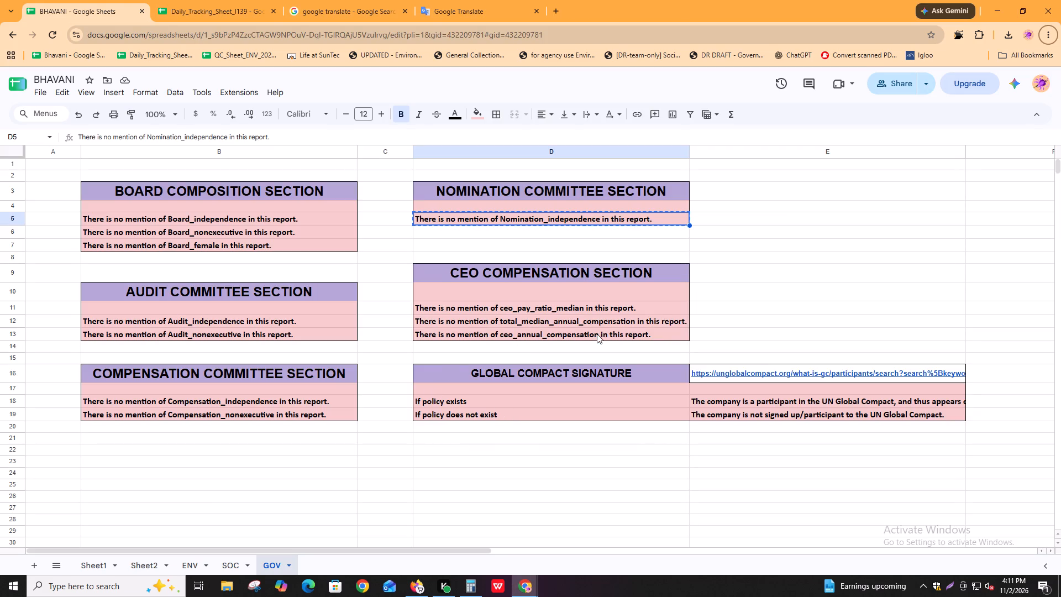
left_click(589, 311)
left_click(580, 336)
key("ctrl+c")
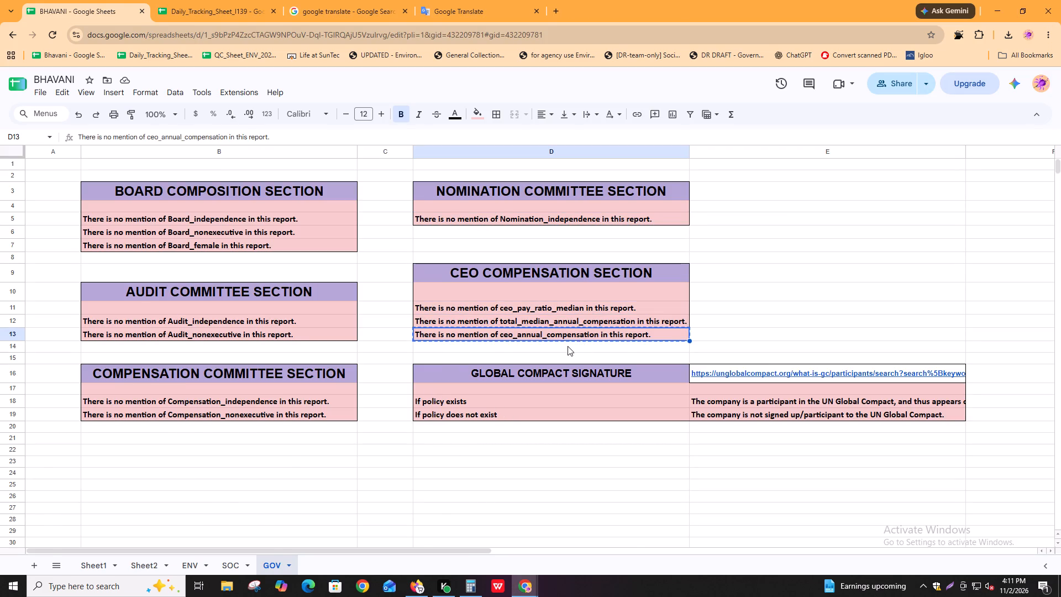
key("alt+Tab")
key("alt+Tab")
Copy the sheet's "There is no mention of total_median_annual_compensation in this report." into the field's comments and complete the field.
left_click(591, 322)
key("ctrl+c")
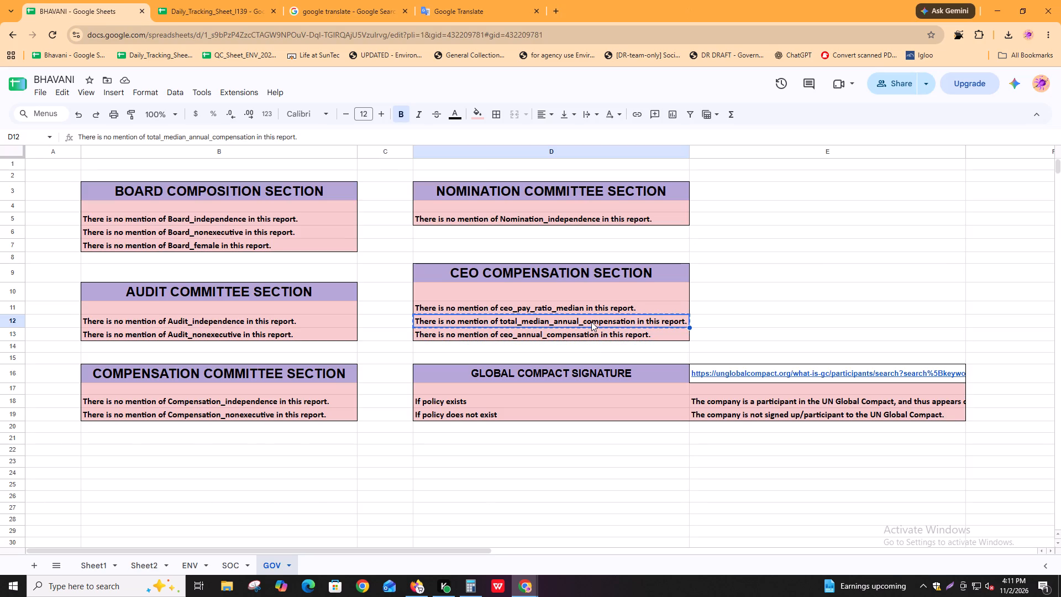
key("alt+Tab")
key("ctrl+v")
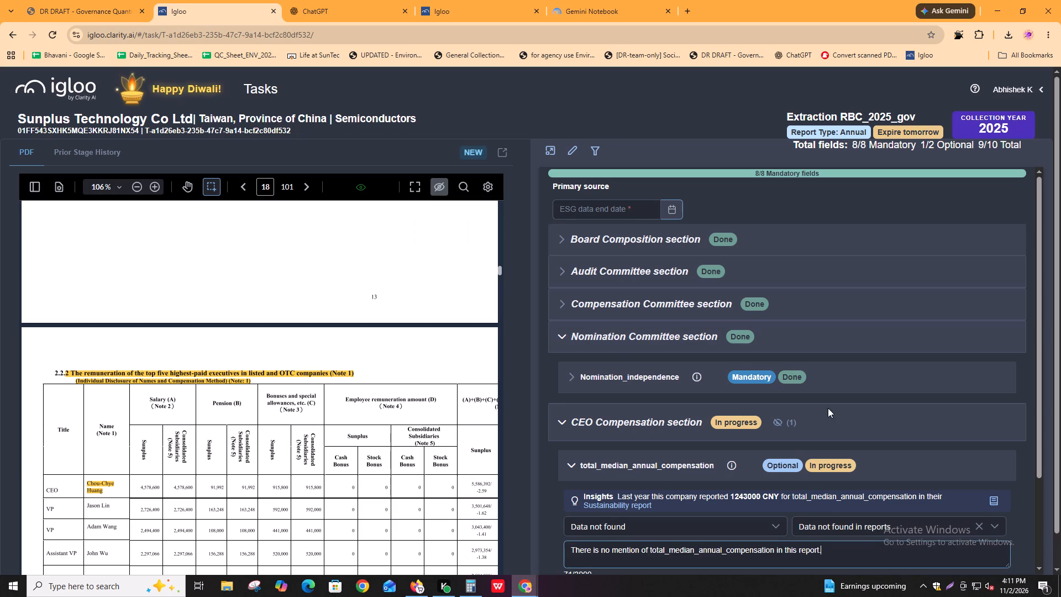
scroll(885, 520, "down", 3)
left_click(855, 476)
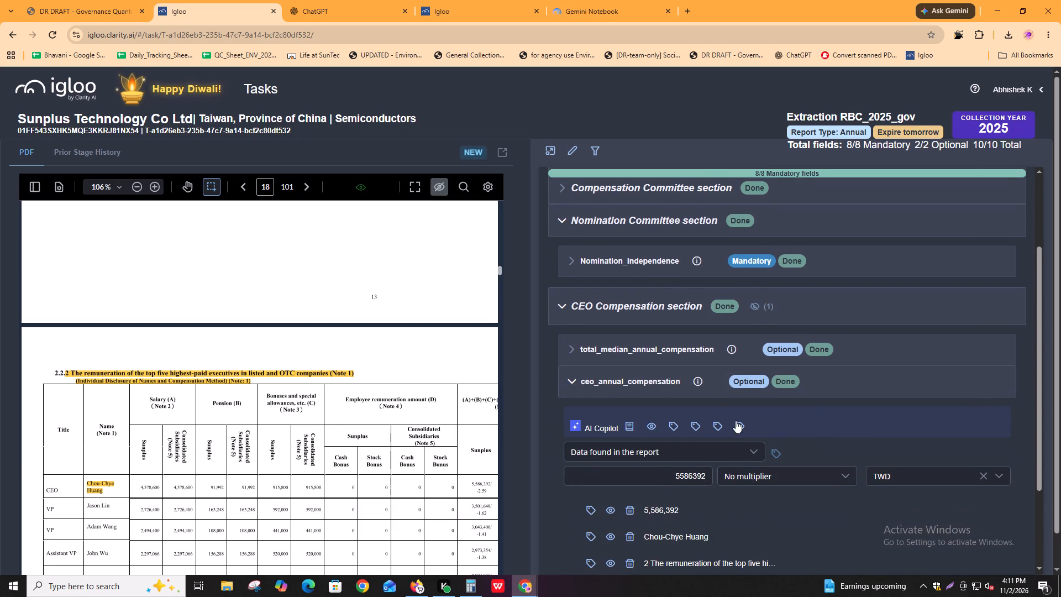
left_click(684, 388)
scroll(669, 421, "up", 3)
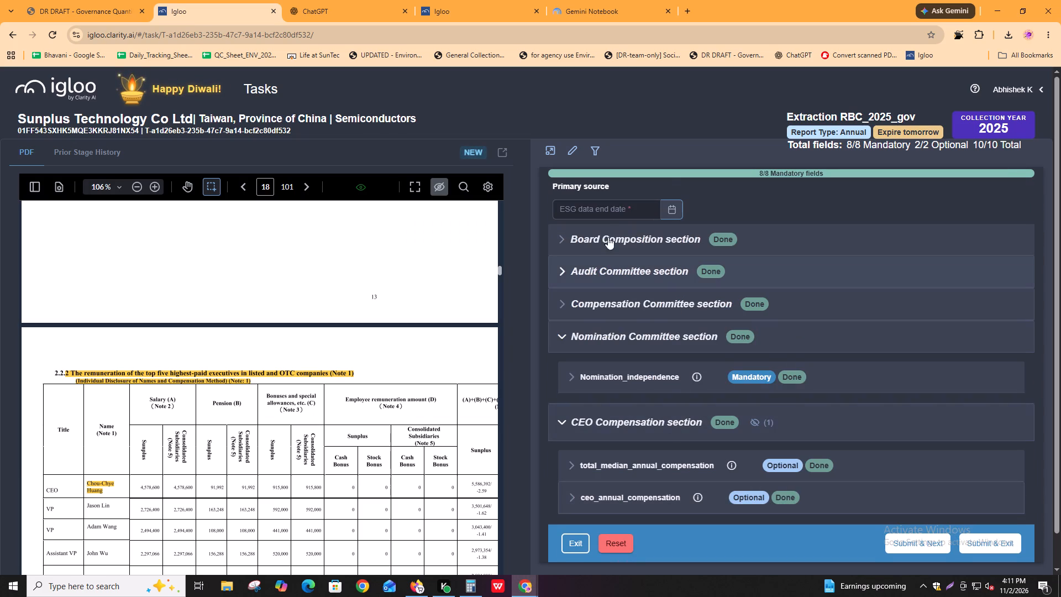
Search Google for Sunplus Technology Co Ltd's fiscal year end and close the search results.
left_click(86, 118, "alt")
key("ctrl+t")
key("ctrl+v")
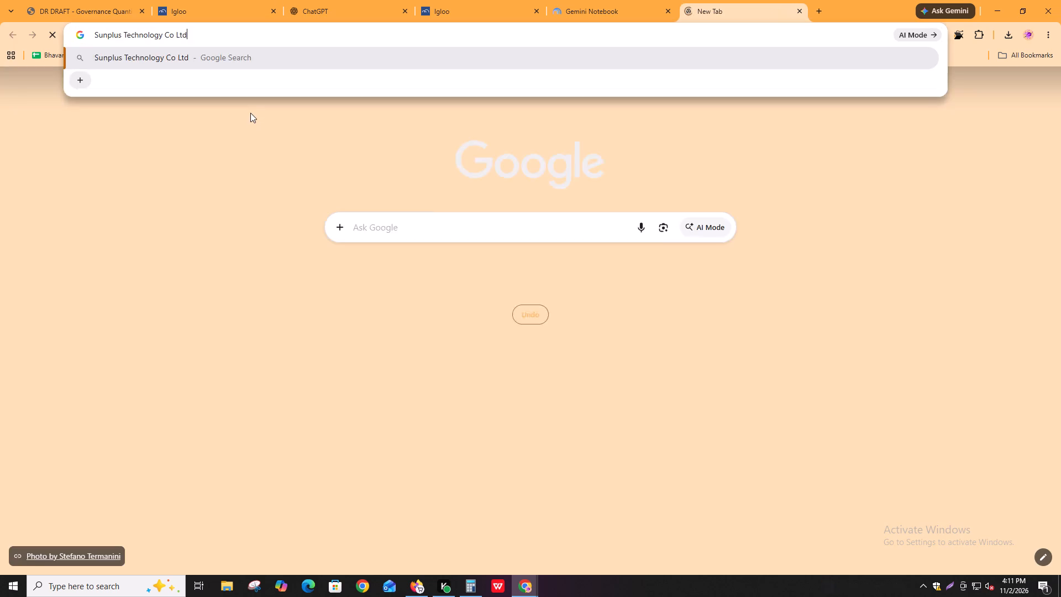
key("space")
type("ne")
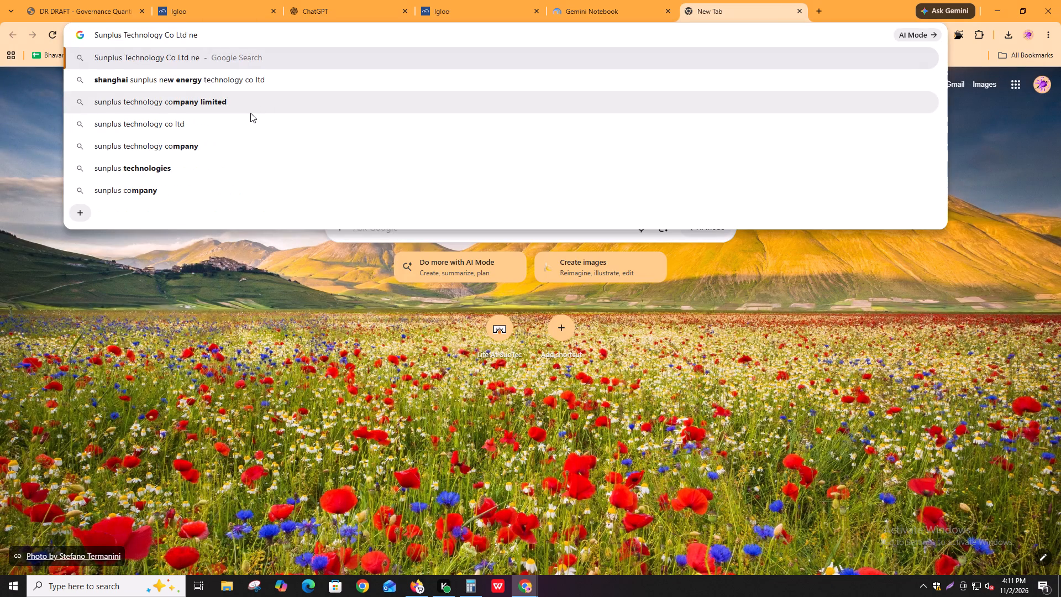
key("BackSpace")
key("BackSpace")
type("fiscal year end")
key("Return")
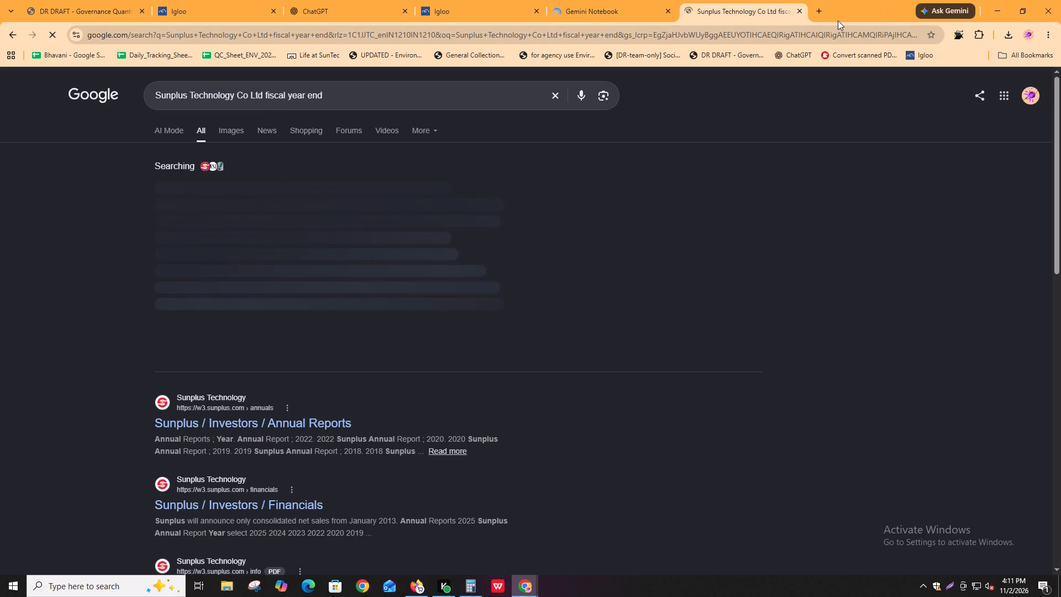
left_click(799, 9)
Set the primary source's ESG data end date to 31/12/2025.
left_click(673, 214)
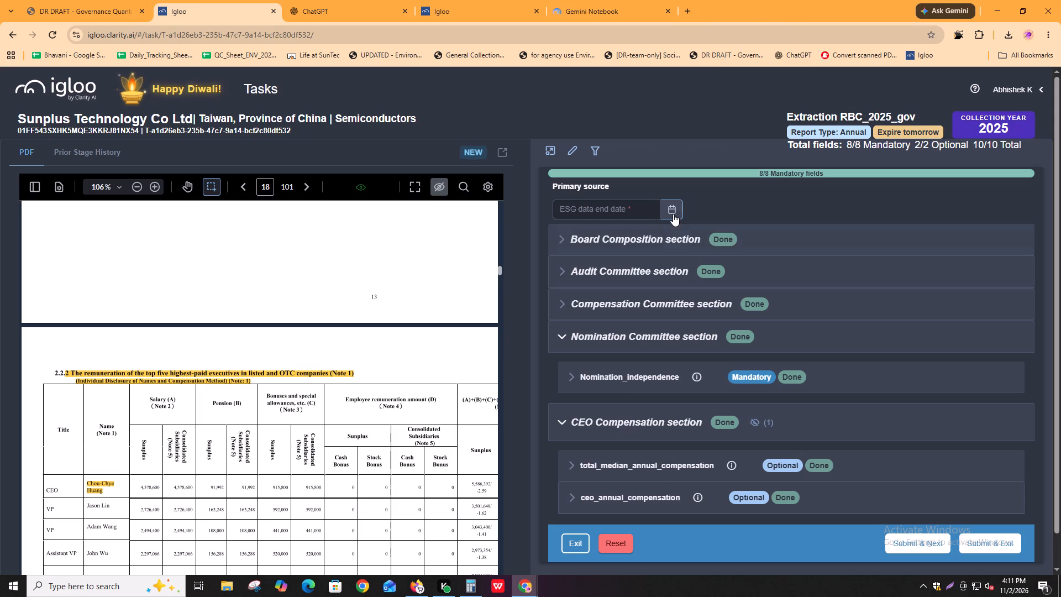
left_click(639, 374)
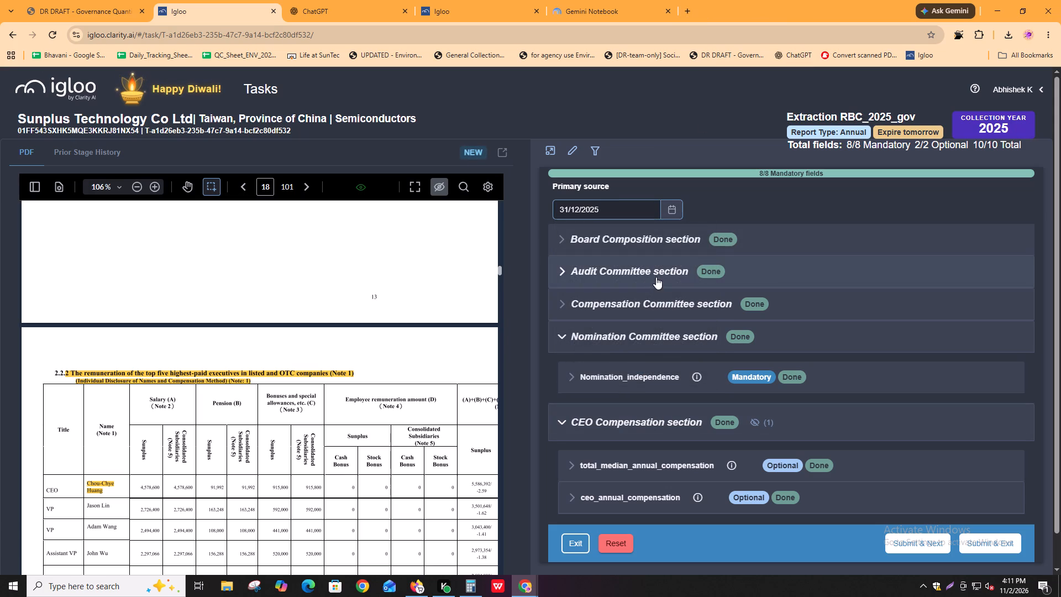
Review the values, tagged evidence and comments of Board_independence, Board_nonexecutive and Board_female in the Board Composition section.
left_click(646, 305)
left_click(649, 280)
left_click(645, 243)
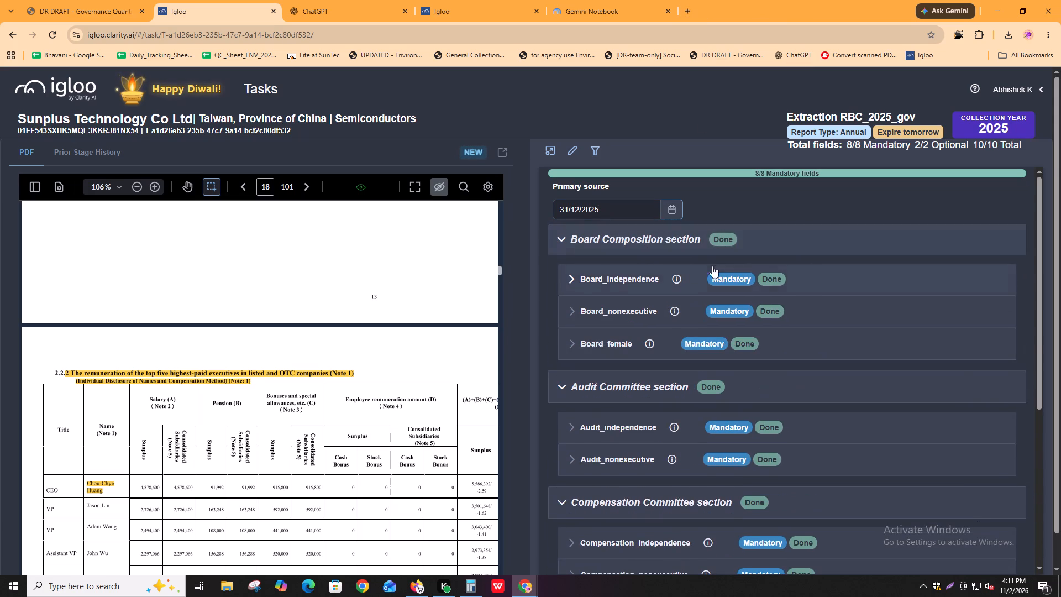
left_click(647, 280)
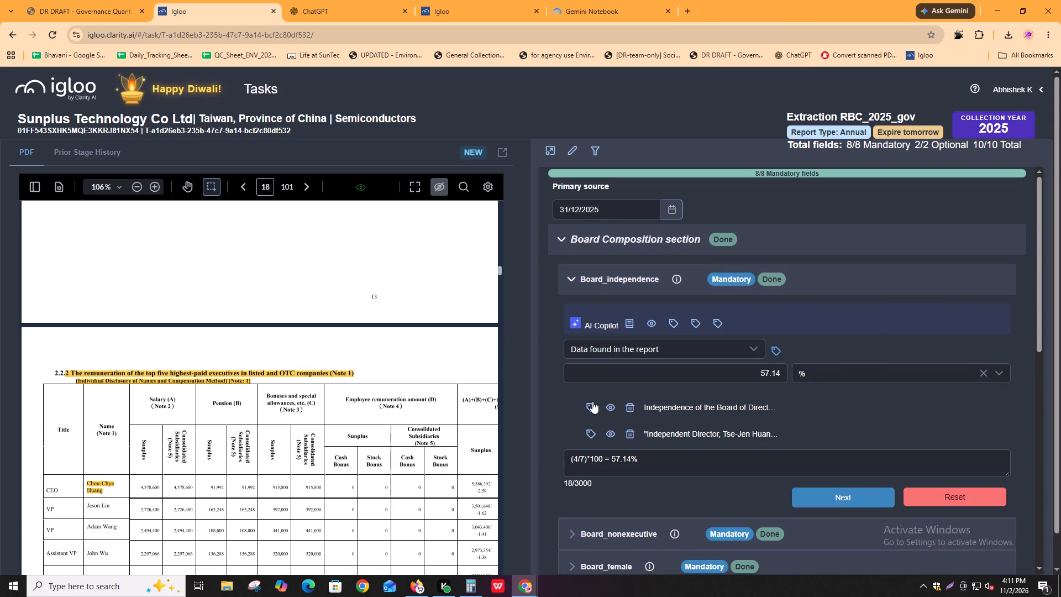
left_click(592, 401)
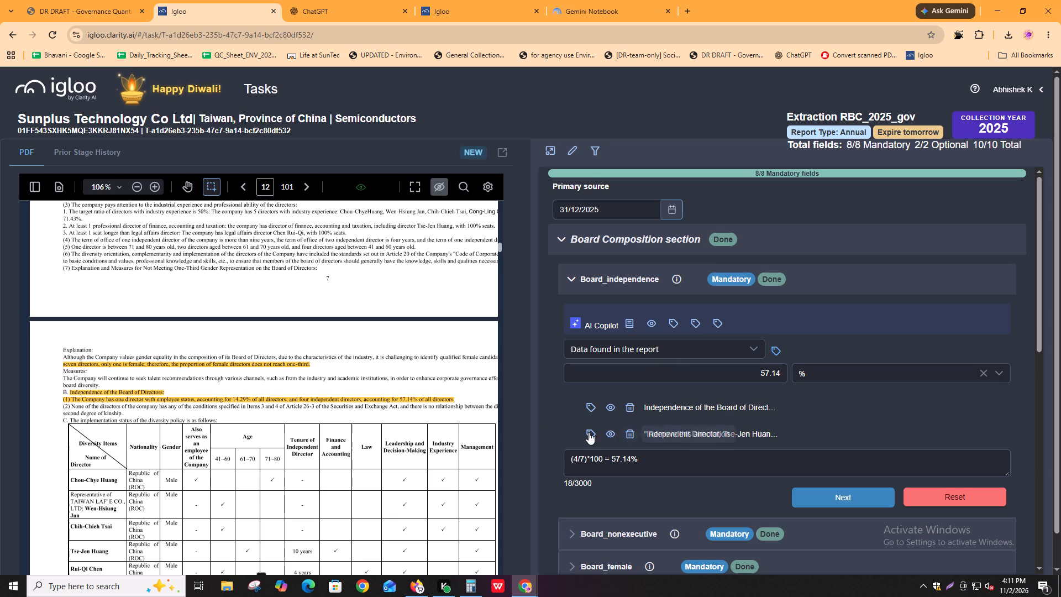
left_click(849, 493)
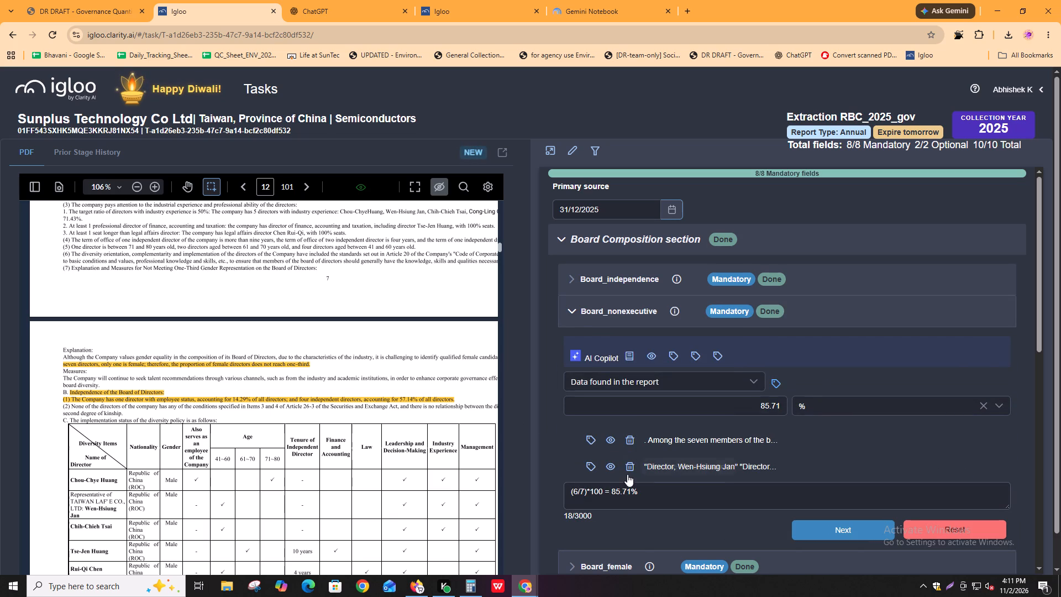
left_click(840, 536)
scroll(755, 511, "down", 2)
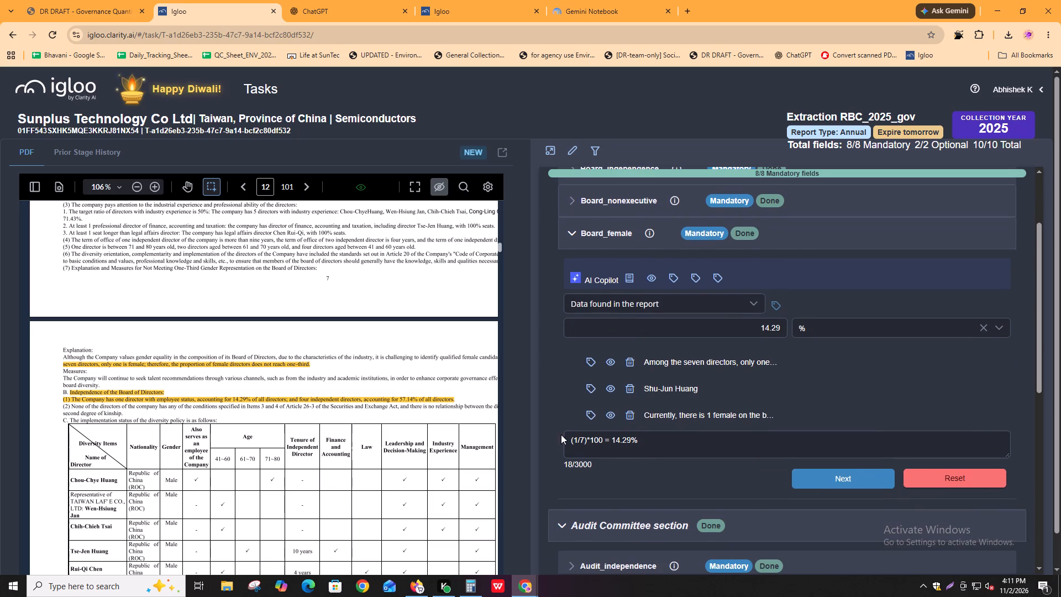
left_click(835, 480)
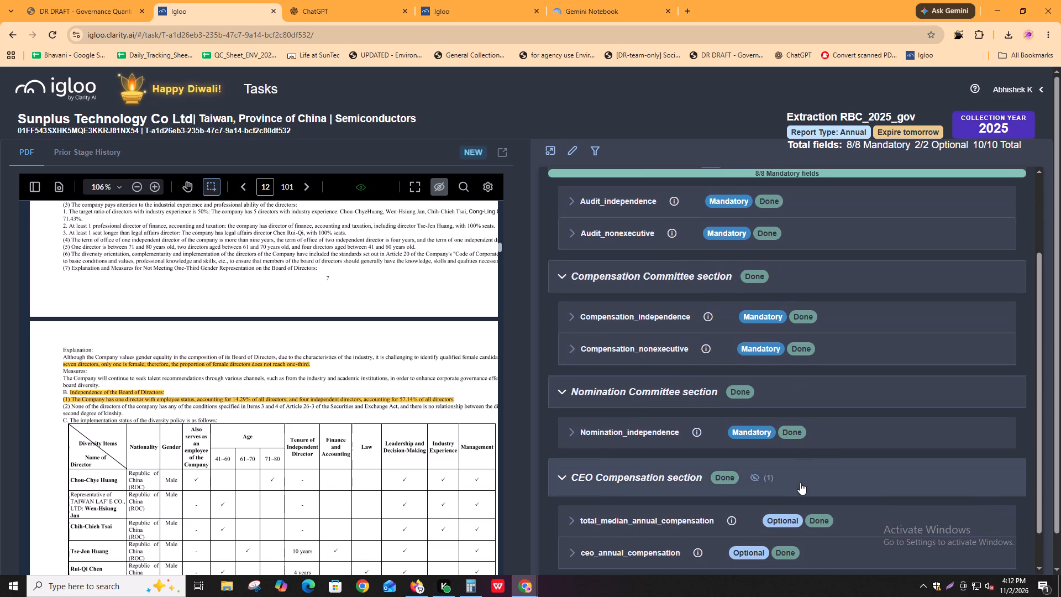
Review the Audit_independence and Audit_nonexecutive entries, checking the tagged Audit Committee evidence in the report.
scroll(684, 235, "up", 2)
left_click(683, 243)
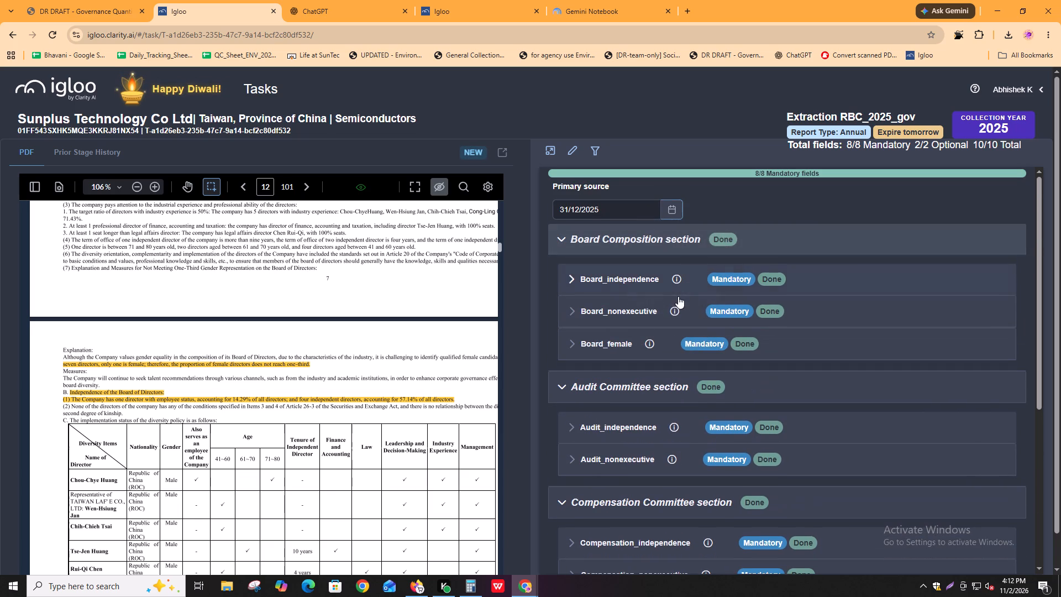
left_click(674, 302)
left_click(675, 300)
scroll(700, 384, "down", 2)
left_click(674, 312)
left_click(590, 445)
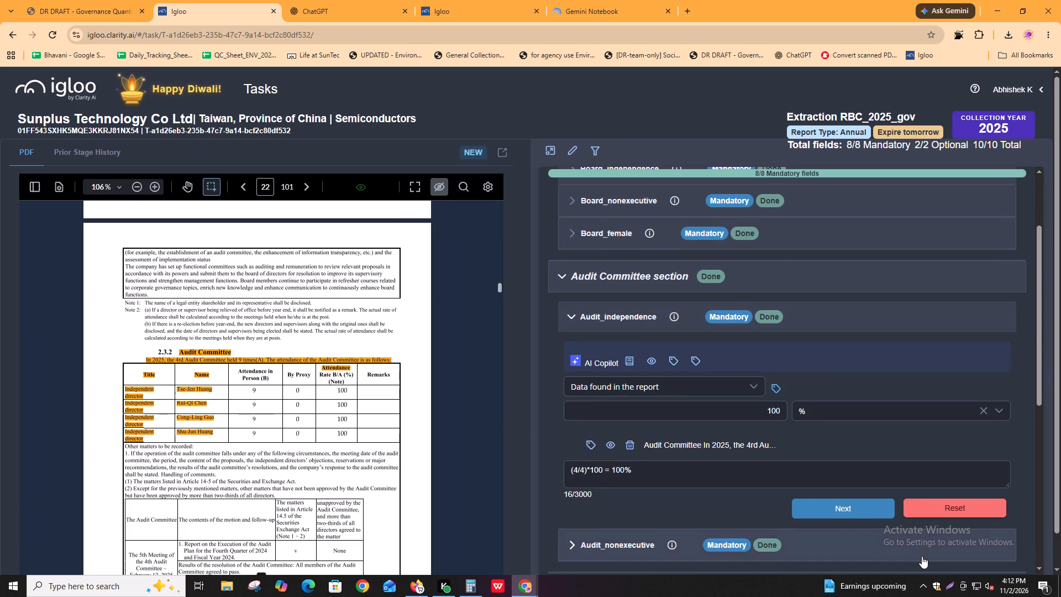
left_click(851, 510)
left_click(833, 548)
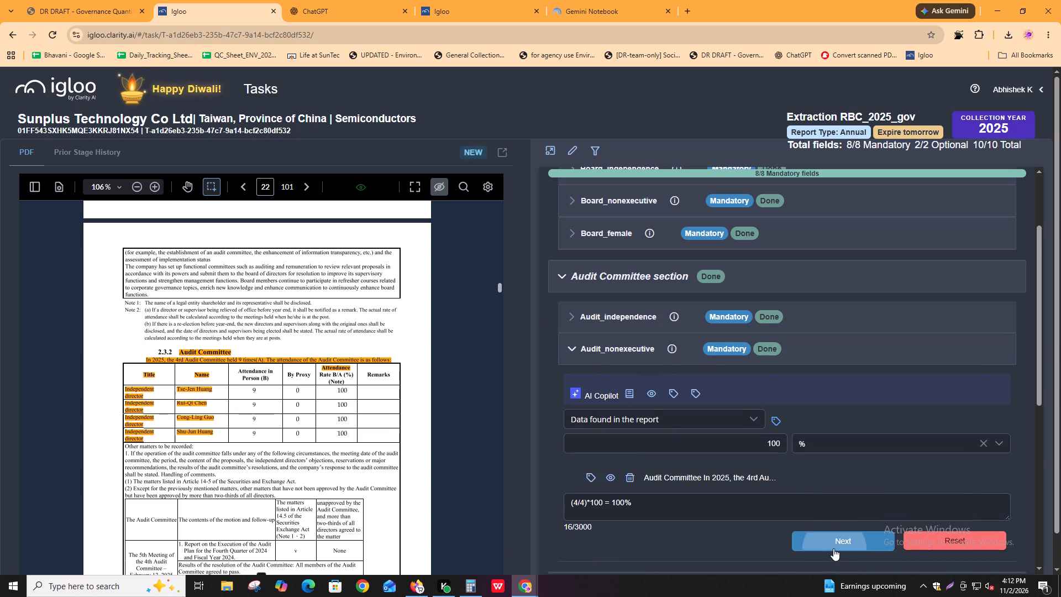
Review the Compensation_independence and Compensation_nonexecutive entries, checking the tagged Compensation Committee evidence in the report.
left_click(647, 352)
left_click(589, 474)
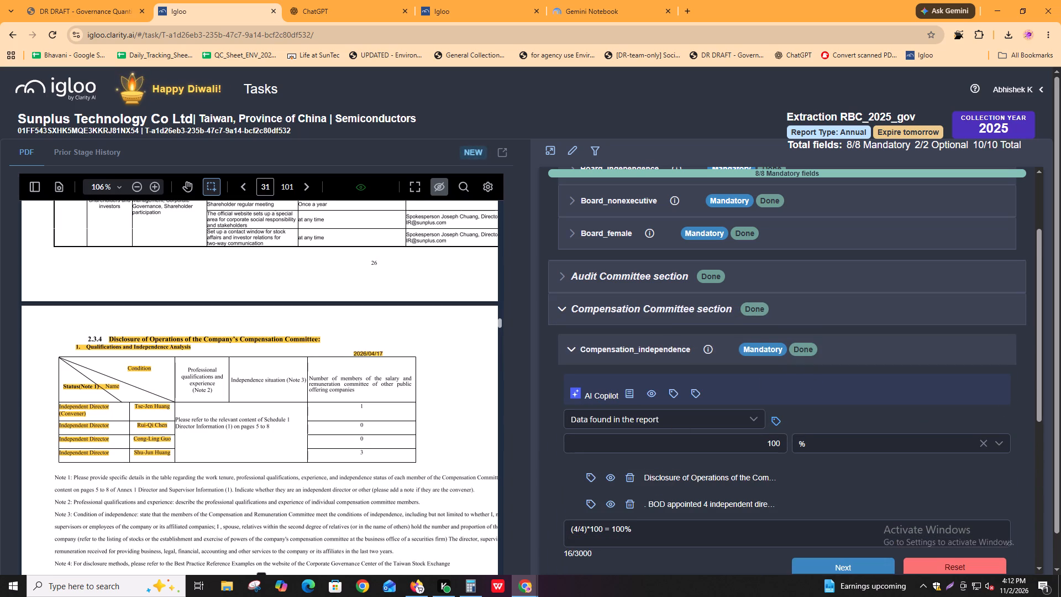
scroll(860, 539, "down", 2)
left_click(844, 453)
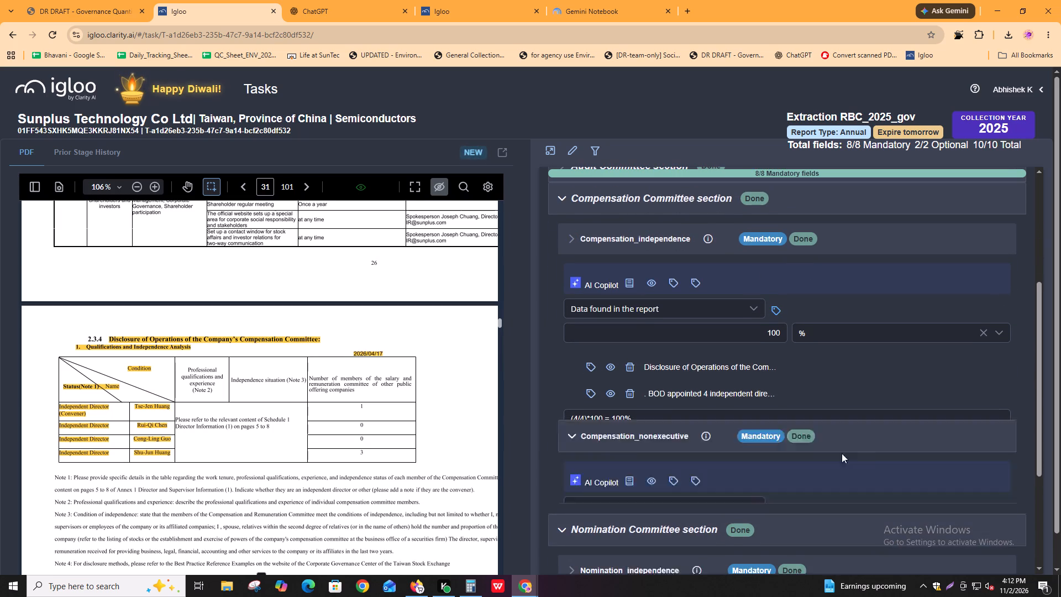
left_click(834, 469)
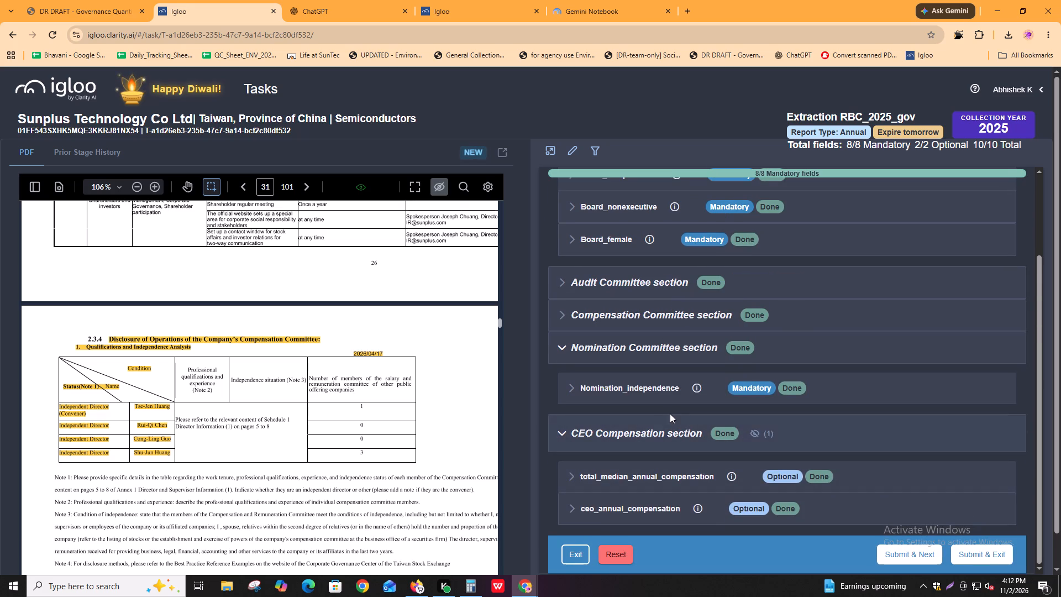
Reopen the Audit Committee and Compensation Committee sections and recheck the entries of their independence and nonexecutive fields.
left_click(653, 279)
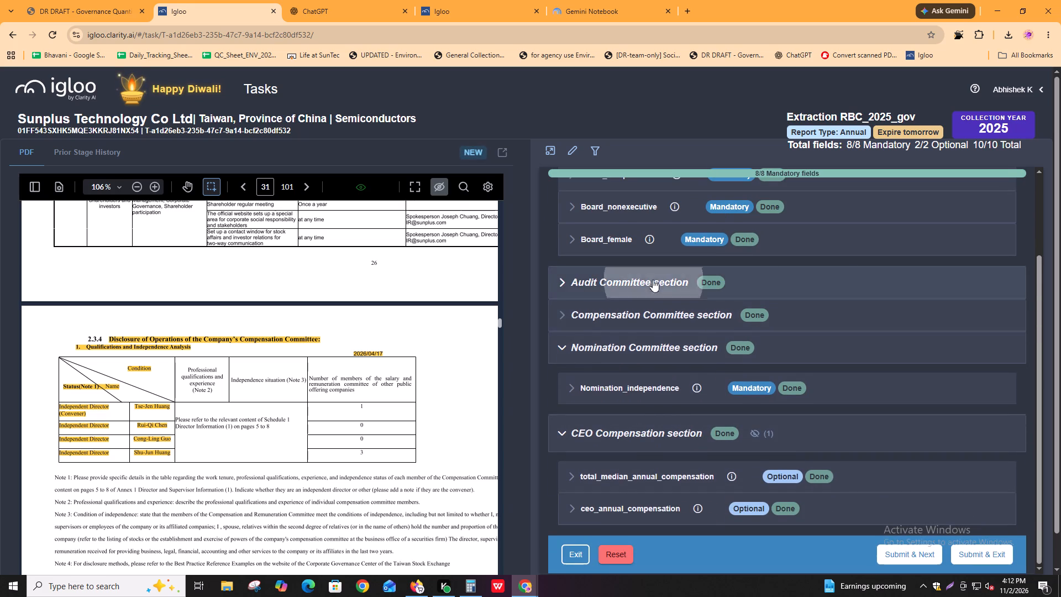
left_click(639, 324)
left_click(639, 324)
left_click(635, 348)
left_click(635, 348)
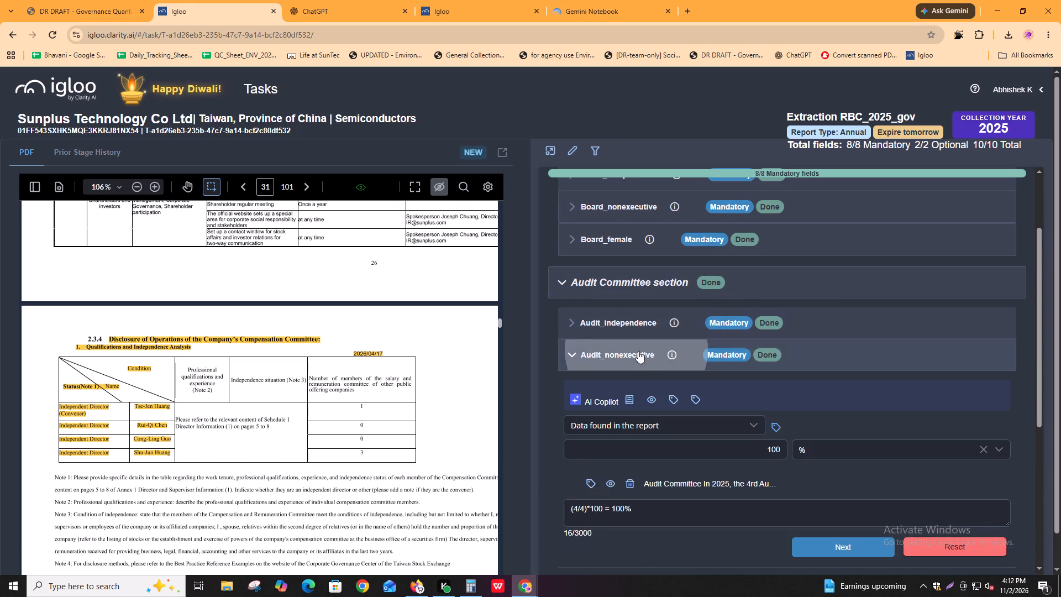
left_click(647, 404)
left_click(649, 450)
left_click(648, 446)
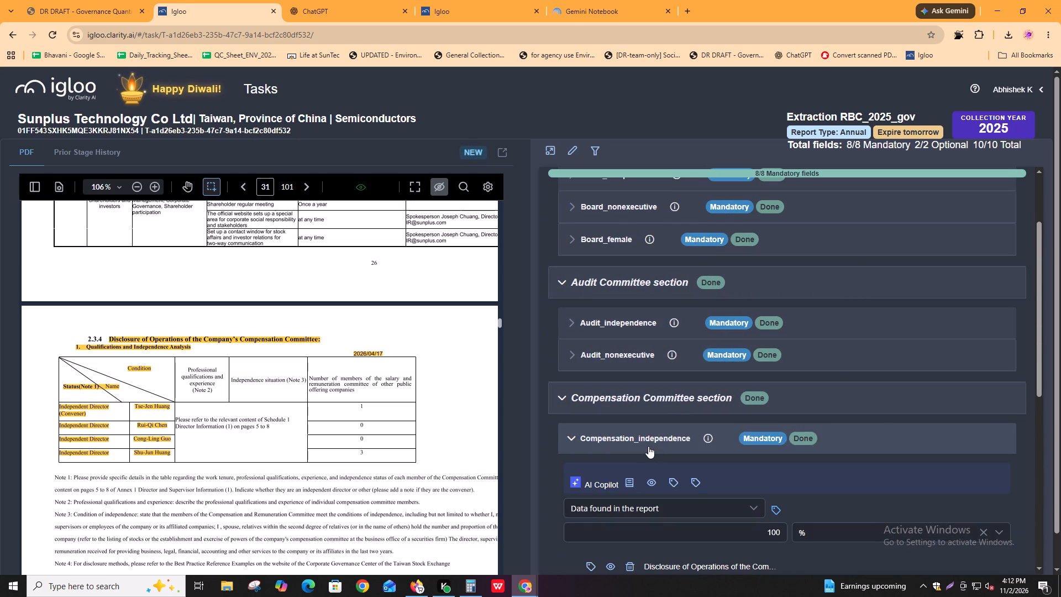
left_click(648, 444)
scroll(649, 443, "down", 2)
scroll(644, 382, "down", 2)
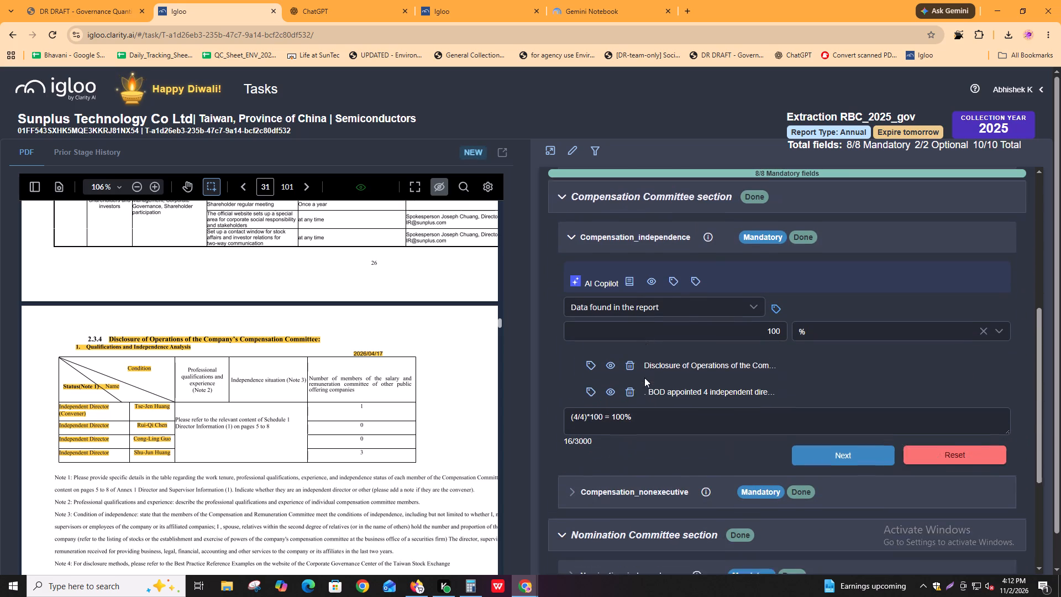
left_click(648, 214)
left_click(671, 297)
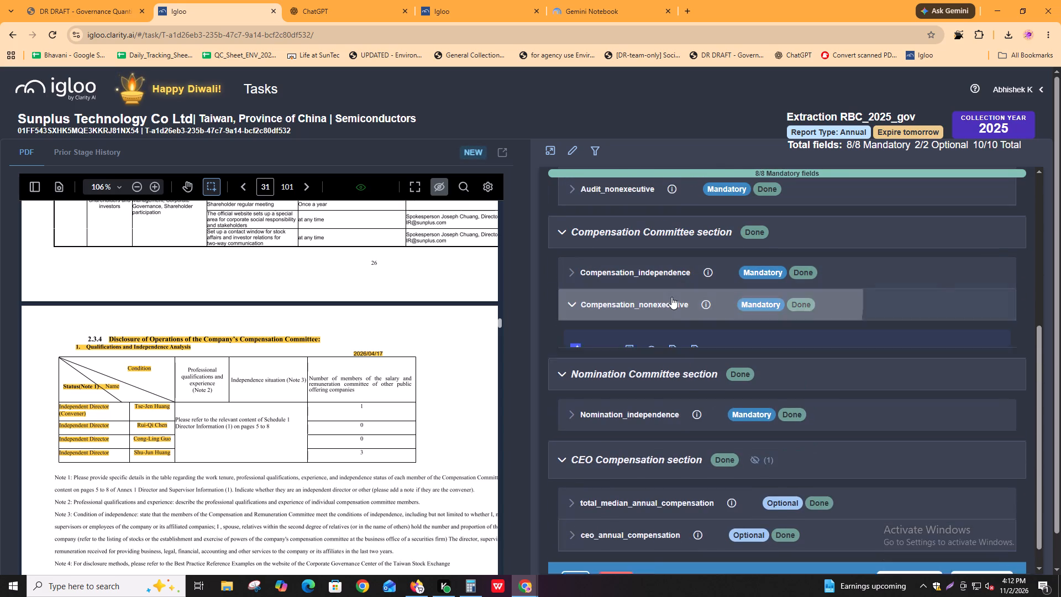
left_click(671, 297)
Check the closing reasons and comments of Nomination_independence and total_median_annual_compensation.
left_click(721, 399)
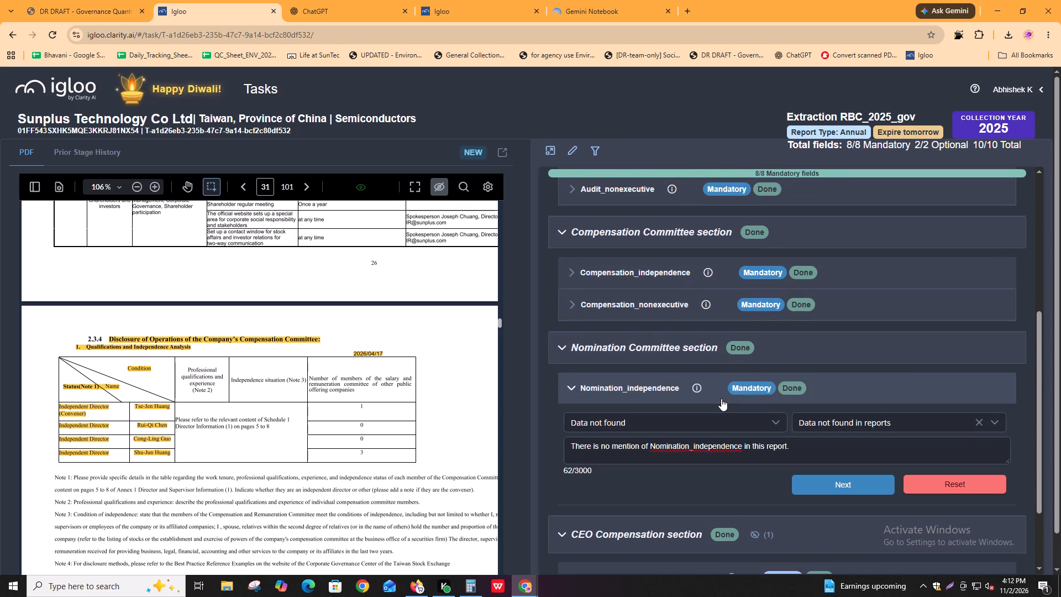
left_click(721, 396)
left_click(719, 464)
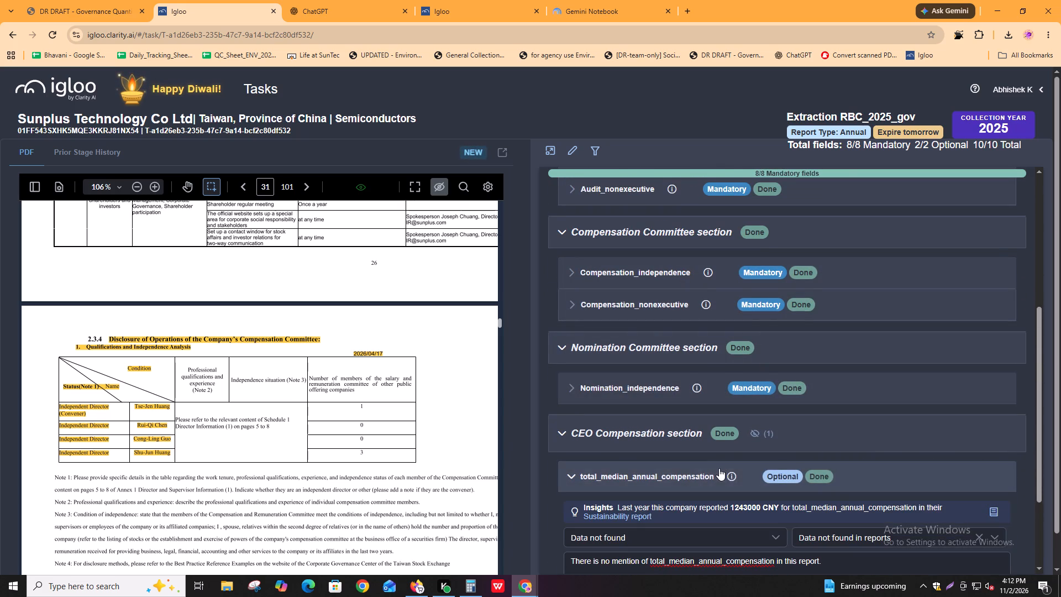
scroll(722, 469, "down", 2)
left_click(707, 384)
left_click(707, 377)
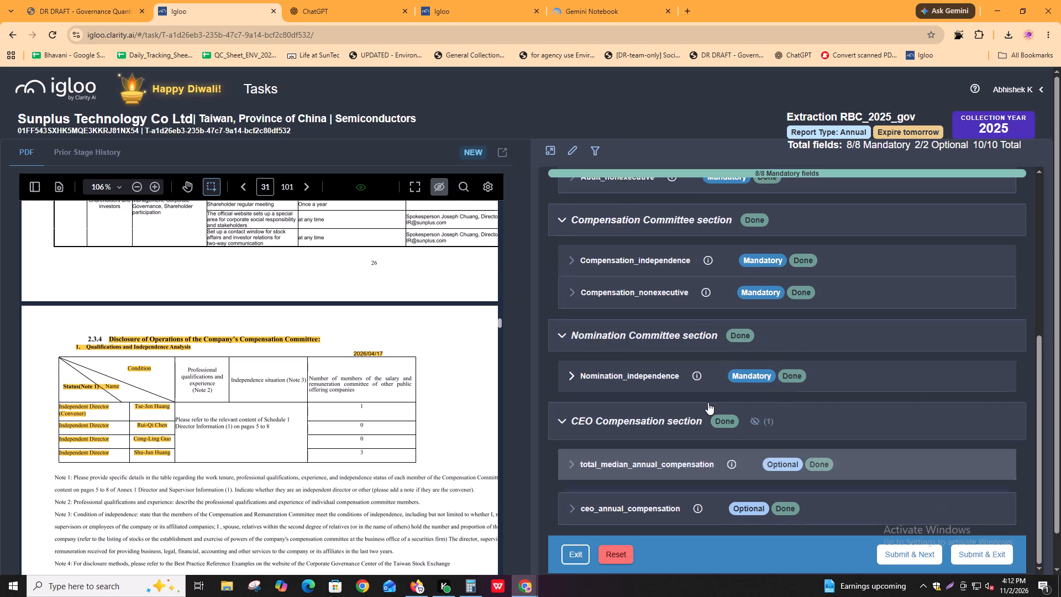
Review the ceo_annual_compensation entry and check its tagged amount in the report's remuneration table.
left_click(663, 501)
scroll(686, 514, "down", 3)
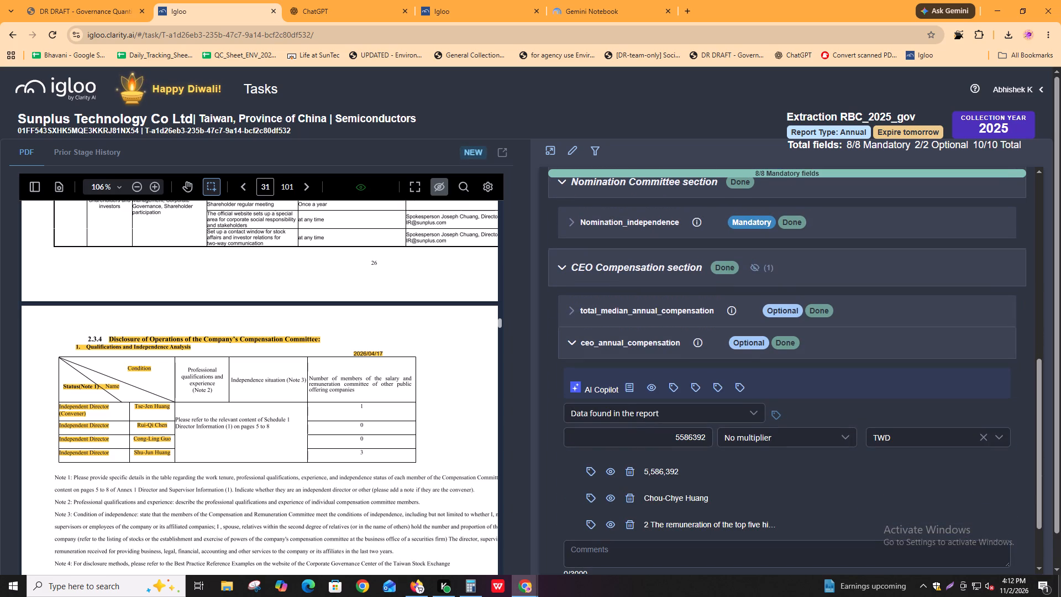
left_click(587, 465)
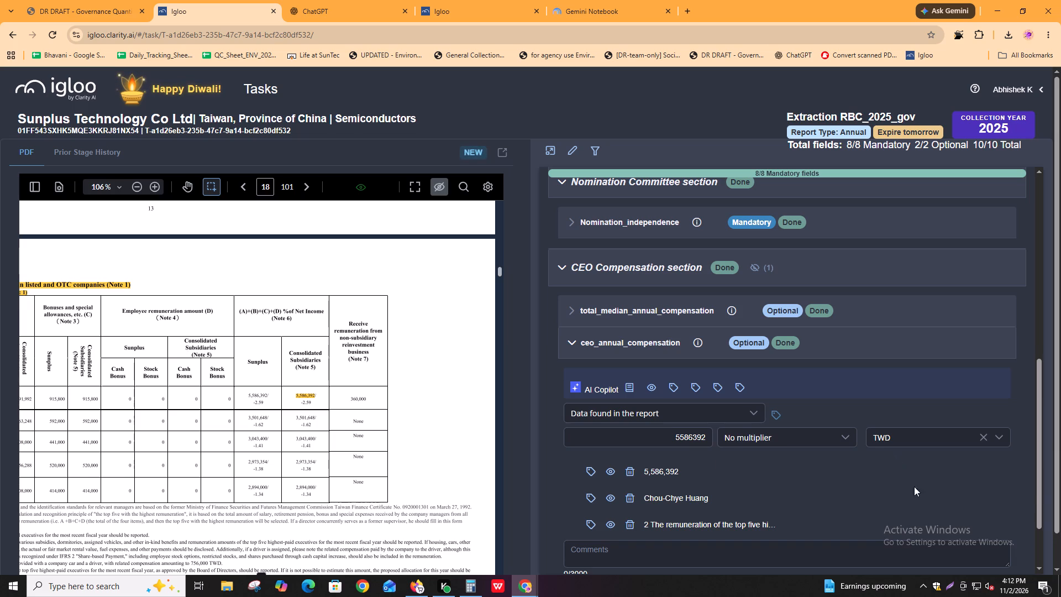
scroll(847, 527, "down", 3)
left_click(844, 505)
scroll(640, 372, "up", 4)
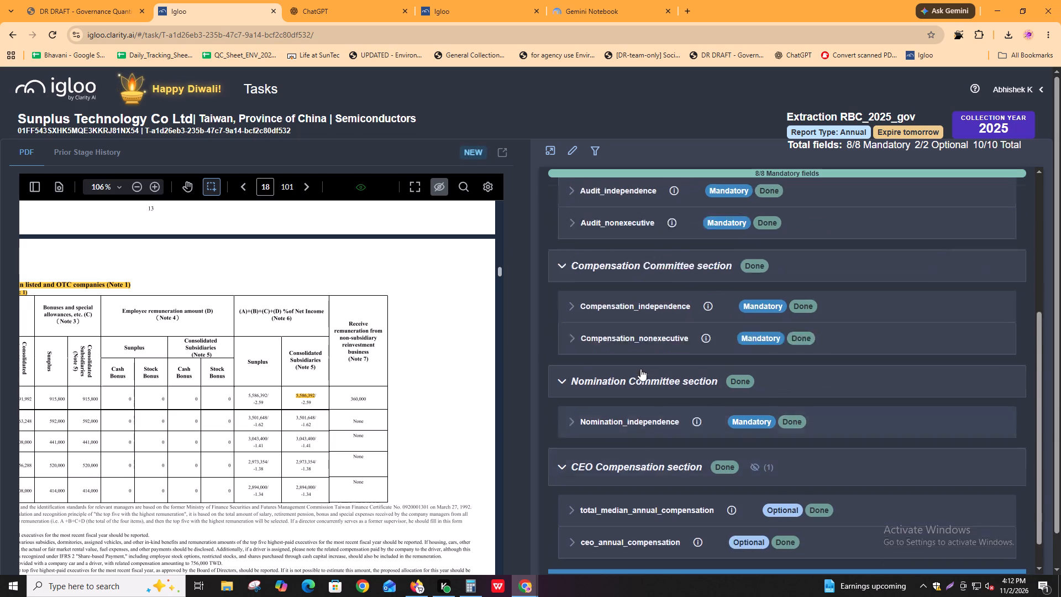
Compare the Board_independence, Board_nonexecutive and Board_female entries with the values recorded in the prior stage history.
scroll(641, 372, "up", 3)
left_click(97, 154)
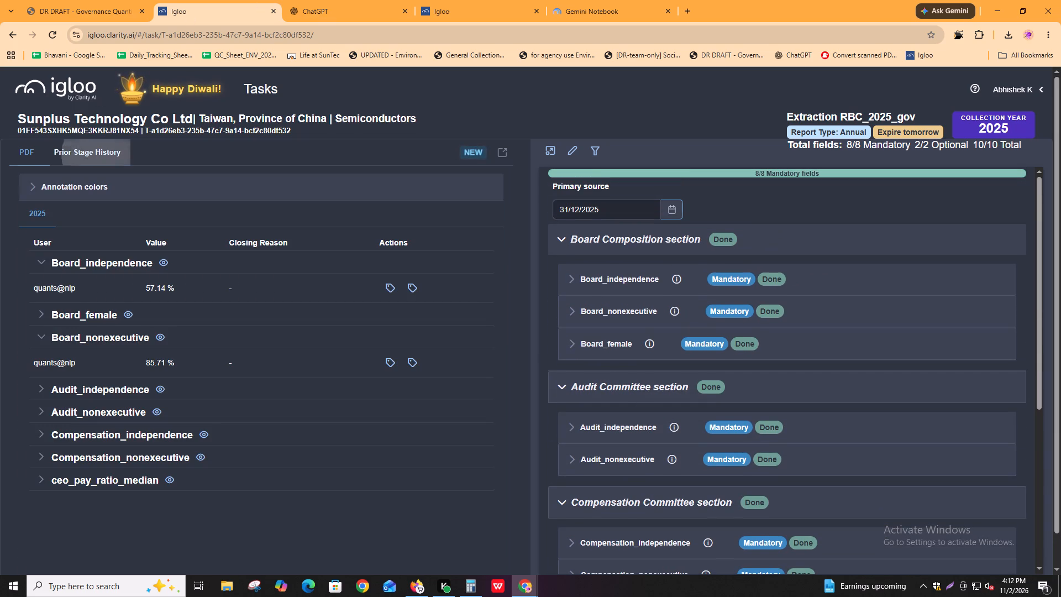
left_click(707, 279)
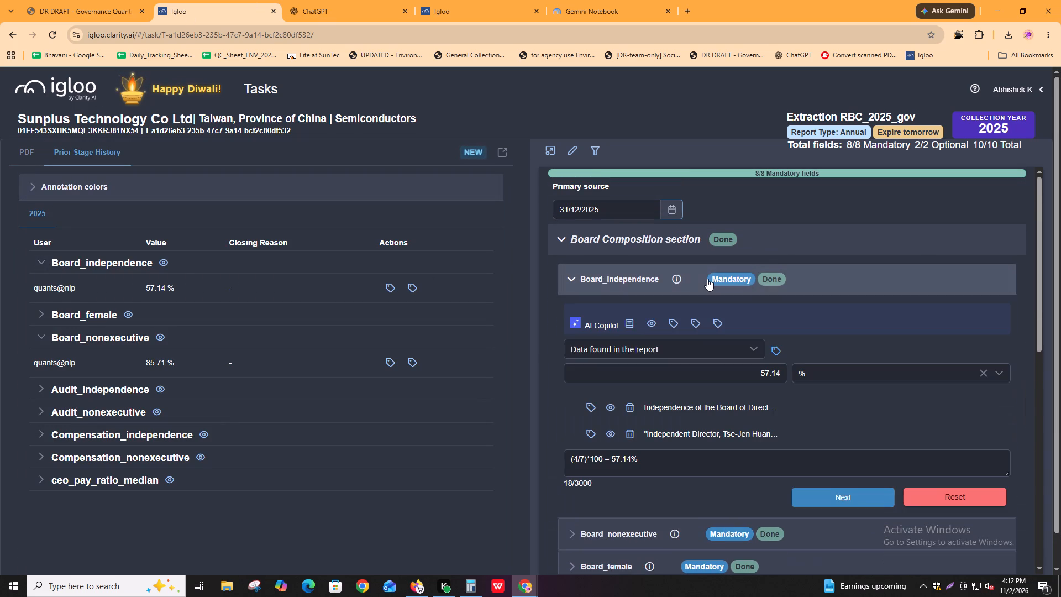
left_click(707, 279)
left_click(692, 320)
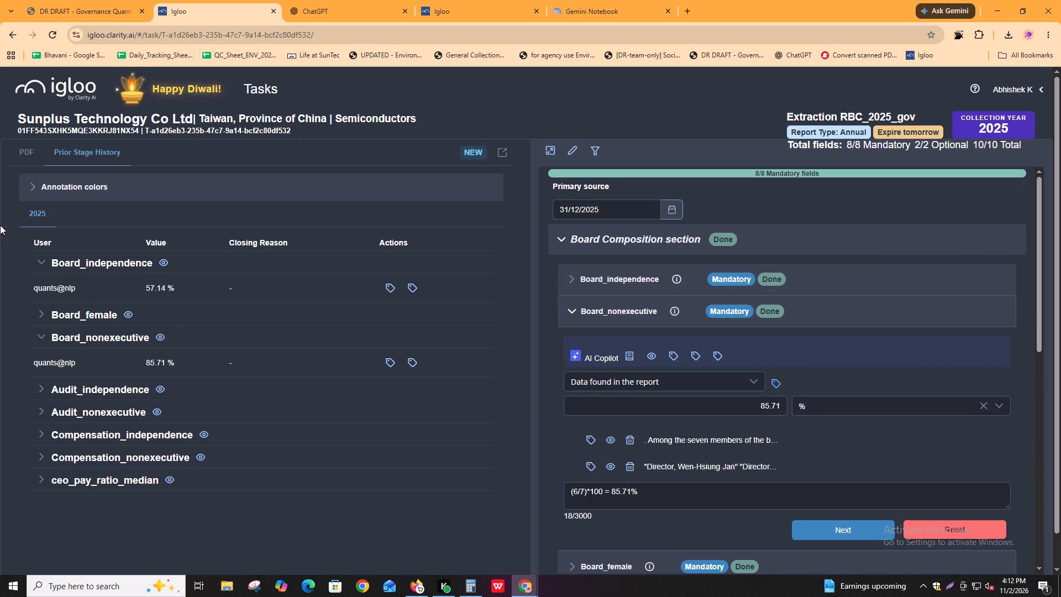
left_click(38, 260)
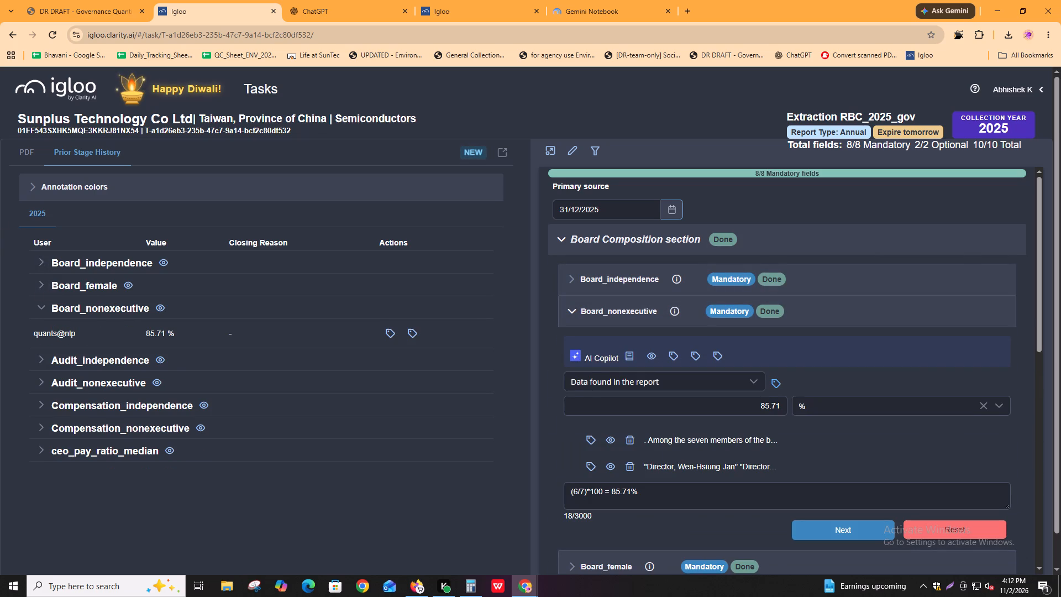
left_click(41, 299)
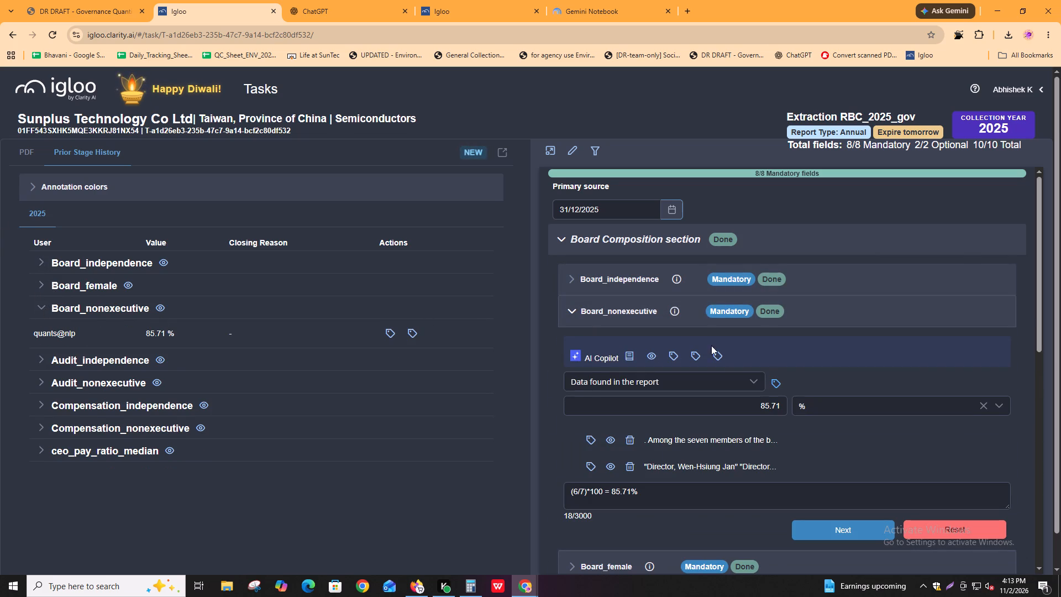
left_click(754, 311)
left_click(717, 341)
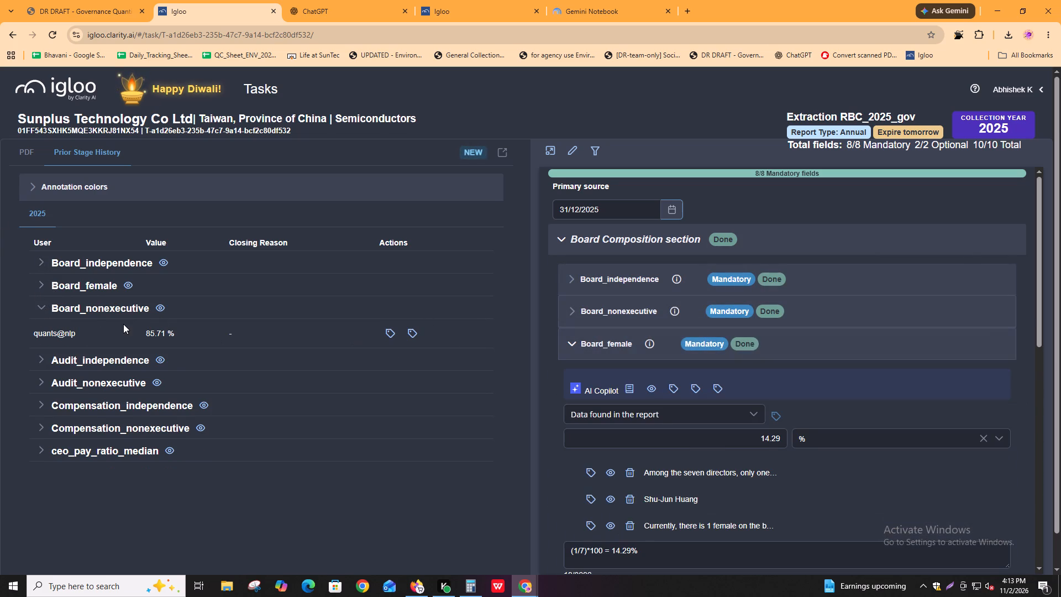
left_click(46, 307)
left_click(41, 285)
left_click(41, 284)
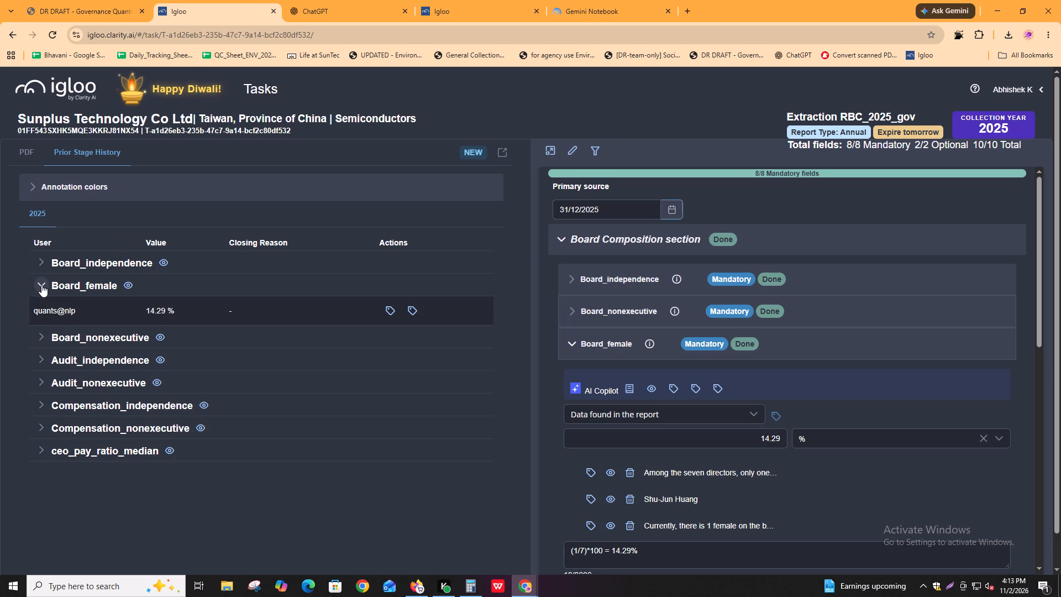
Check the prior stage history values for the Audit and Compensation Committee independence and nonexecutive fields and for ceo_pay_ratio_median.
left_click(34, 333)
scroll(868, 393, "down", 4)
left_click(856, 366)
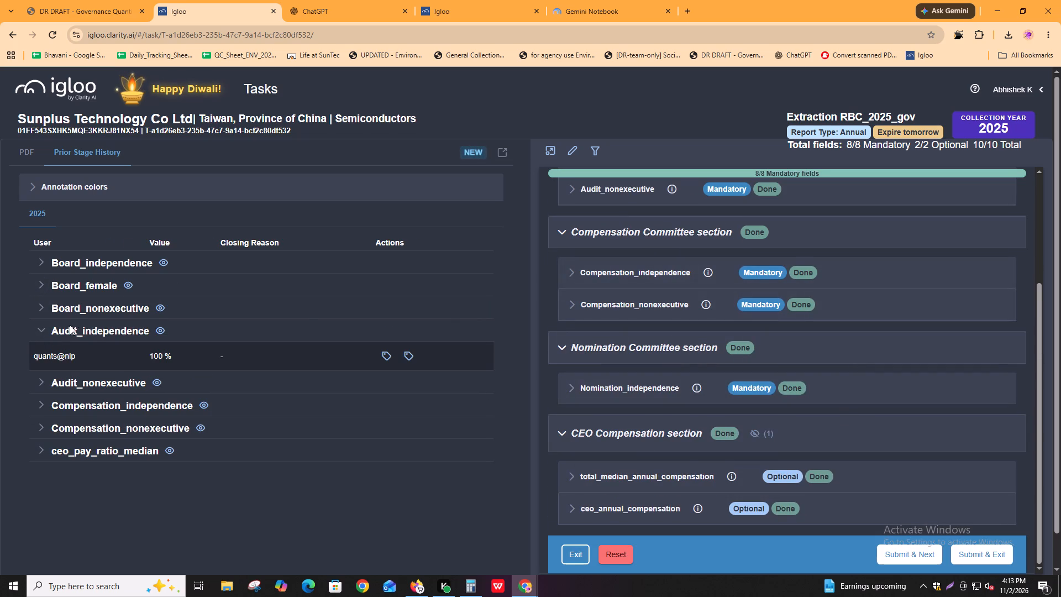
left_click(42, 326)
double_click(39, 357)
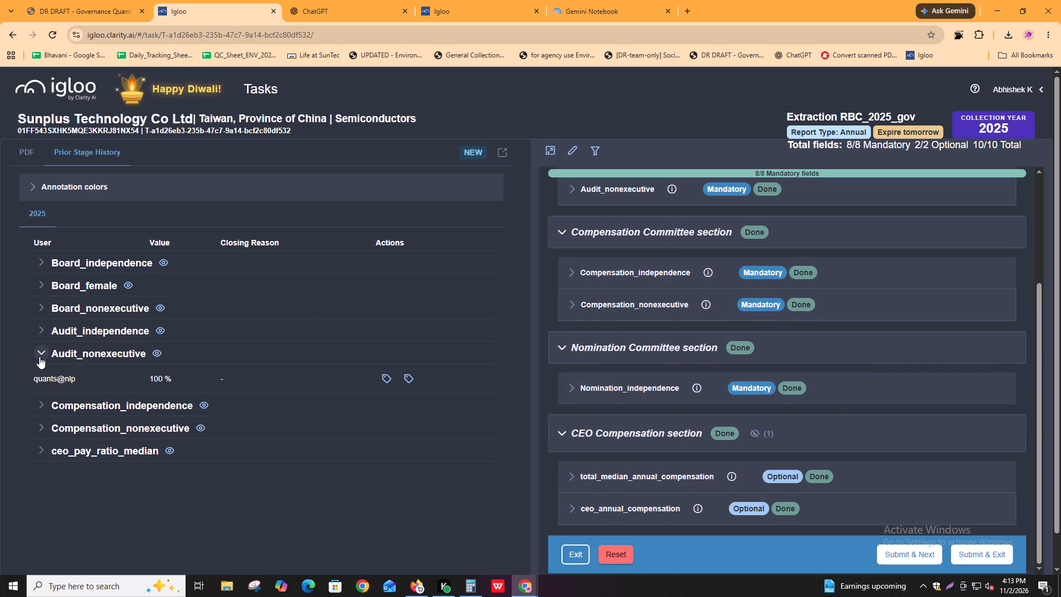
left_click(40, 366)
left_click(41, 373)
left_click(41, 373)
left_click(45, 396)
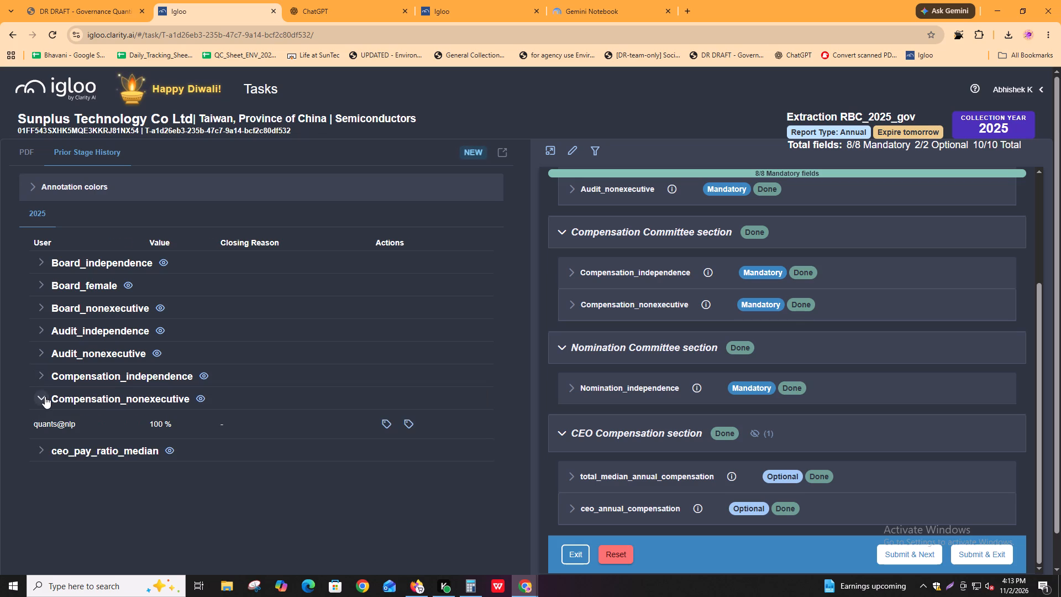
left_click(45, 397)
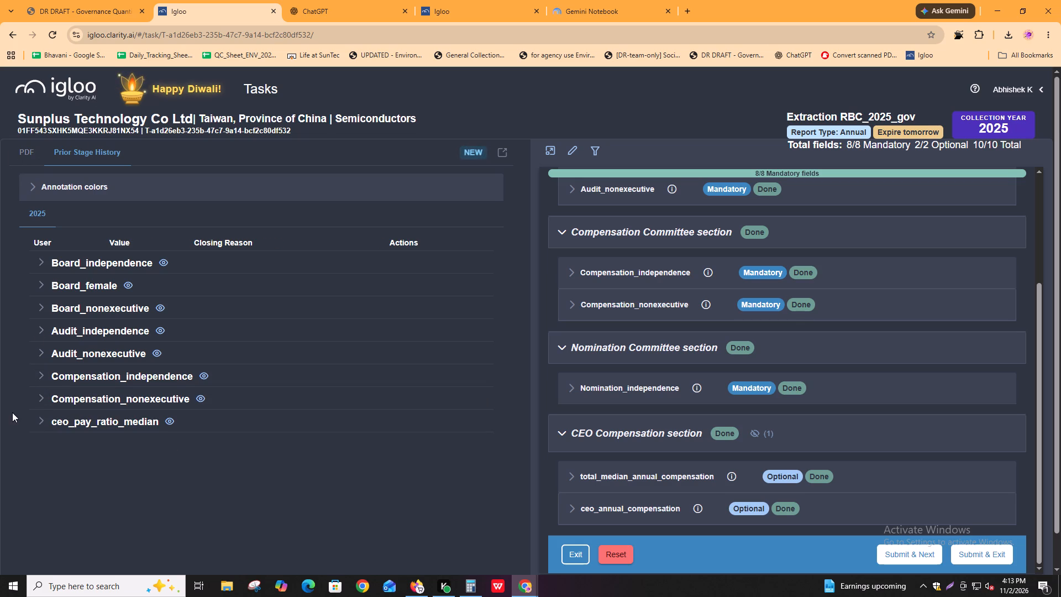
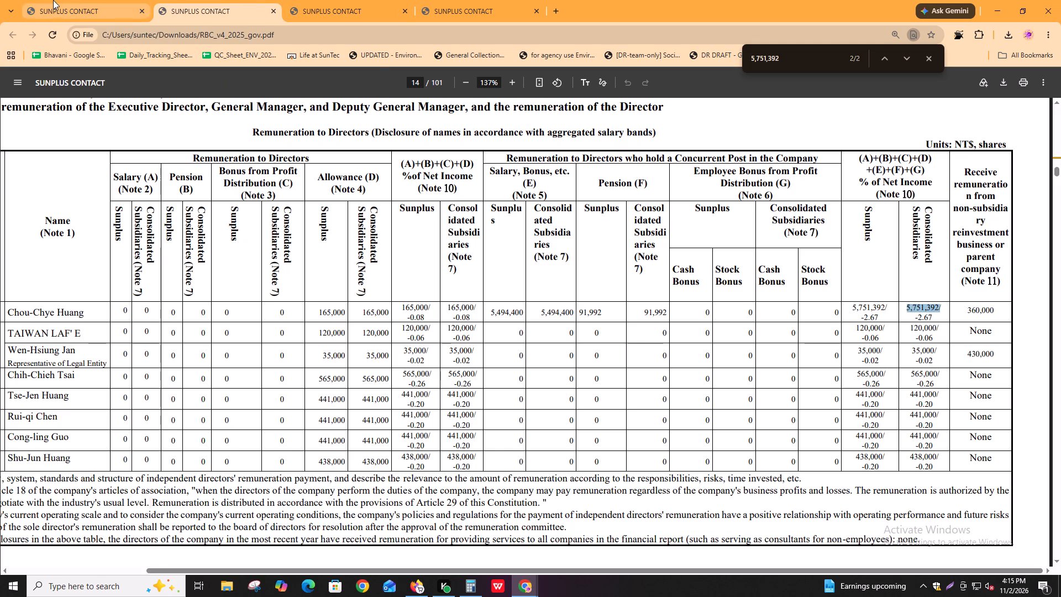
left_click(310, 0)
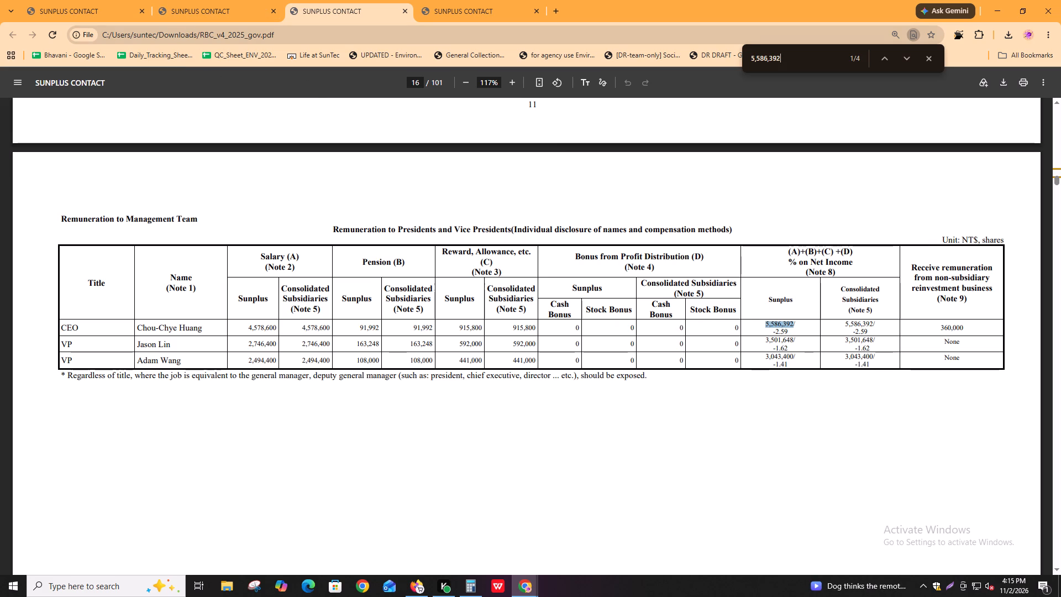
left_click_drag(303, 329, 329, 328)
left_click(329, 328)
Read the notes under the management Remuneration Band table, and recheck the directors' and management remuneration tables.
scroll(207, 451, "down", 4)
scroll(94, 485, "down", 10)
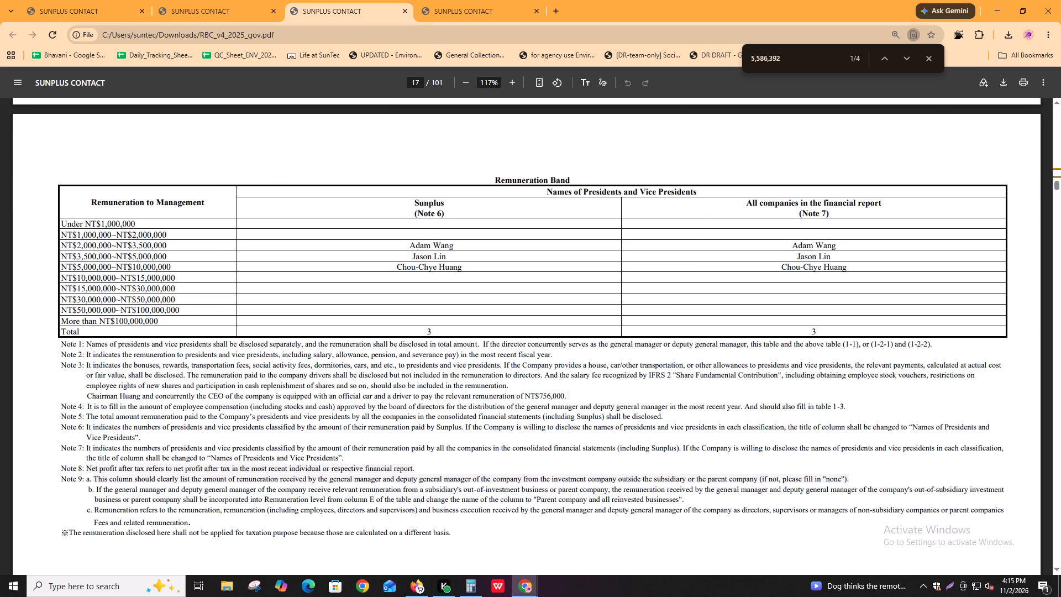
left_click(243, 0)
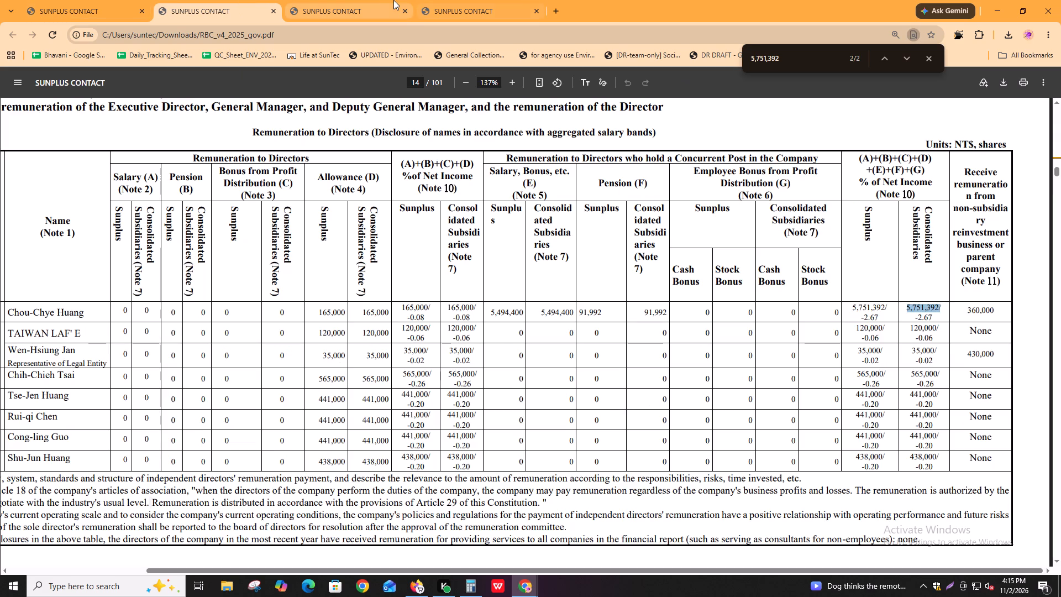
left_click(360, 3)
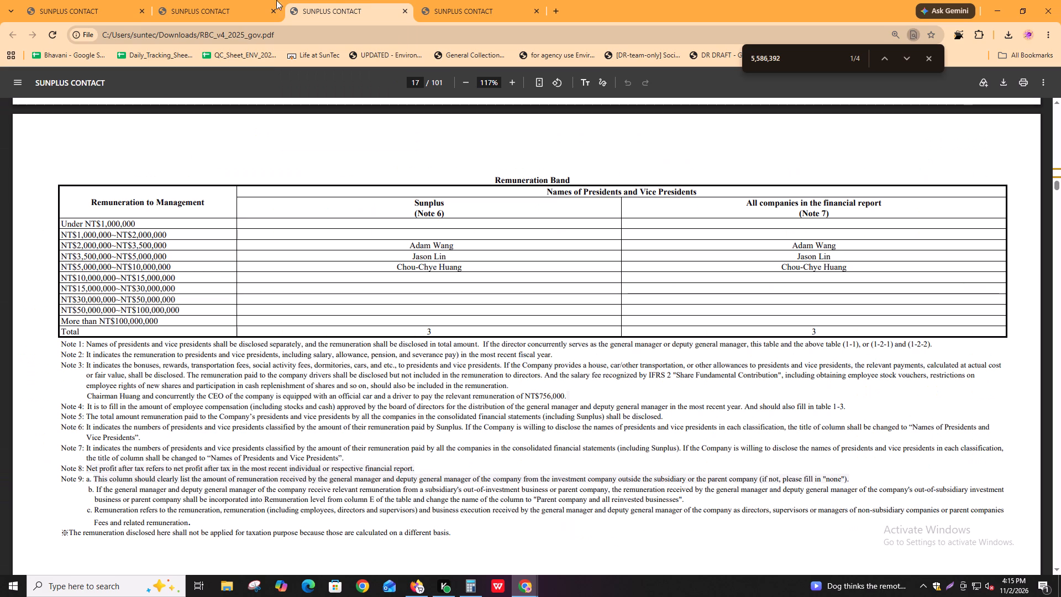
scroll(521, 314, "up", 16)
scroll(512, 294, "down", 2)
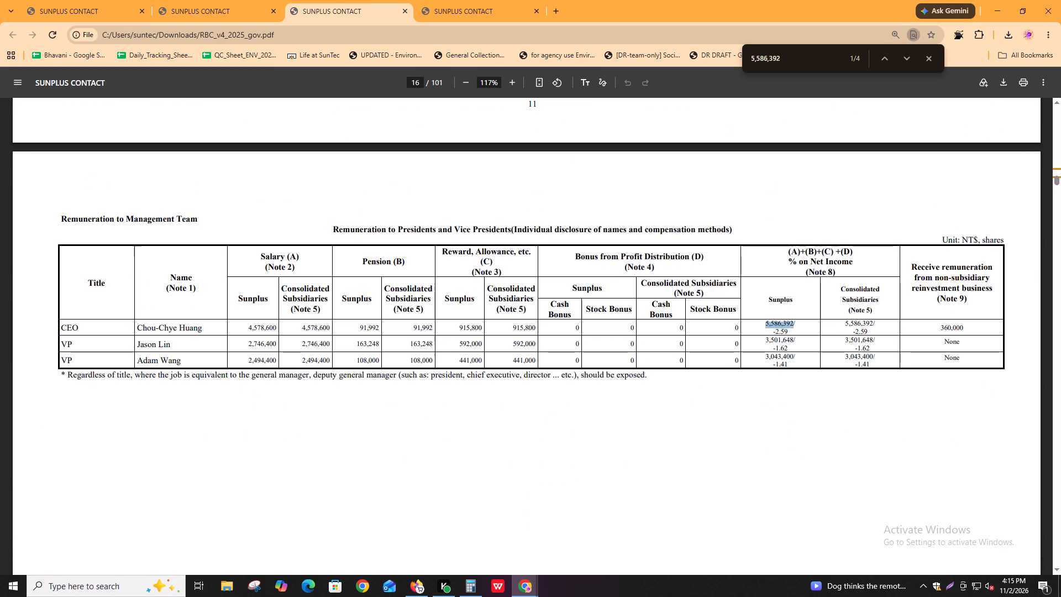
Compare the CEO's total pay in the Remuneration to Directors table with the Presidents and Vice Presidents remuneration table.
left_click(190, 7)
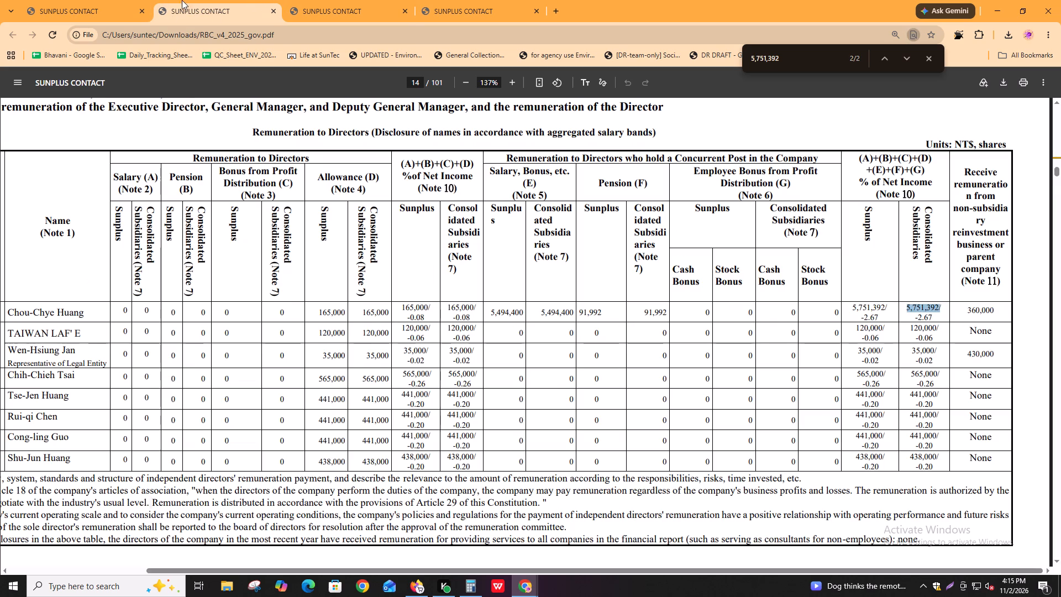
left_click(352, 0)
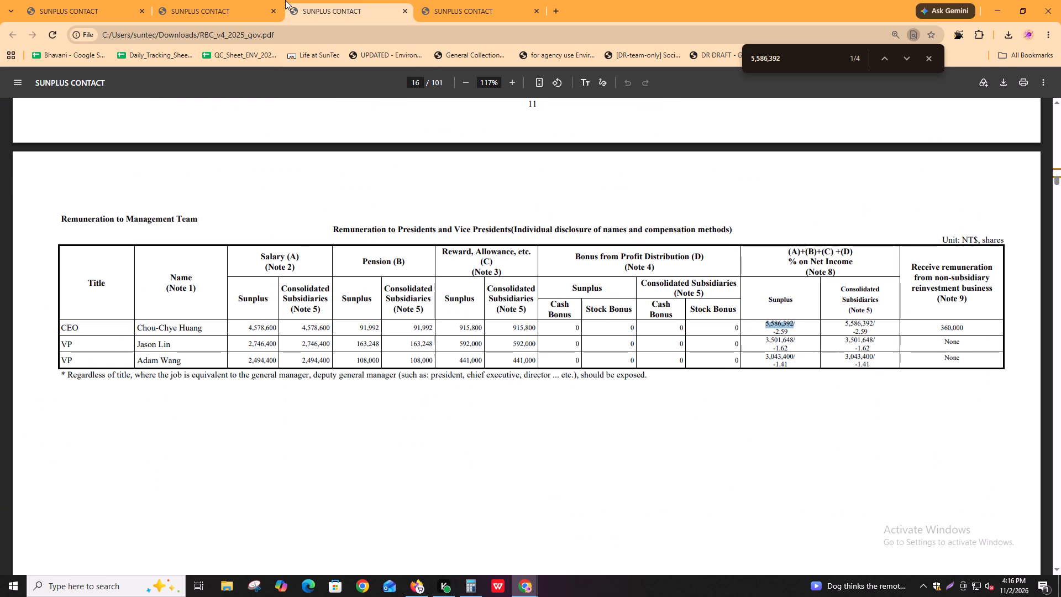
left_click(193, 6)
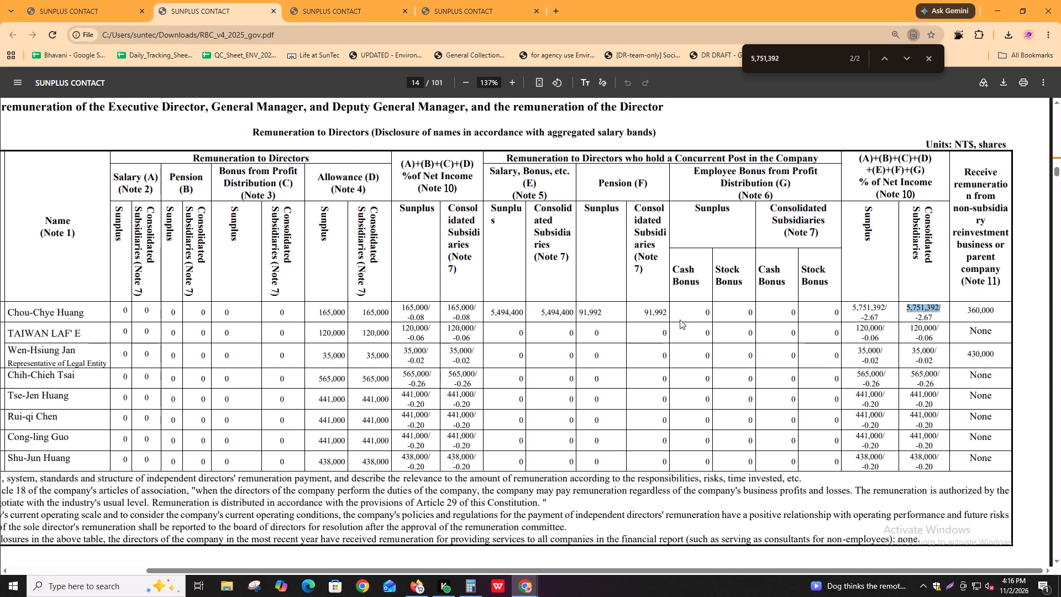
left_click(113, 12)
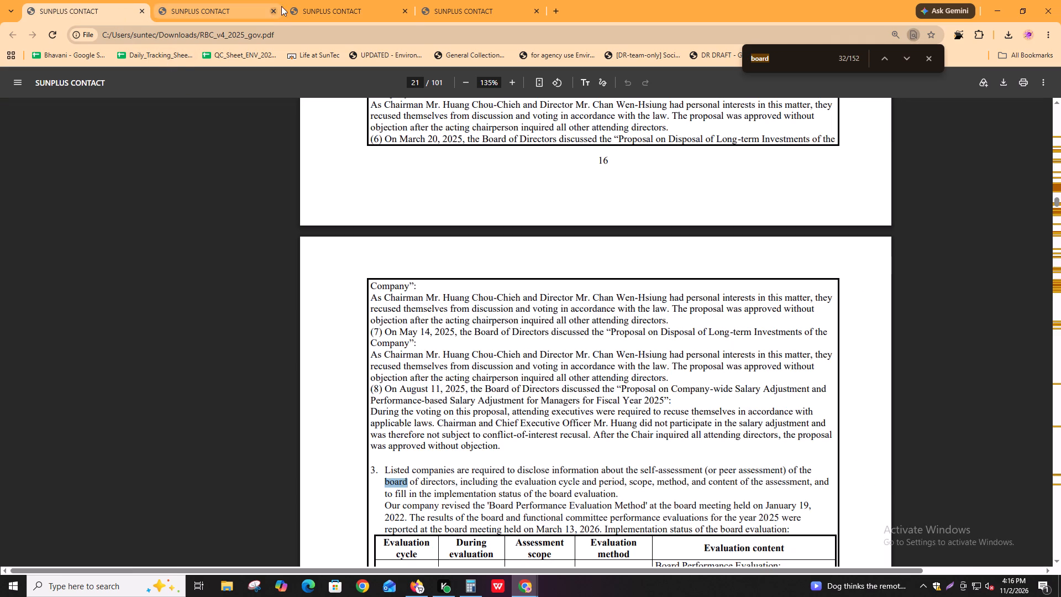
left_click(328, 2)
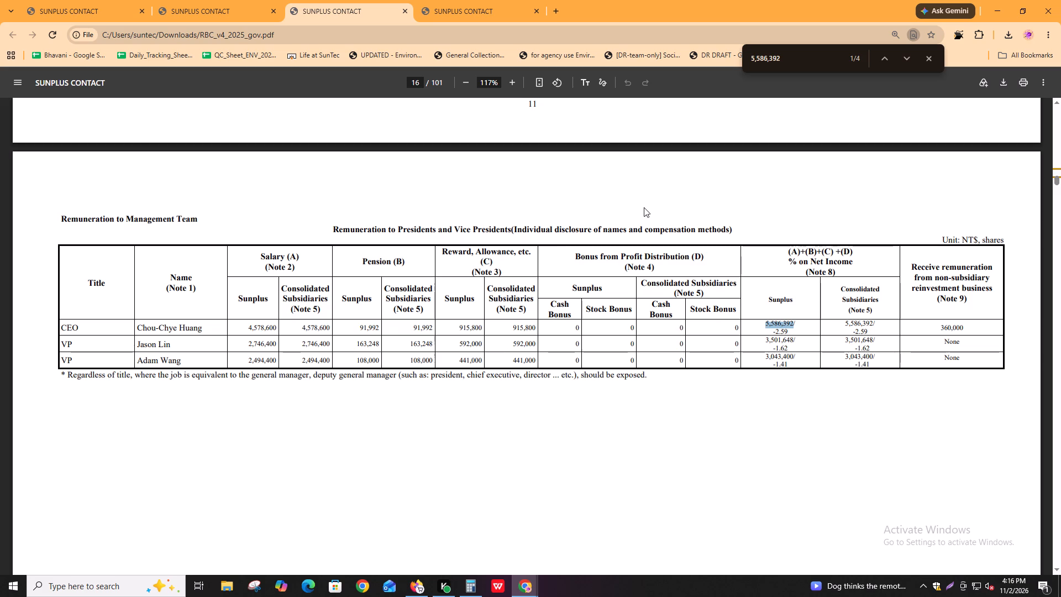
left_click_drag(842, 324, 871, 324)
key("ctrl+c")
key("alt+Tab")
left_click(639, 292, "alt")
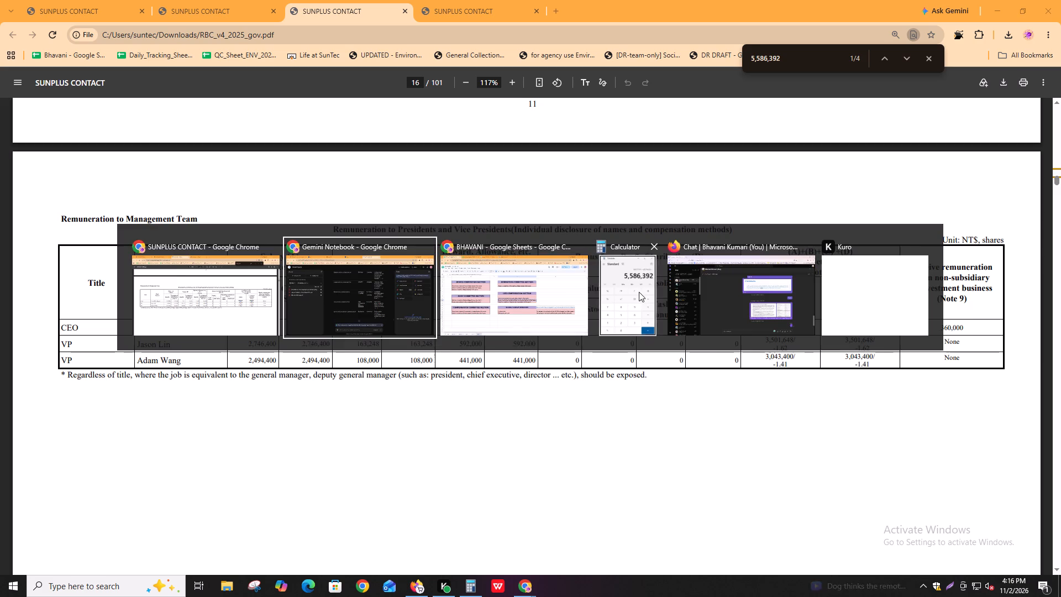
left_click(747, 340)
key("ctrl+v")
key("plus")
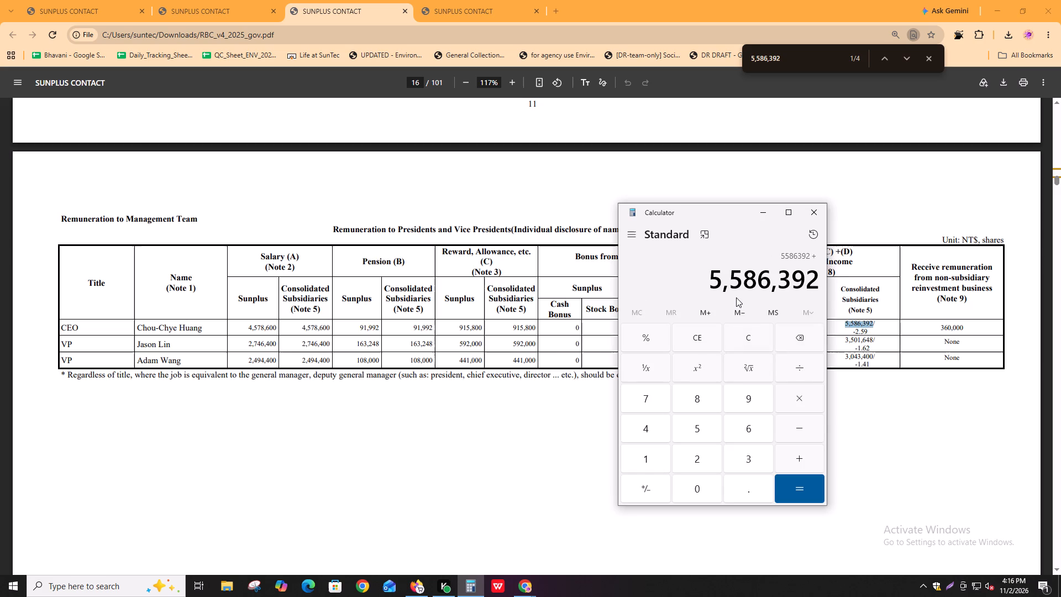
left_click(196, 0)
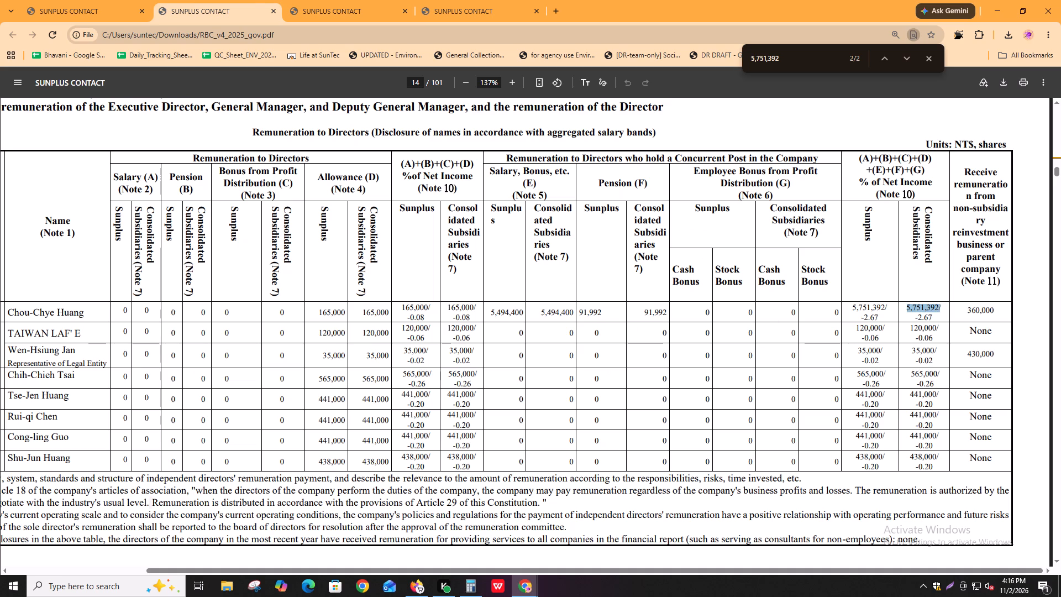
left_click_drag(642, 311, 671, 312)
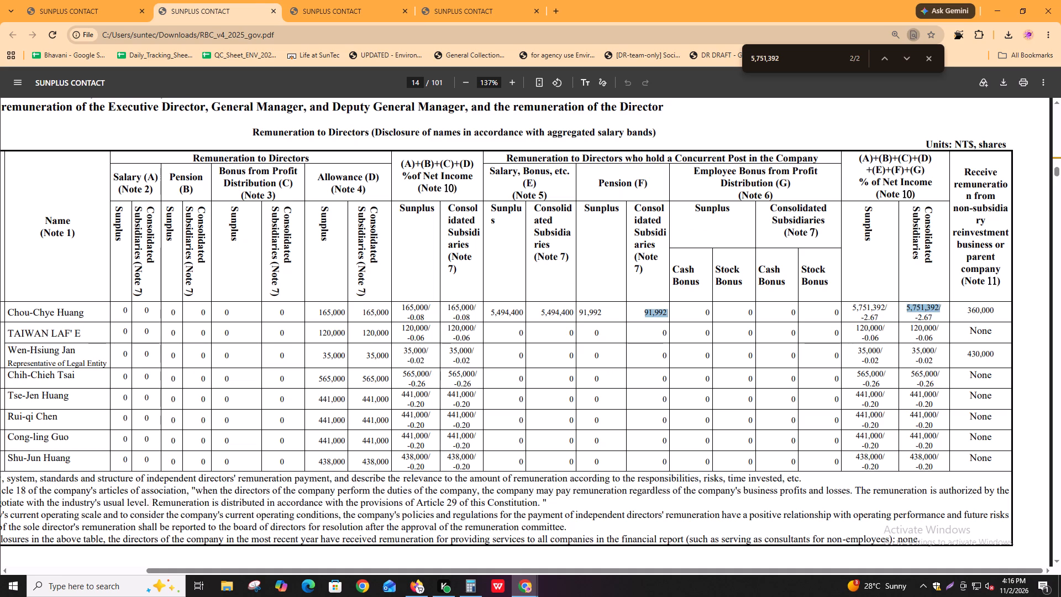
key("ctrl+c")
key("alt+Tab")
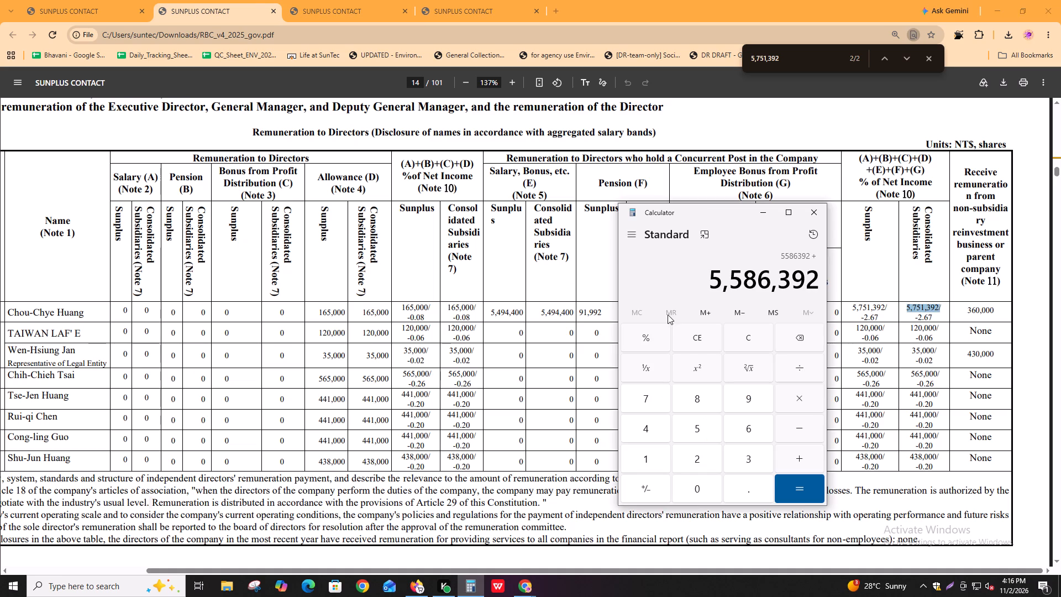
key("ctrl+v")
key("Return")
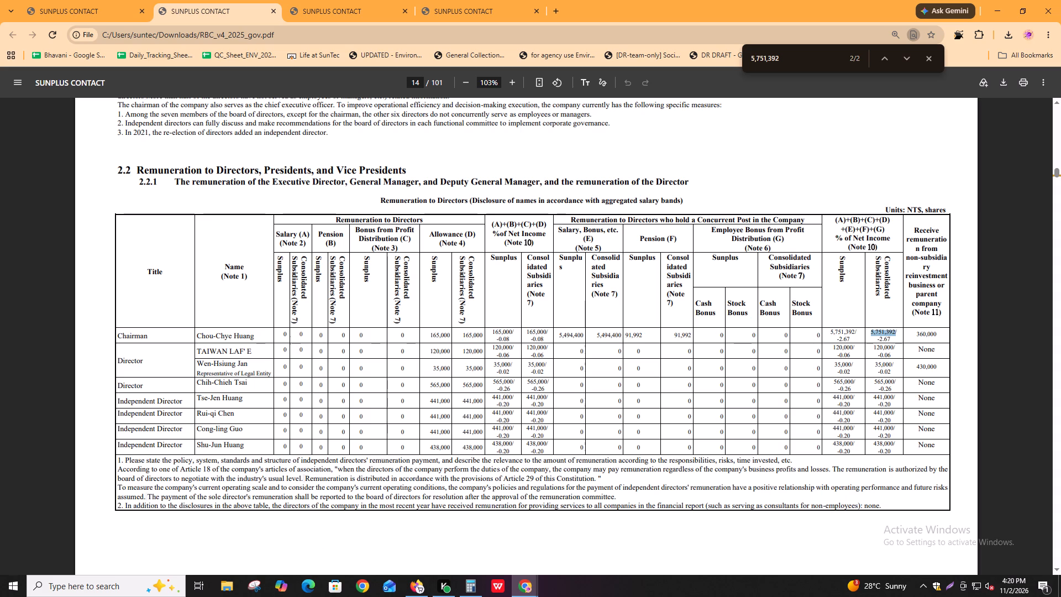
left_click_drag(133, 471, 212, 492)
left_click(212, 492)
double_click(208, 489)
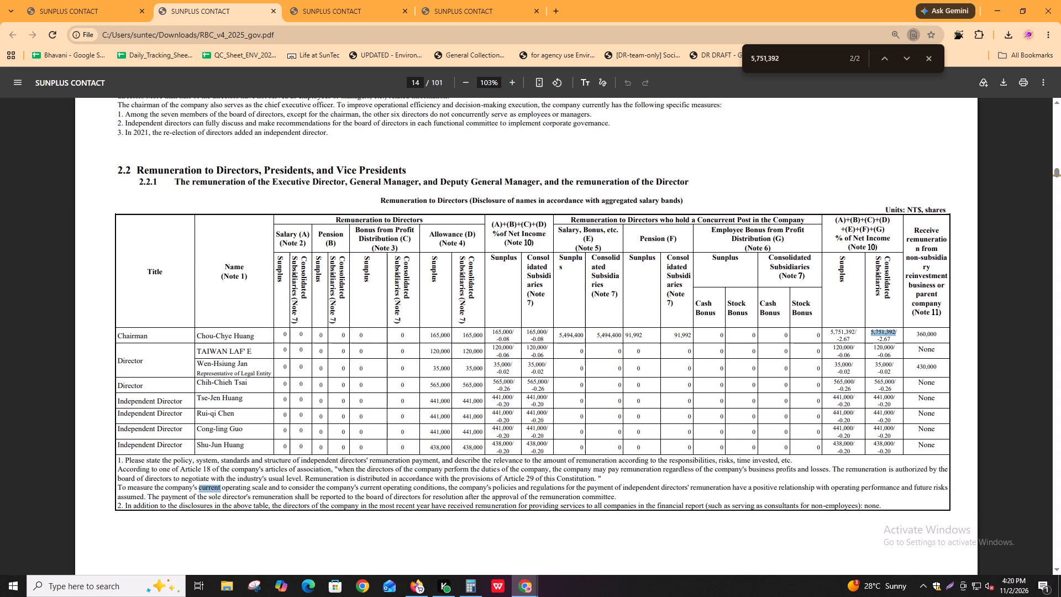
left_click(211, 489)
double_click(327, 483)
triple_click(330, 483)
left_click(330, 482)
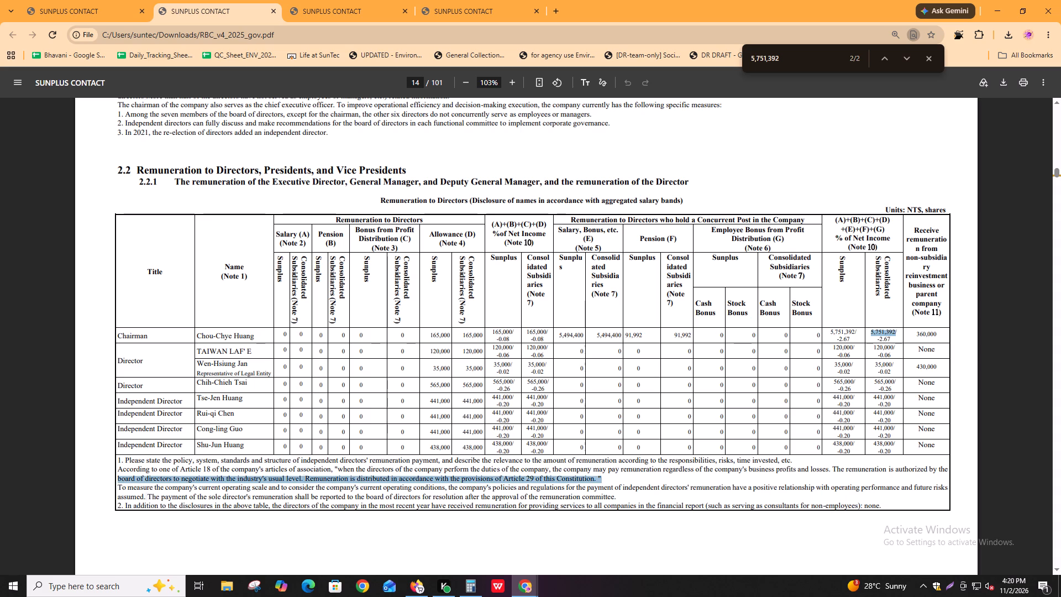
triple_click(327, 480)
double_click(327, 480)
left_click(324, 480)
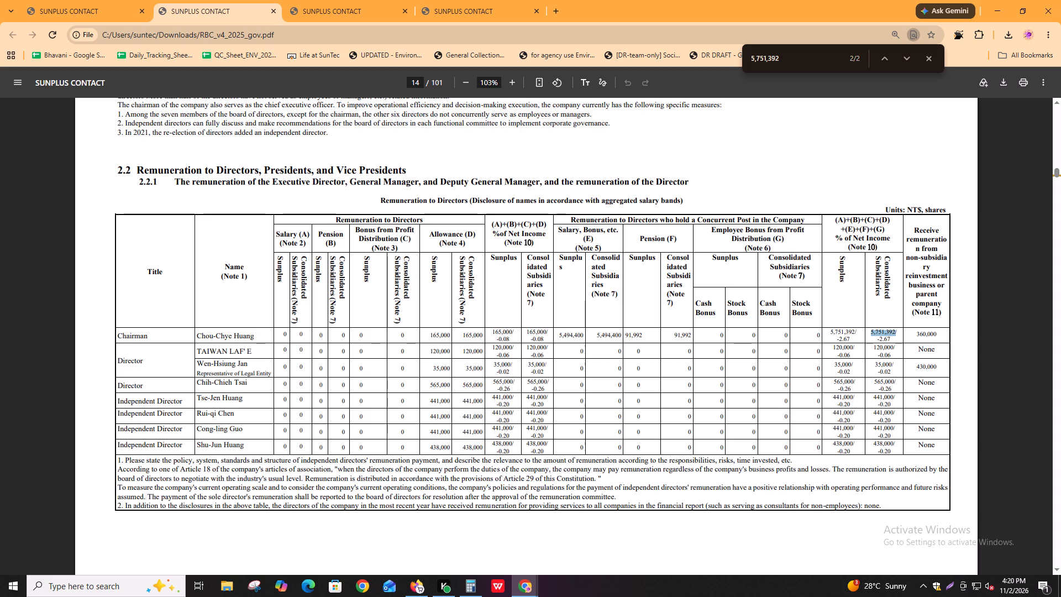
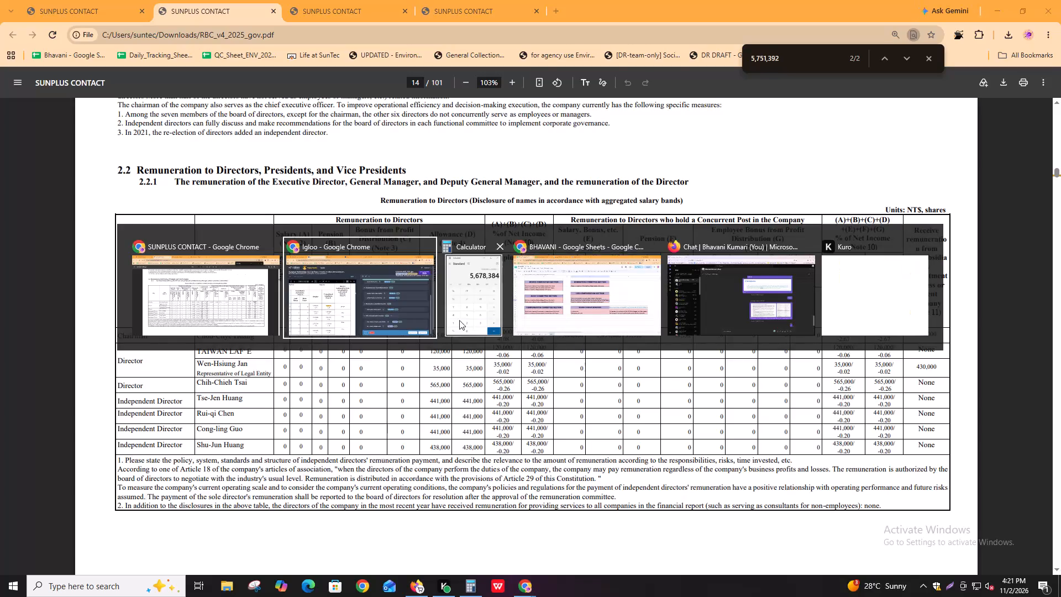
Switch to the Sunplus extraction task in Igloo and review the ceo_annual_compensation entry and its linked report annotations.
left_click(391, 317, "alt")
scroll(760, 397, "down", 2)
left_click(639, 481)
scroll(639, 481, "down", 4)
left_click(870, 479)
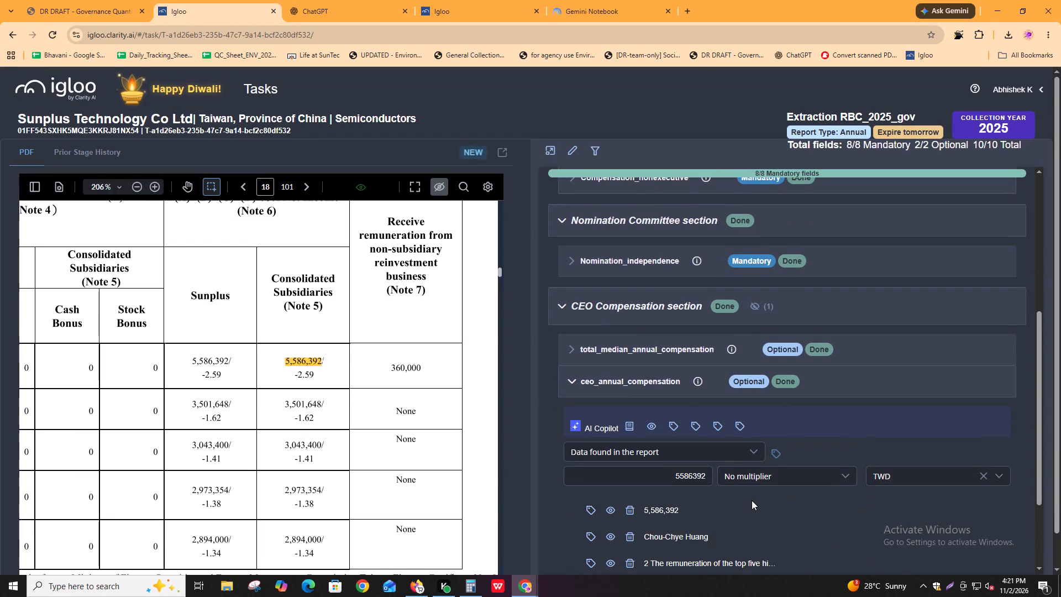
scroll(756, 498, "down", 1)
left_click(664, 322)
scroll(680, 374, "up", 3)
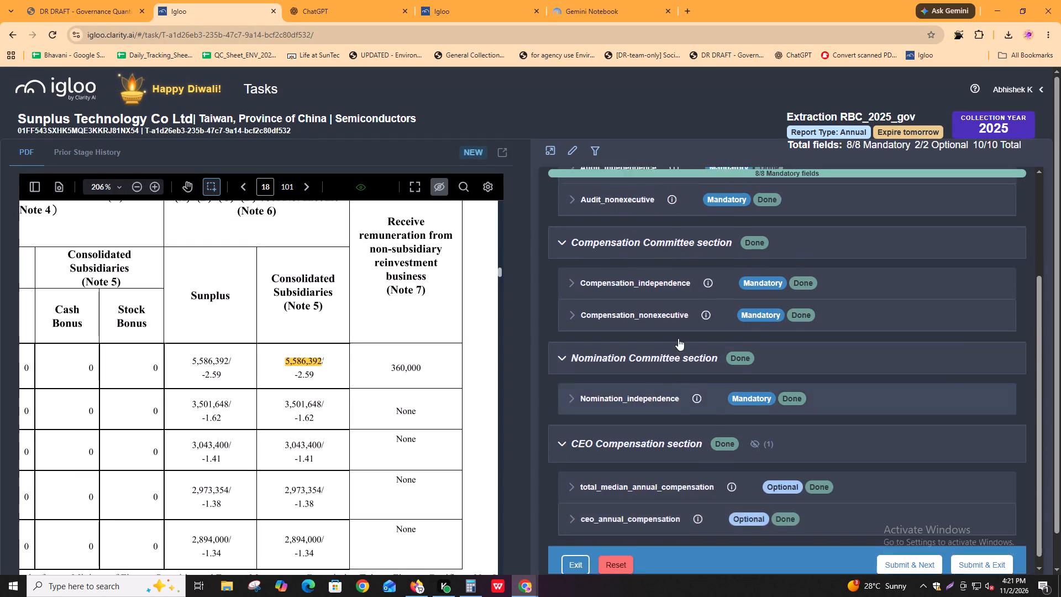
Look over the governance fields and collapse the Board Composition, Audit Committee and Compensation Committee sections.
scroll(679, 338, "up", 3)
left_click(668, 248)
left_click(653, 281)
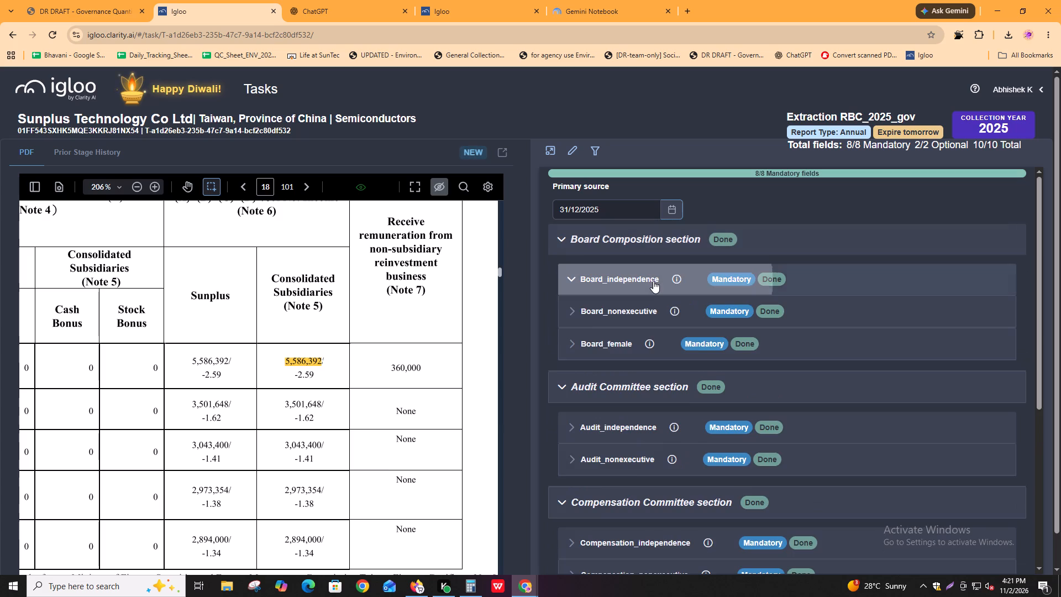
left_click(653, 281)
left_click(623, 245)
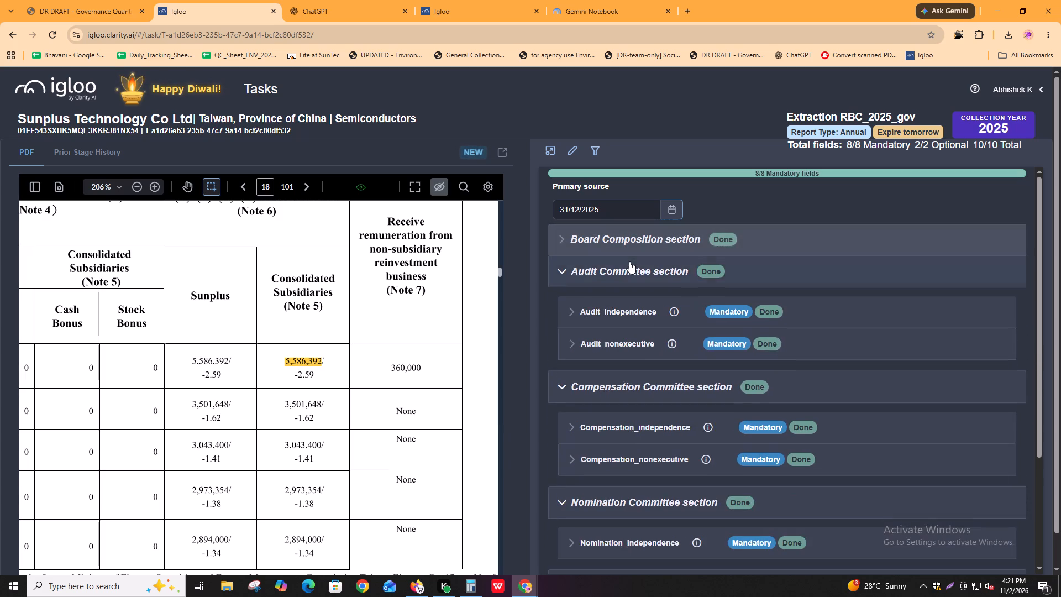
left_click(629, 261)
left_click(638, 303)
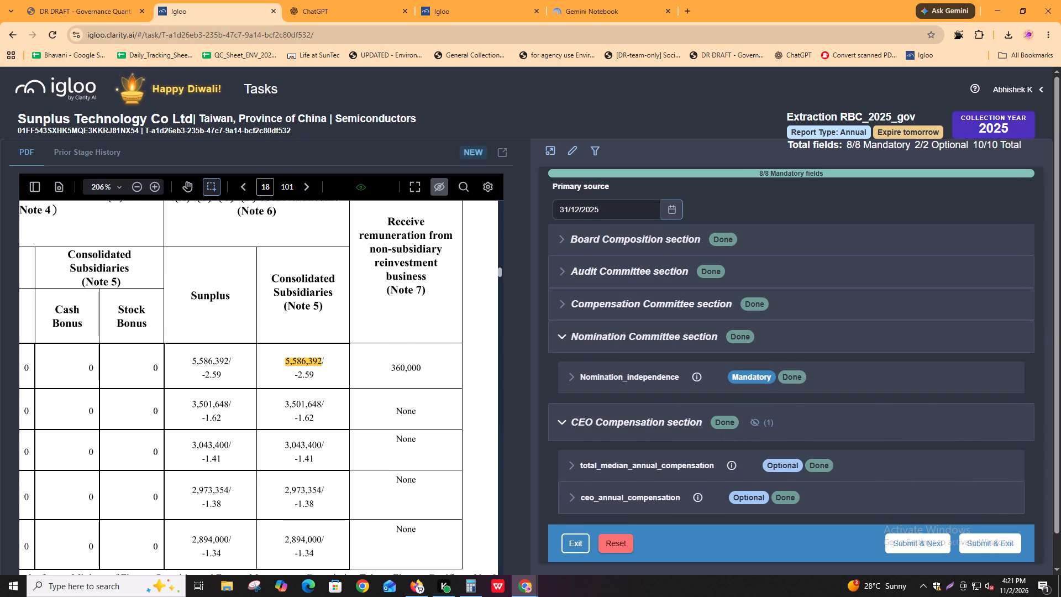
Check the 2025 prior stage history of the extraction, and return to the report view.
left_click(76, 160)
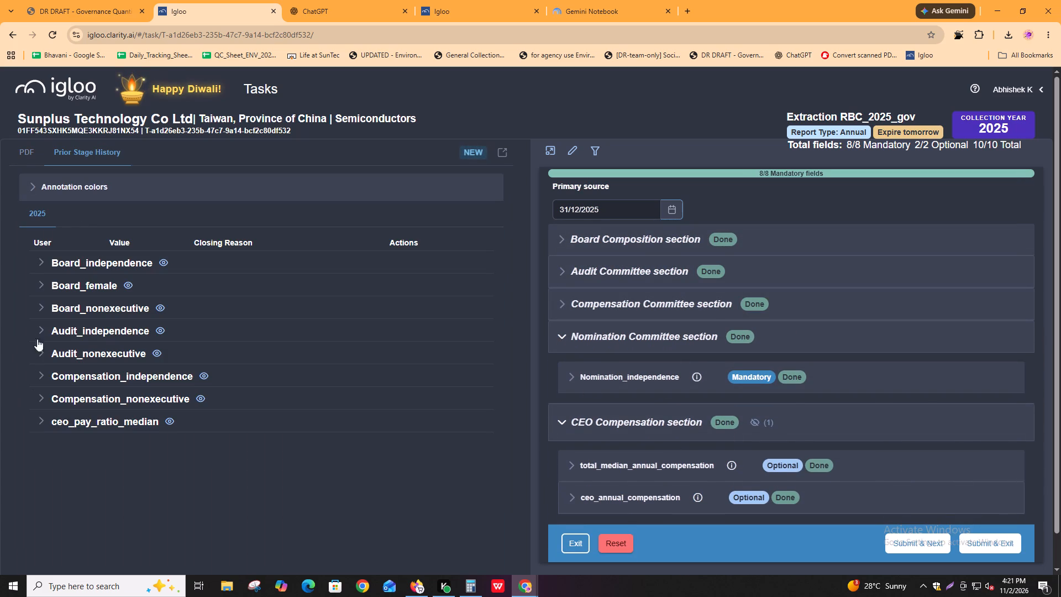
left_click(16, 155)
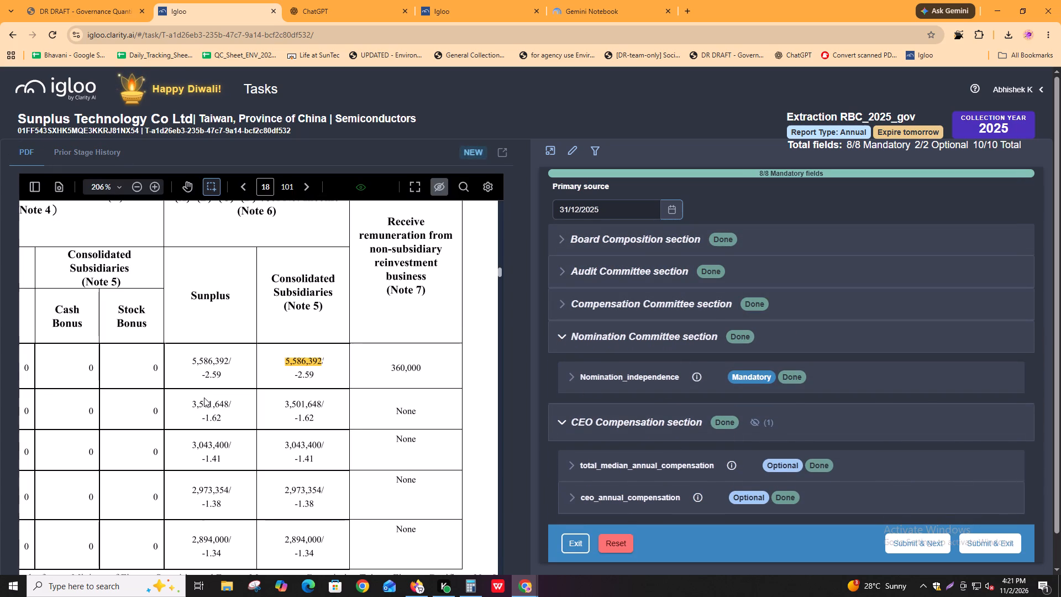
scroll(204, 397, "down", 1, "ctrl")
In the downloaded Sunplus report, compare page 14's directors' concurrent-post remuneration columns with page 16's Remuneration to Management Team table.
key("alt+Tab")
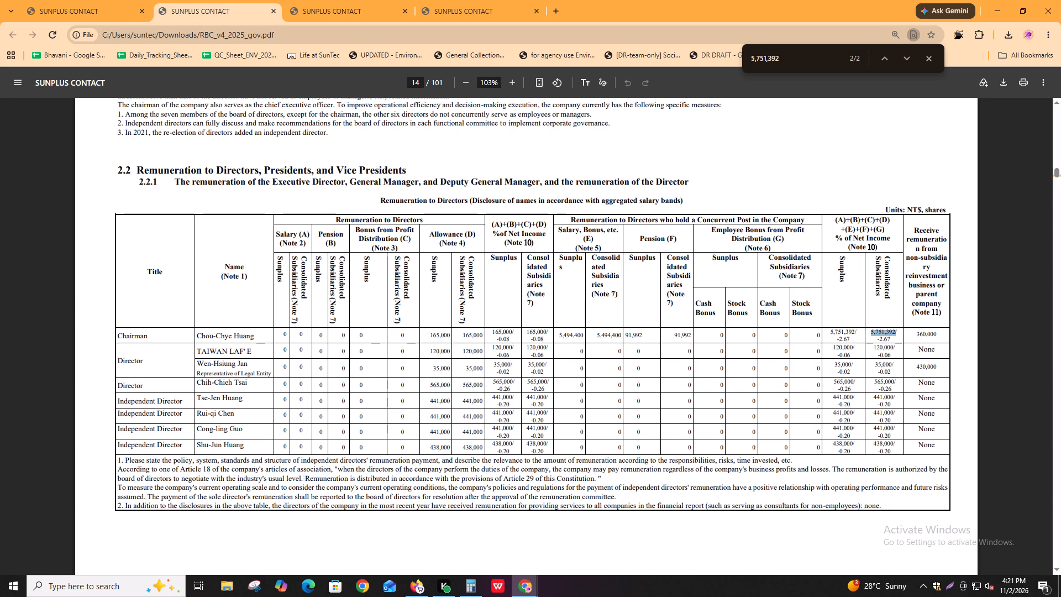
scroll(863, 342, "up", 1, "ctrl")
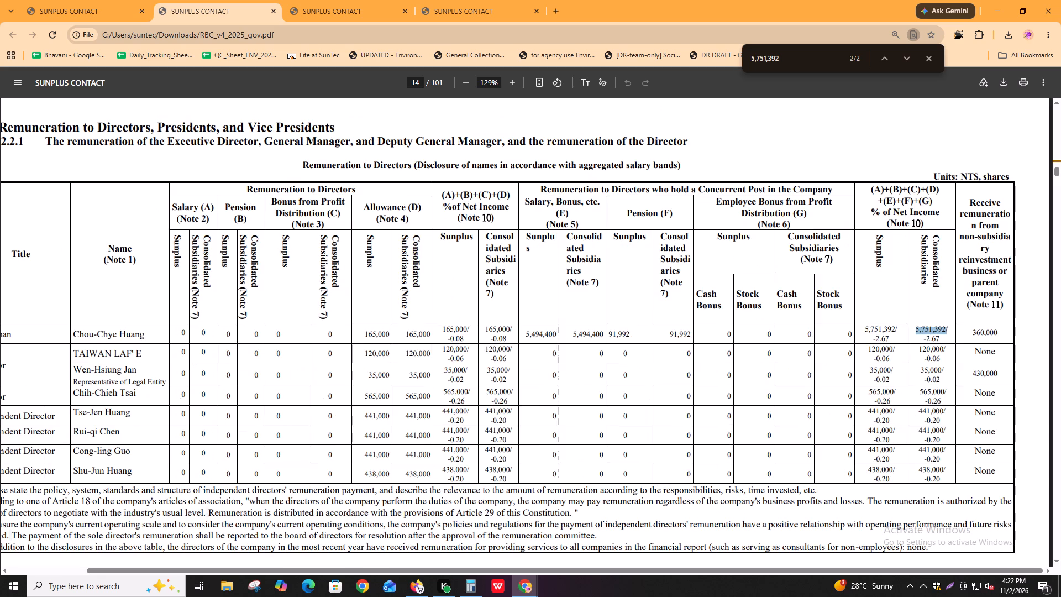
left_click_drag(669, 193, 806, 191)
left_click(806, 191)
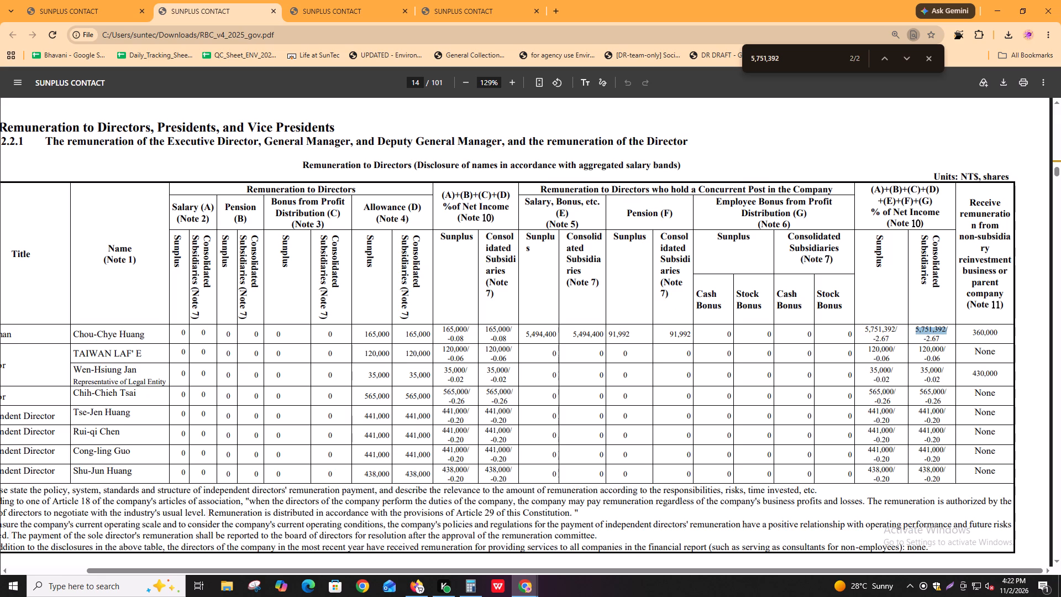
left_click(71, 0)
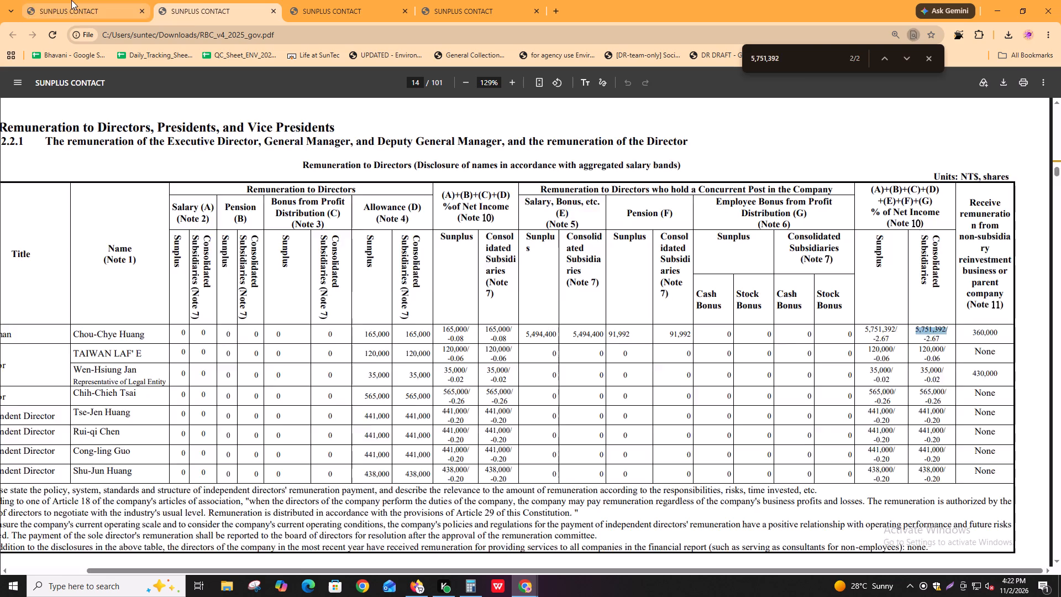
left_click(290, 0)
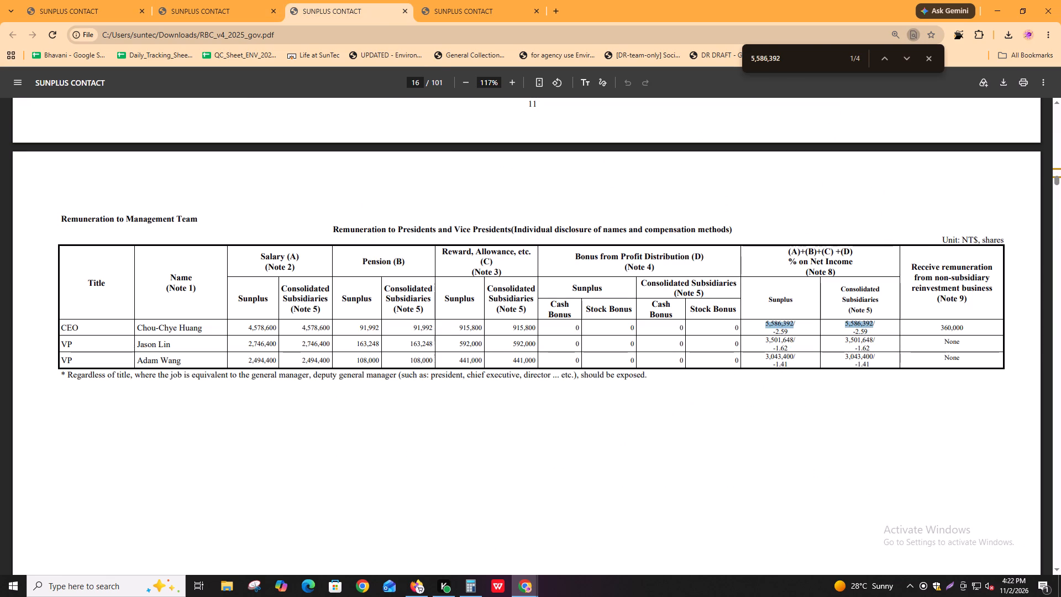
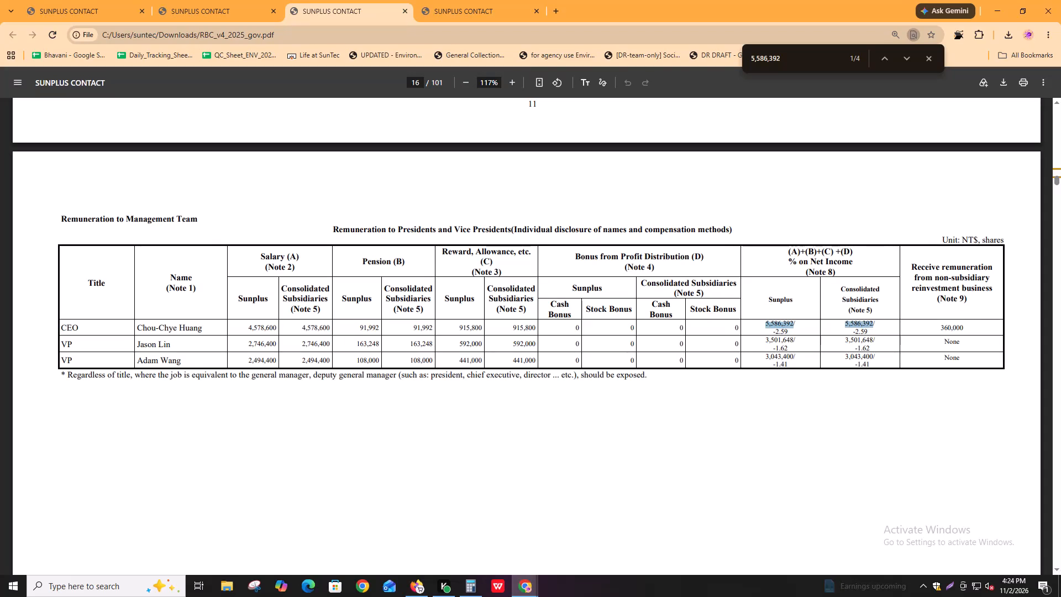
Compare the chairman's consolidated total in page 14's directors' remuneration table with the CEO's total in page 16's Management Team table.
key("alt+Tab")
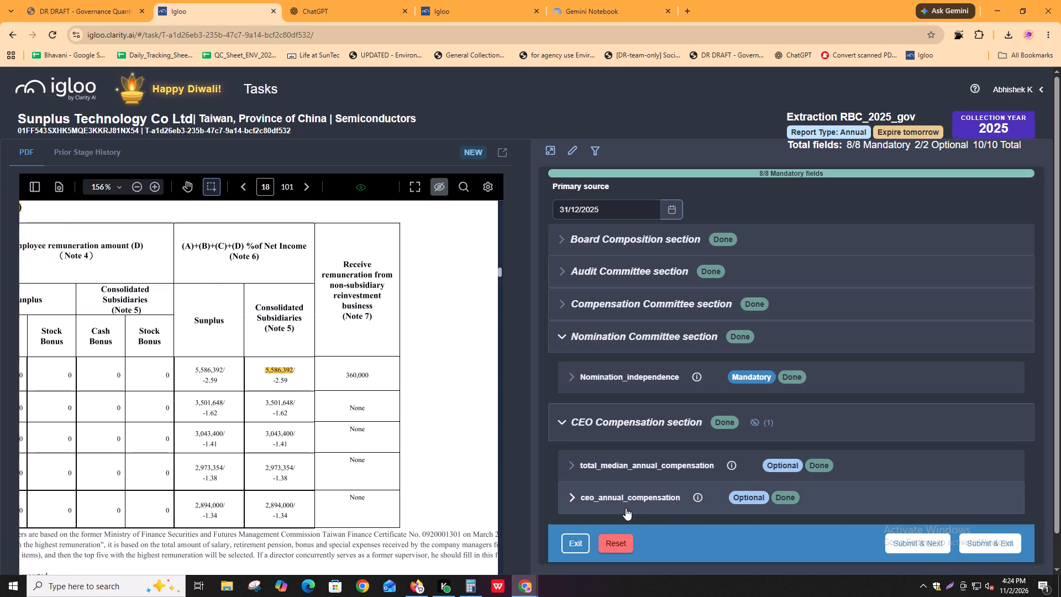
key("alt+Tab")
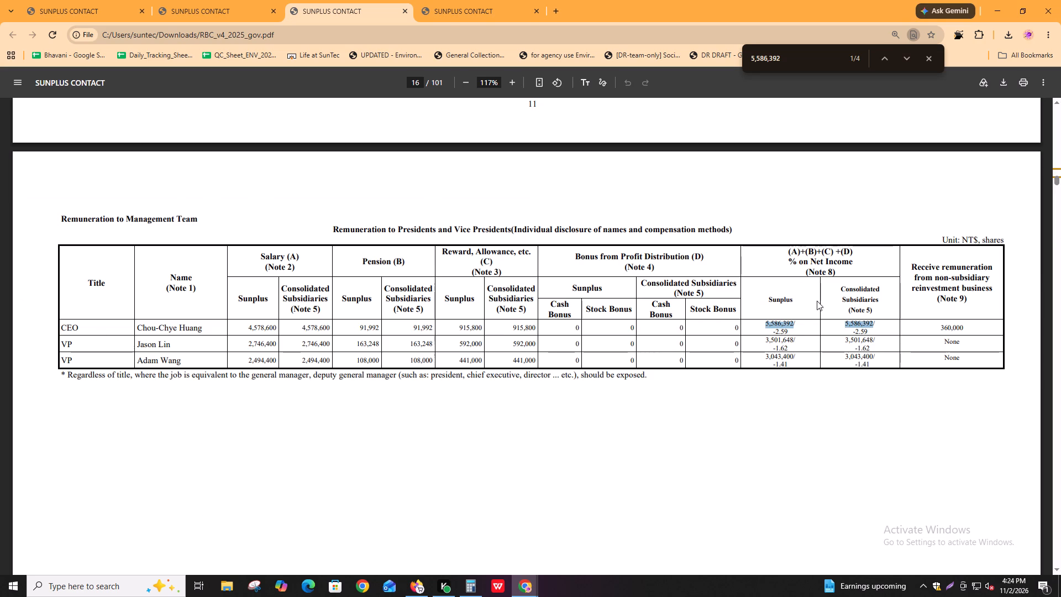
scroll(859, 329, "up", 2, "ctrl")
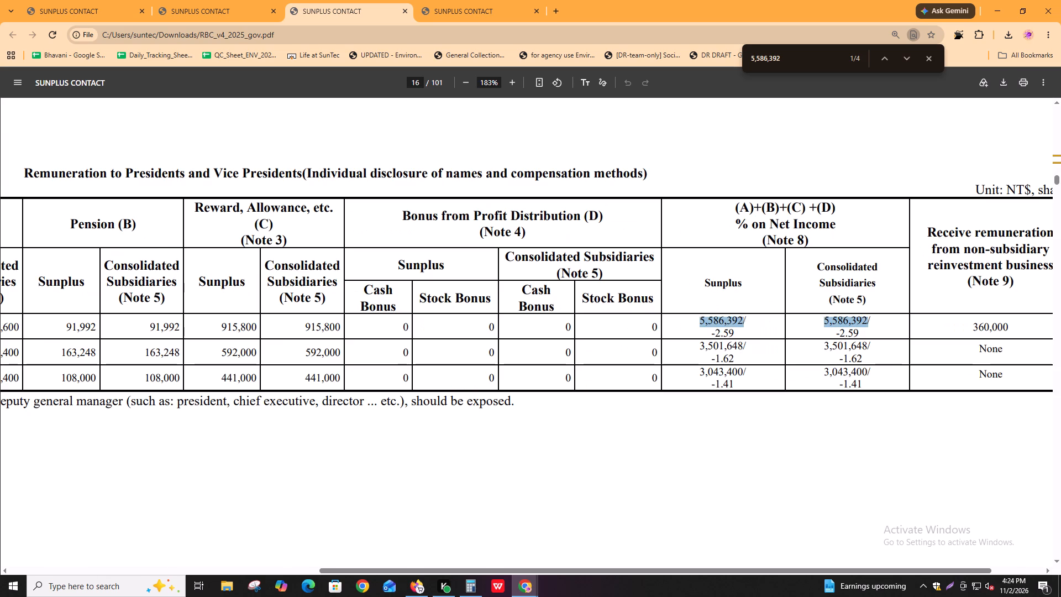
scroll(853, 329, "down", 1, "ctrl")
left_click(179, 0)
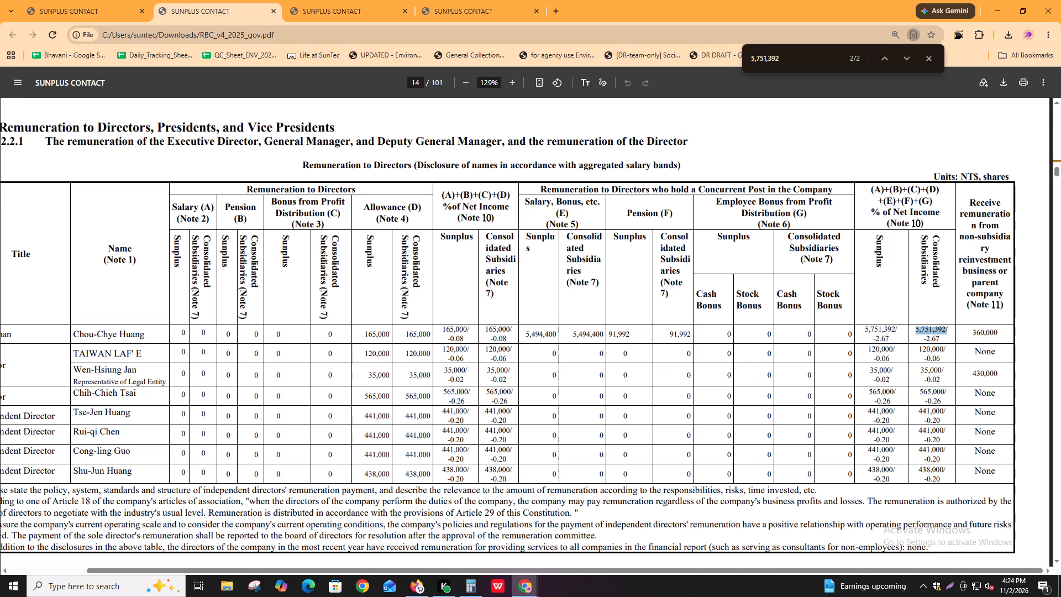
scroll(105, 340, "up", 3)
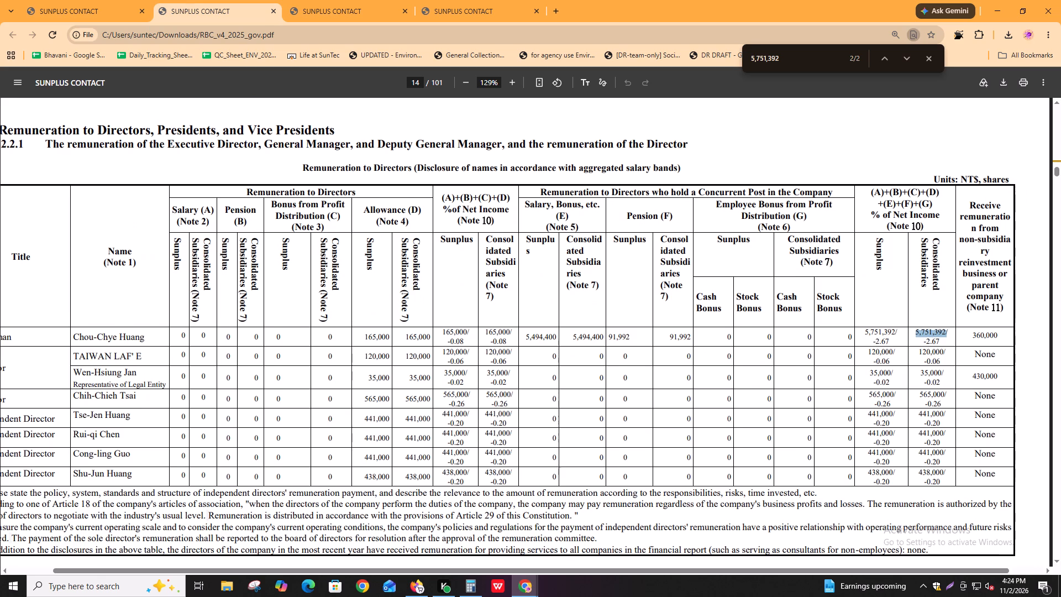
left_click_drag(62, 387, 116, 387)
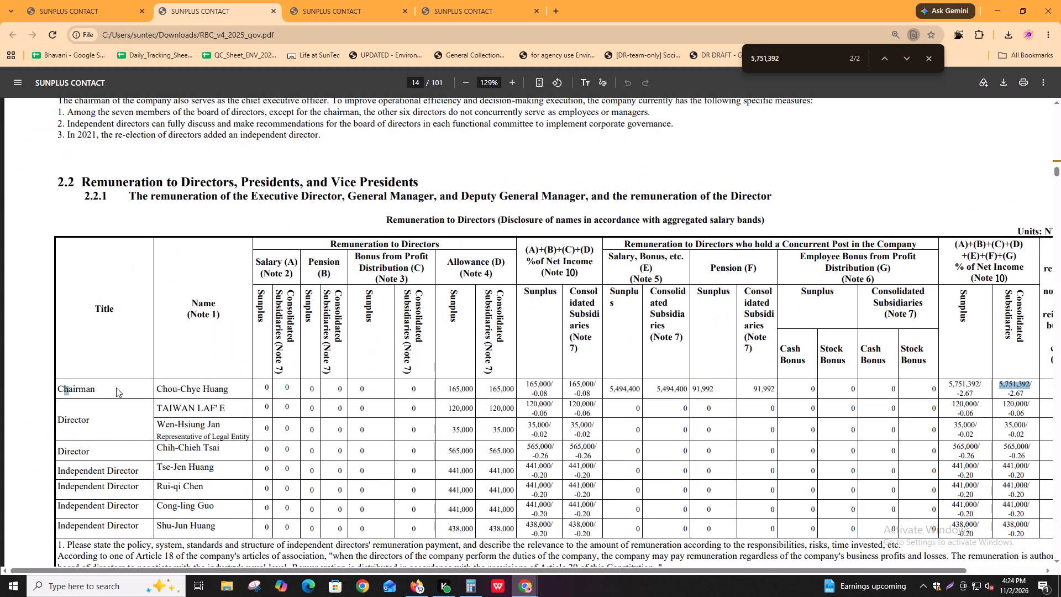
left_click(115, 387)
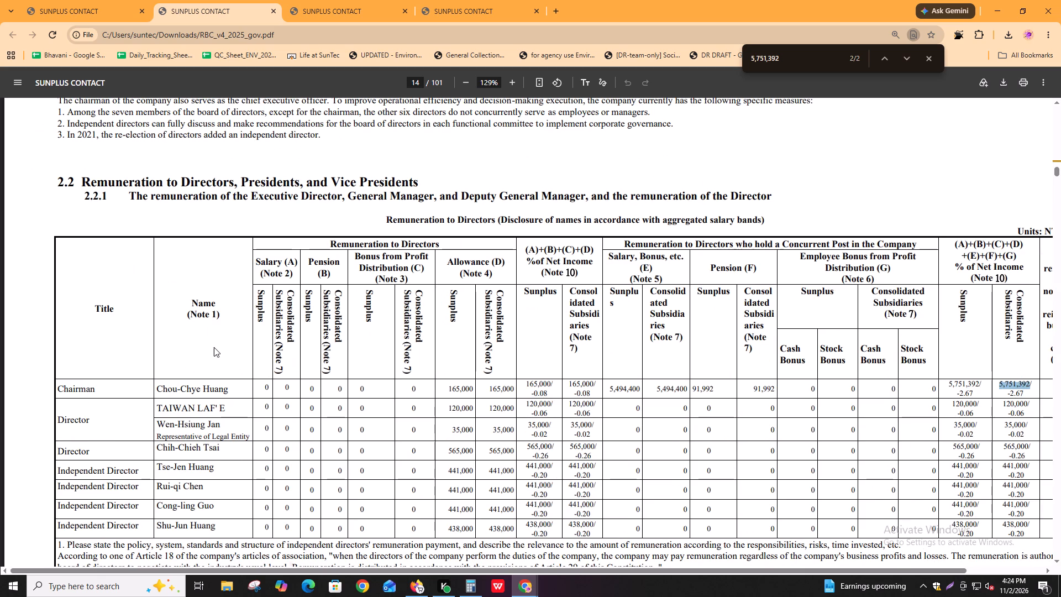
left_click(316, 0)
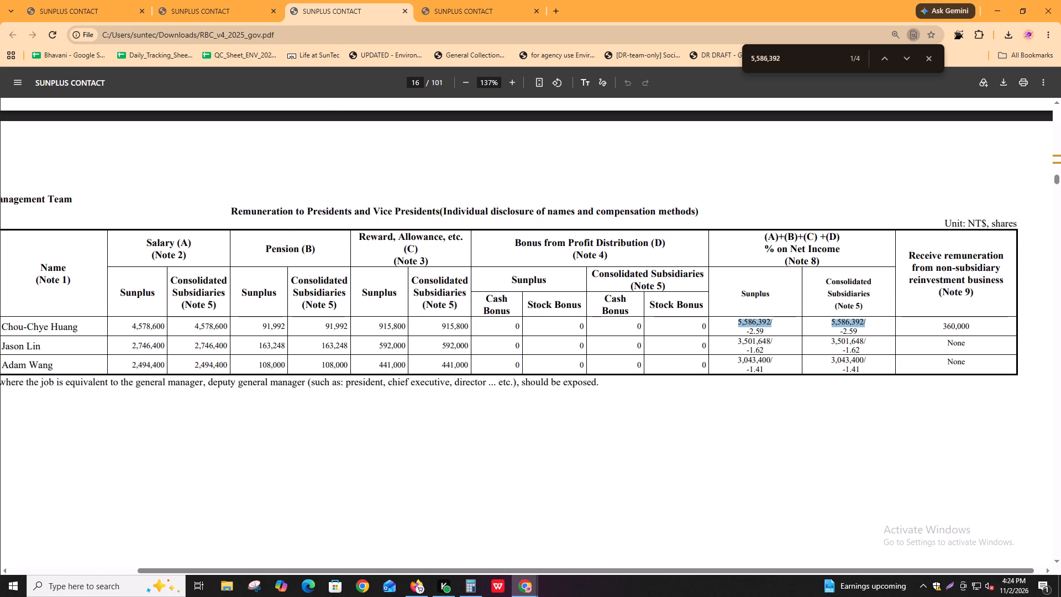
left_click(837, 319)
left_click(195, 0)
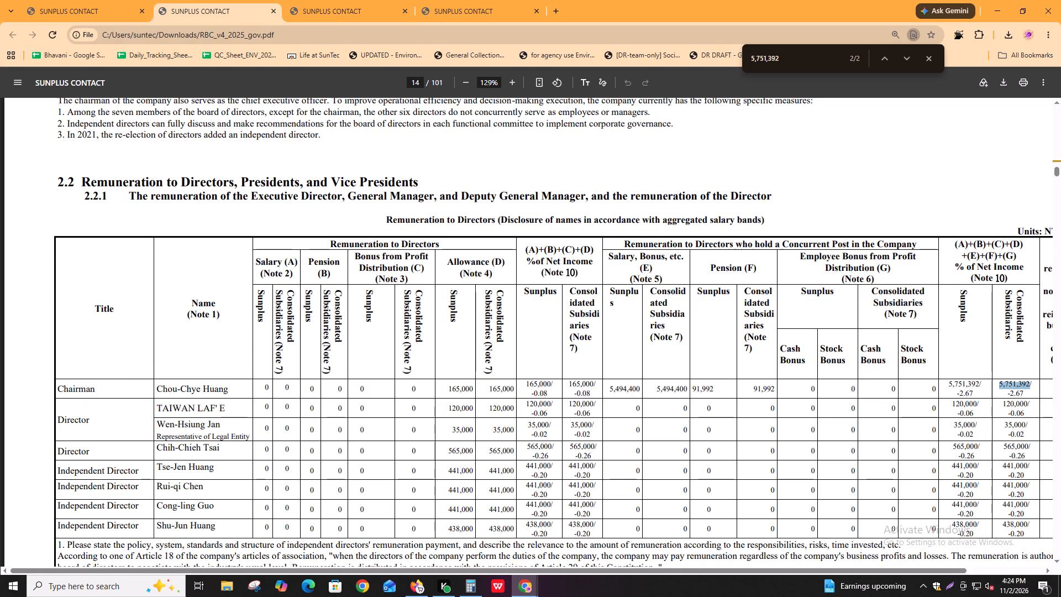
left_click_drag(998, 384, 1025, 380)
left_click(1025, 380)
left_click_drag(996, 385, 1005, 385)
left_click(1005, 385)
scroll(1000, 403, "down", 1, "shift")
scroll(999, 404, "up", 1, "shift")
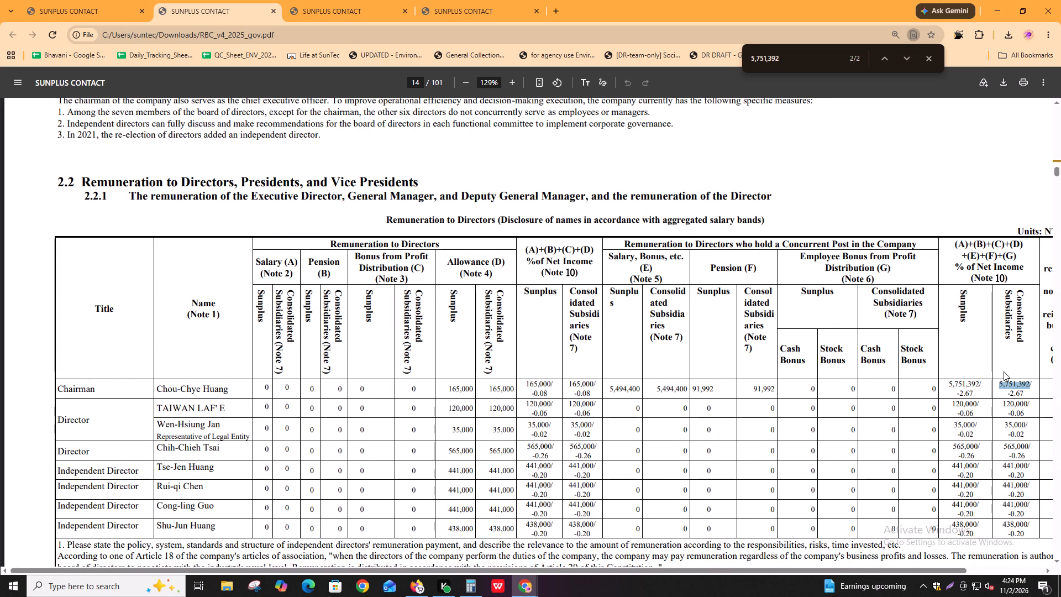
left_click(367, 2)
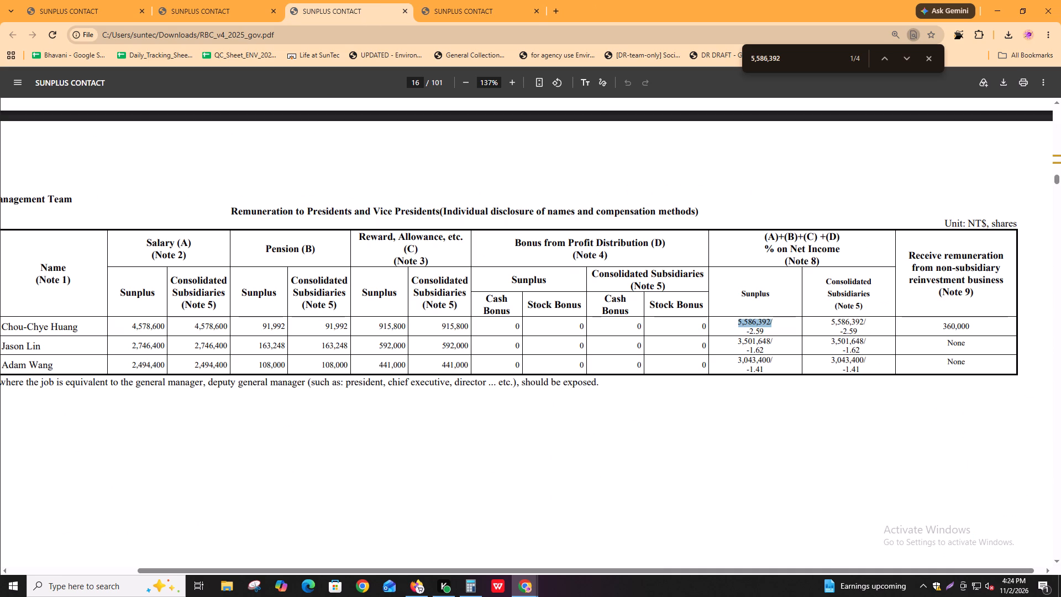
Examine the chairman's consolidated (A) to (G) total on page 14 and the notes below the directors' remuneration table.
left_click(241, 0)
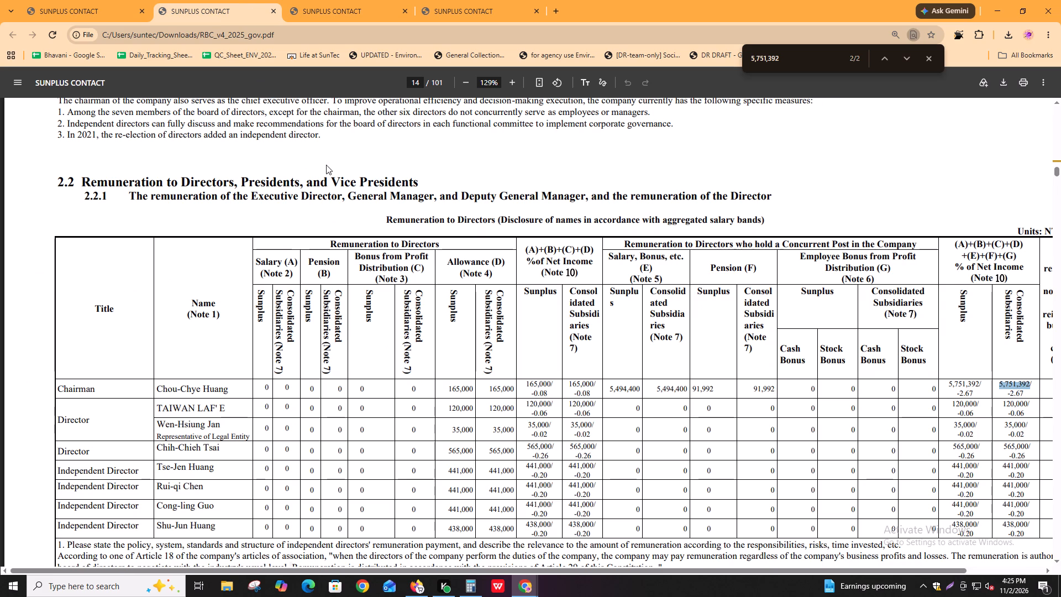
left_click_drag(995, 383, 1037, 385)
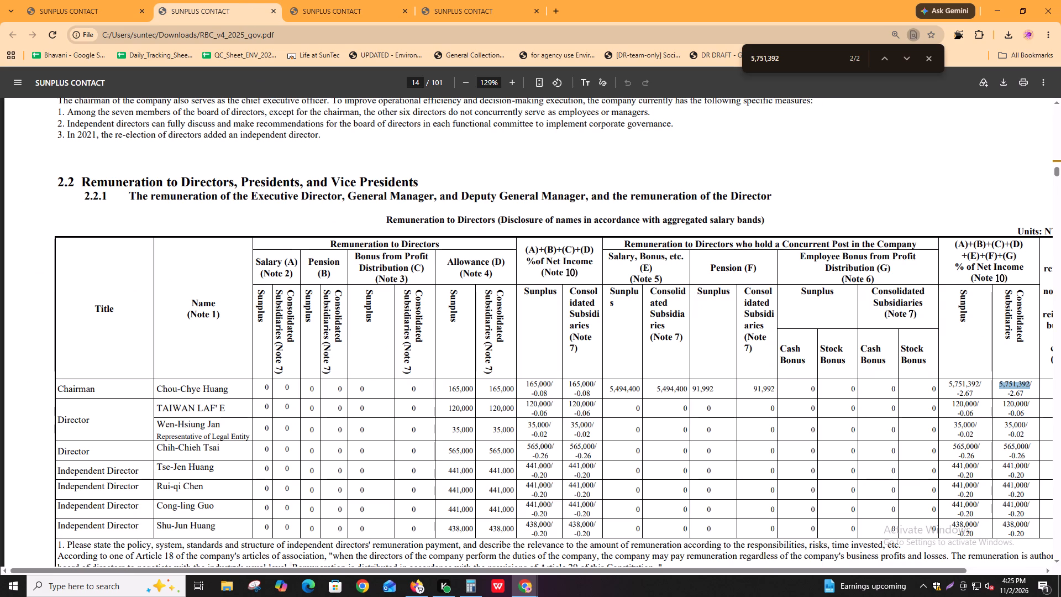
left_click_drag(1037, 385, 1039, 386)
left_click(1039, 386)
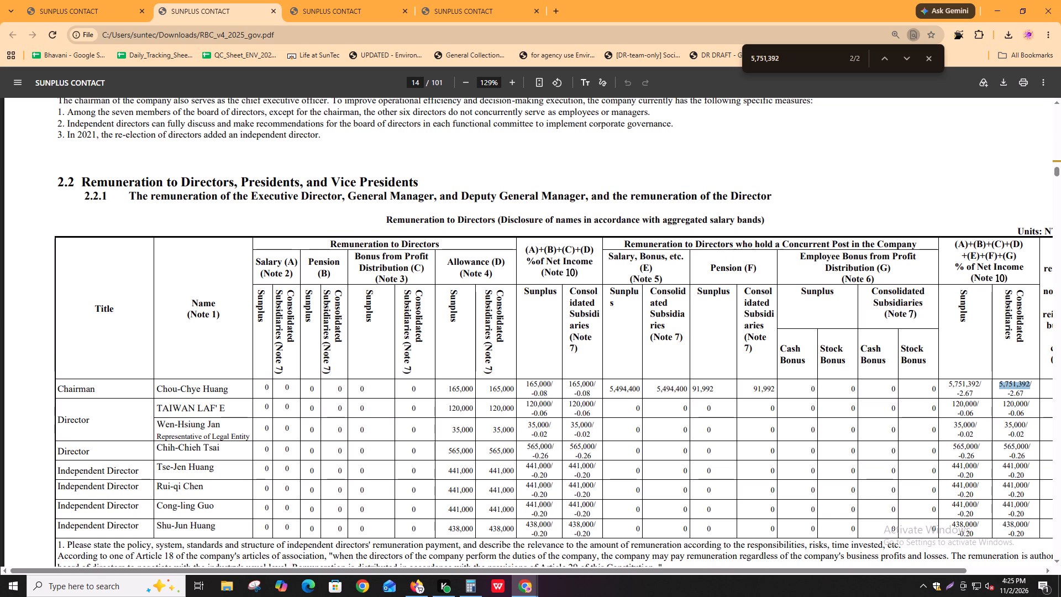
left_click_drag(999, 384, 1030, 384)
left_click(1030, 384)
double_click(1018, 381)
left_click(1018, 381)
double_click(1017, 385)
scroll(214, 412, "down", 1)
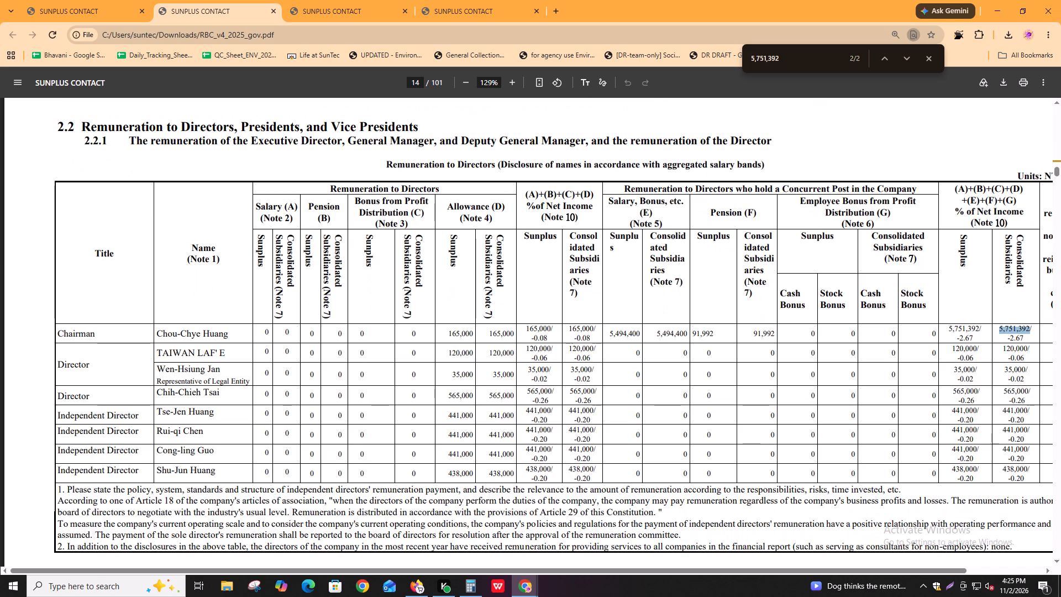
scroll(214, 412, "down", 1, "shift")
scroll(214, 412, "up", 1, "shift")
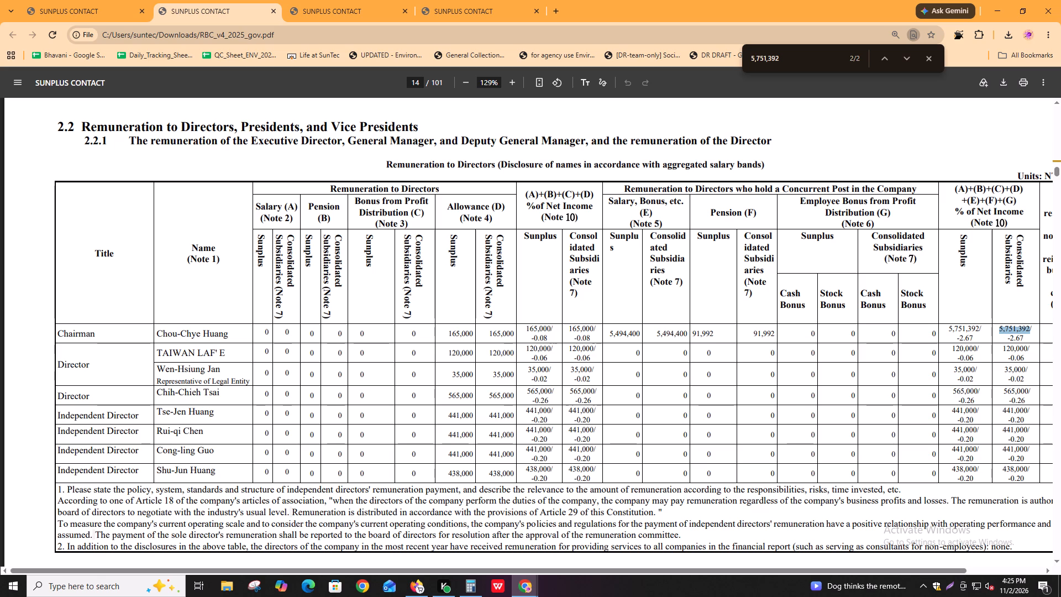
Switch to the Sunplus task in Igloo and expand the ceo_annual_compensation entry to view its value and linked annotations.
key("alt+Tab")
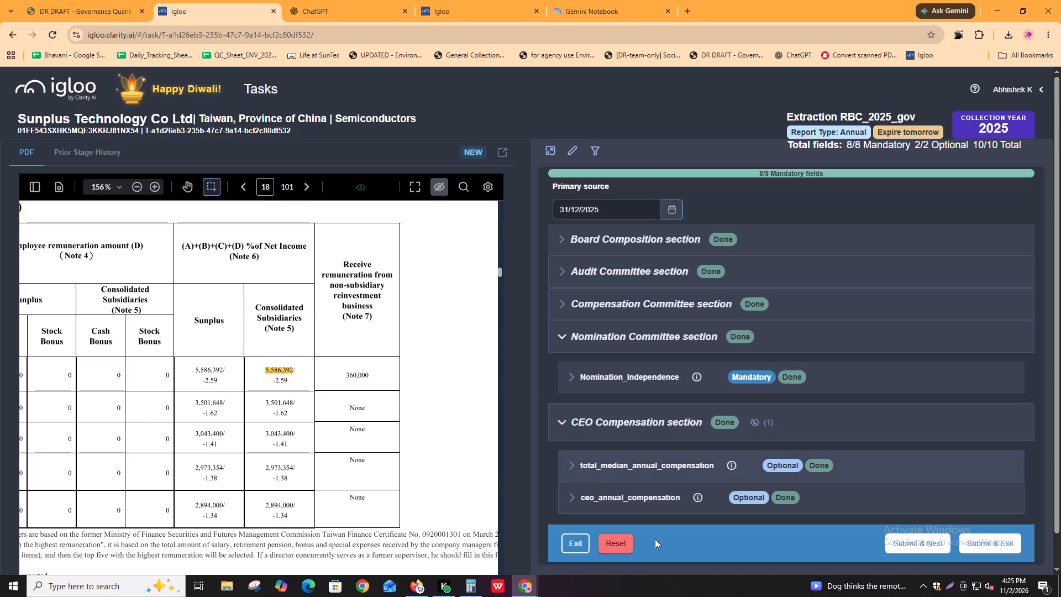
left_click(634, 491)
scroll(746, 494, "down", 3)
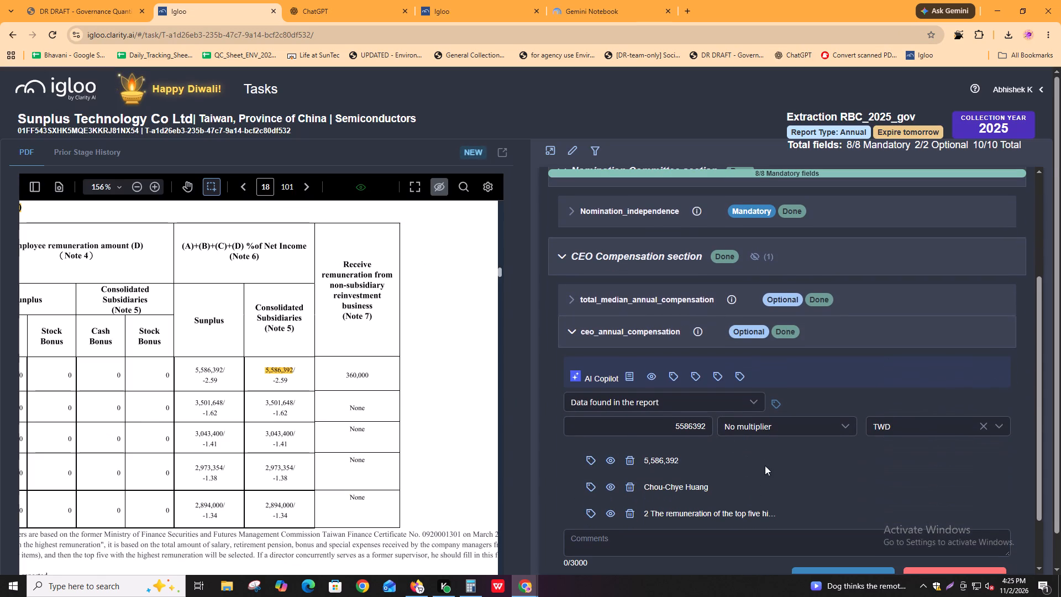
In the downloaded report, find 5,586,392 in page 18's top five highest-paid executives table, check the CEO's row, and return to page 14's table.
key("alt+Tab")
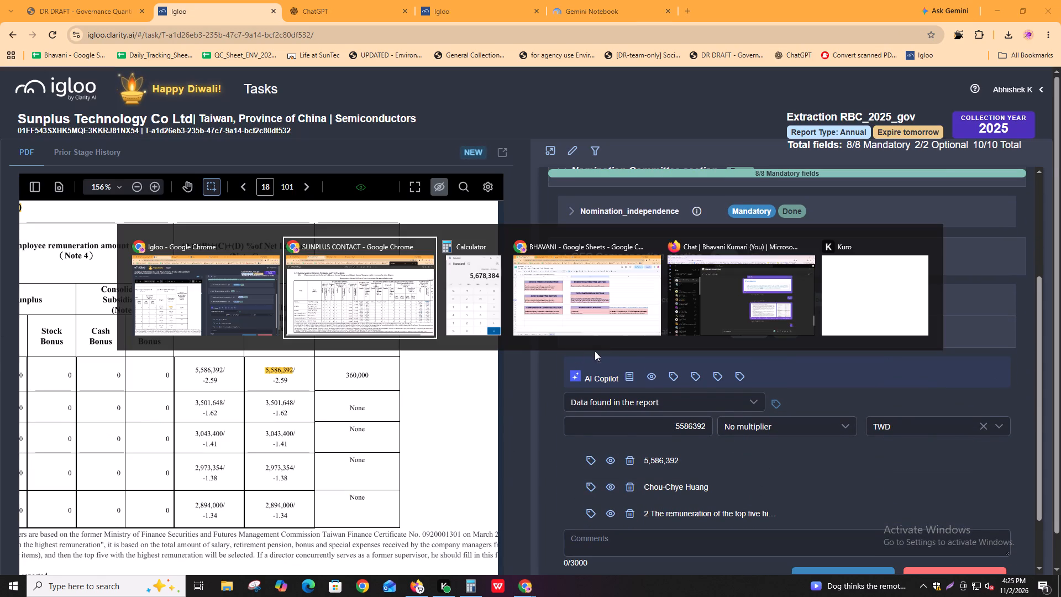
left_click(337, 328, "alt")
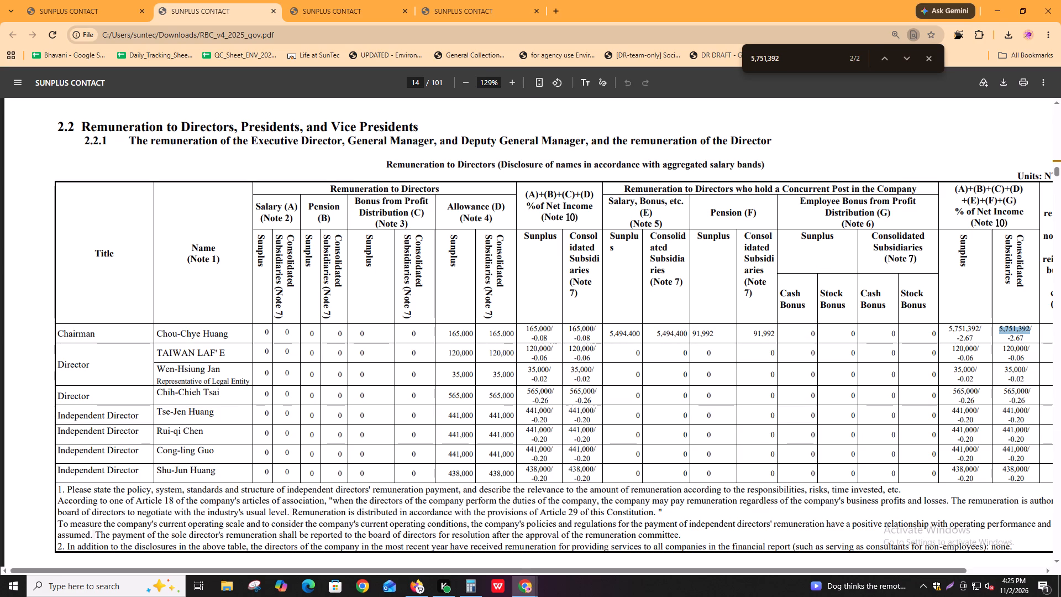
left_click(342, 0)
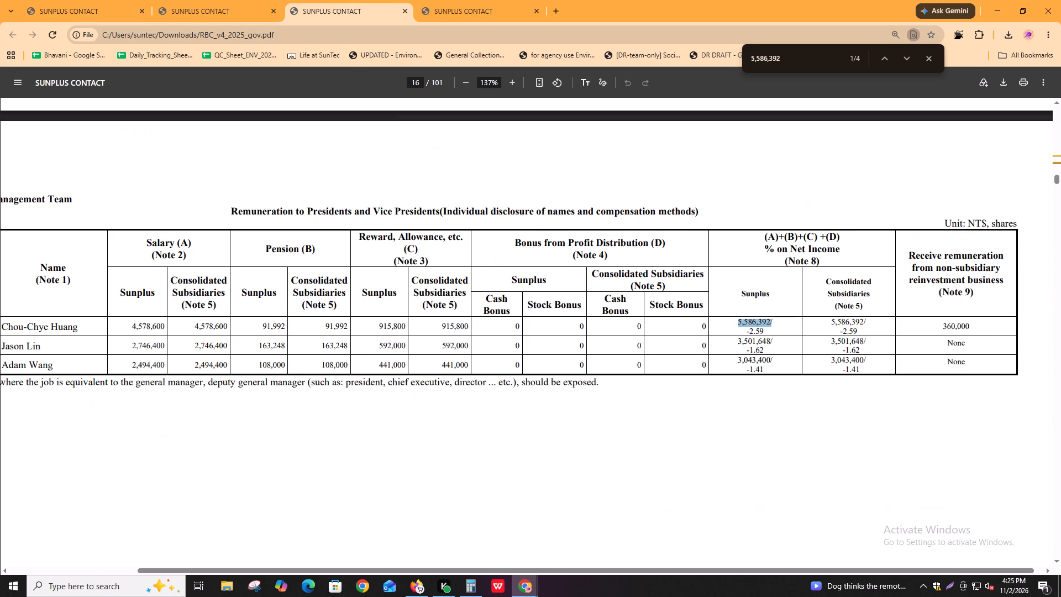
left_click(820, 60)
key("Return")
key("Return")
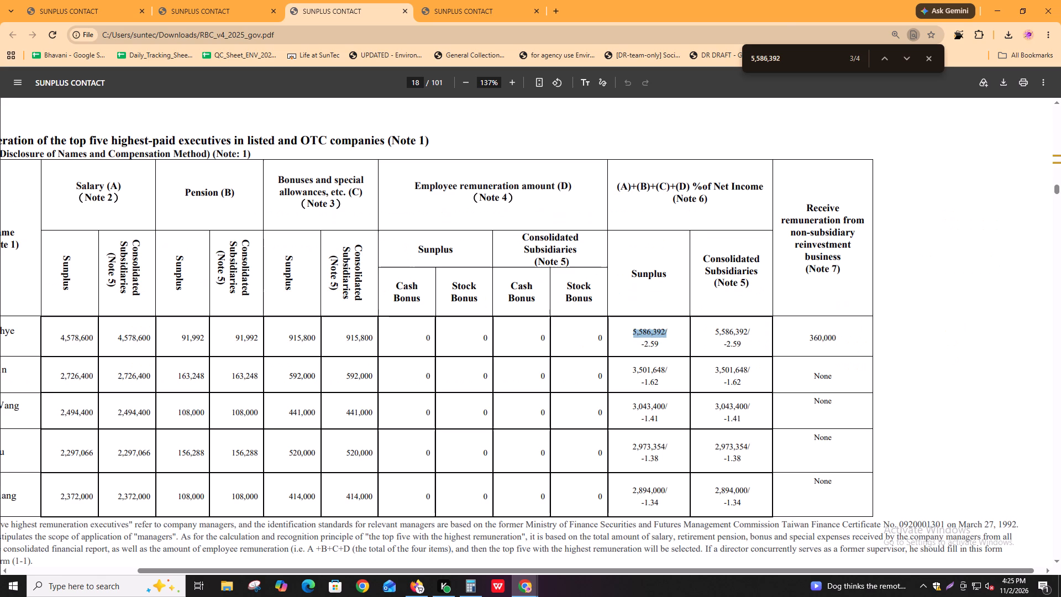
scroll(551, 314, "up", 2, "shift")
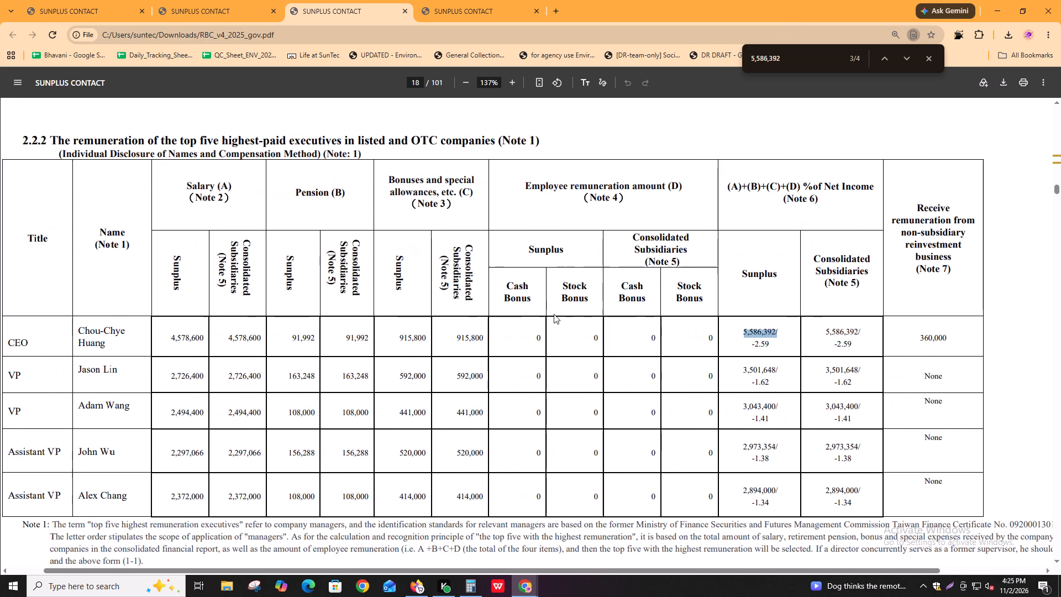
scroll(554, 314, "up", 1, "shift")
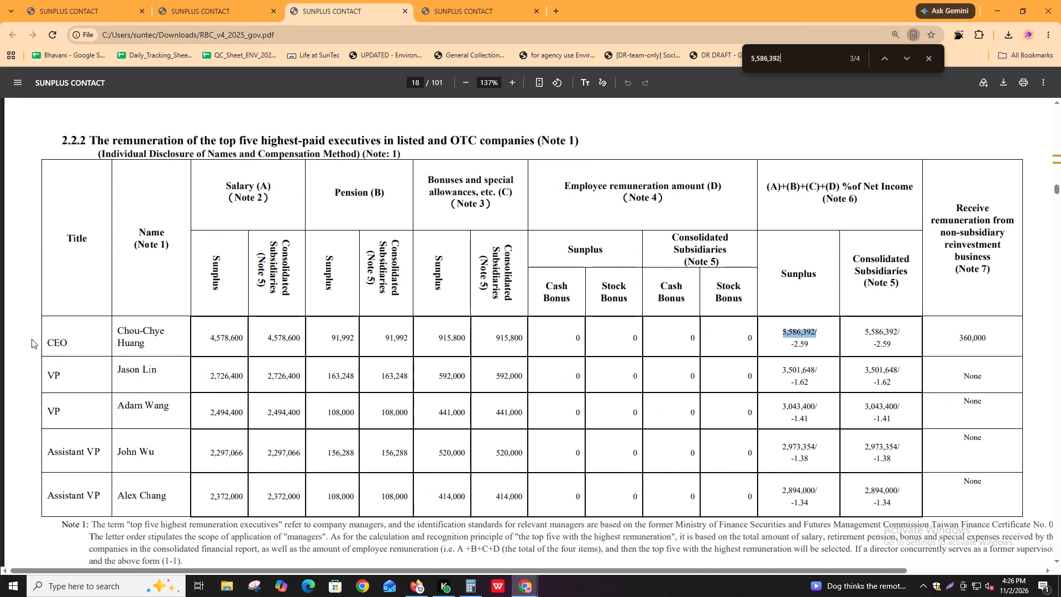
left_click_drag(46, 343, 77, 343)
left_click(77, 343)
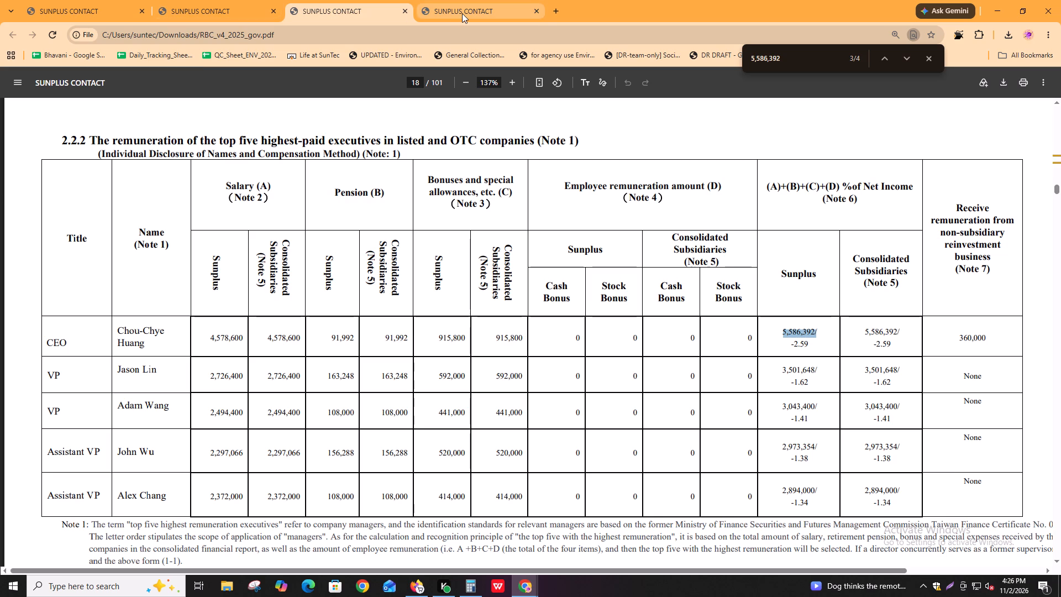
left_click(250, 0)
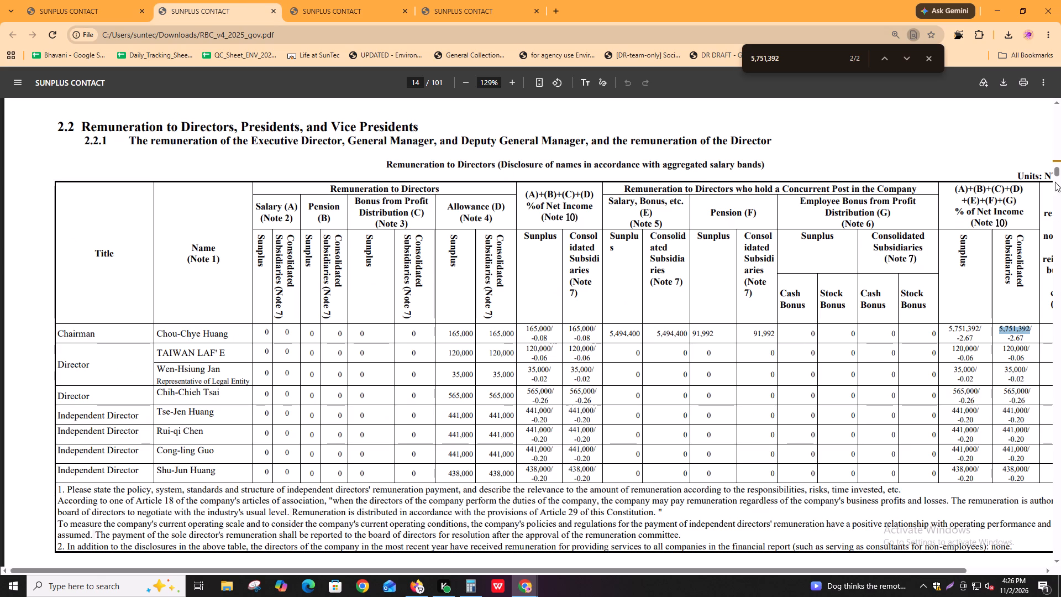
key("alt+Tab")
left_click(265, 181)
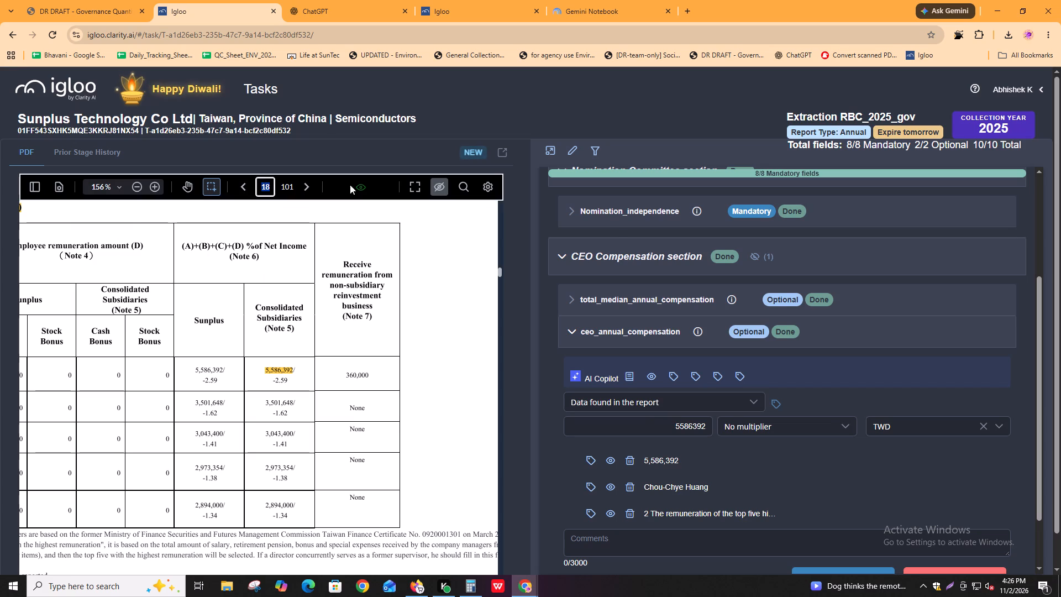
left_click(622, 379)
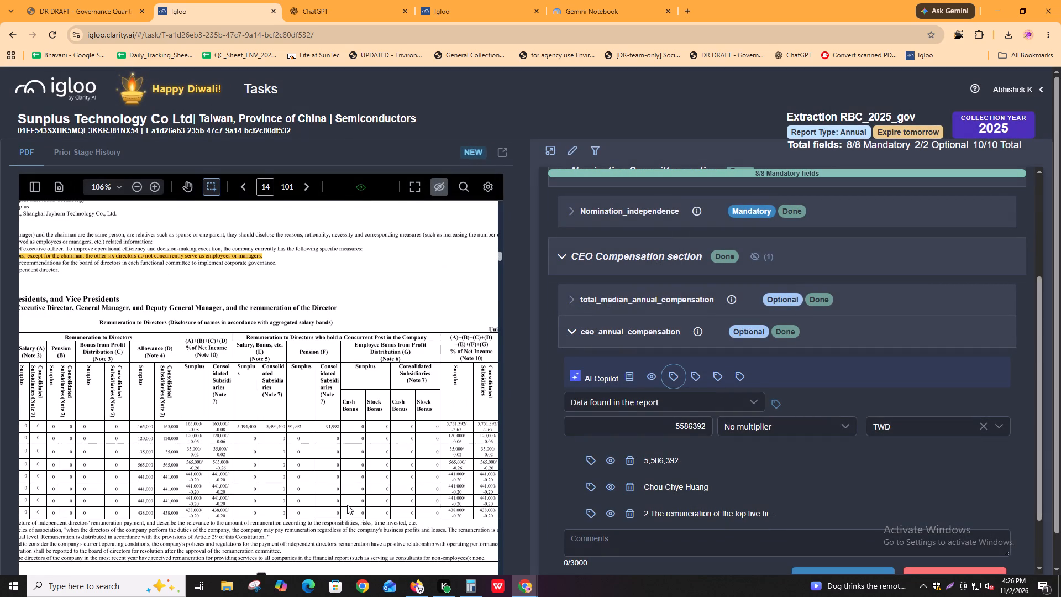
scroll(473, 463, "down", 1, "ctrl")
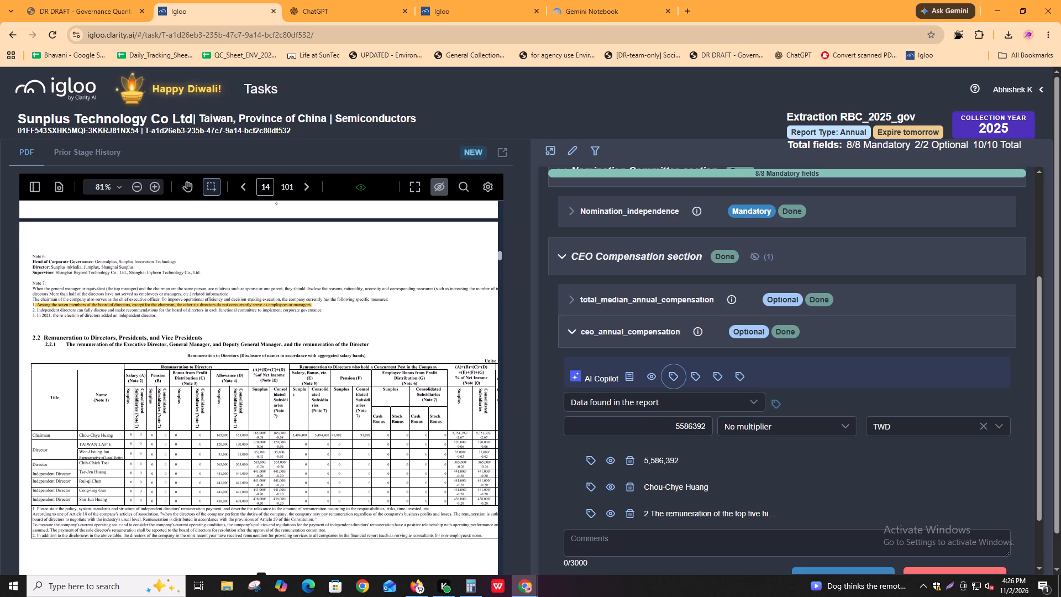
double_click(480, 432)
key("ctrl+c")
double_click(703, 424)
key("ctrl+v")
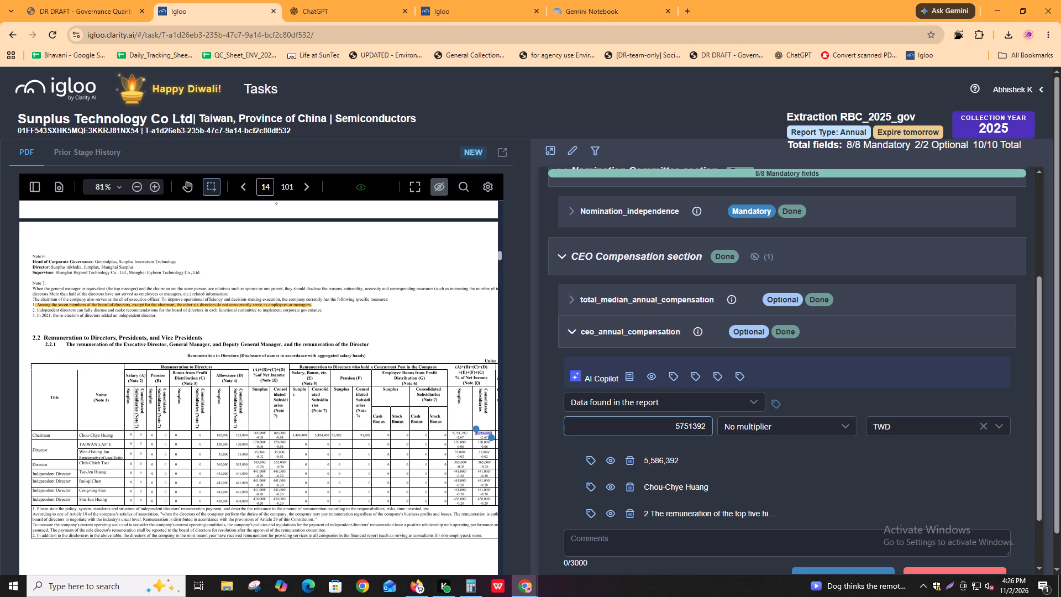
Delete the three existing annotations linked to ceo_annual_compensation.
left_click(630, 516)
left_click(634, 490)
left_click(633, 467)
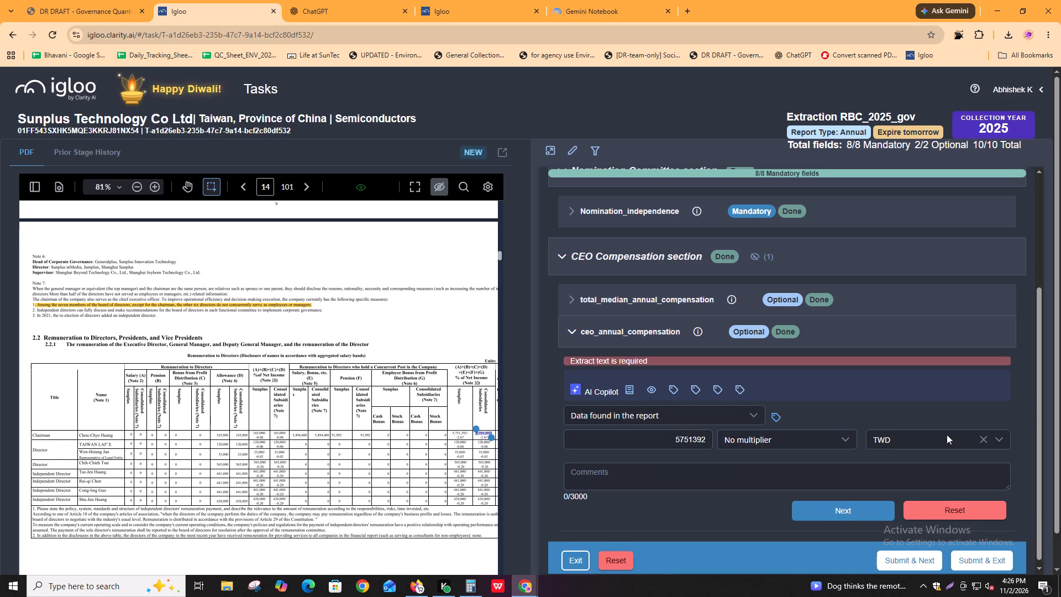
Annotate 5,751,392 in the chairman's consolidated total column on page 14 as evidence for ceo_annual_compensation.
left_click(780, 416)
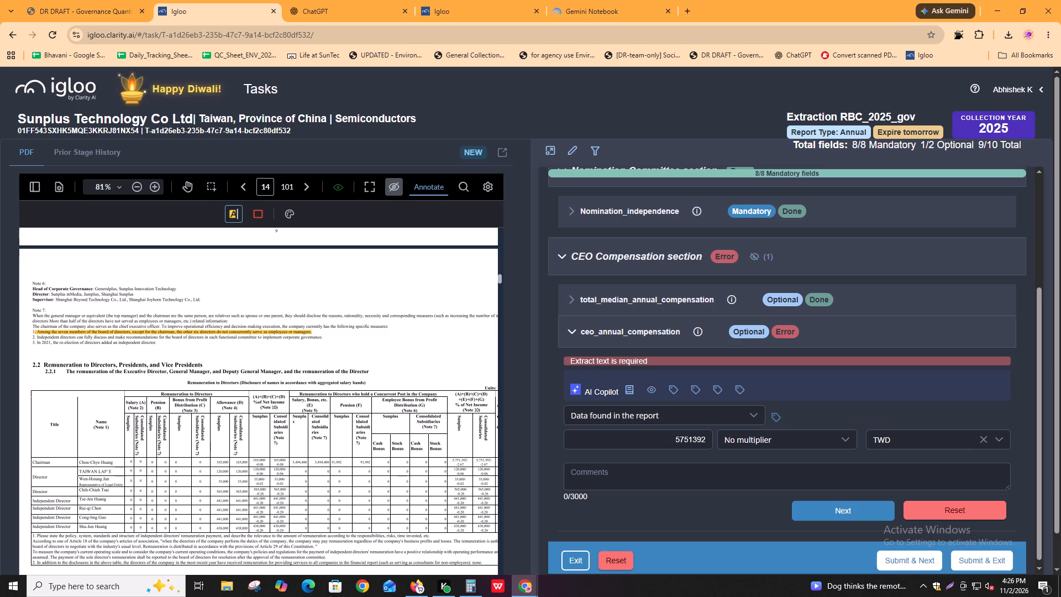
scroll(250, 485, "up", 3, "ctrl")
scroll(250, 478, "down", 8, "shift")
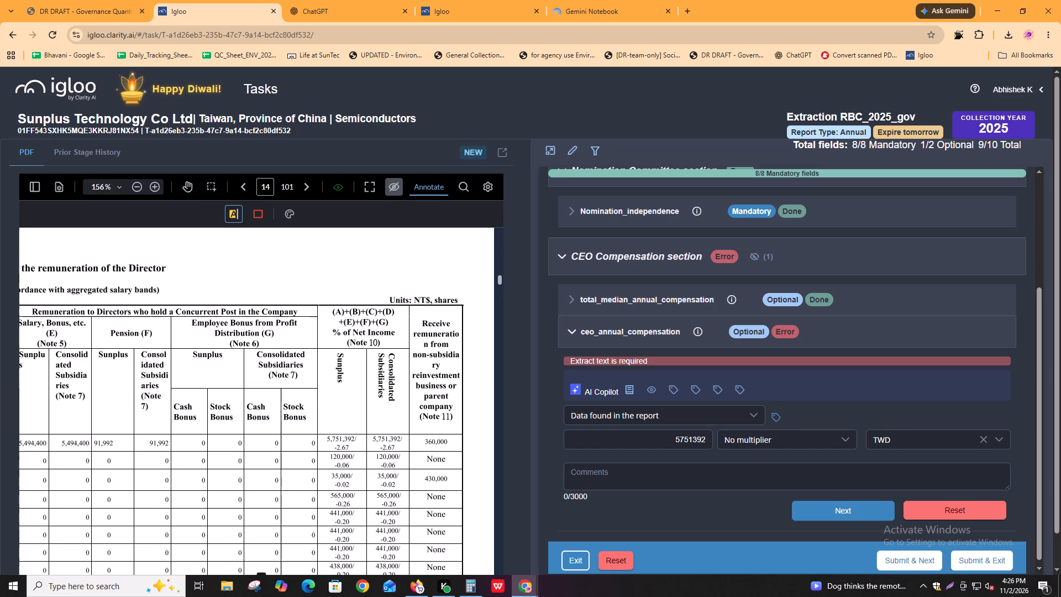
left_click_drag(372, 438, 396, 446)
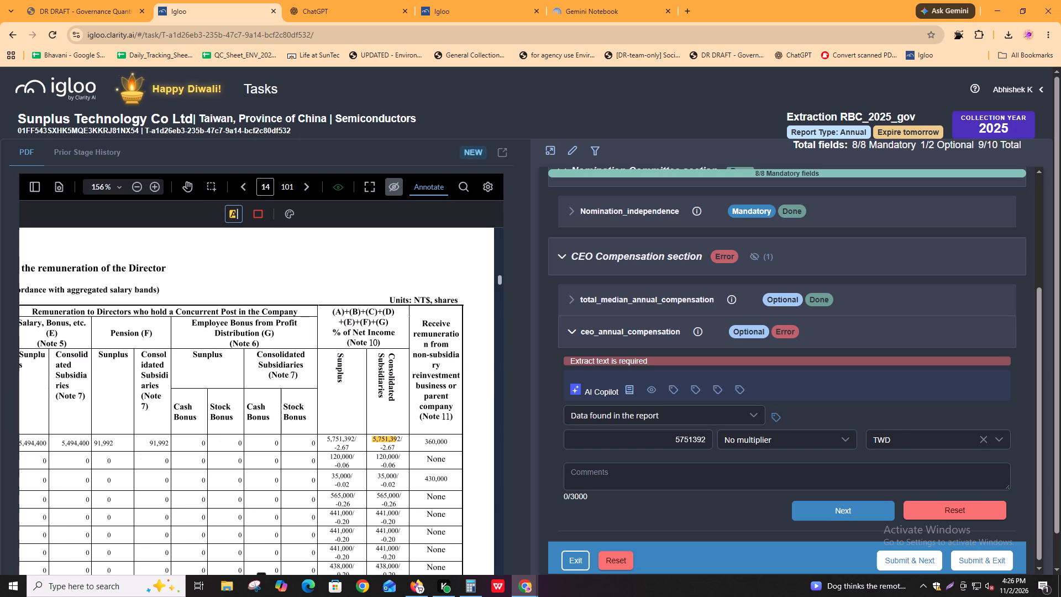
left_click_drag(396, 446, 398, 439)
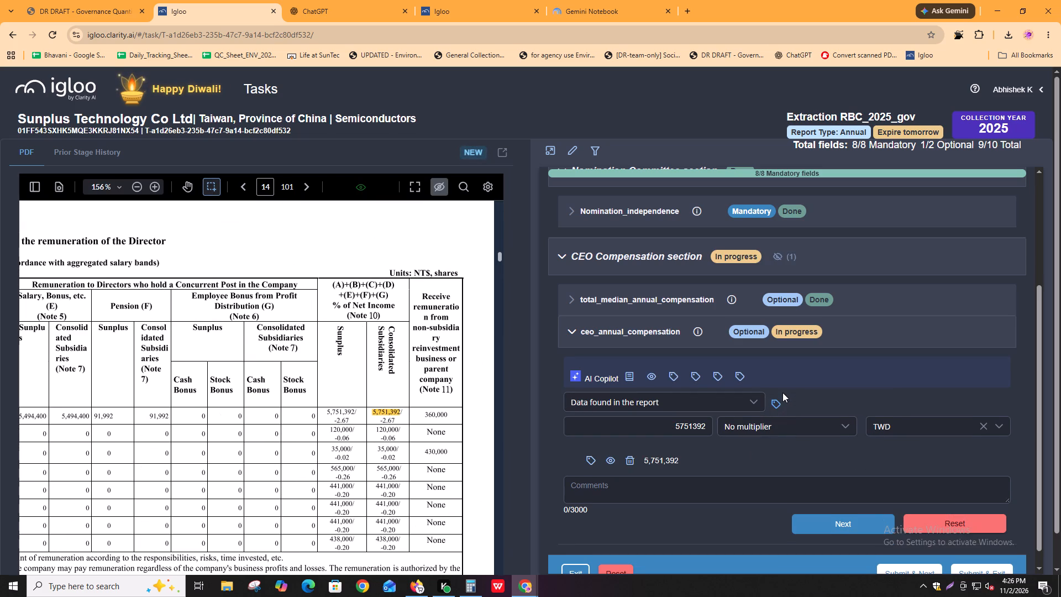
Annotate the chairman's name in page 14's directors' remuneration table for ceo_annual_compensation.
left_click(779, 401)
scroll(177, 485, "down", 1, "shift")
scroll(176, 495, "up", 12, "shift")
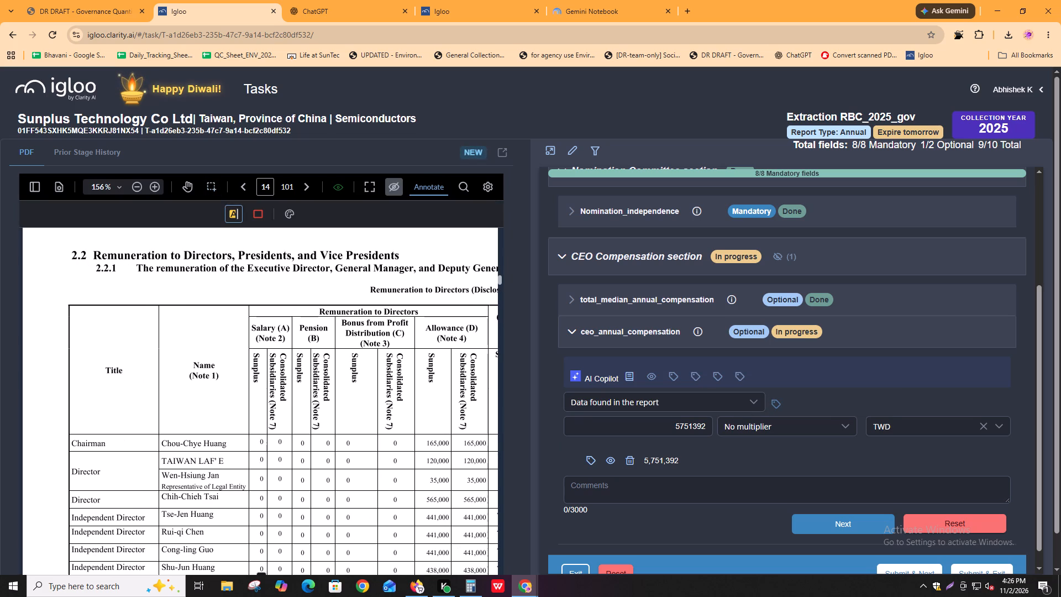
left_click_drag(239, 443, 93, 447)
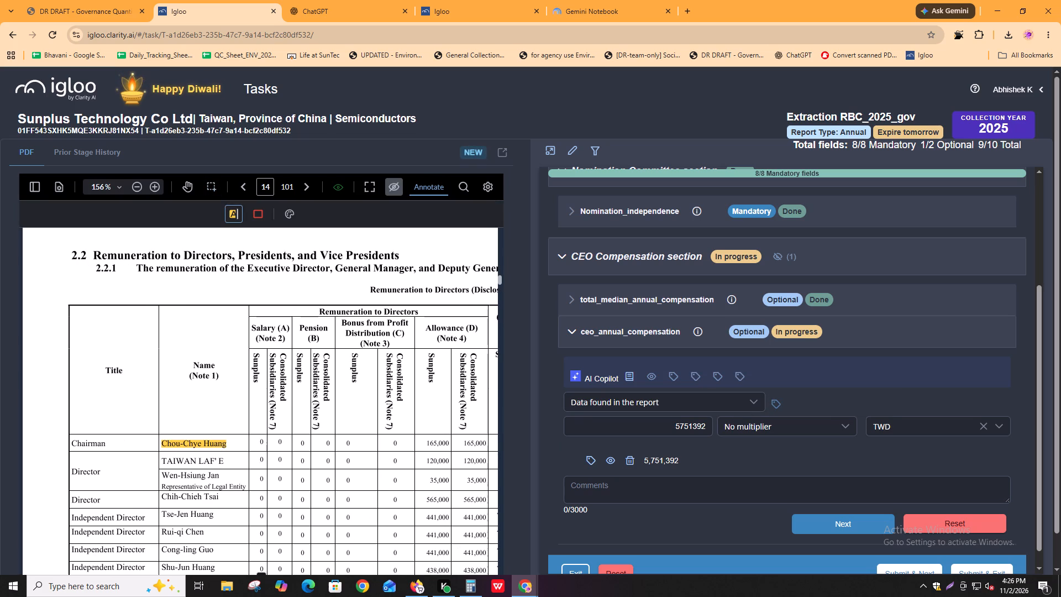
left_click_drag(93, 447, 164, 443)
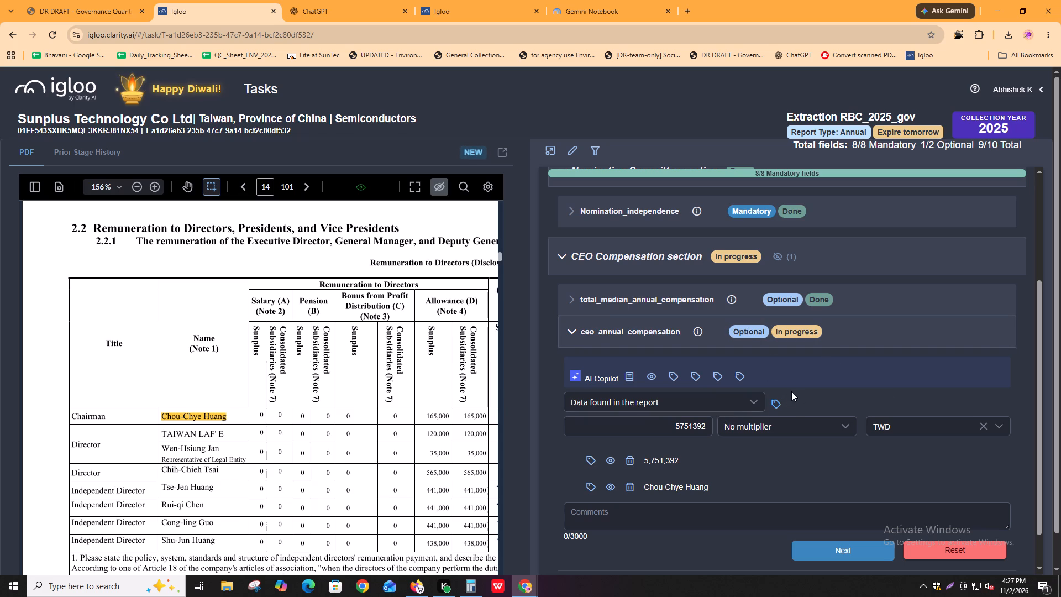
Annotate the section 2.2 and 2.2.1 headings and the table title on page 14, and complete the ceo_annual_compensation entry.
left_click(777, 402)
scroll(326, 423, "down", 2, "shift")
scroll(327, 428, "down", 2, "ctrl")
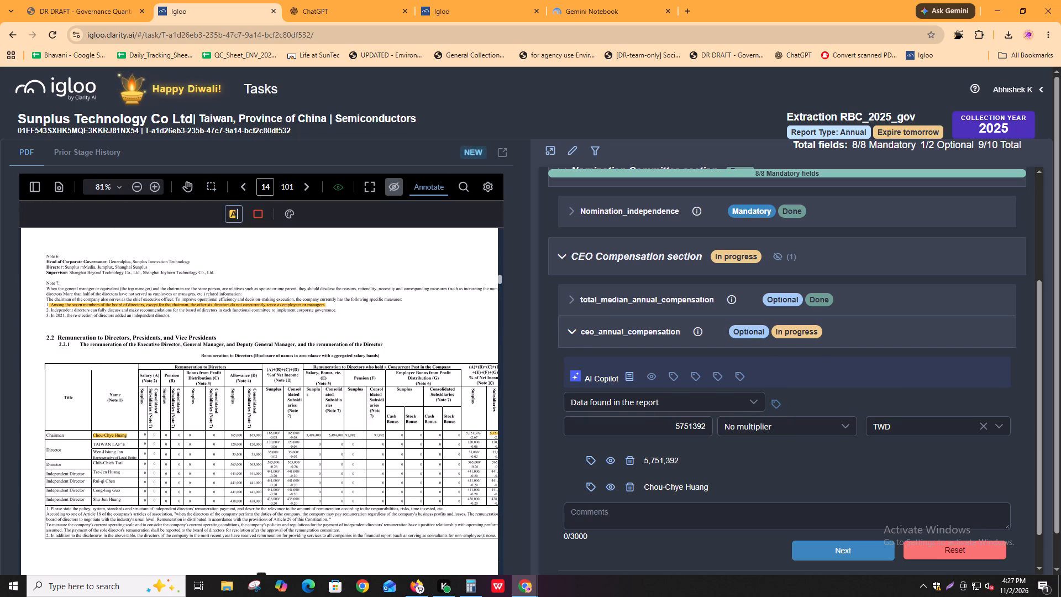
left_click_drag(56, 337, 384, 359)
scroll(808, 349, "down", 4)
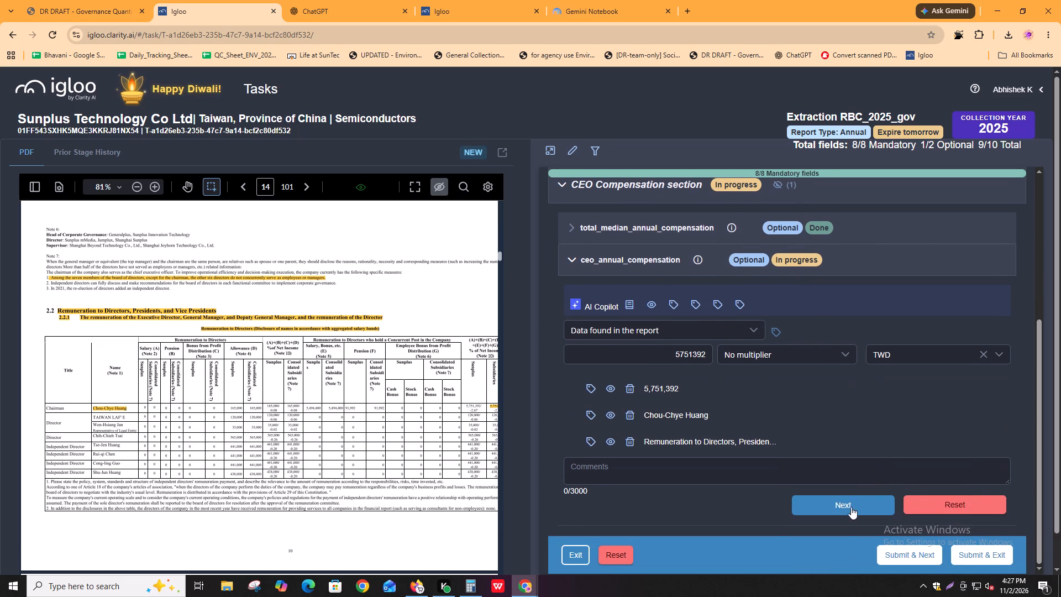
left_click(853, 502)
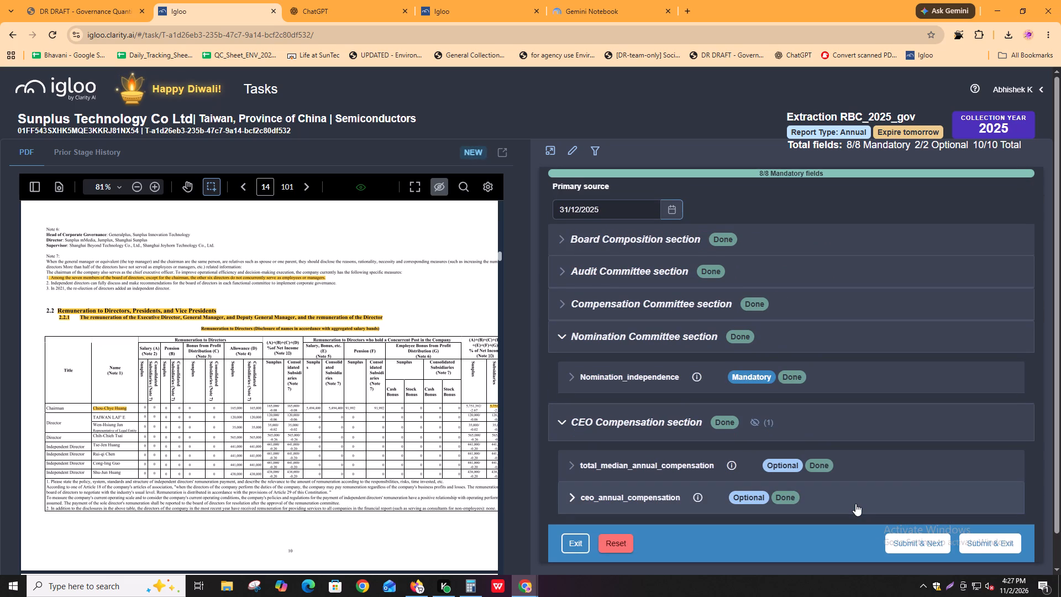
Expand the collapsed committee and board sections and review the Board_independence, Board_nonexecutive and Board_female entries.
left_click(641, 307)
left_click(634, 277)
left_click(649, 240)
double_click(646, 270)
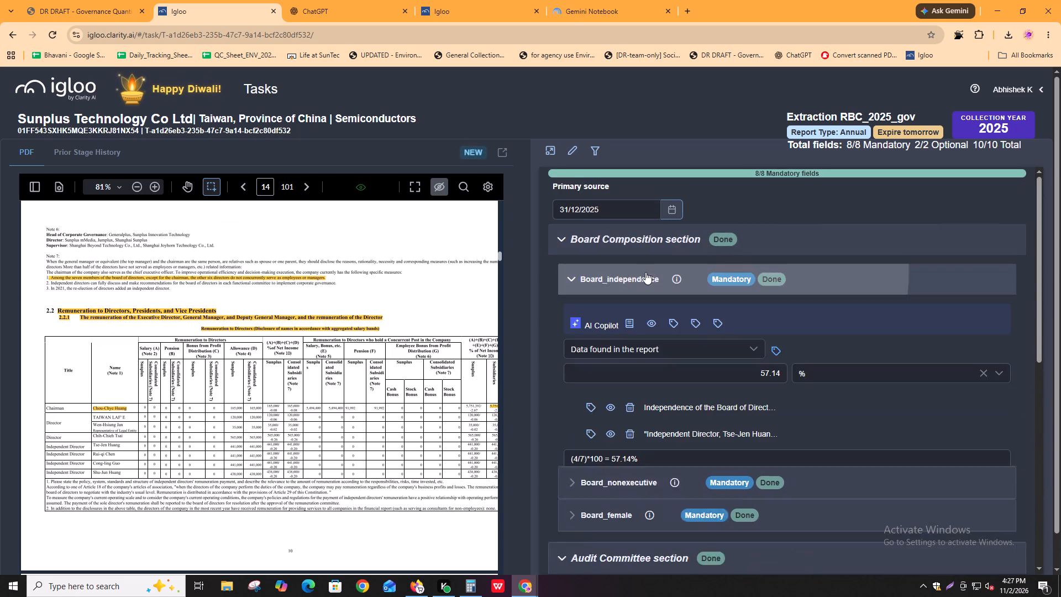
left_click(623, 317)
left_click(619, 318)
left_click(608, 347)
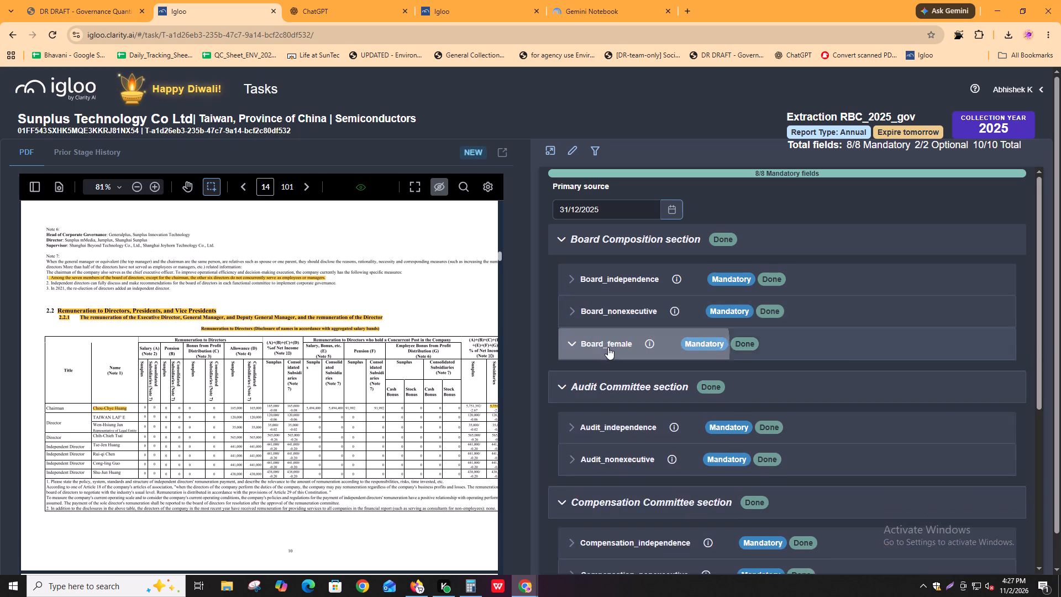
scroll(648, 389, "down", 3)
scroll(666, 260, "up", 1)
left_click(662, 240)
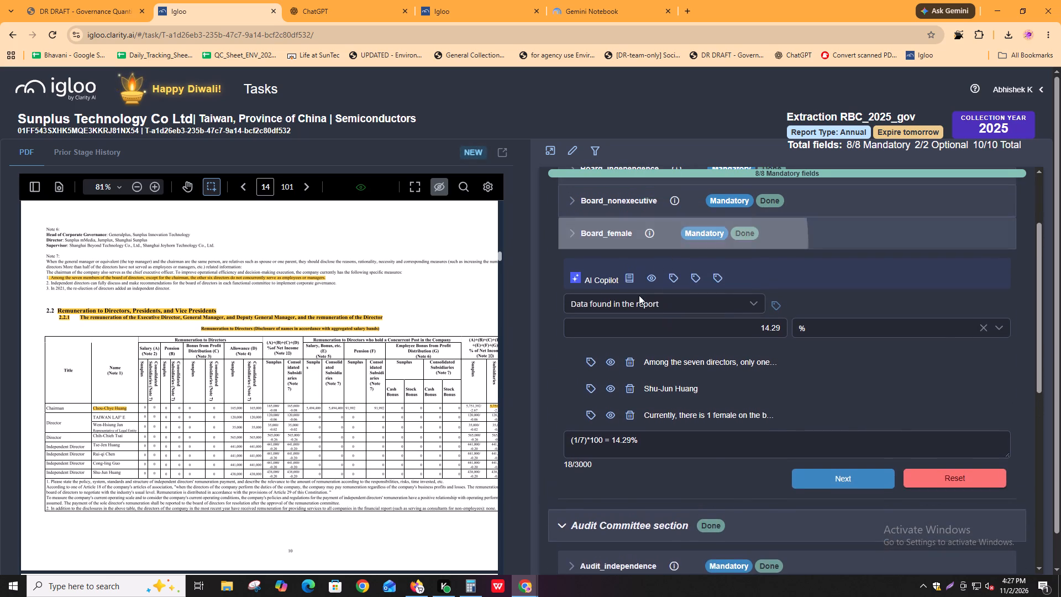
Review the independence and non-executive entries in the Audit and Compensation Committee sections, plus the Nomination_independence entry.
left_click(634, 303)
left_click(633, 308)
left_click(624, 361)
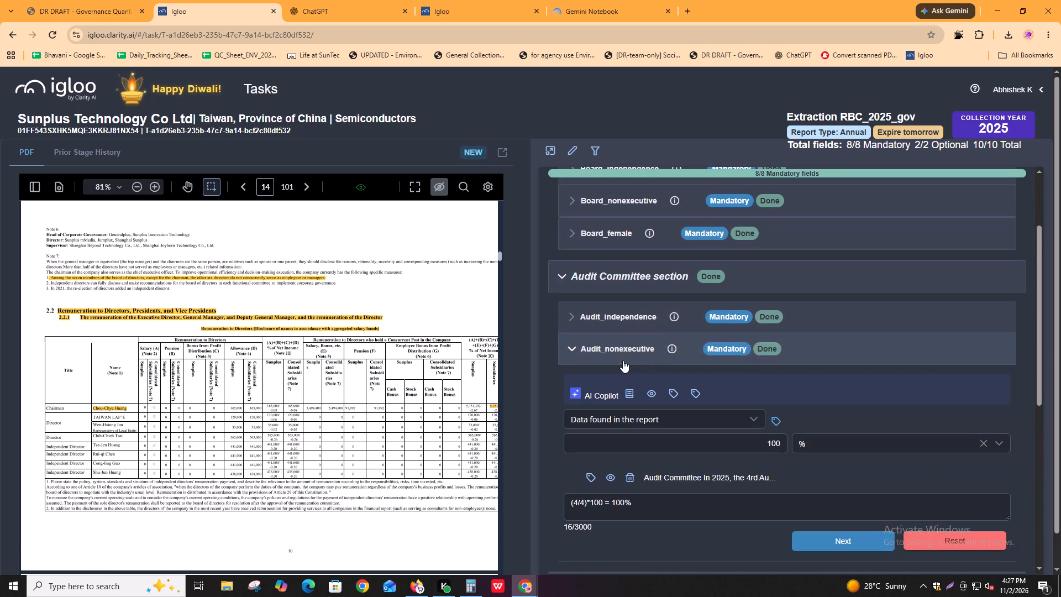
left_click(623, 360)
left_click(628, 427)
scroll(632, 426, "down", 1)
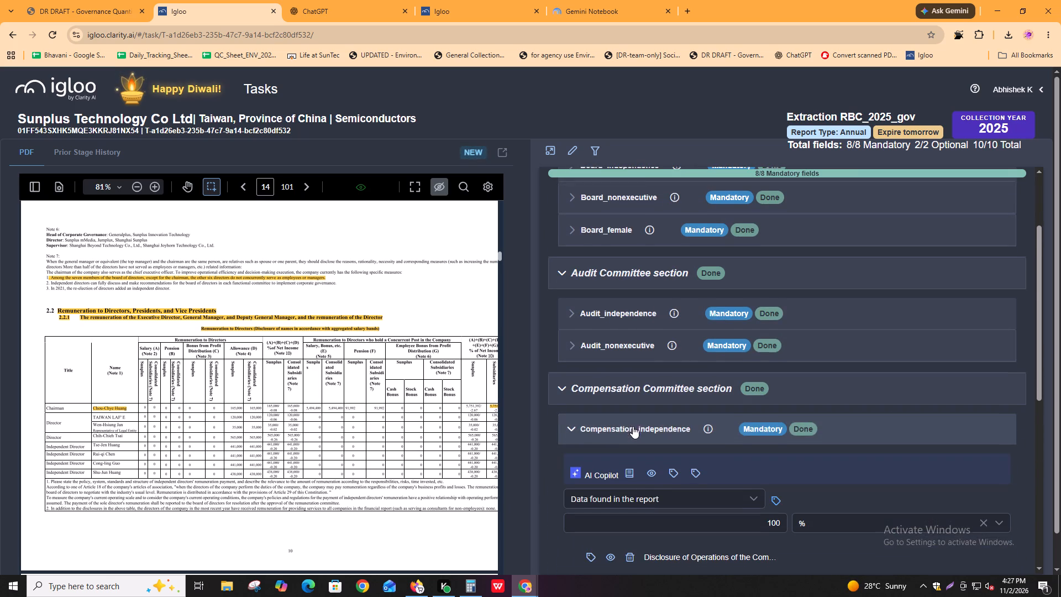
scroll(633, 426, "down", 2)
left_click(654, 269)
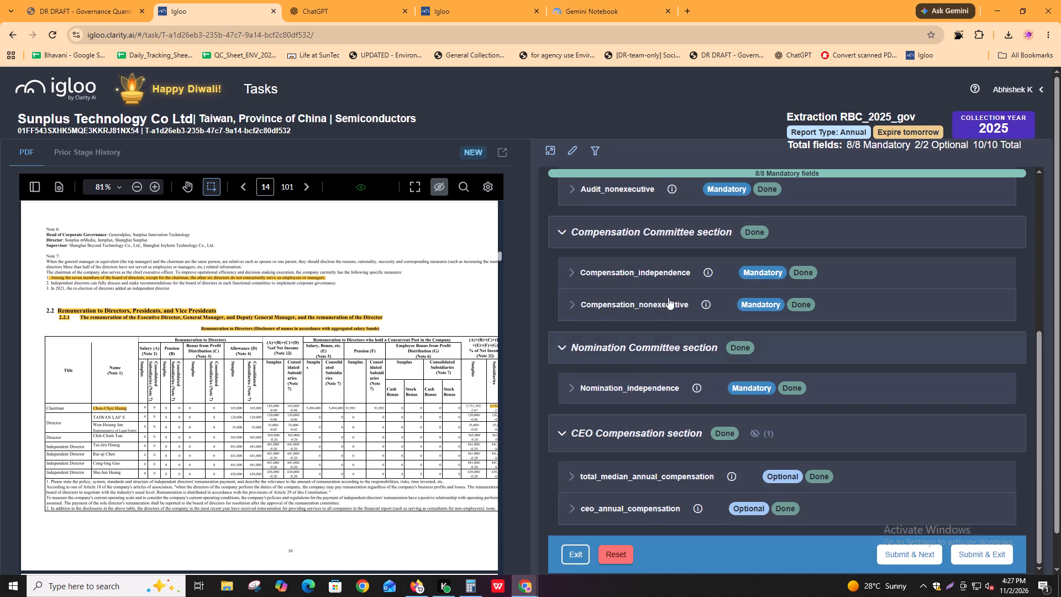
left_click(670, 294)
left_click(671, 296)
left_click(654, 376)
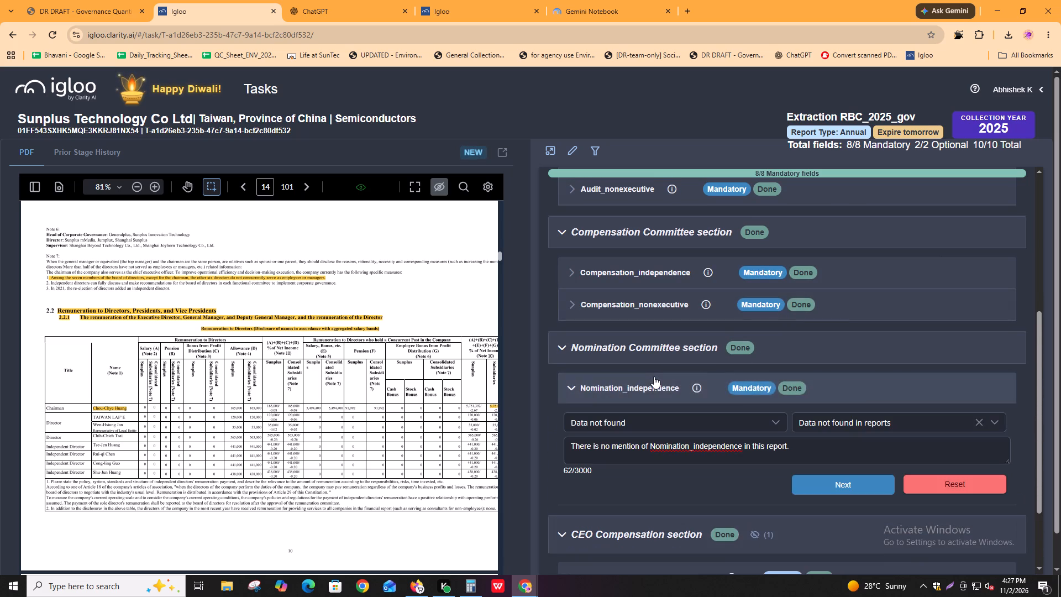
left_click(654, 376)
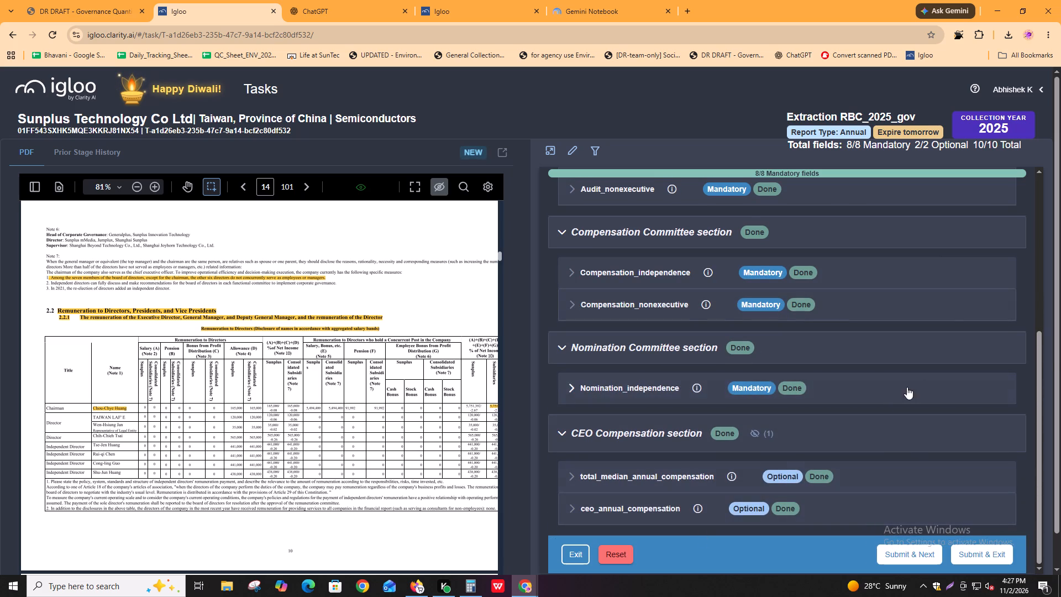
Switch to Sheet1 of the BHAVANI spreadsheet and enter Mandatory Found 7 and Mandatory - NF 1 for Sunplus Technology Co Ltd.
key("alt+Tab")
left_click(645, 287, "alt")
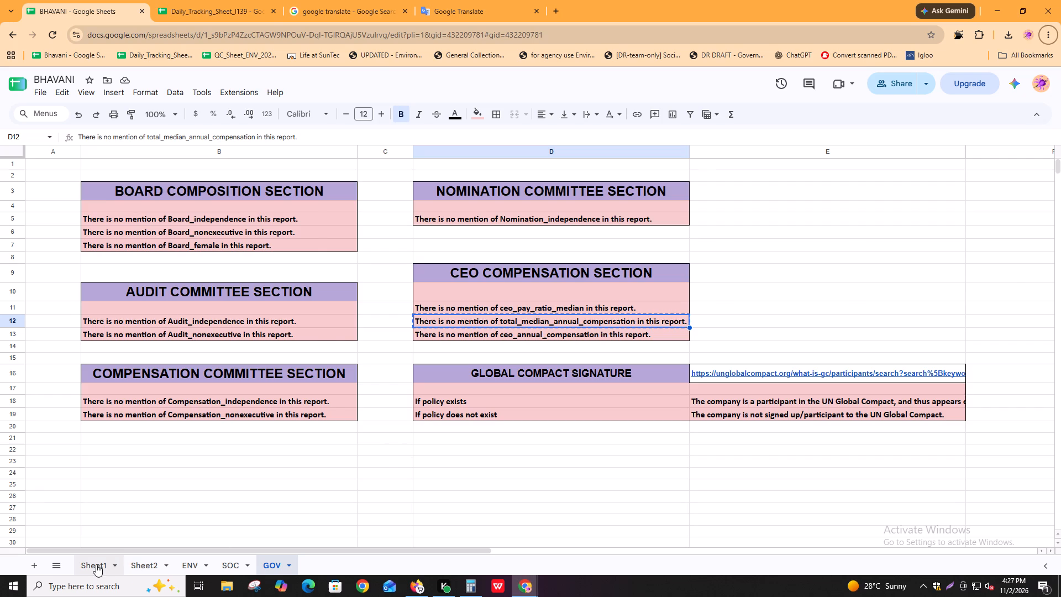
left_click(94, 564)
key("alt+Tab")
key("alt+Tab")
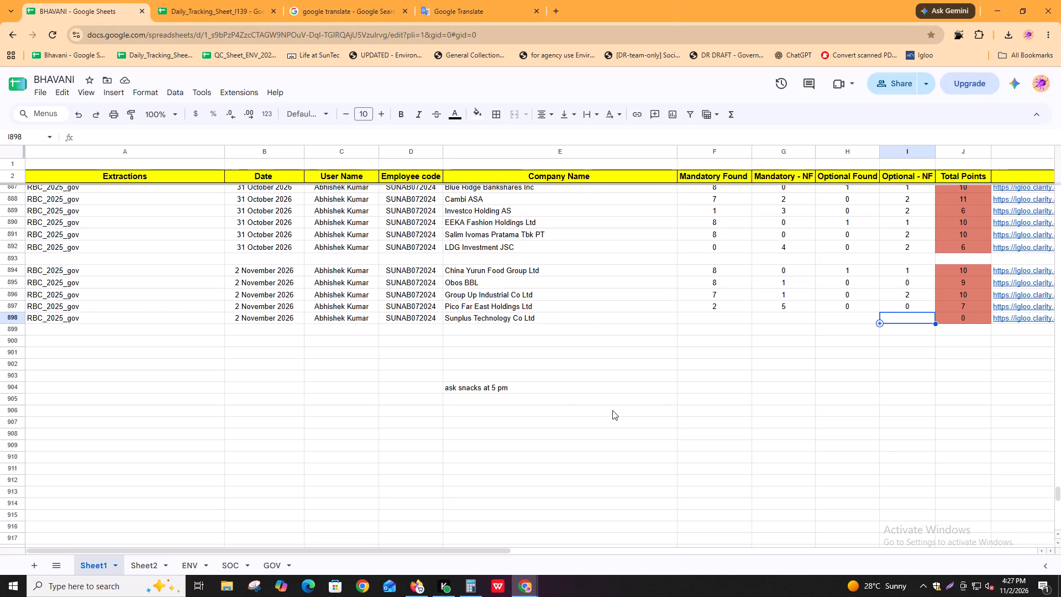
left_click(745, 317)
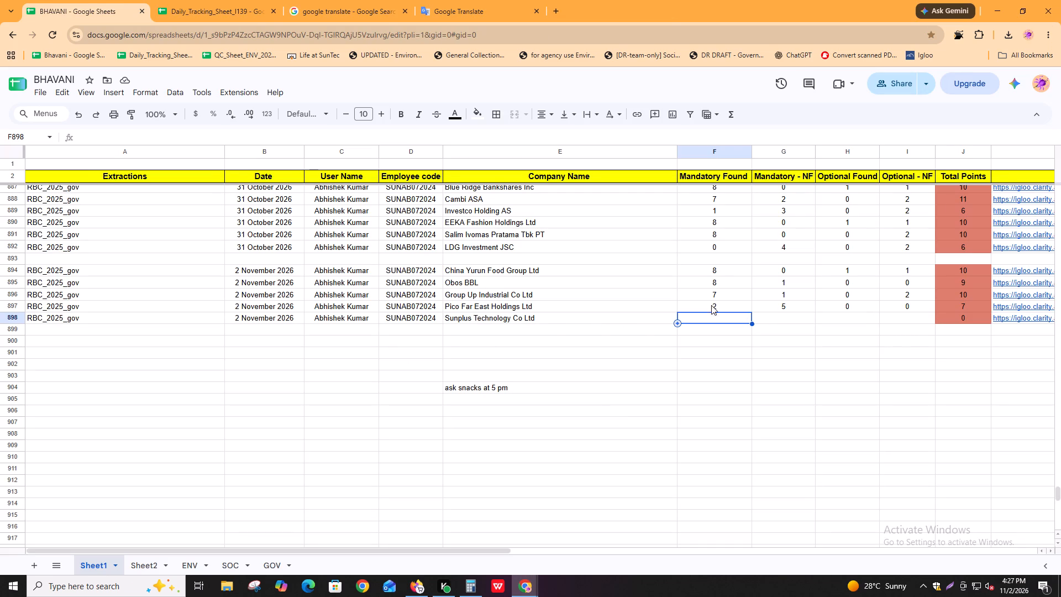
key("7")
key("Right")
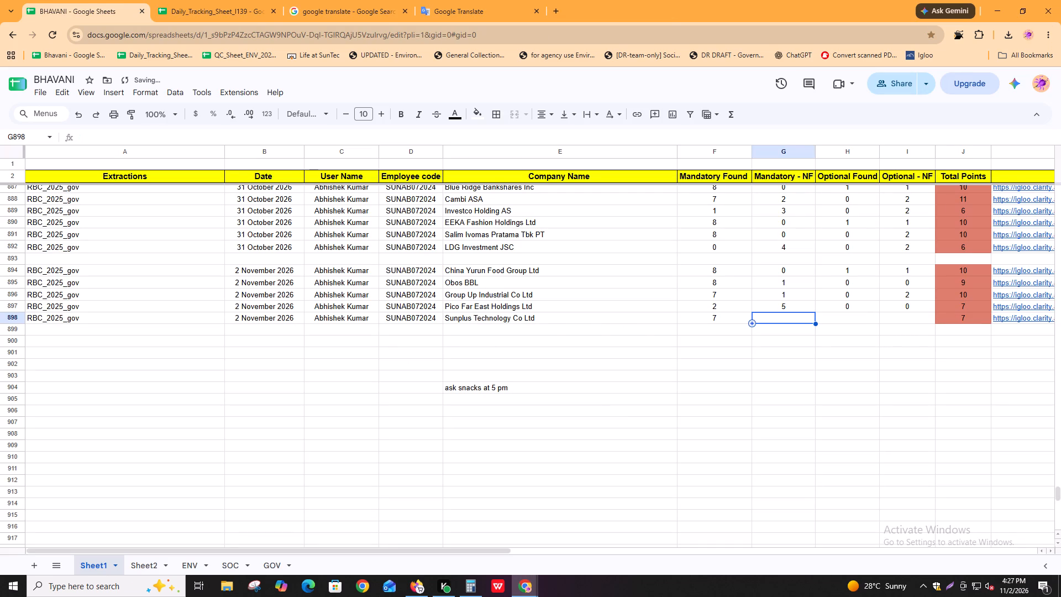
key("1")
key("Right")
Check the two CEO compensation fields in Igloo and record Optional Found 1 and Optional - NF 1 in the Sunplus tracking row.
key("alt+Tab")
double_click(645, 477)
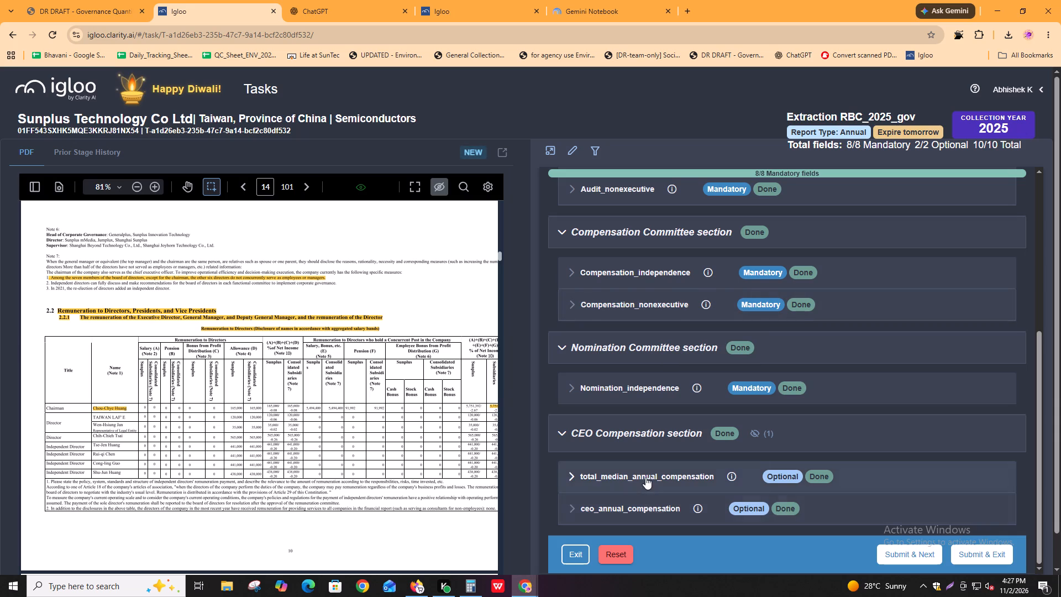
scroll(648, 480, "down", 3)
left_click(629, 507)
scroll(629, 501, "down", 1)
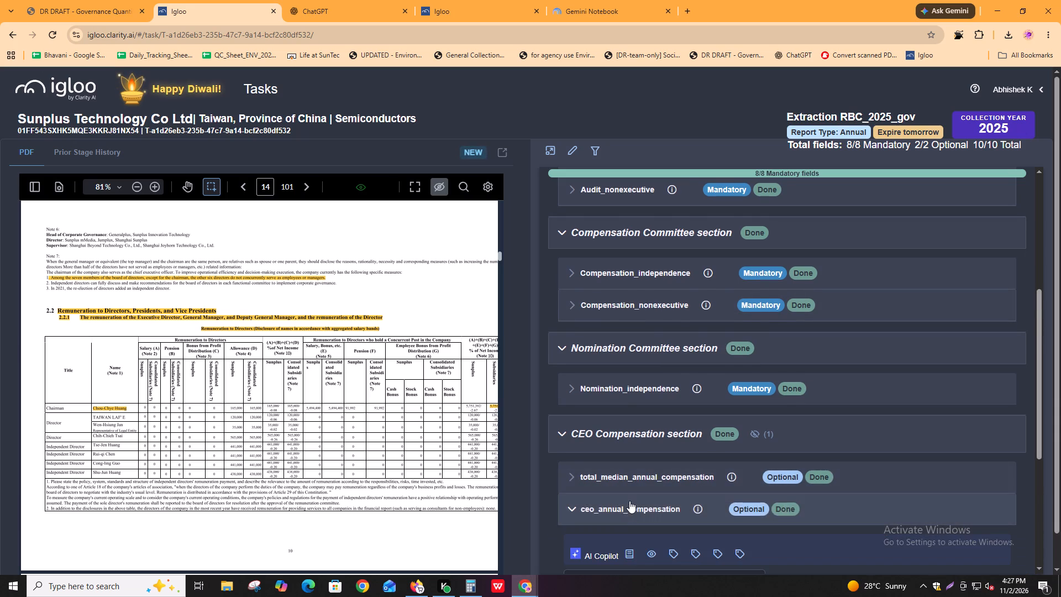
scroll(629, 501, "down", 2)
left_click(705, 353)
key("alt+Tab")
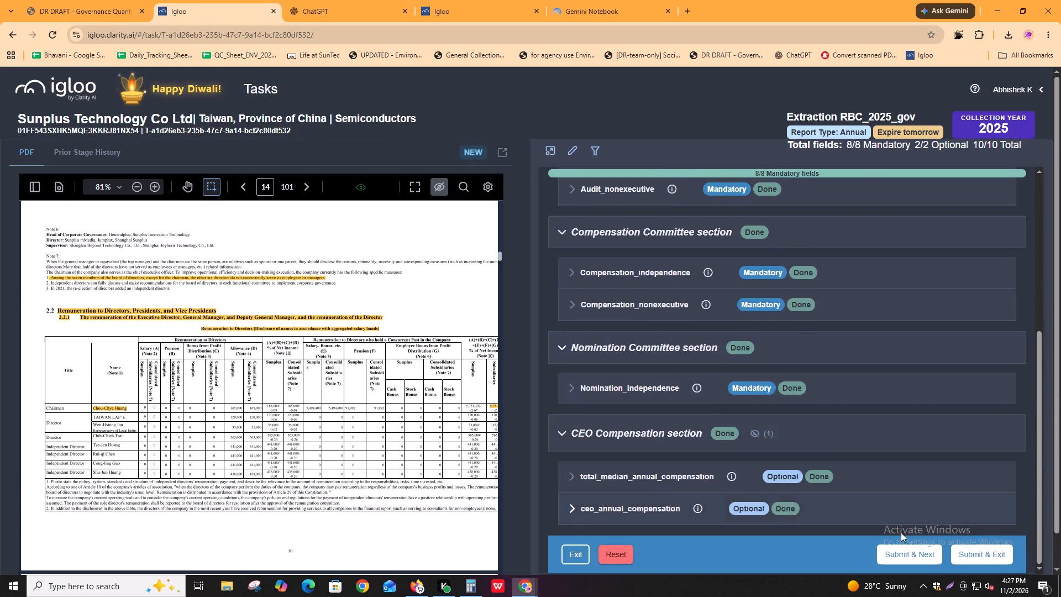
key("1")
key("Right")
key("1")
key("Right")
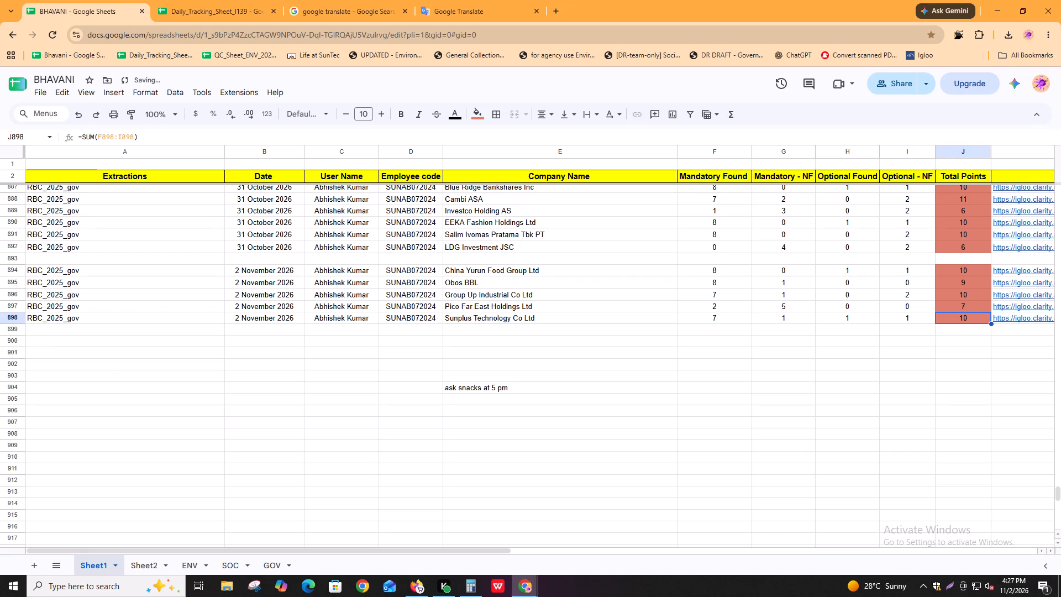
Start the comment in the second Comments column of the Sunplus Technology Co Ltd row with the Igloo field name Board_independence.
scroll(1043, 432, "down", 8, "shift")
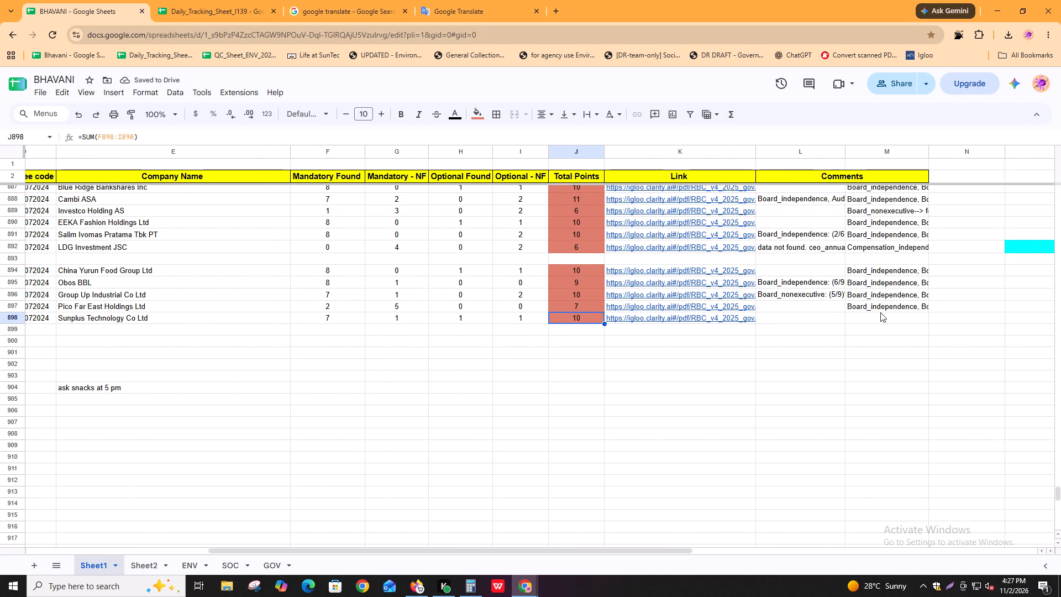
left_click(849, 324)
key("alt+Tab")
scroll(812, 420, "up", 9)
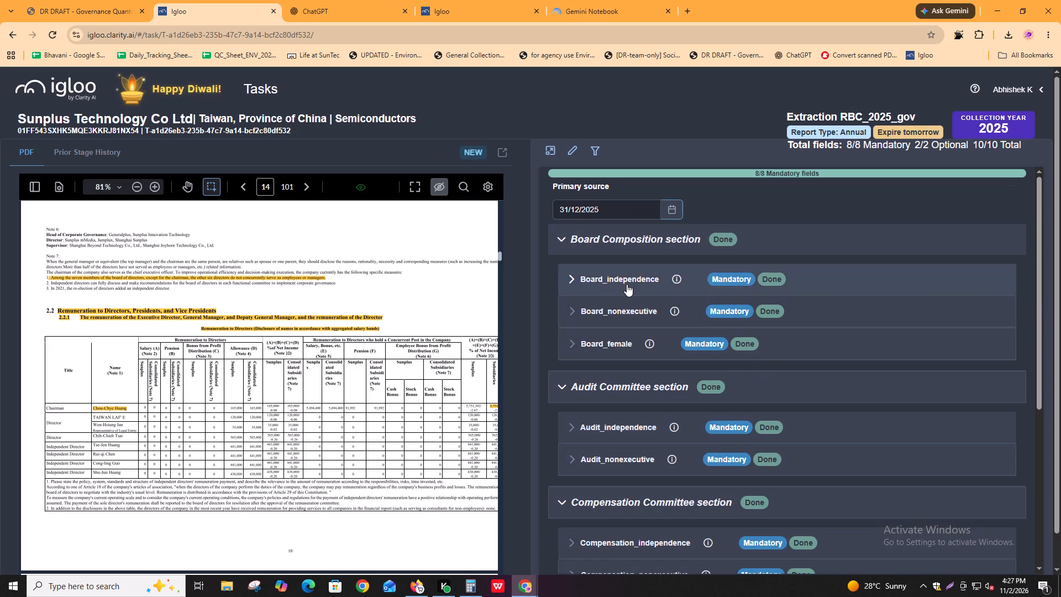
double_click(626, 277, "alt")
key("alt+Tab")
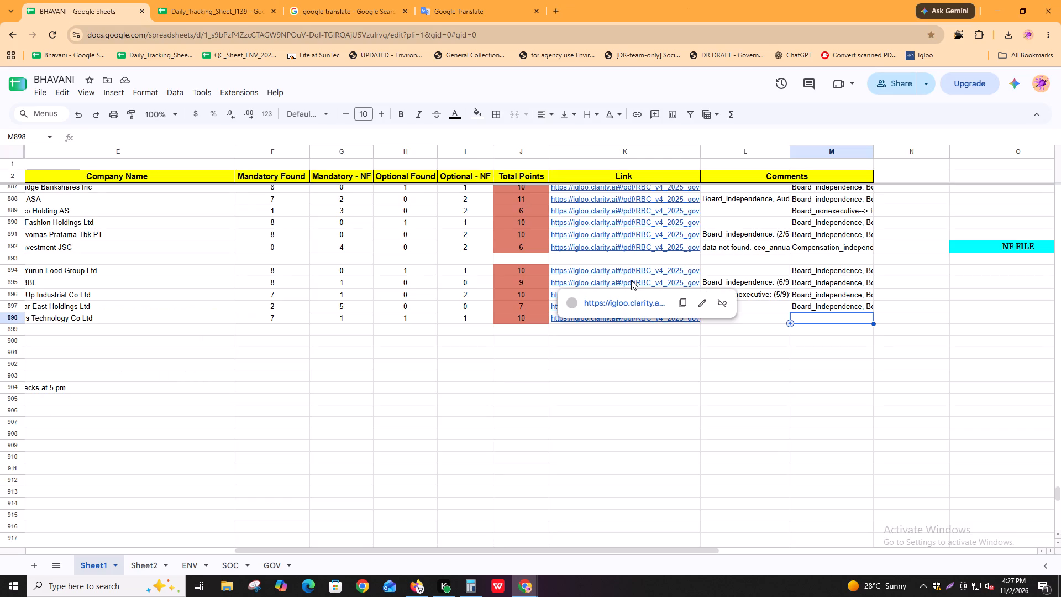
key("ctrl+v")
key("F2")
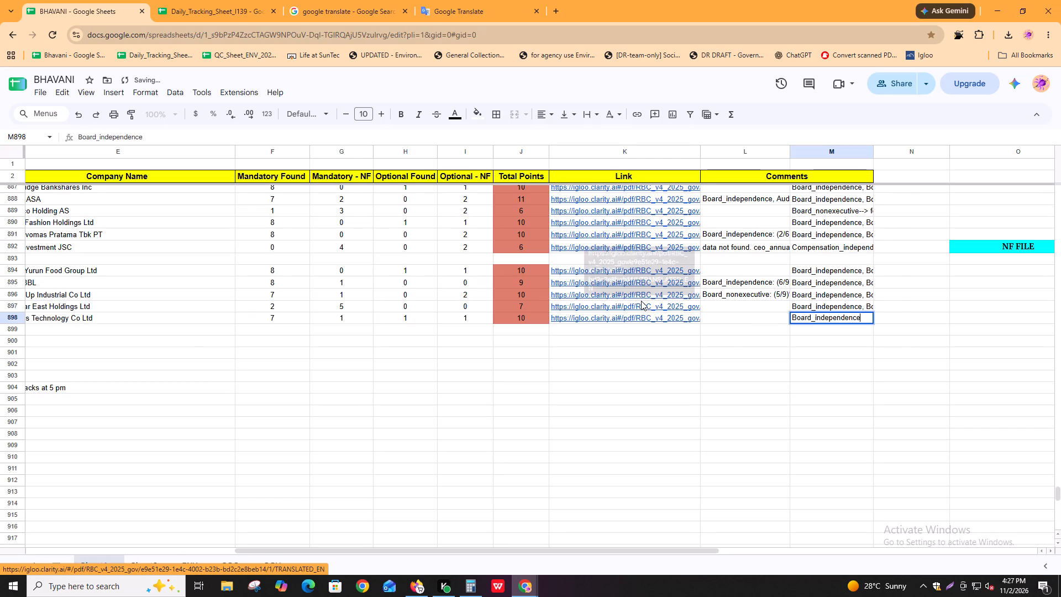
key("comma")
key("space")
Append the Igloo field names Board_nonexecutive and Board_female, separated by commas, to the Sunplus comment.
key("alt+Tab")
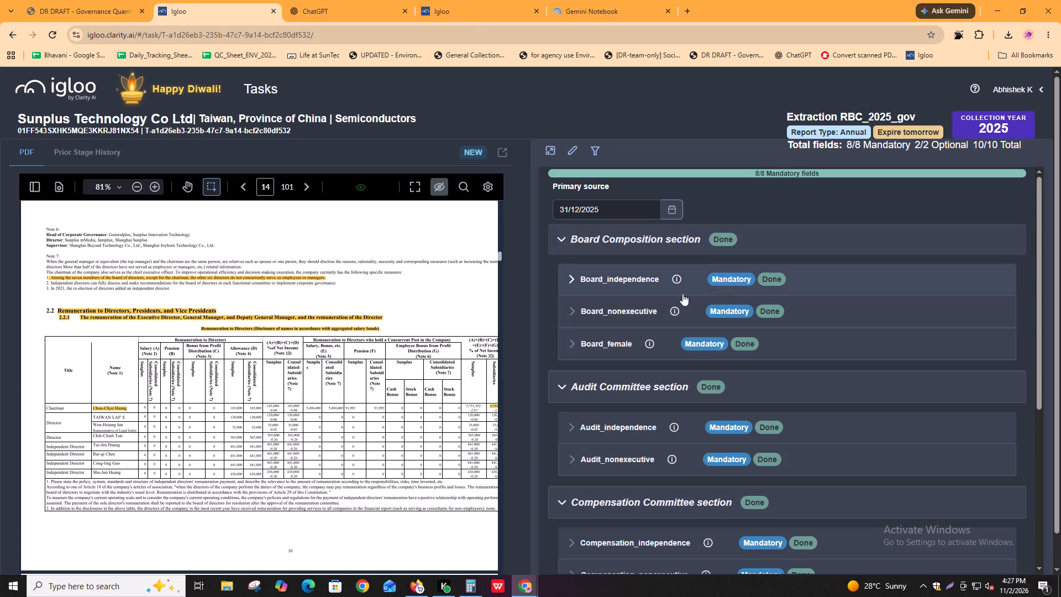
double_click(620, 313, "alt")
key("alt+Tab")
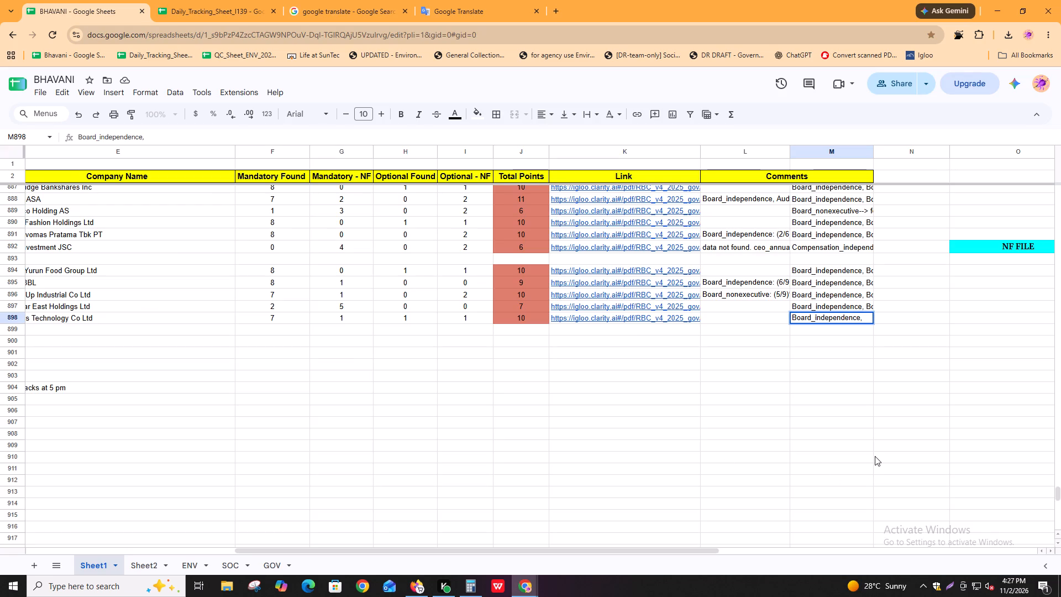
key("ctrl+v")
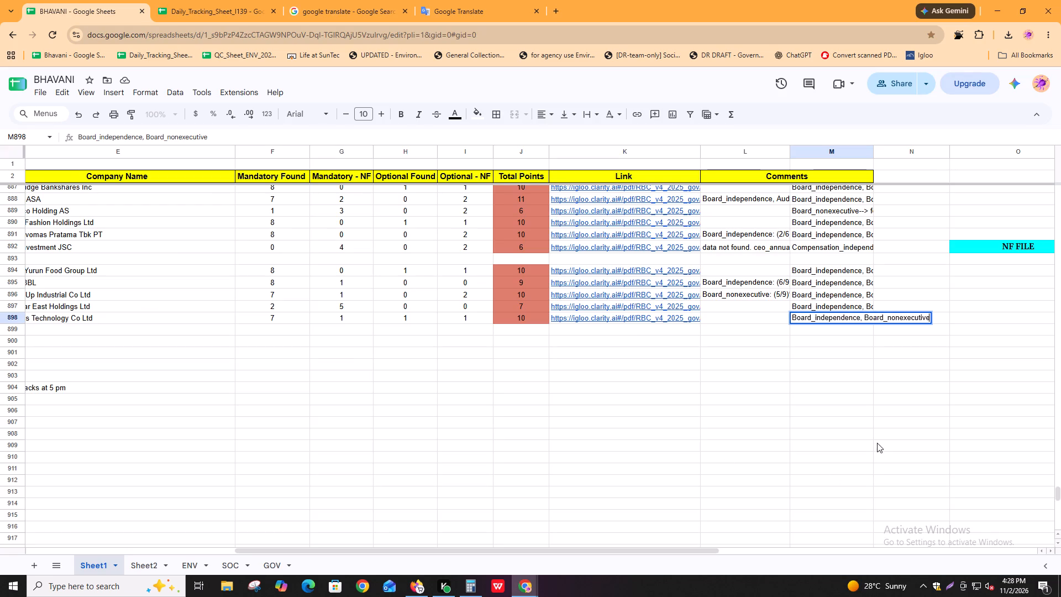
type(",")
key("space")
key("alt+Tab")
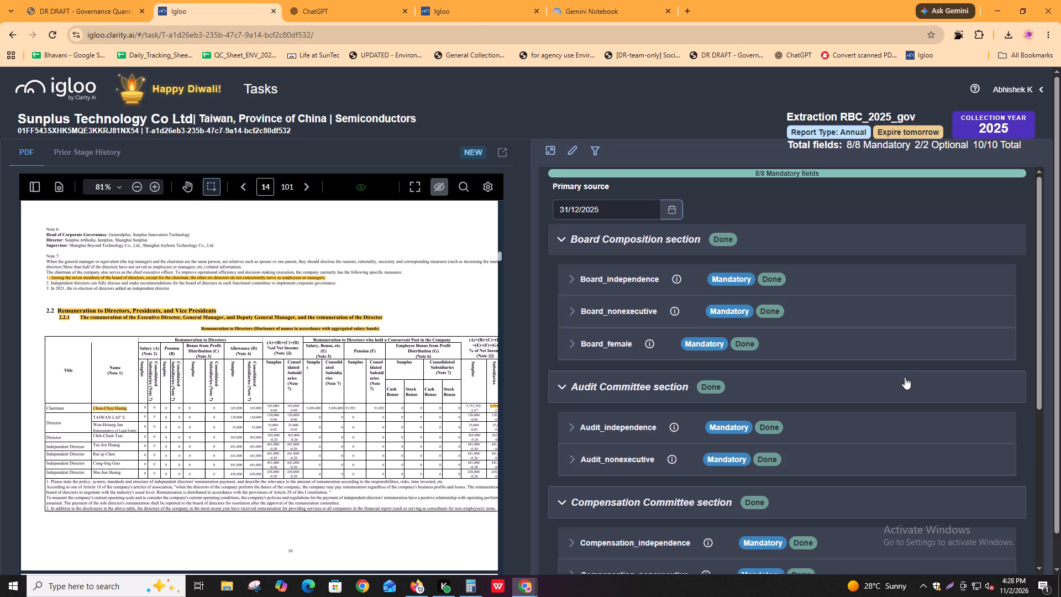
double_click(627, 342, "alt")
key("alt+Tab")
key("ctrl+v")
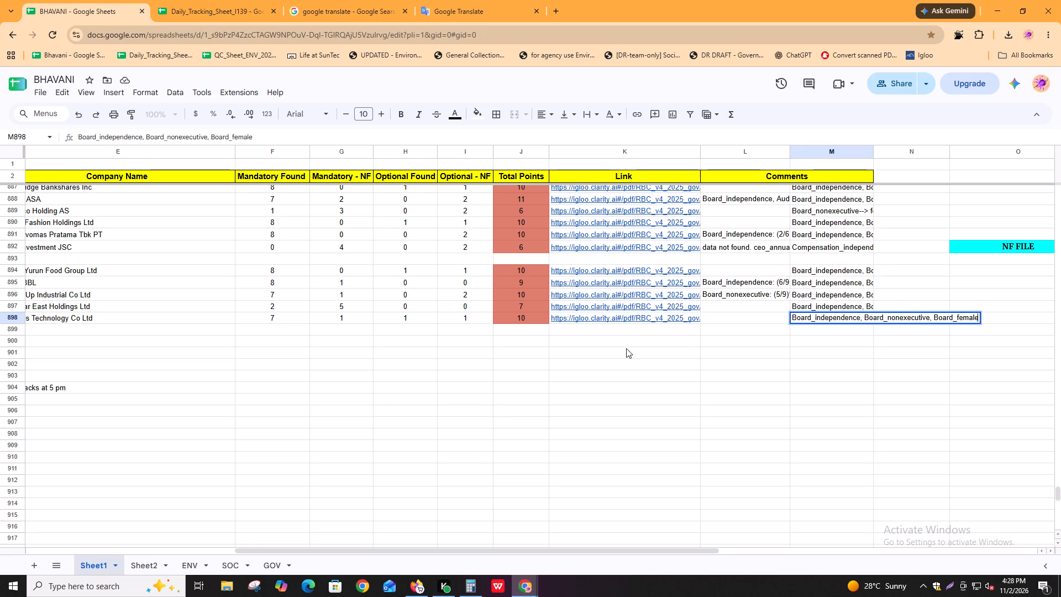
type(",")
key("space")
Append the Audit Committee field names Audit_independence and Audit_nonexecutive, separated by commas, to the Sunplus comment.
key("alt+Tab")
double_click(617, 431, "alt")
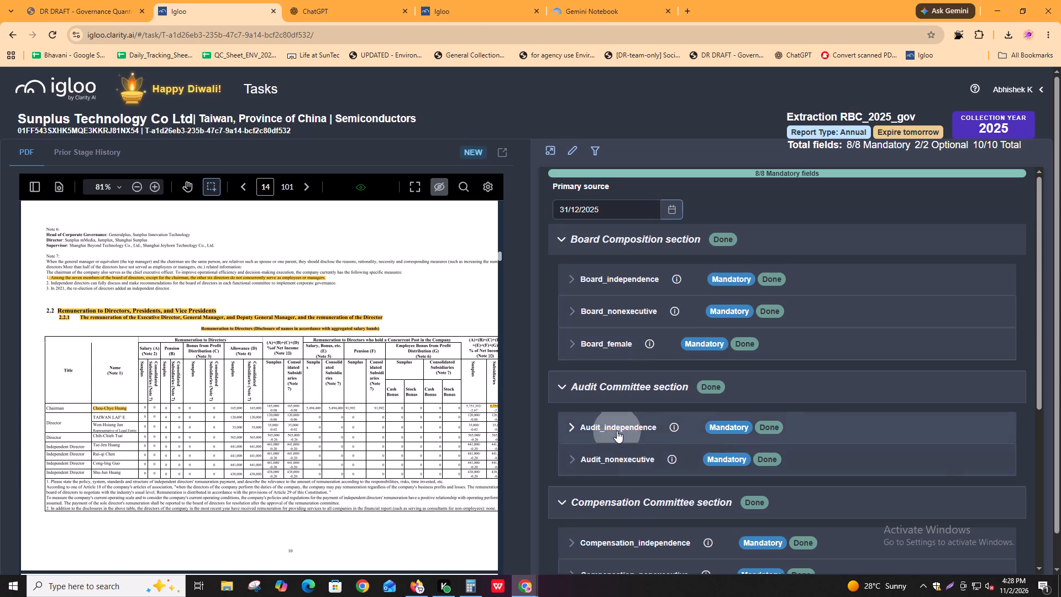
key("alt+Tab")
key("ctrl+v")
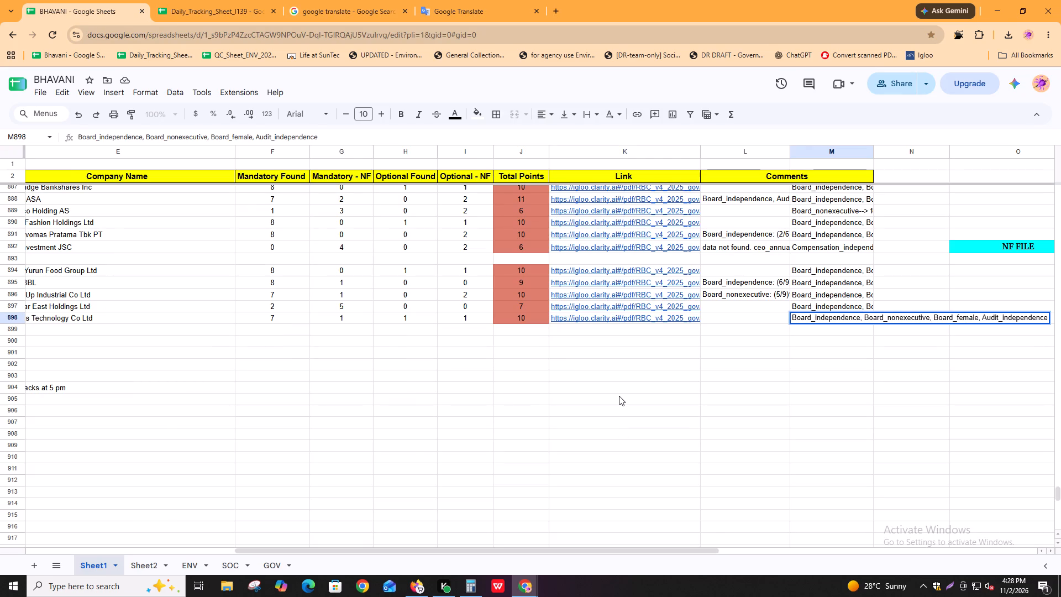
type(",")
key("space")
key("alt+Tab")
double_click(612, 459, "alt")
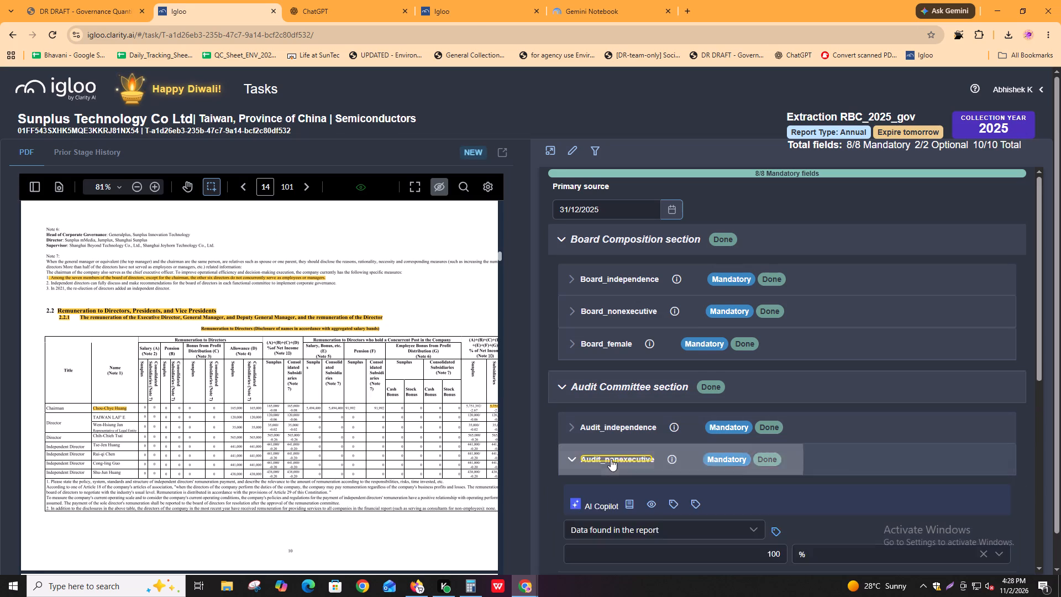
key("alt+Tab")
key("ctrl+v")
type(",")
key("space")
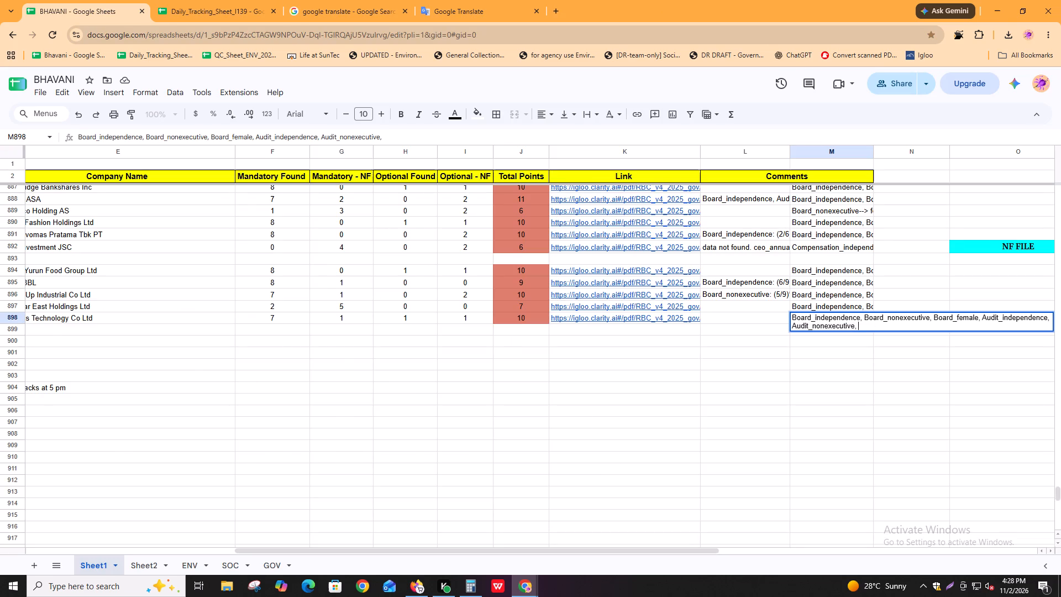
Append the Compensation Committee field names Compensation_independence and Compensation_nonexecutive to the Sunplus comment.
key("alt+Tab")
scroll(602, 417, "down", 4)
double_click(629, 322, "alt")
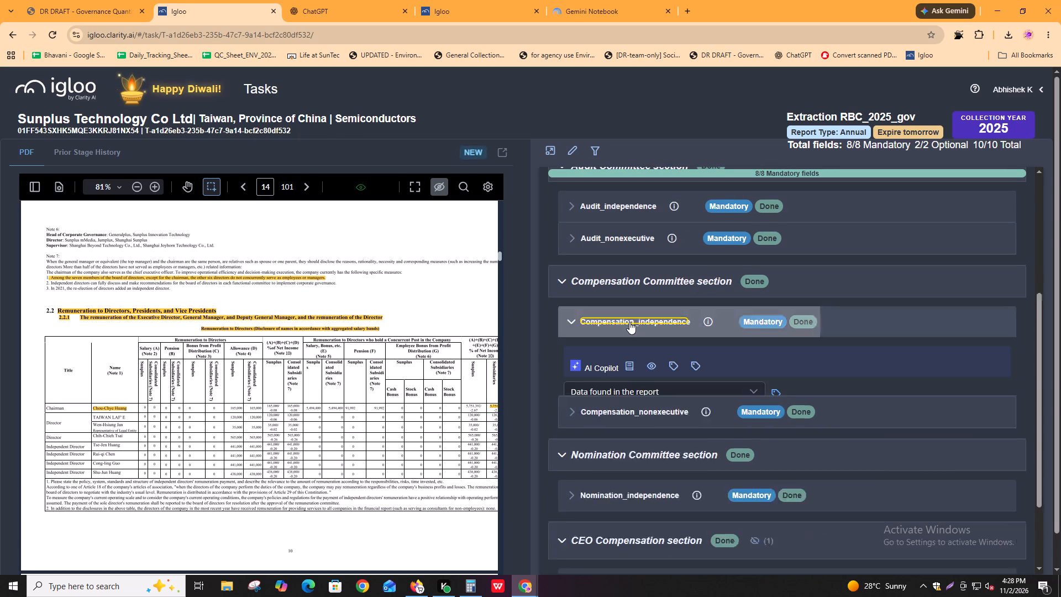
key("alt+Tab")
key("ctrl+v")
type(",")
key("space")
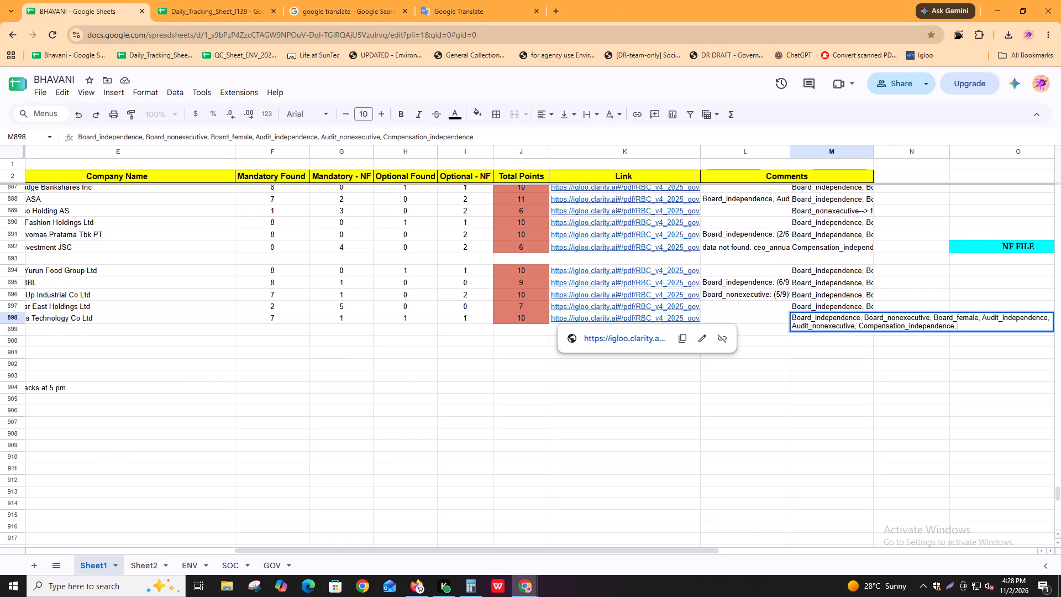
key("alt+Tab")
double_click(659, 352, "alt")
key("alt+Tab")
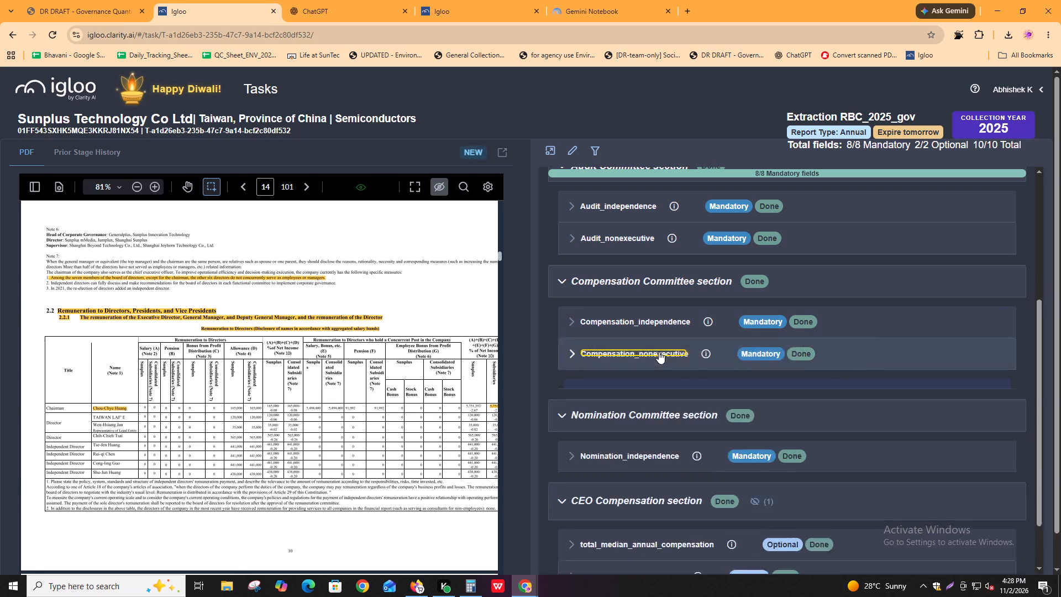
key("ctrl+v")
Check the Nomination_independence and total_median_annual_compensation entries in Igloo, and end the comment's list of found fields with "ceo_annual_compensation--> found.".
key("alt+Tab")
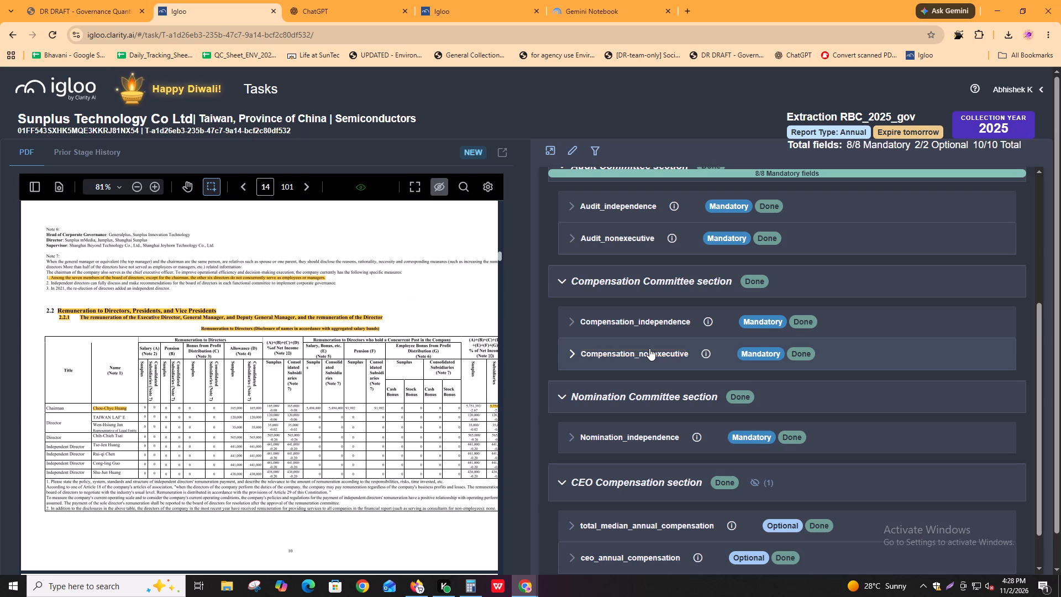
scroll(691, 348, "down", 2)
left_click(652, 373)
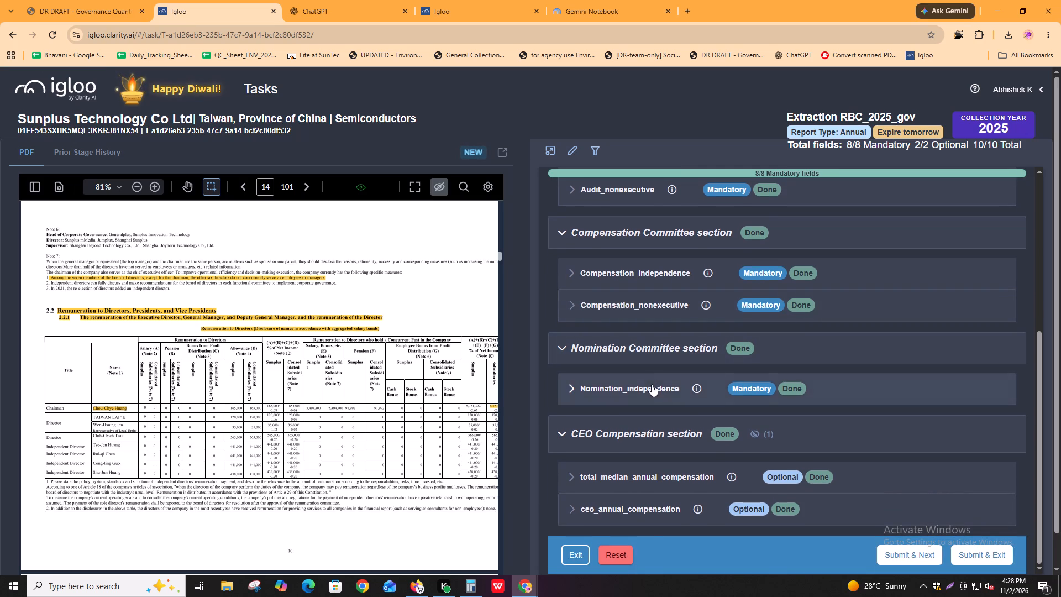
left_click(652, 384)
scroll(651, 383, "down", 4)
left_click(633, 484)
scroll(633, 484, "down", 5)
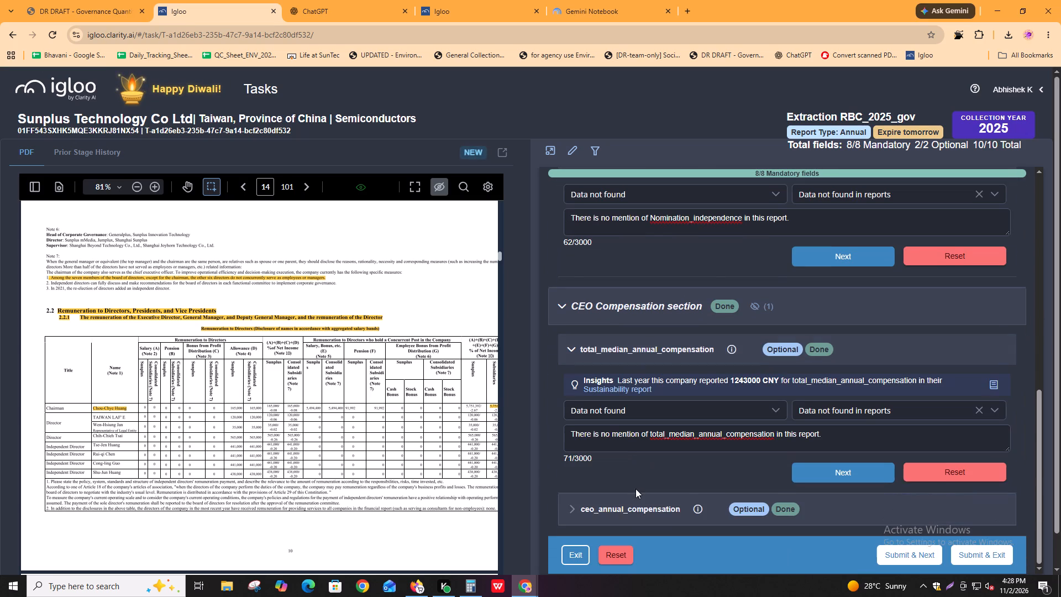
double_click(633, 506, "alt")
key("alt+Tab")
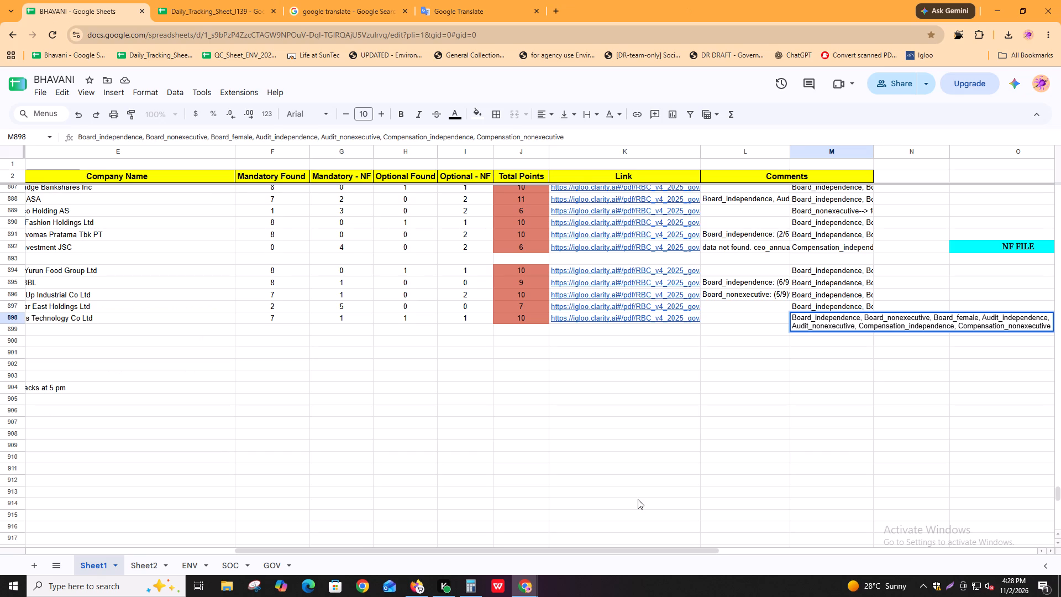
type(",")
key("space")
key("ctrl+v")
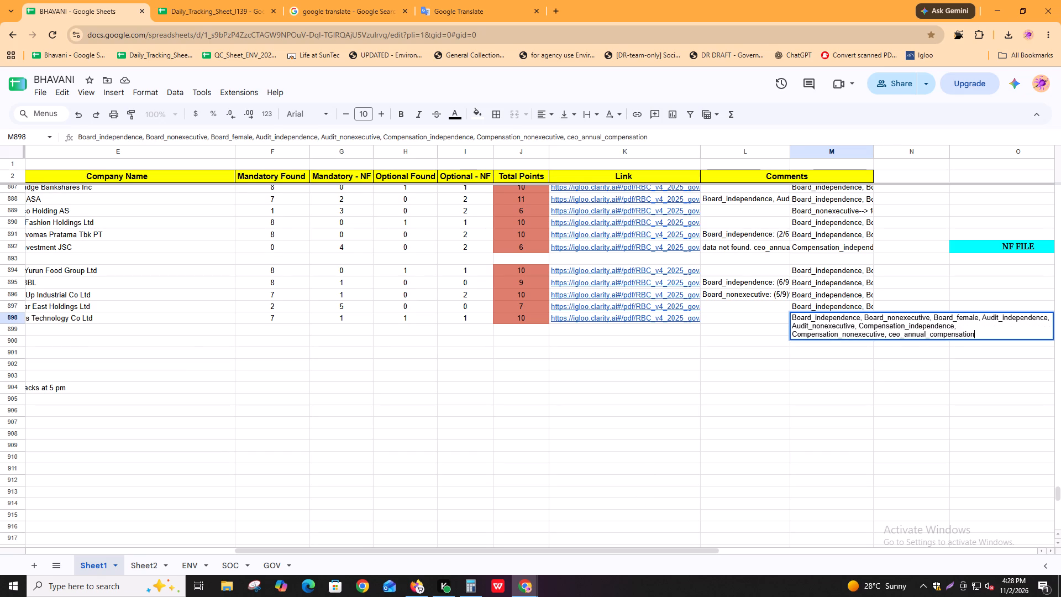
type("--> found.")
key("space")
Begin the comment's list of missing fields by adding Nomination_independence and a comma after "found.".
key("alt+Tab")
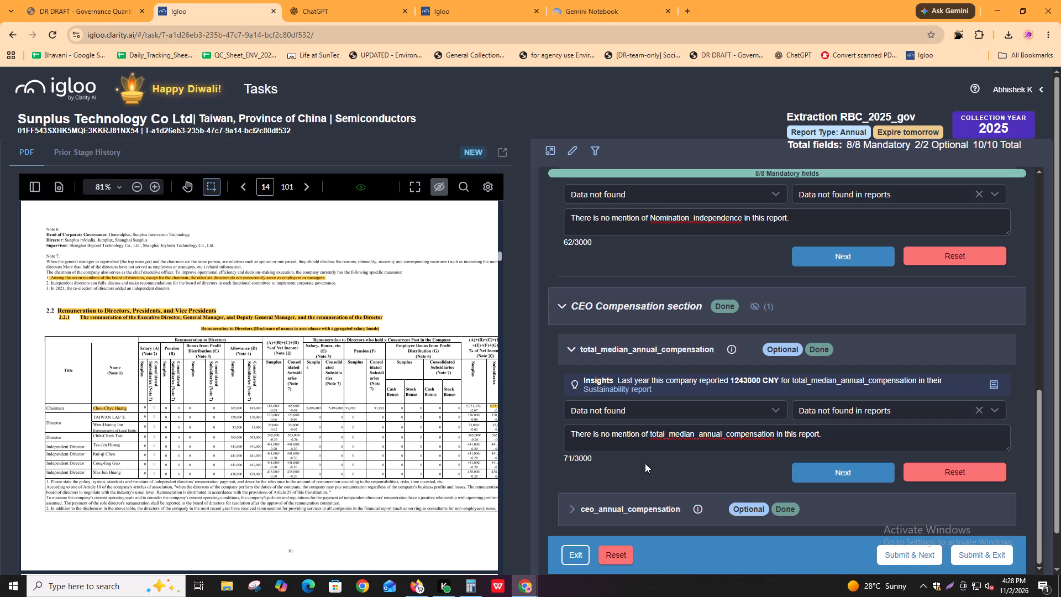
key("alt+Tab")
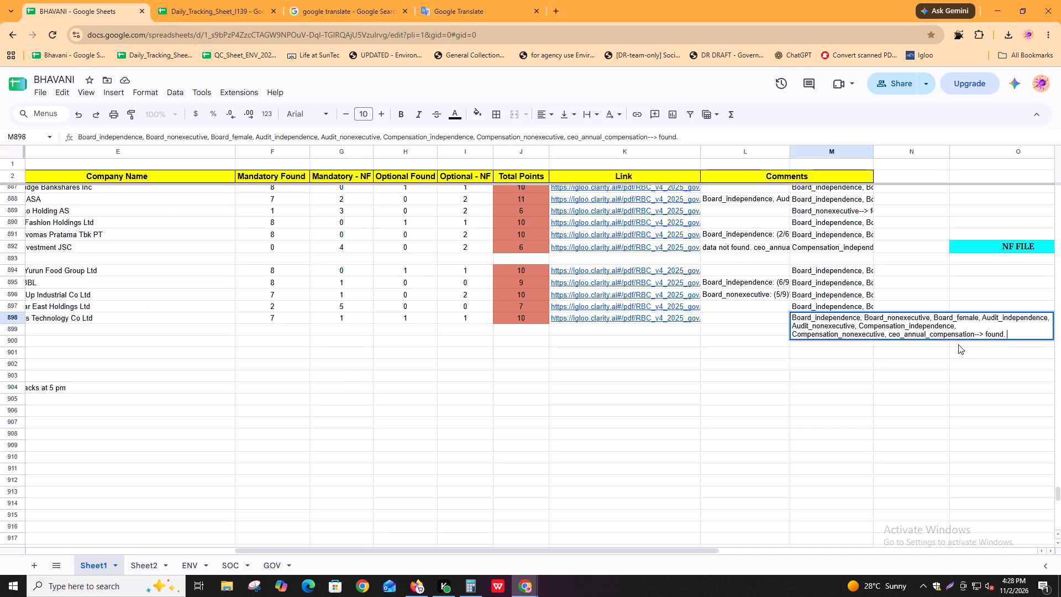
key("alt+Tab")
scroll(832, 338, "up", 5)
left_click(637, 437, "alt")
key("alt+Tab")
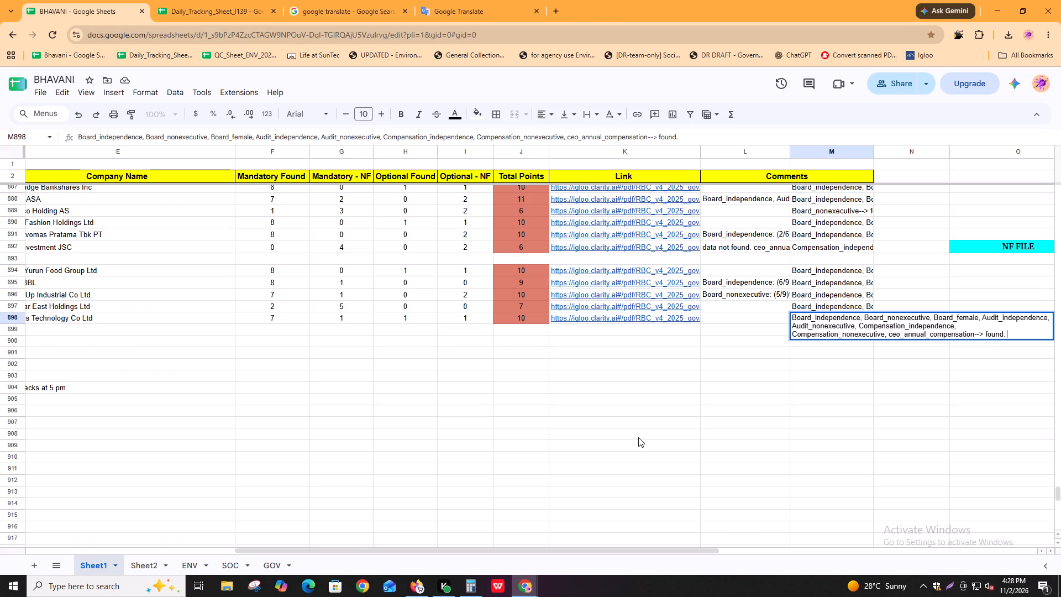
key("ctrl+v")
type(",")
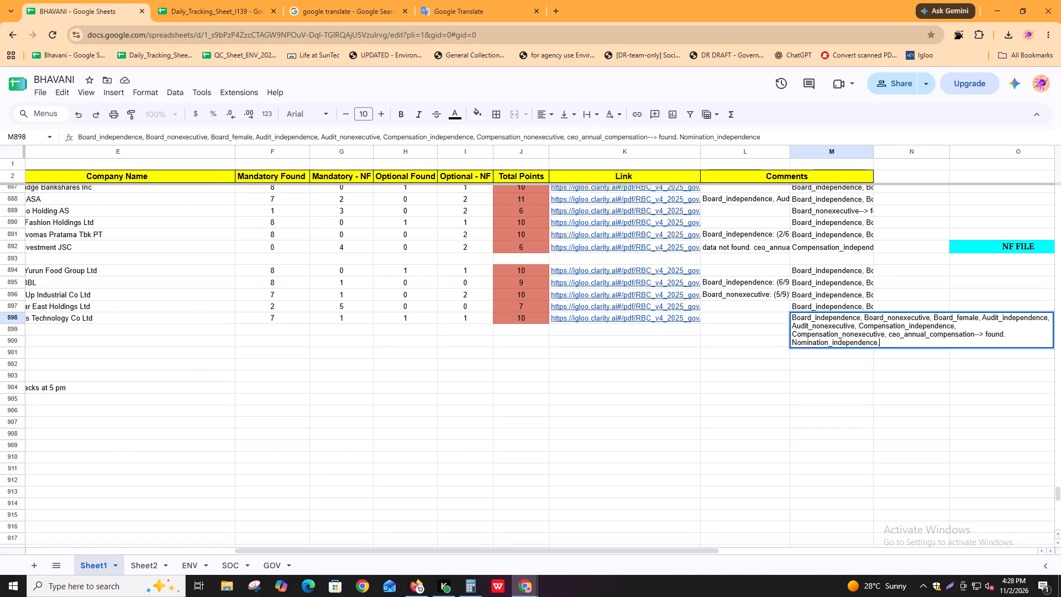
key("space")
Finish the Sunplus comment with "total_median_annual_compensation--> not found".
key("alt+Tab")
left_click(641, 523, "alt")
key("alt+Tab")
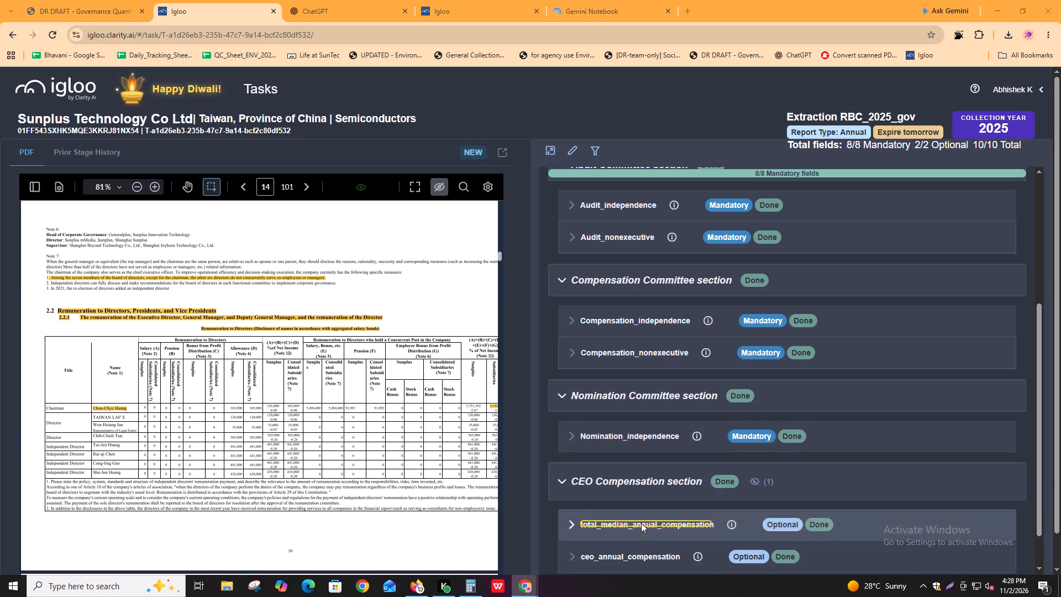
key("ctrl+v")
type("--> no fou")
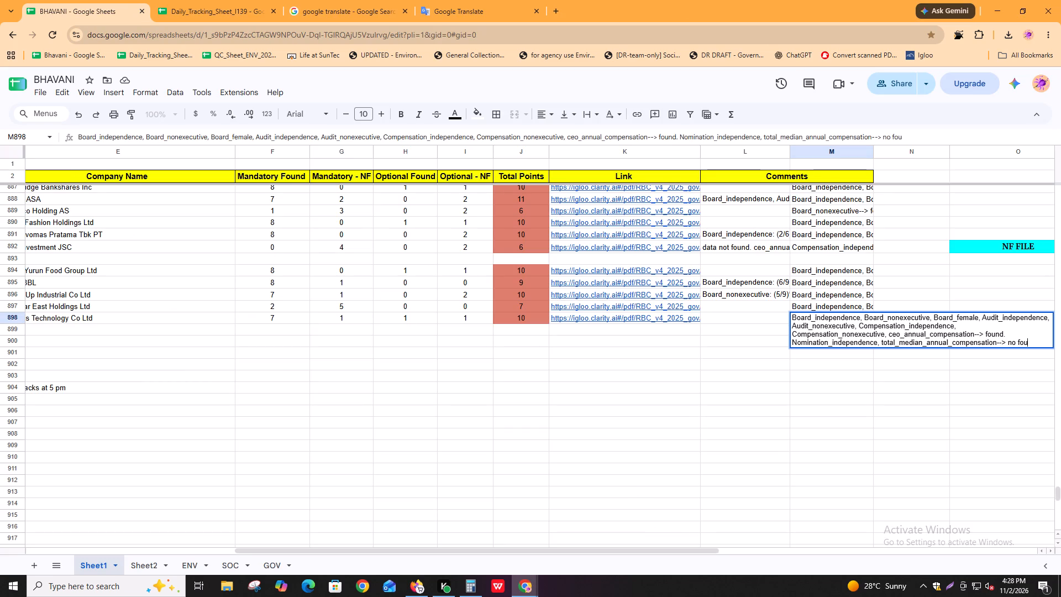
key("BackSpace")
key("BackSpace")
key("BackSpace")
key("BackSpace")
type("t found")
key("Return")
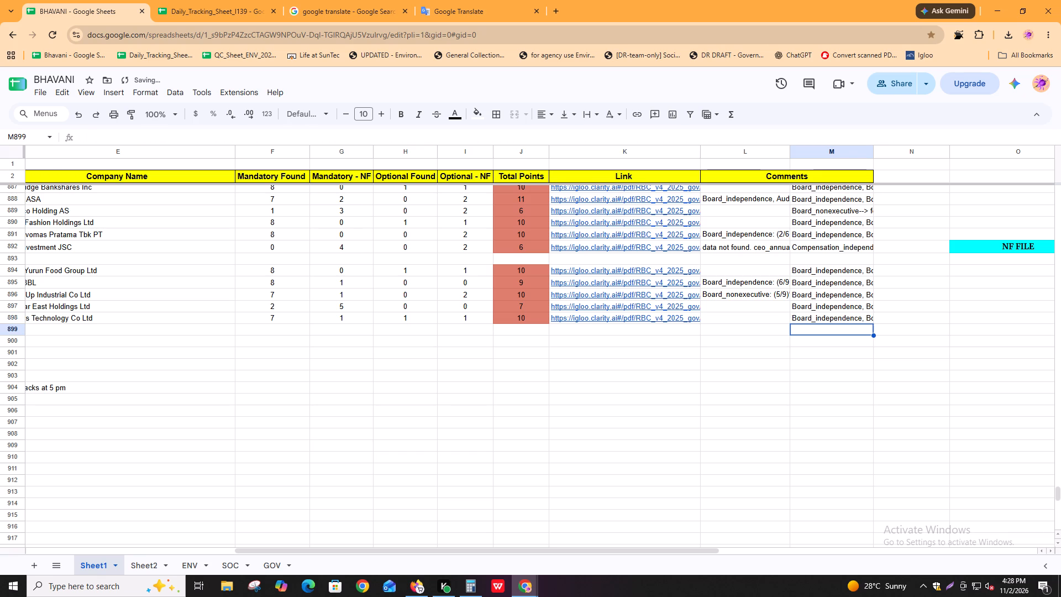
Recheck the Board_independence and Board_nonexecutive entries of the Sunplus extraction in Igloo, including the source passage for Board_nonexecutive in the report.
key("alt+Tab")
scroll(786, 380, "up", 10)
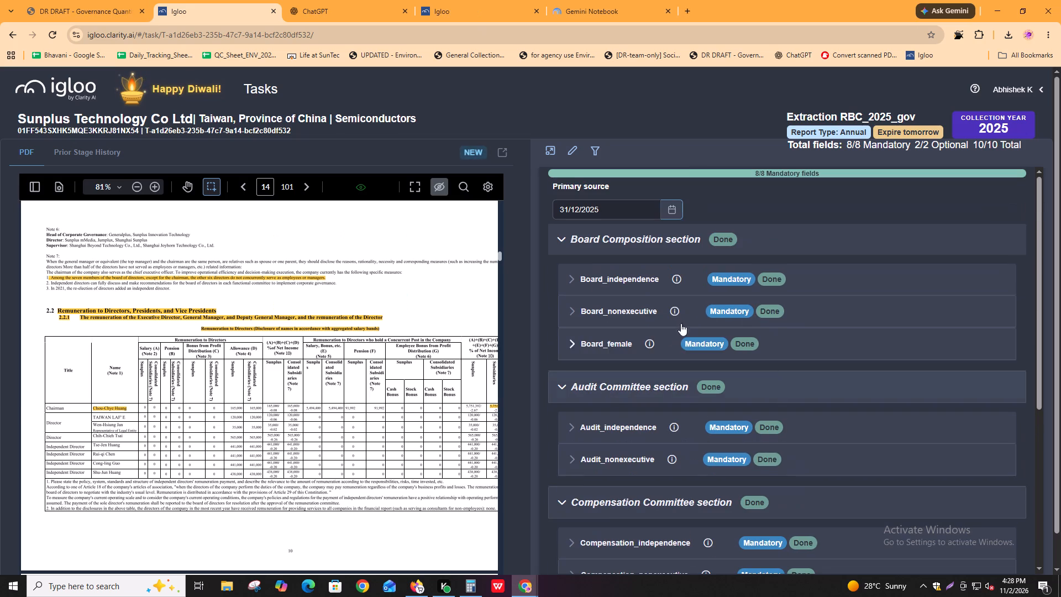
left_click(697, 279)
left_click(697, 279)
left_click(687, 314)
left_click(688, 314)
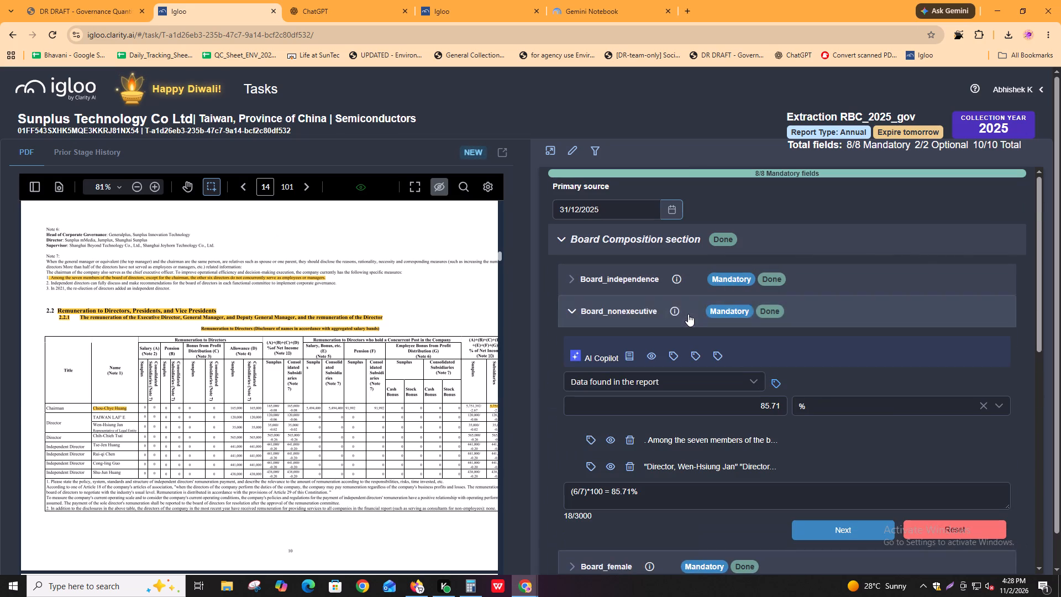
left_click(678, 349)
left_click(683, 307)
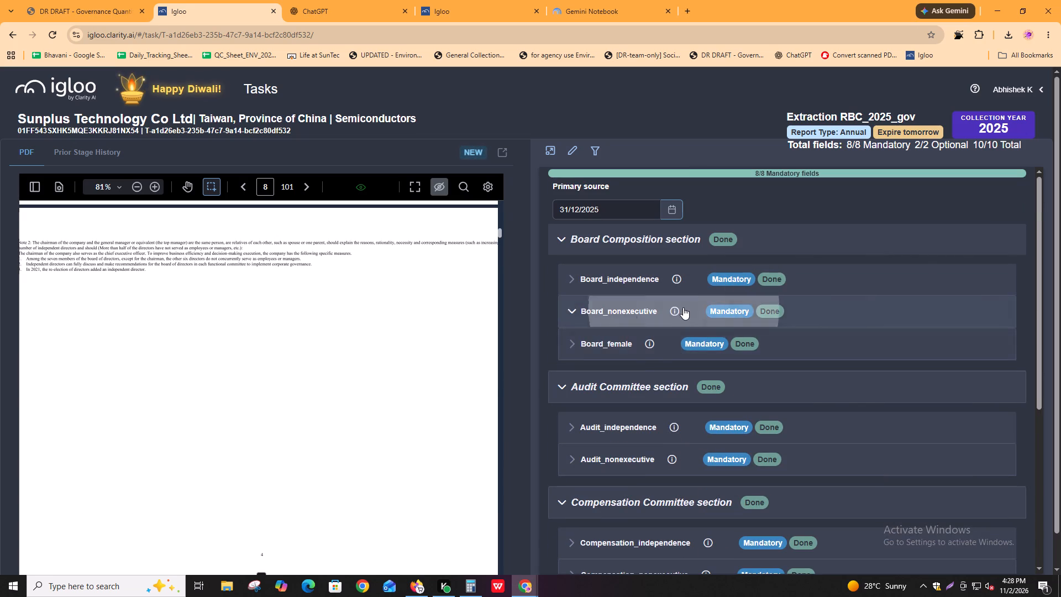
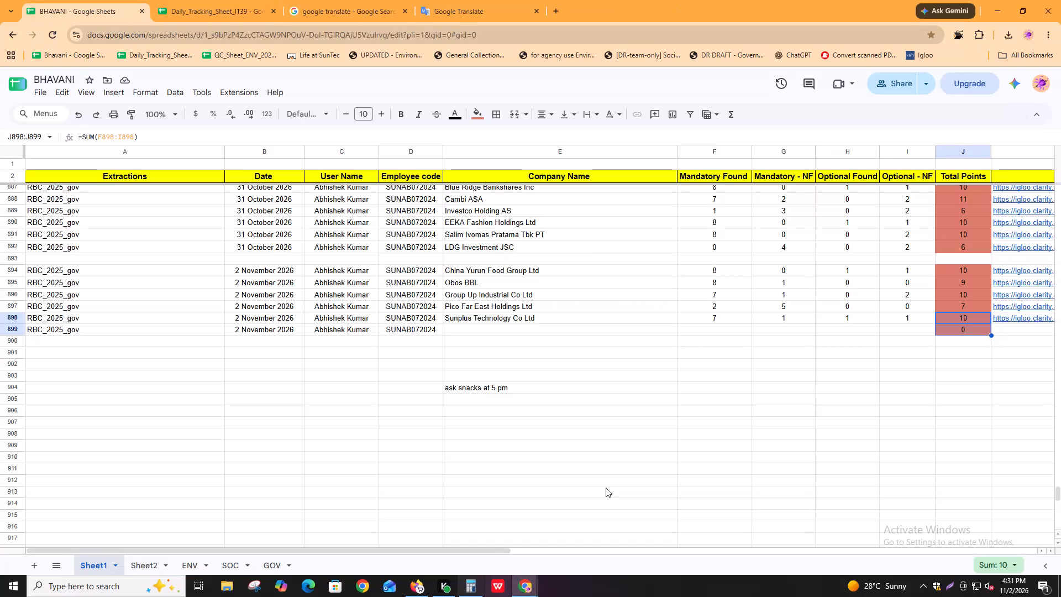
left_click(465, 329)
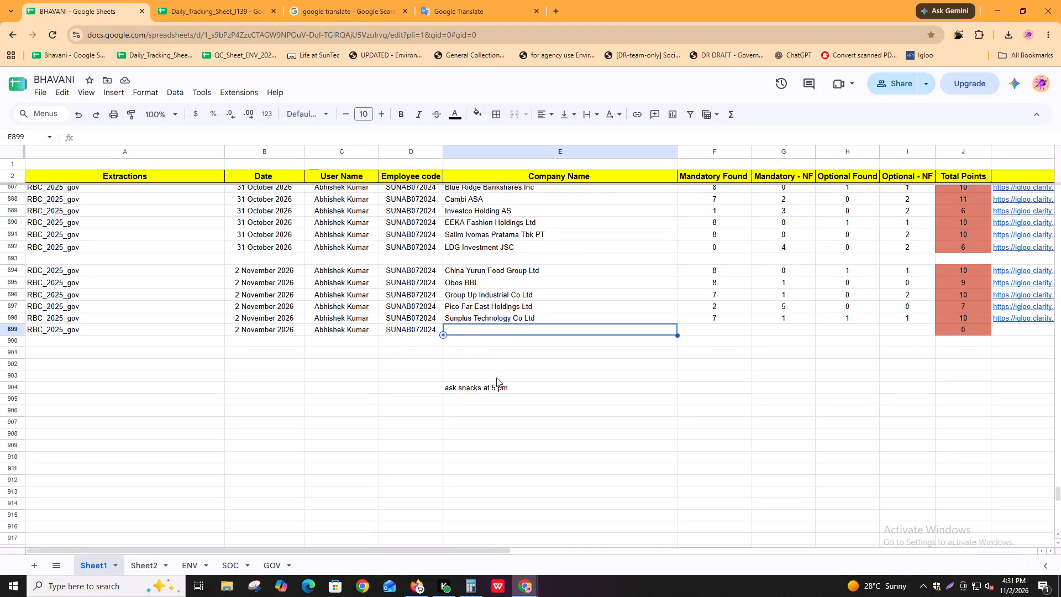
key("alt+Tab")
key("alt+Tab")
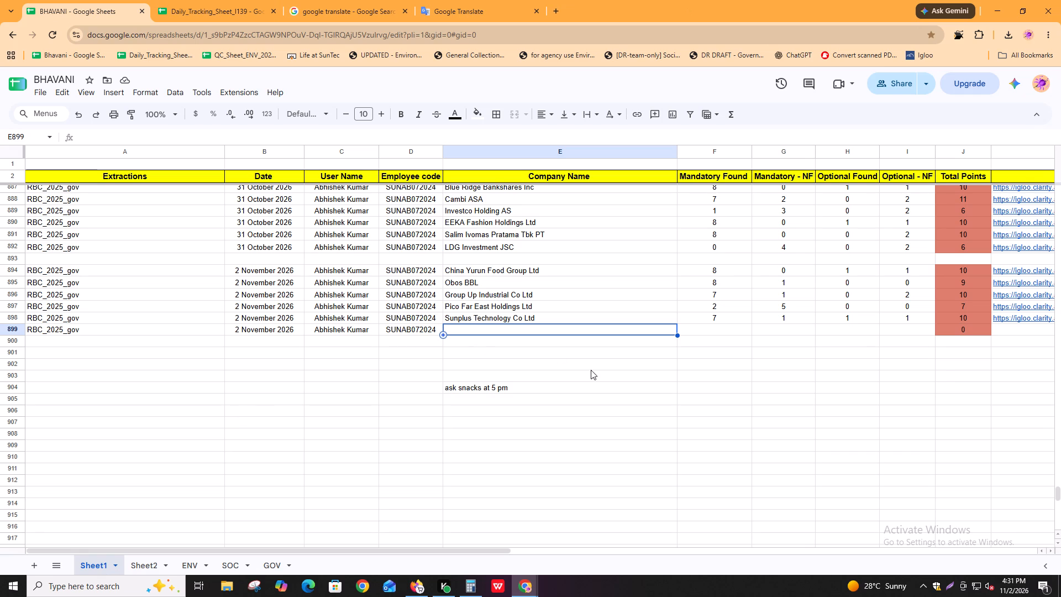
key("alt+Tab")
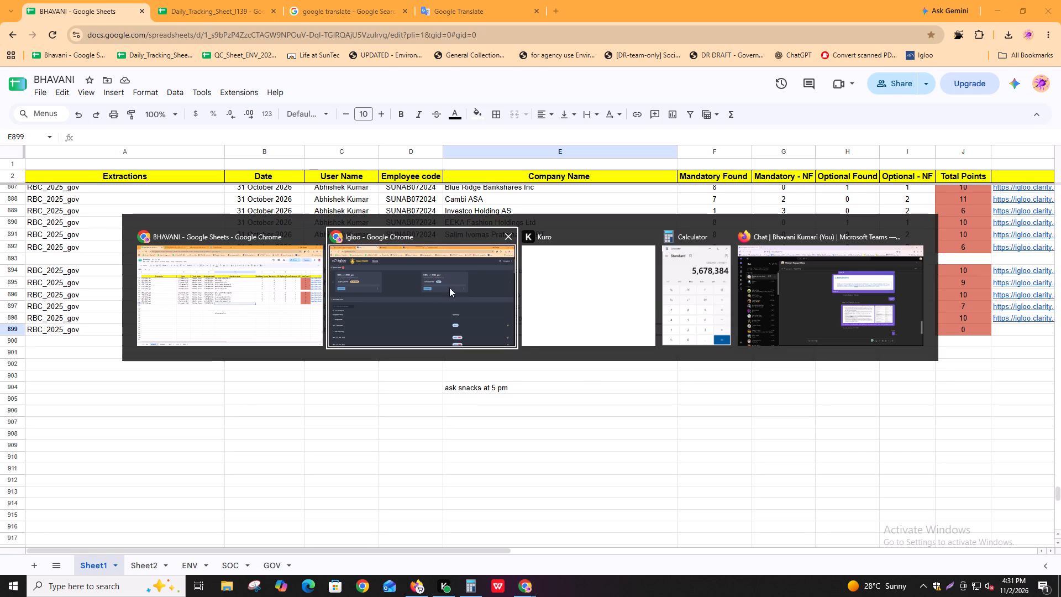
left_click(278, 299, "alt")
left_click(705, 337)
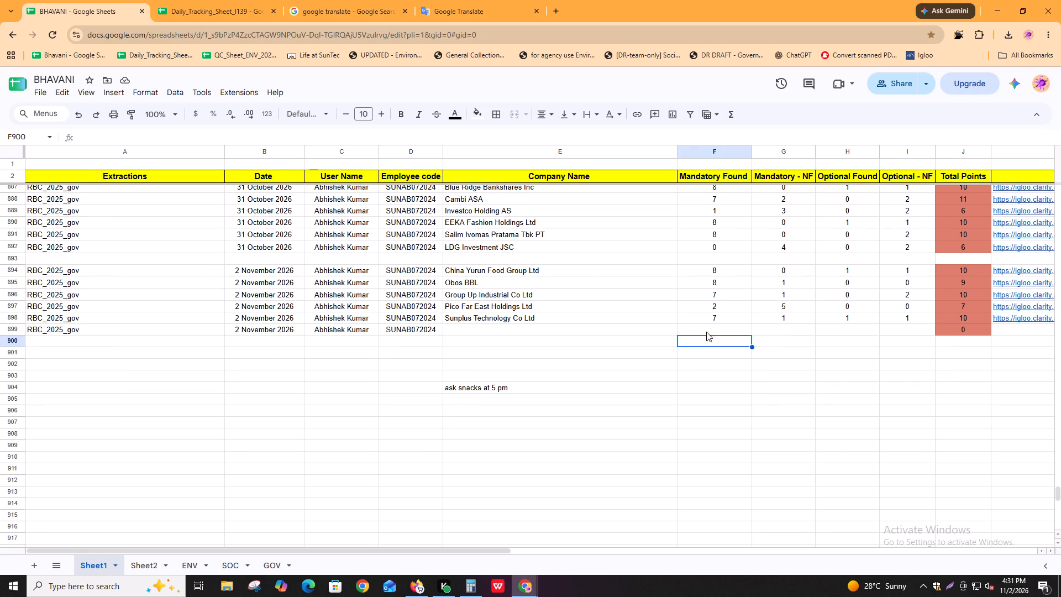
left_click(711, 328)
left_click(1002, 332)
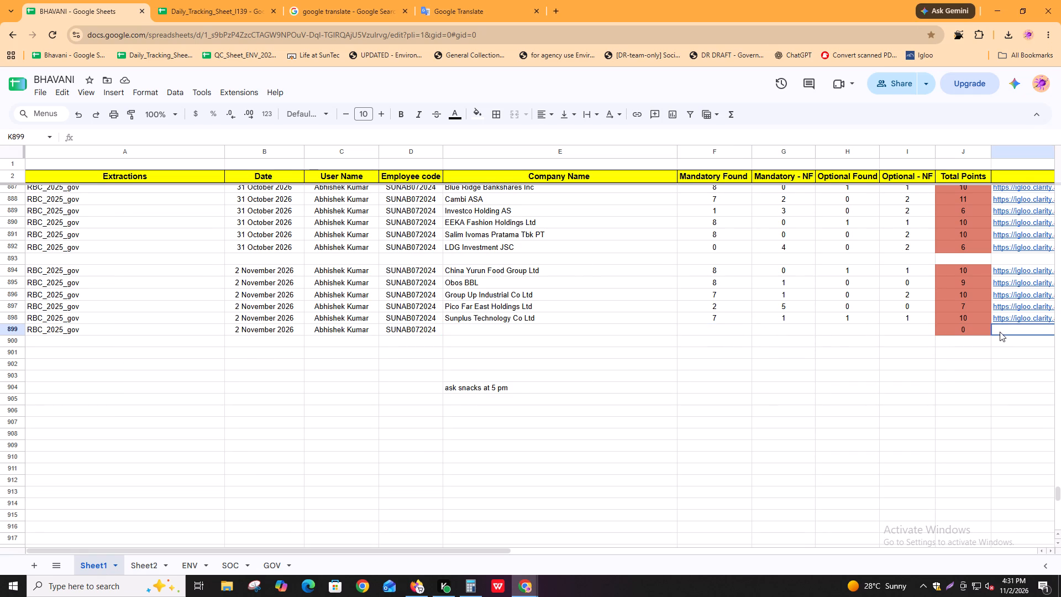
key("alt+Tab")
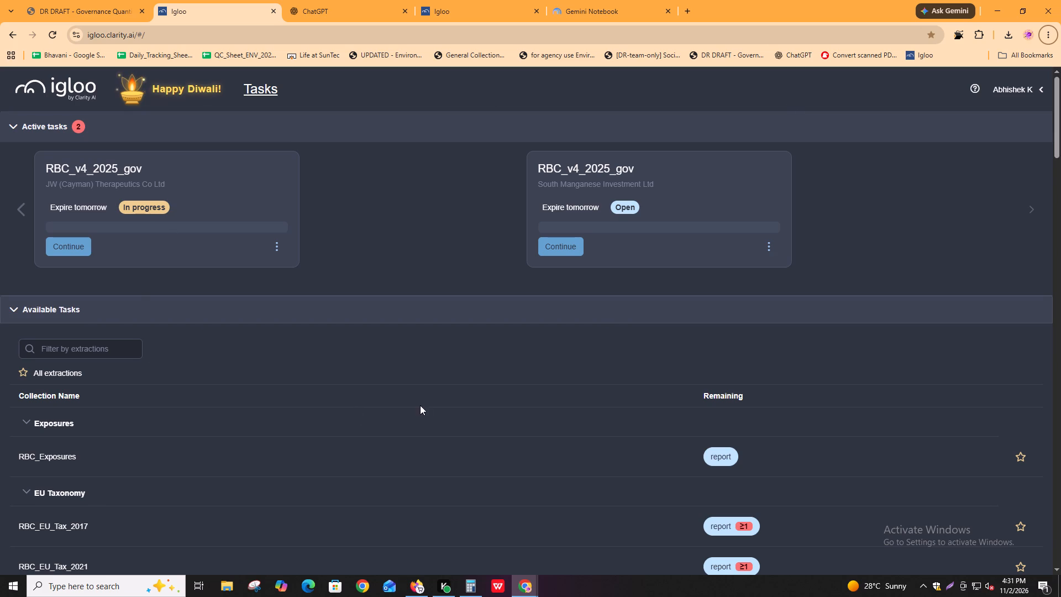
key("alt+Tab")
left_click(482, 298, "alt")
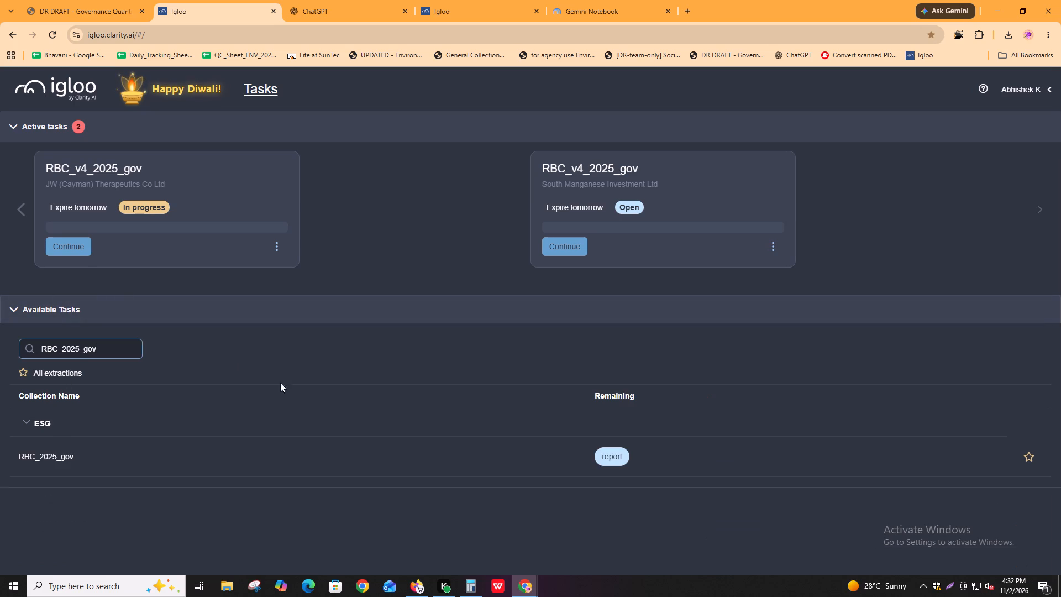
left_click(608, 459)
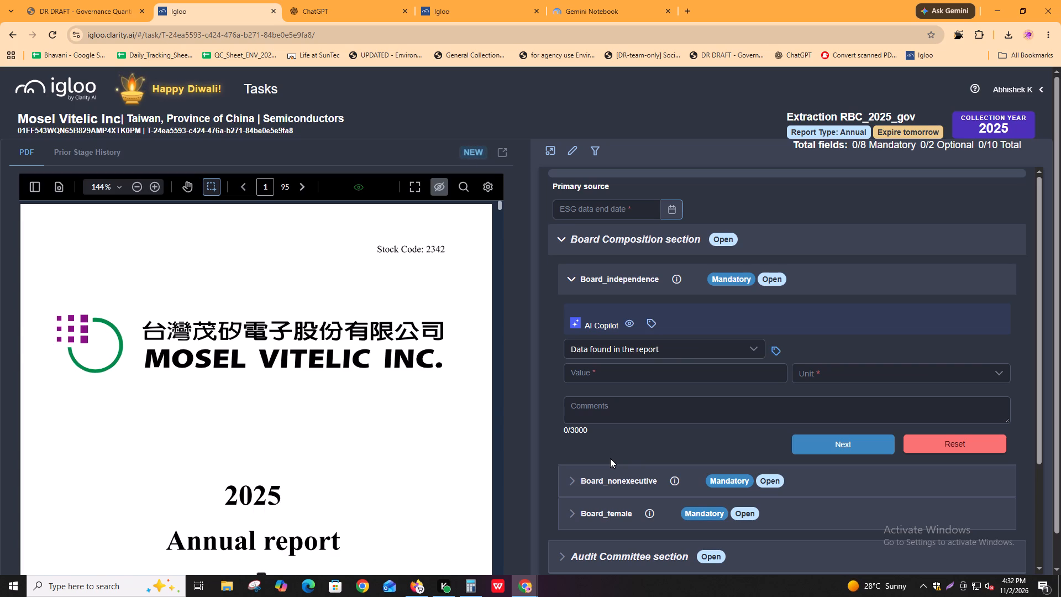
Skim Mosel Vitelic's 2025 Annual report from the cover through the contents and Shareholders' Report to the Corporate Governance Report.
scroll(274, 485, "down", 5)
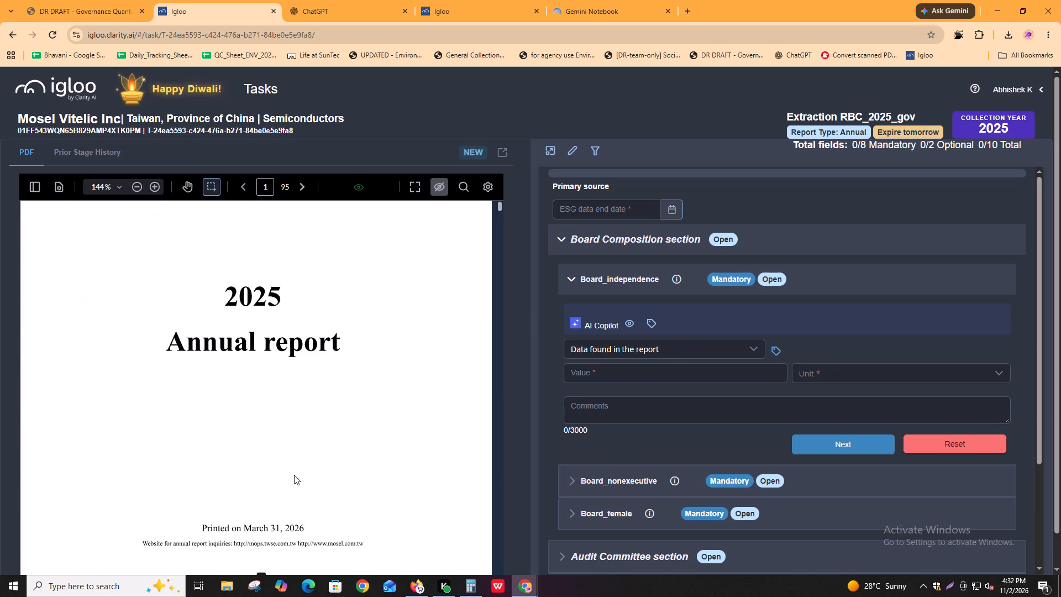
scroll(294, 475, "down", 8)
scroll(139, 405, "down", 9)
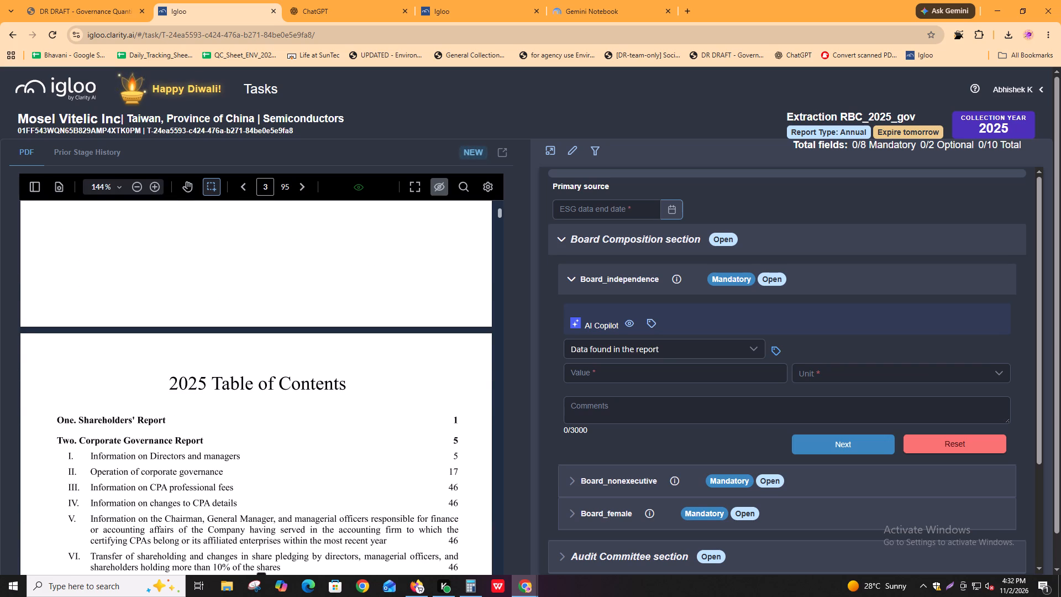
scroll(177, 456, "down", 3)
scroll(441, 350, "down", 3)
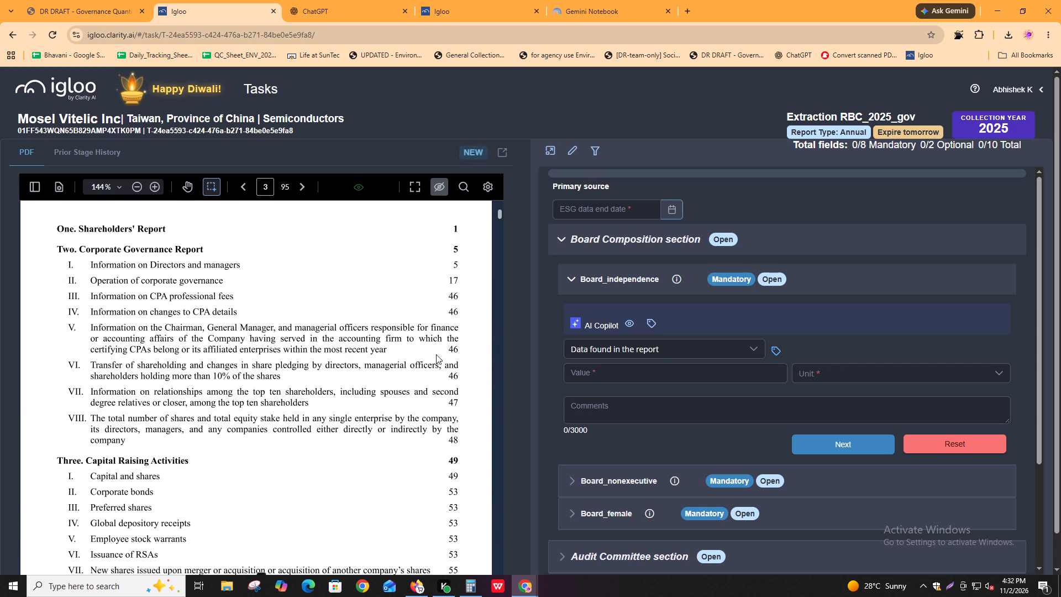
scroll(436, 354, "down", 15)
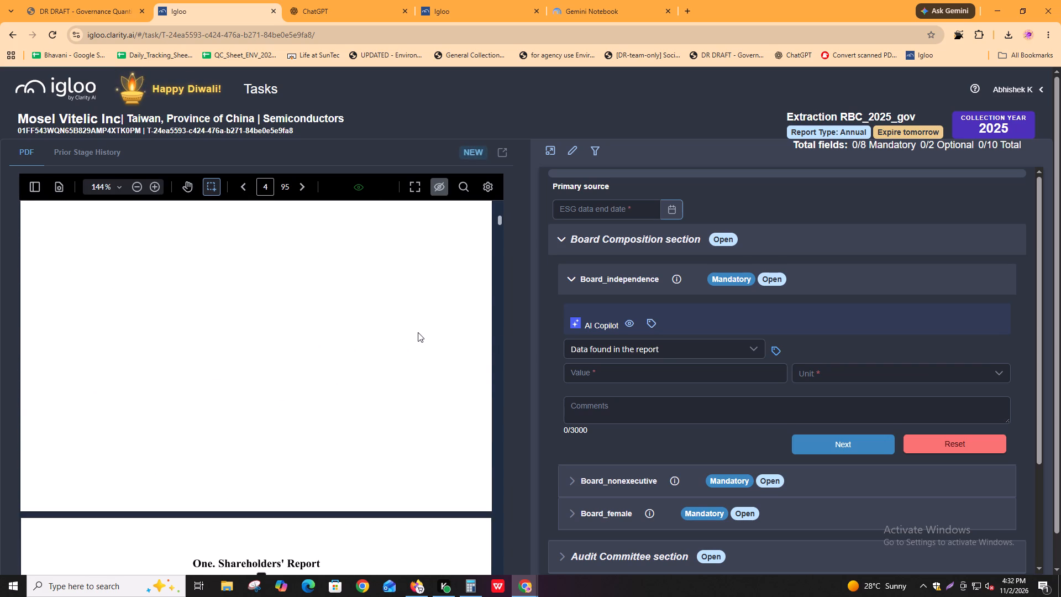
scroll(413, 332, "down", 20)
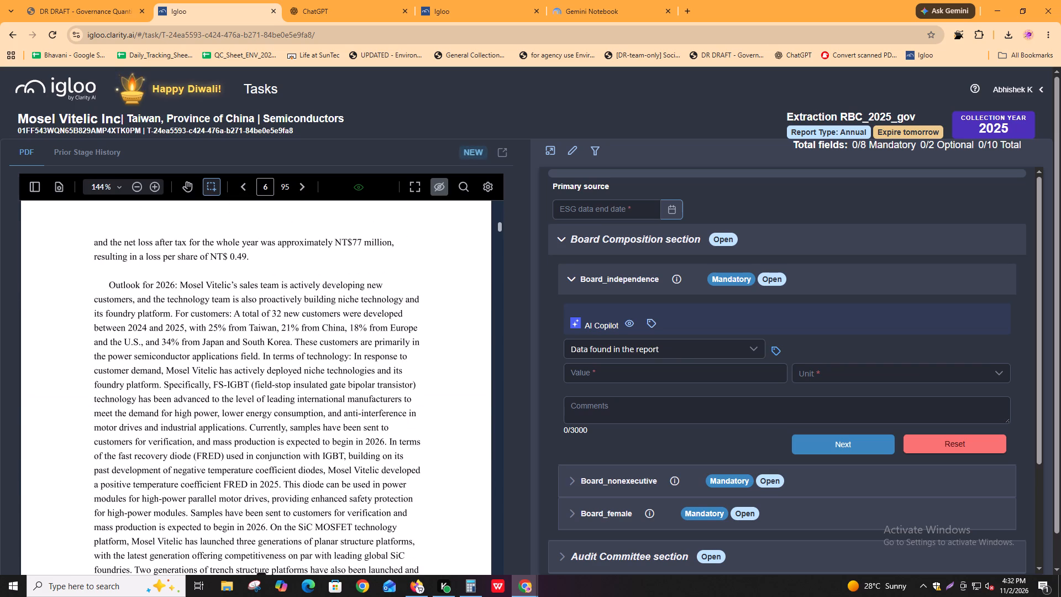
scroll(402, 358, "down", 15)
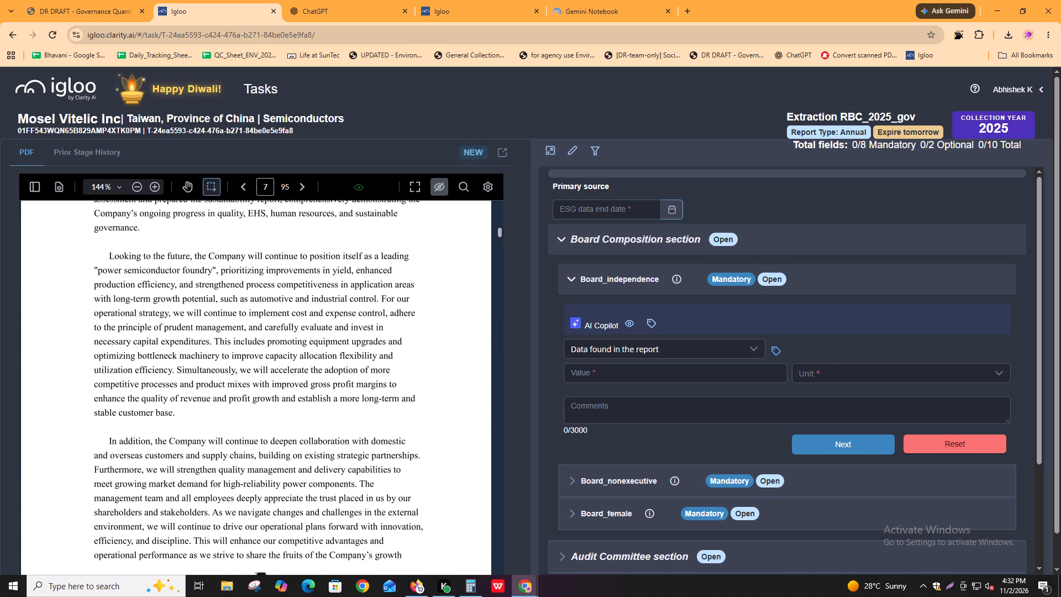
scroll(390, 390, "down", 10)
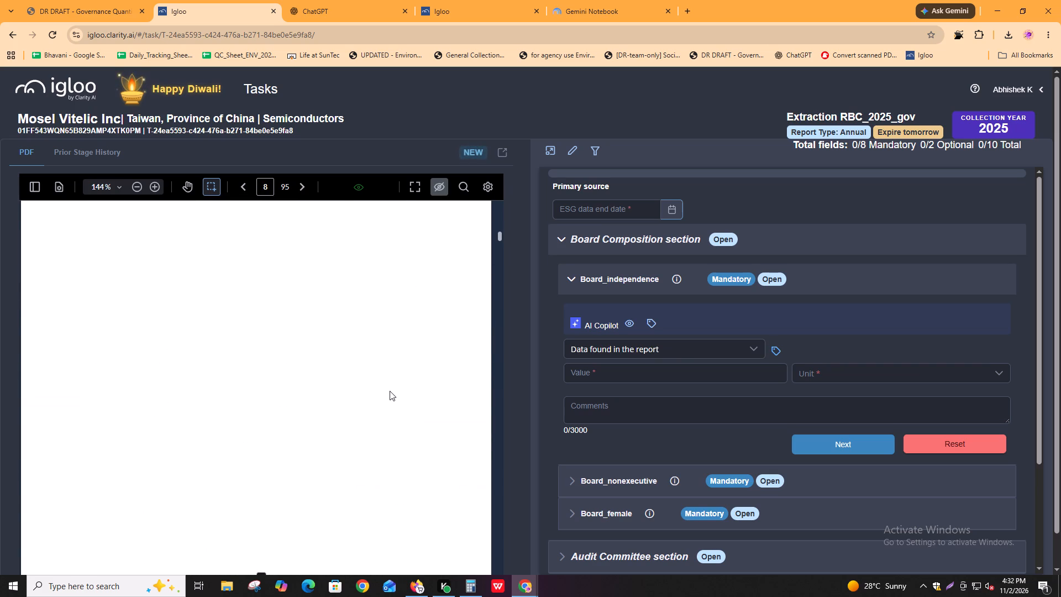
scroll(390, 391, "up", 8)
scroll(390, 391, "down", 2)
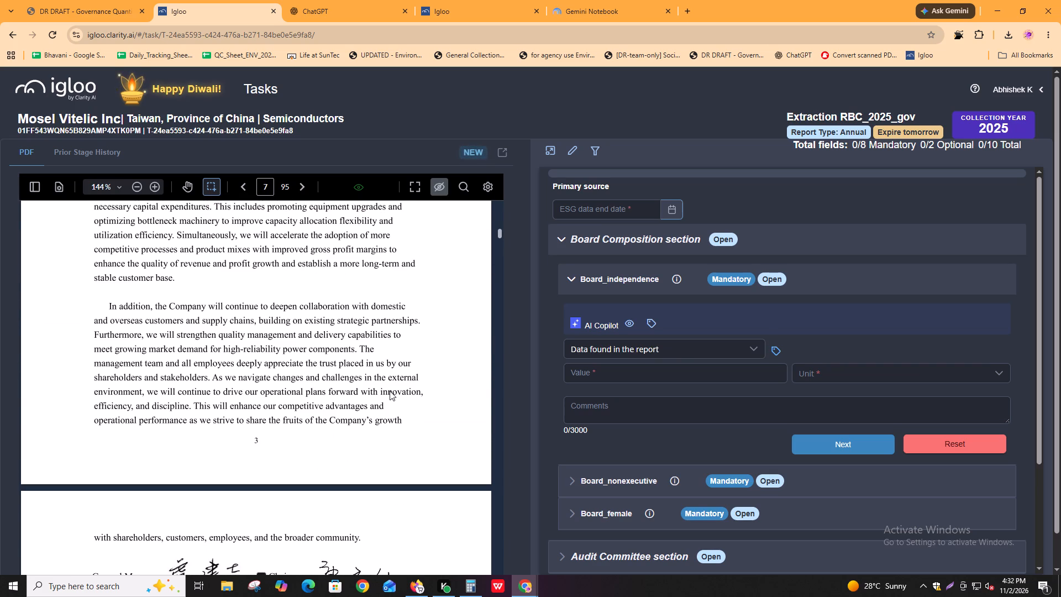
scroll(390, 391, "down", 7)
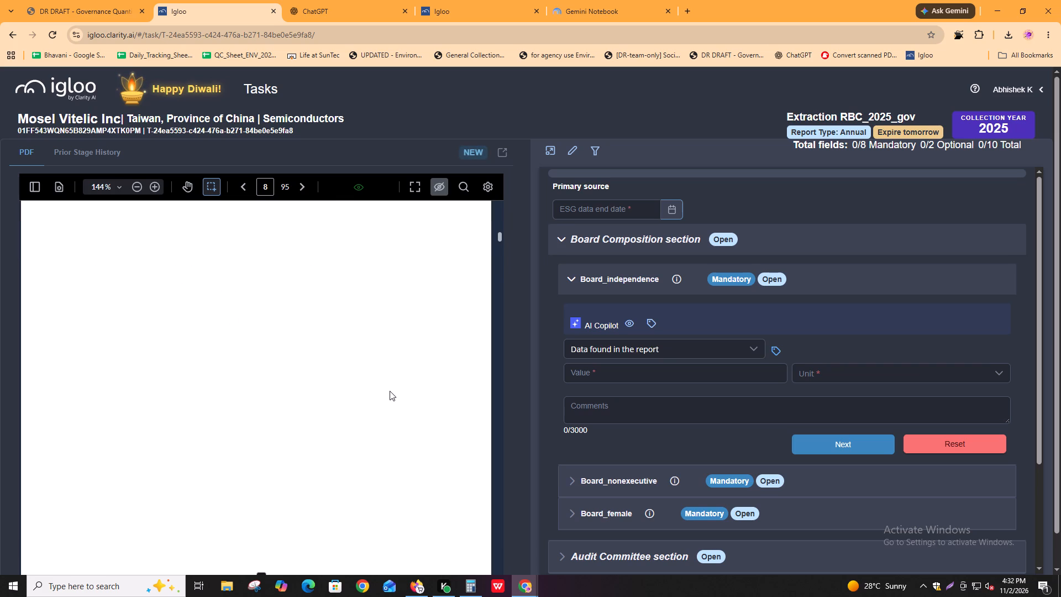
scroll(390, 391, "down", 8)
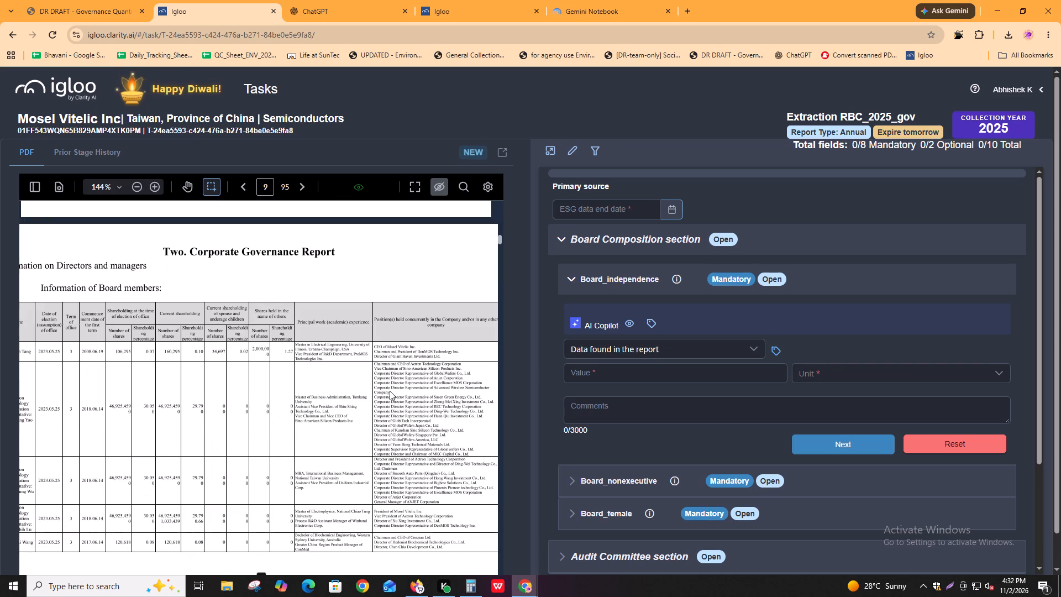
Examine the board members' tables in the Corporate Governance Report at 119% zoom and the corporate shareholder tables that follow.
scroll(296, 488, "up", 2)
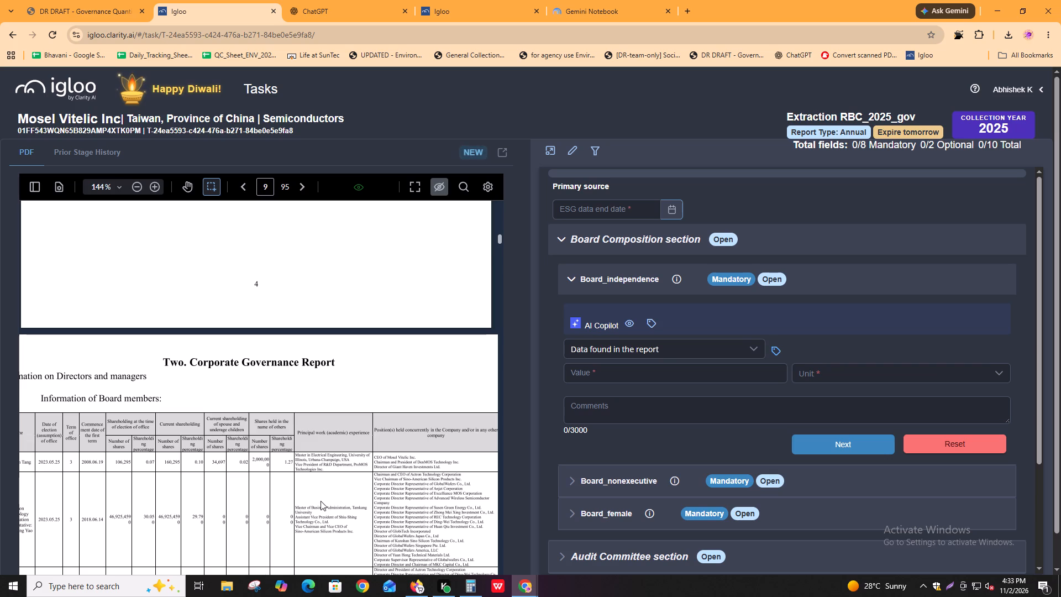
left_click(138, 188)
scroll(159, 442, "down", 2)
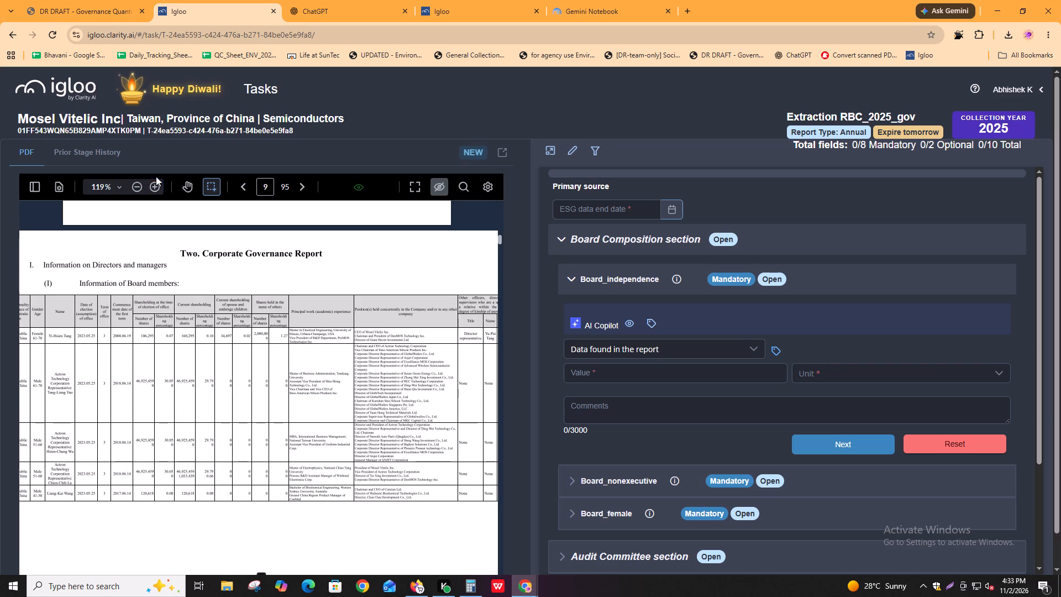
left_click(139, 186)
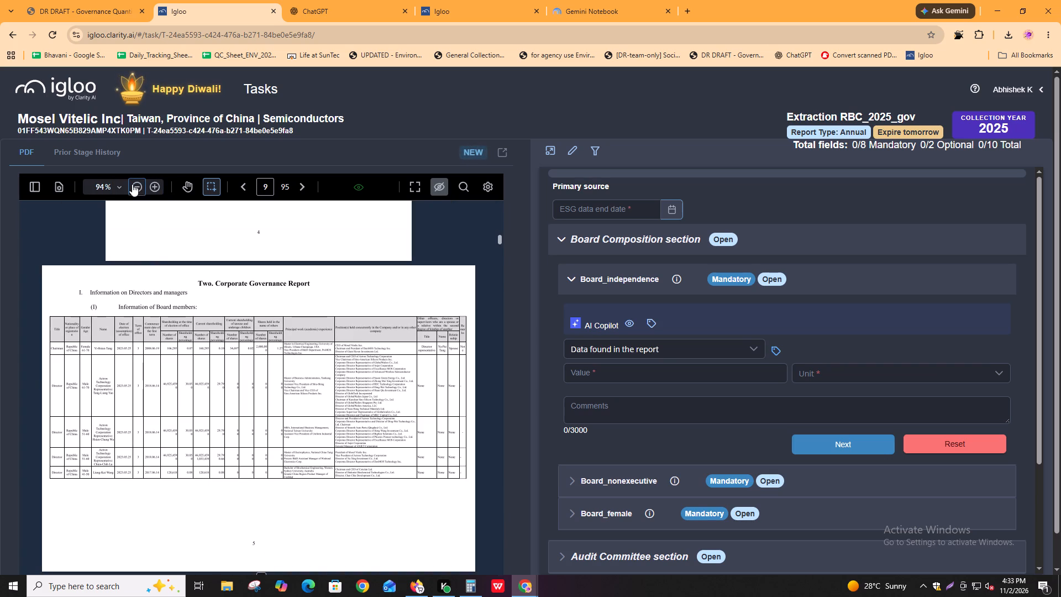
left_click(154, 192)
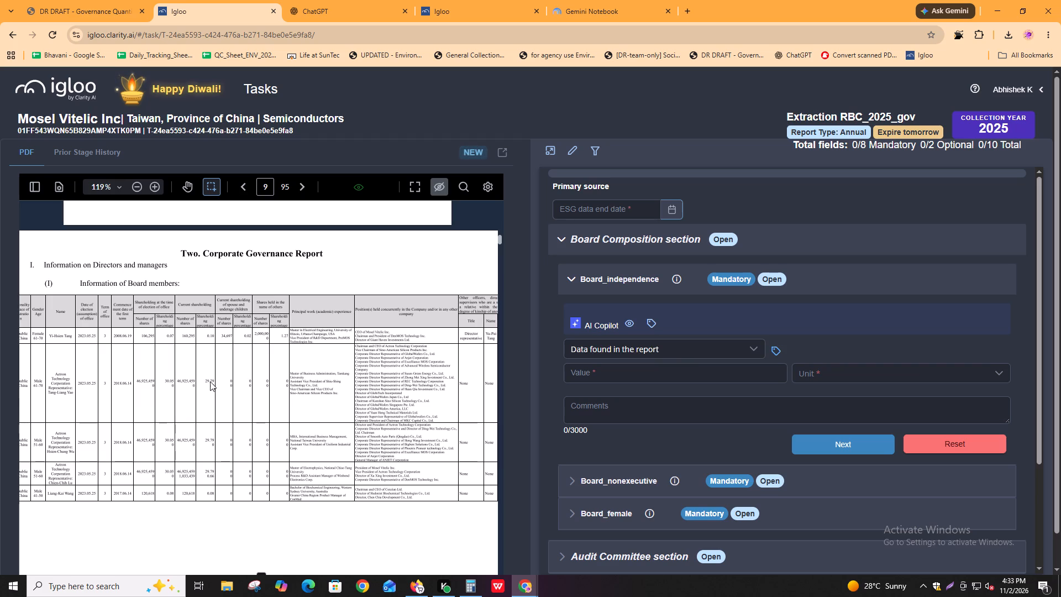
left_click(184, 186)
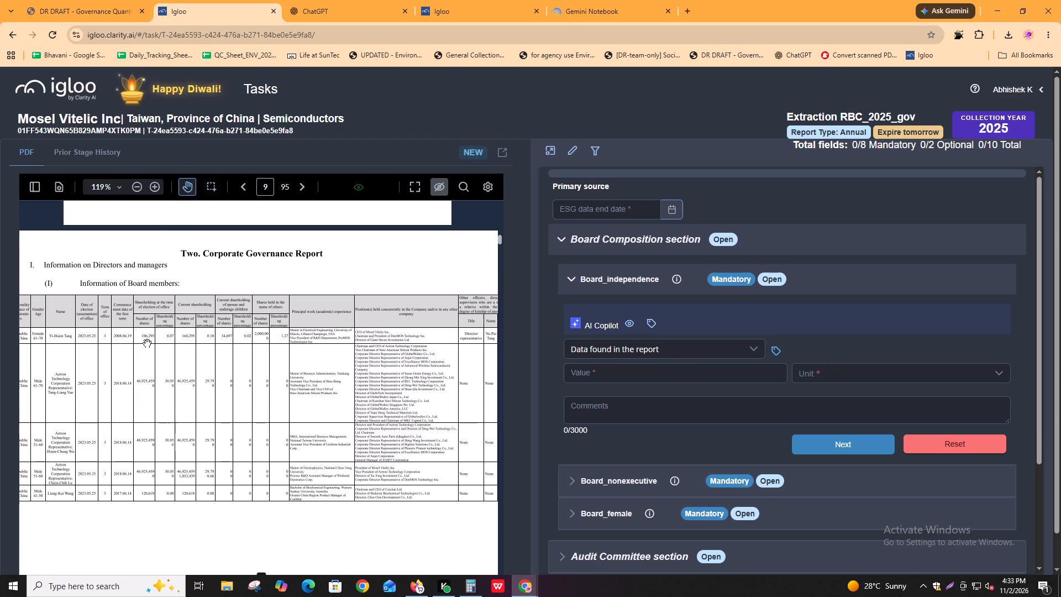
left_click_drag(143, 338, 196, 347)
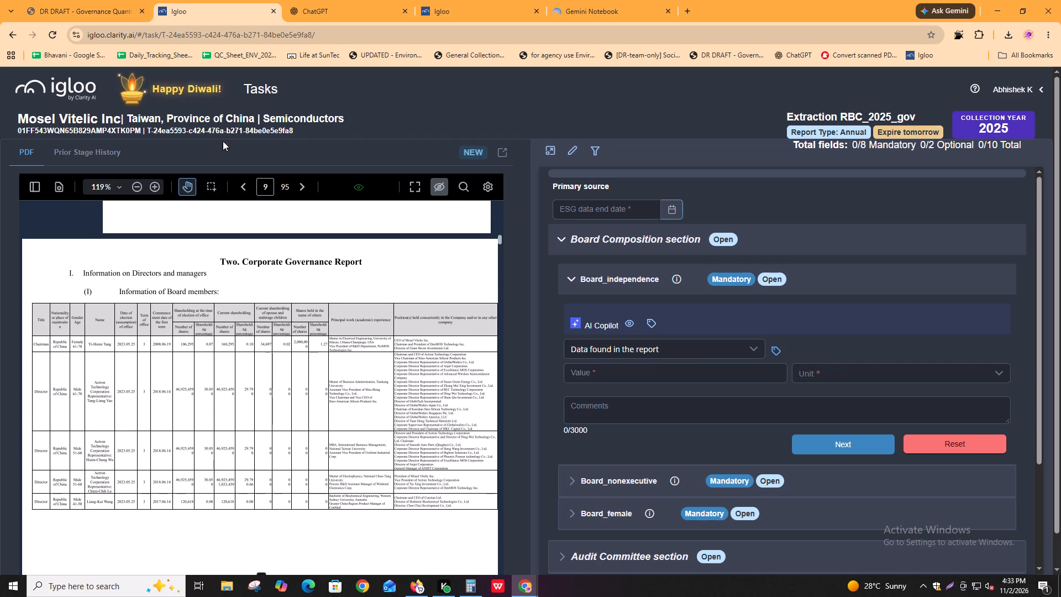
left_click(212, 186)
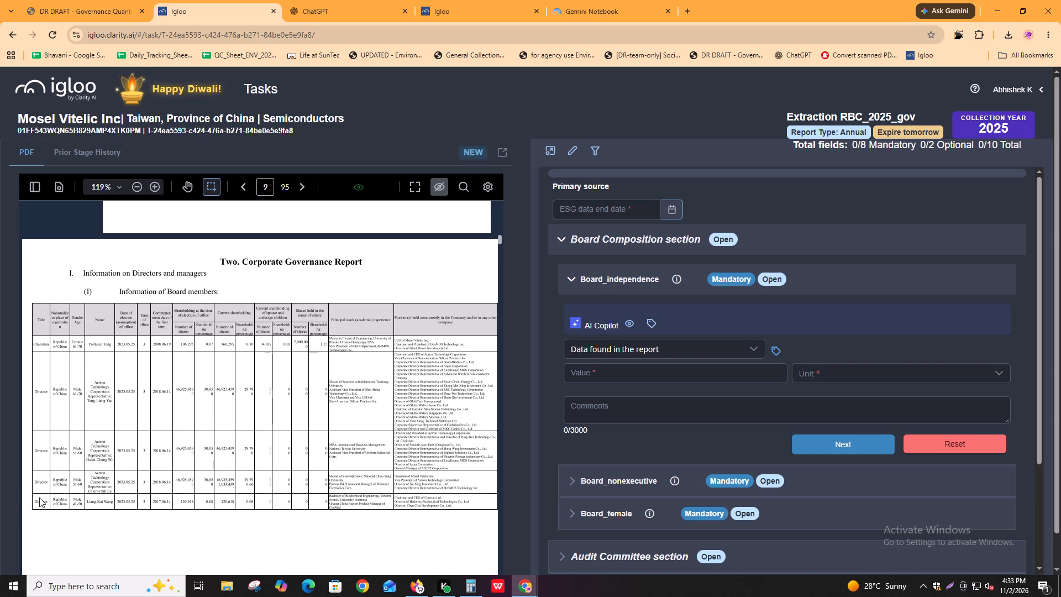
scroll(39, 498, "down", 7)
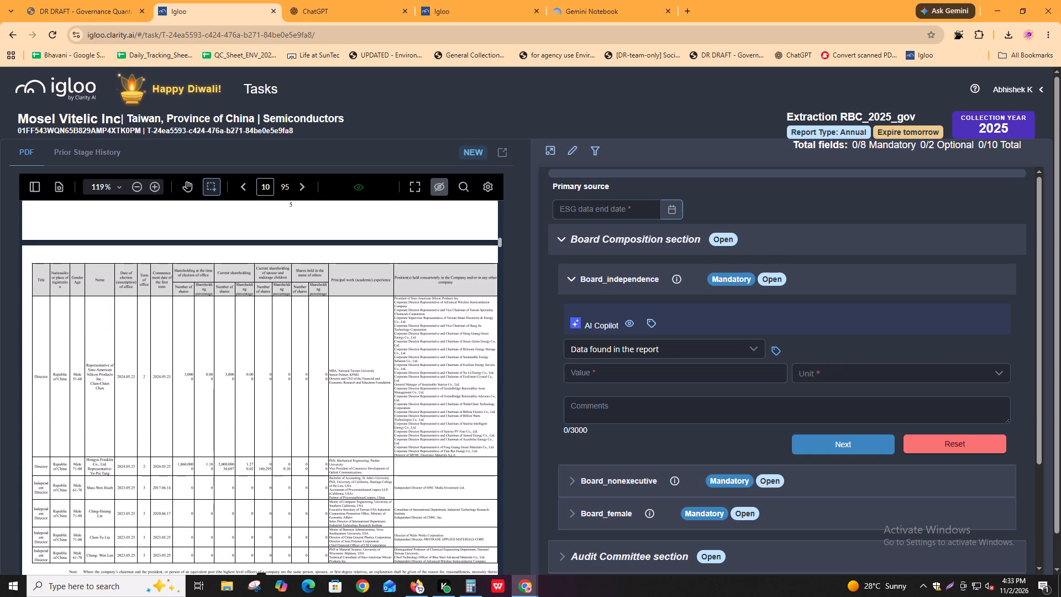
scroll(41, 559, "down", 6)
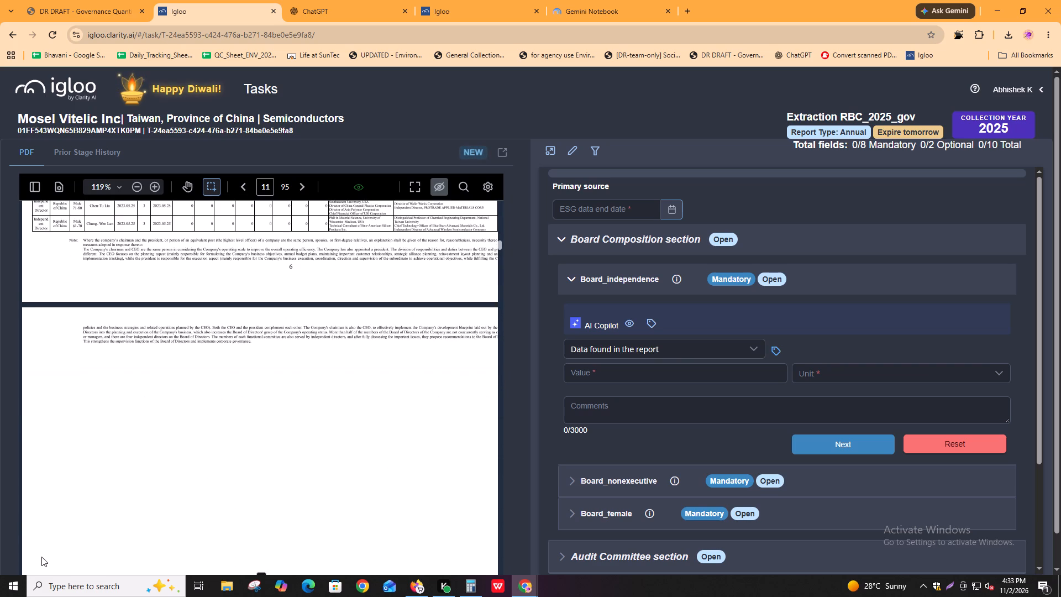
scroll(41, 557, "down", 11)
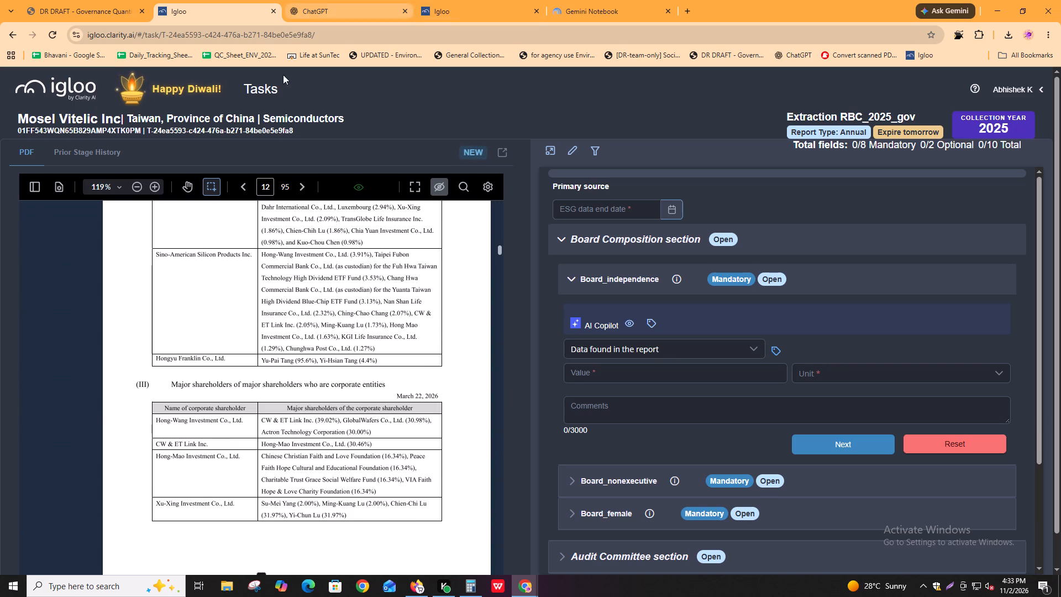
Switch to the BHAVANI spreadsheet and undo the prefilled entry in row 899 below Sunplus Technology Co Ltd.
key("alt+Tab")
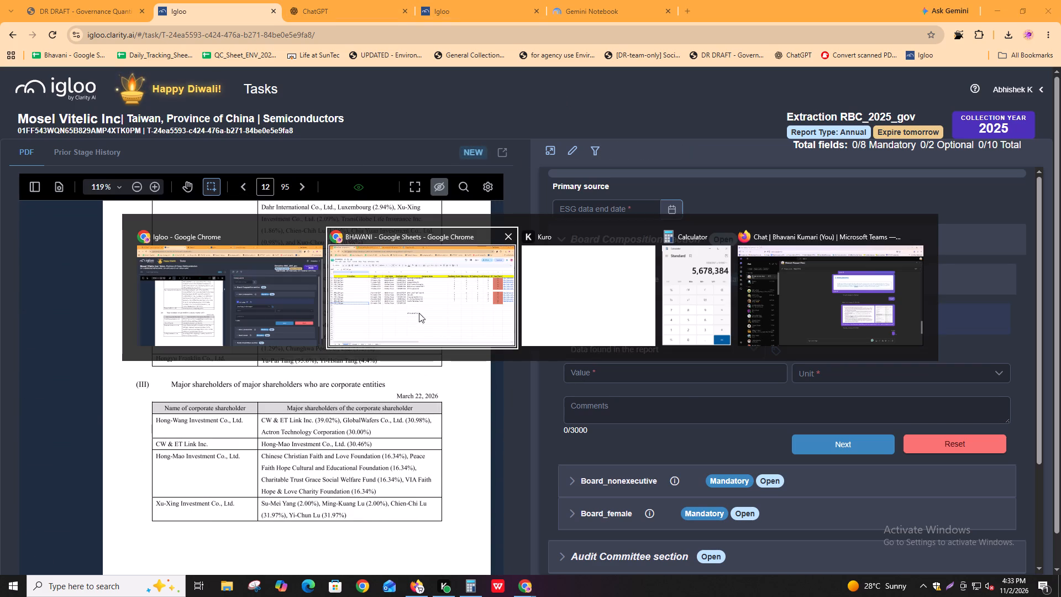
left_click(435, 321, "alt")
left_click(529, 329)
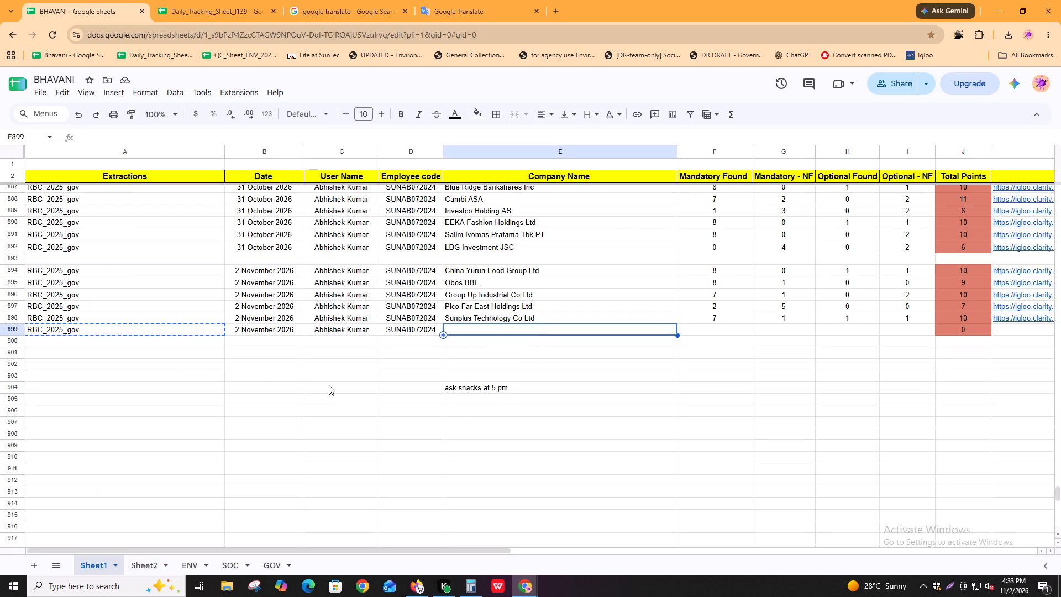
key("ctrl+z")
key("ctrl+z")
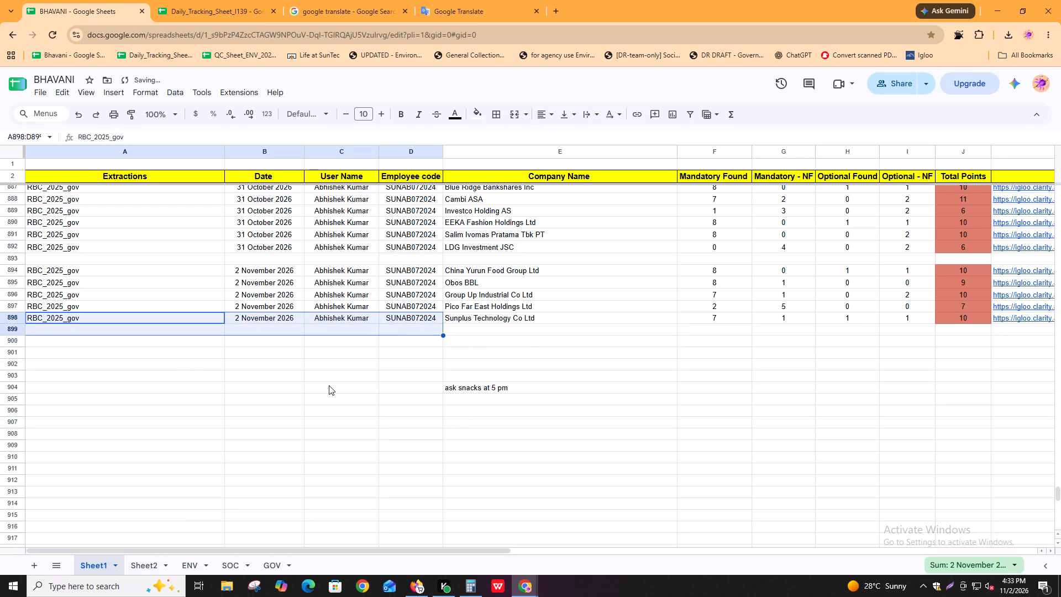
Check the sum of the Total Points cells for the 2 November 2026 entries.
left_click(621, 333)
scroll(558, 390, "down", 7, "shift")
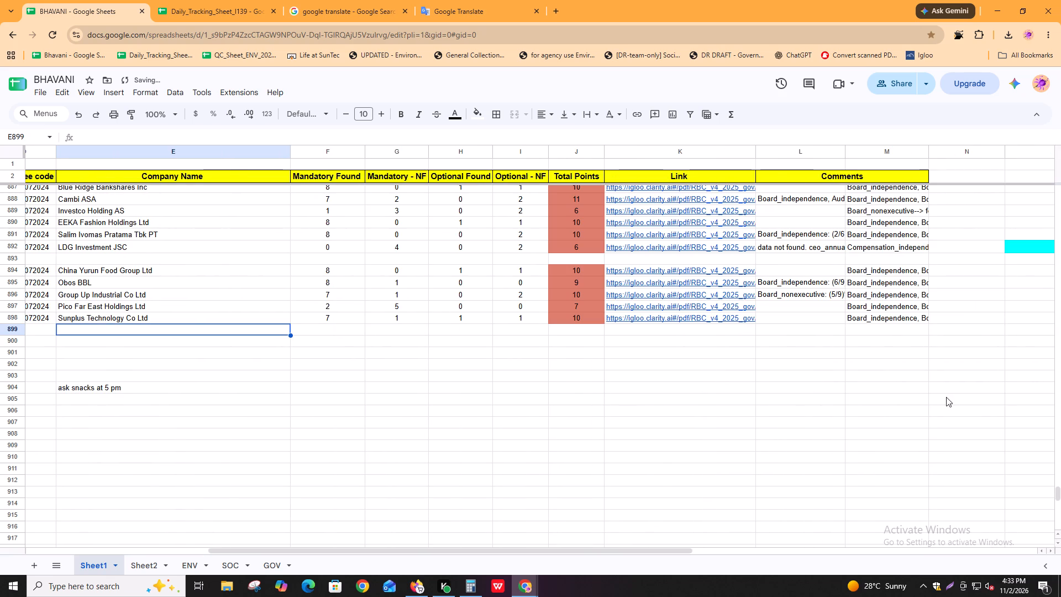
left_click_drag(584, 270, 581, 338)
left_click_drag(430, 434, 421, 426)
Switch to Daily_Tracking_Sheet_I139 and close its temporary filter without saving the view.
left_click(225, 0)
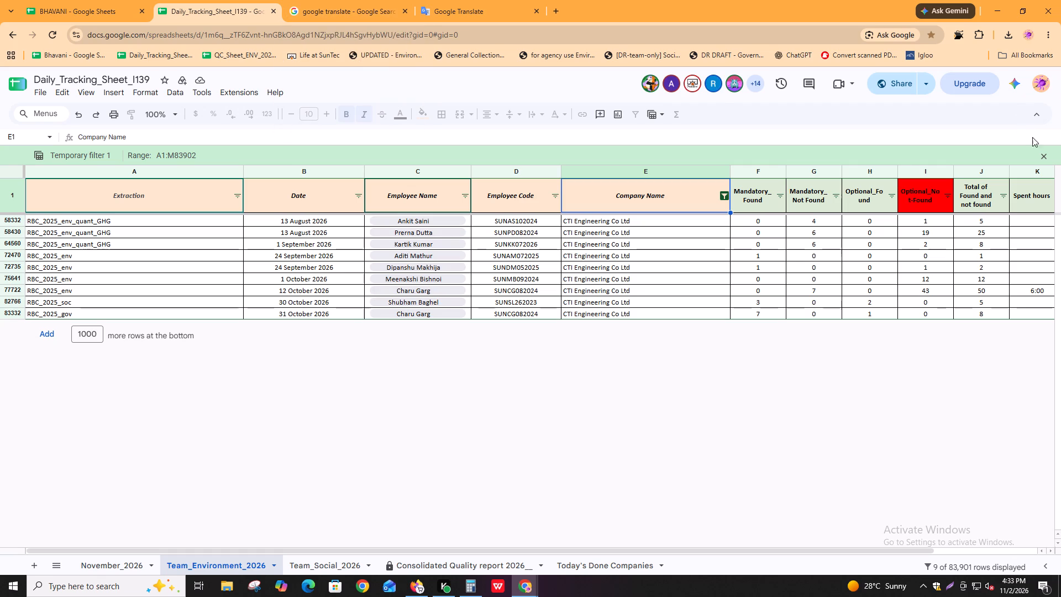
left_click(1044, 156)
left_click(547, 375)
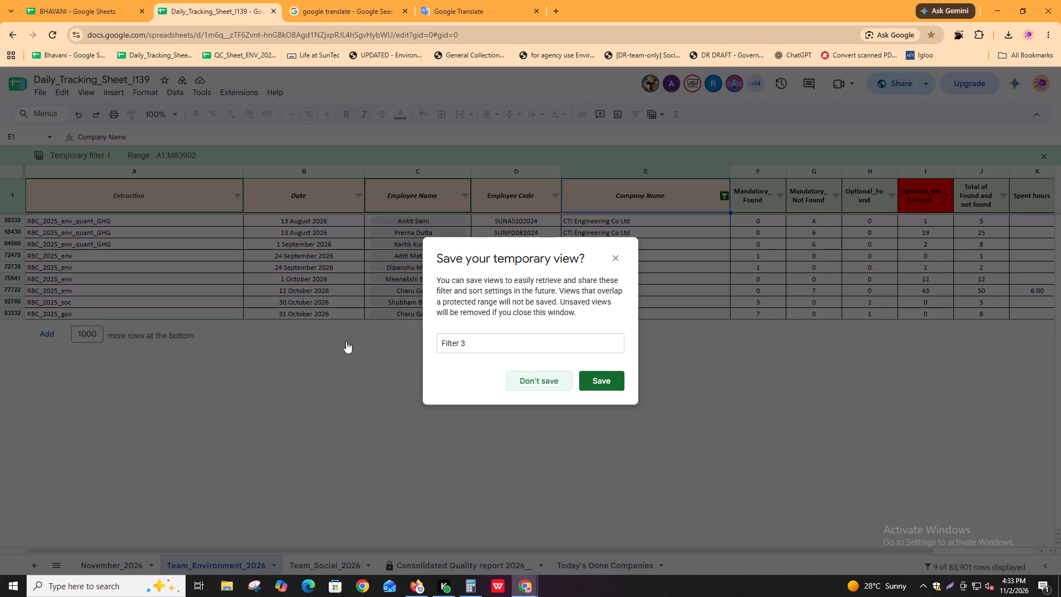
Go to the last filled rows of Team_Environment_2026 and check the sum of the 2 November 2026 'Total of Found and not found' values.
left_click(118, 381)
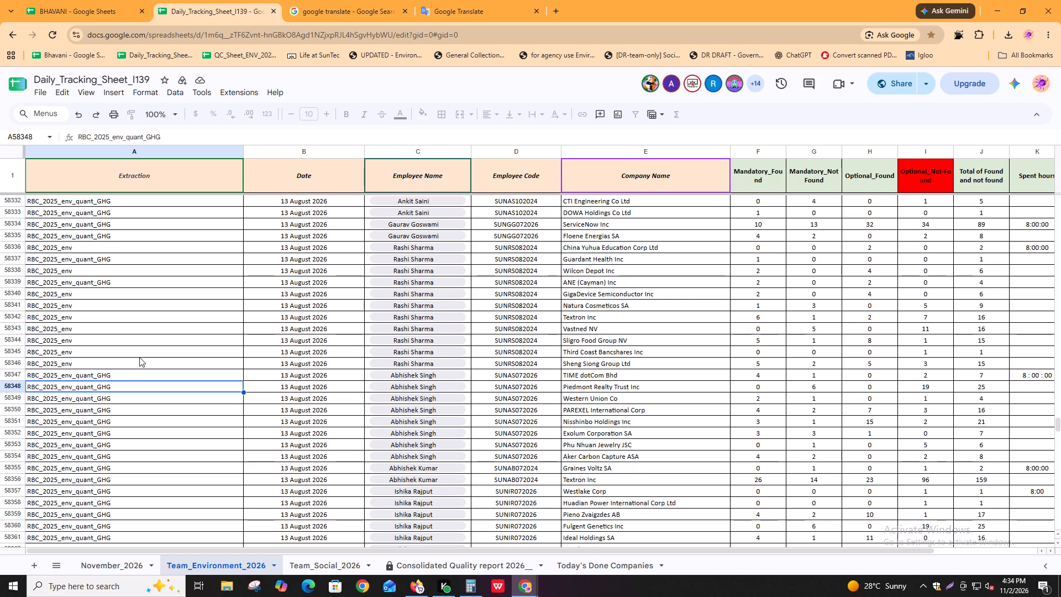
key("ctrl+Down")
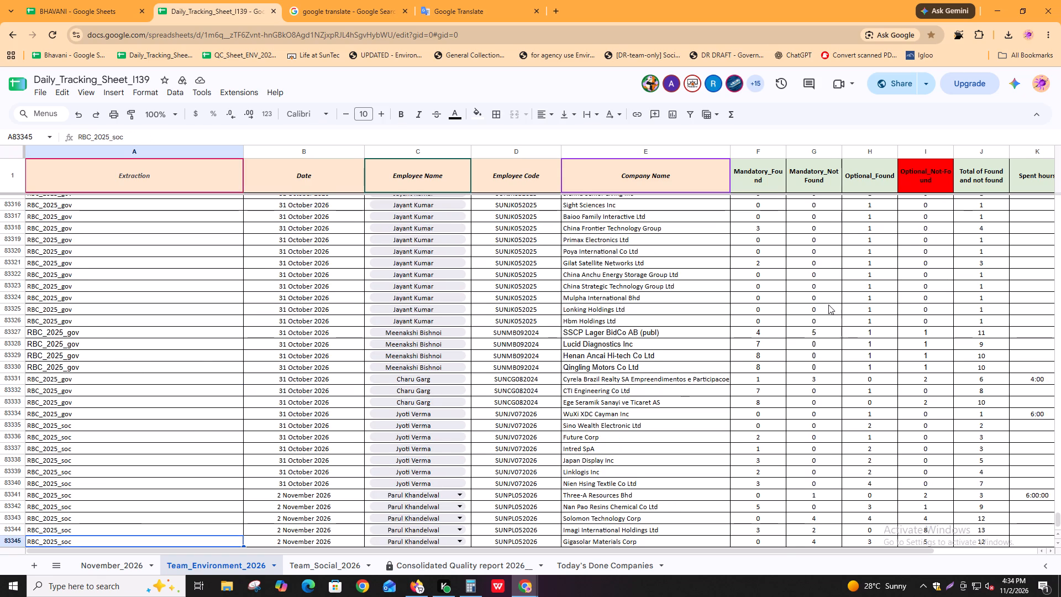
scroll(724, 376, "down", 3)
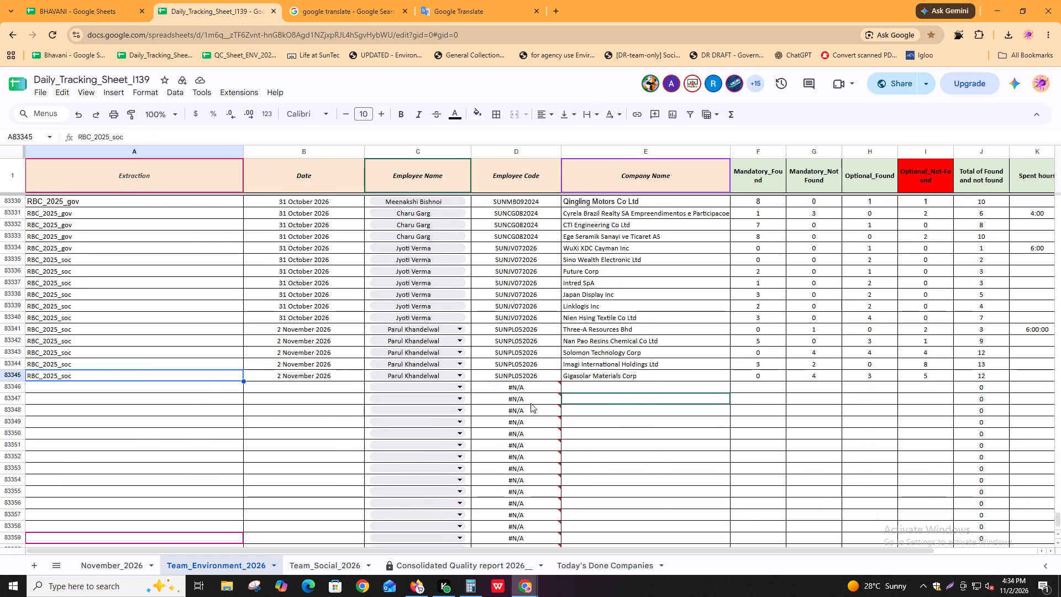
scroll(640, 399, "down", 3, "shift")
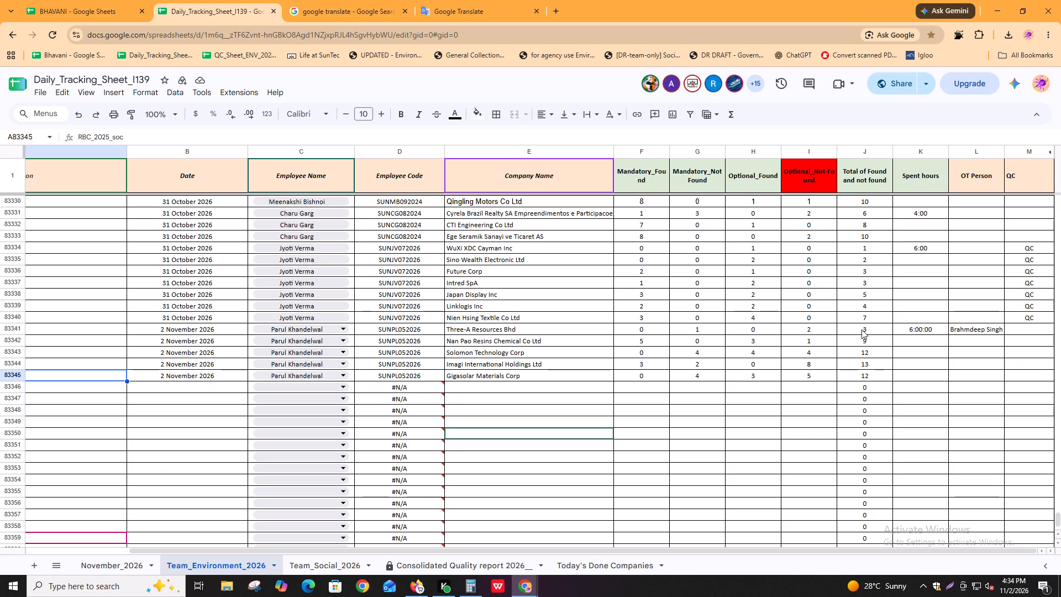
left_click_drag(862, 329, 858, 375)
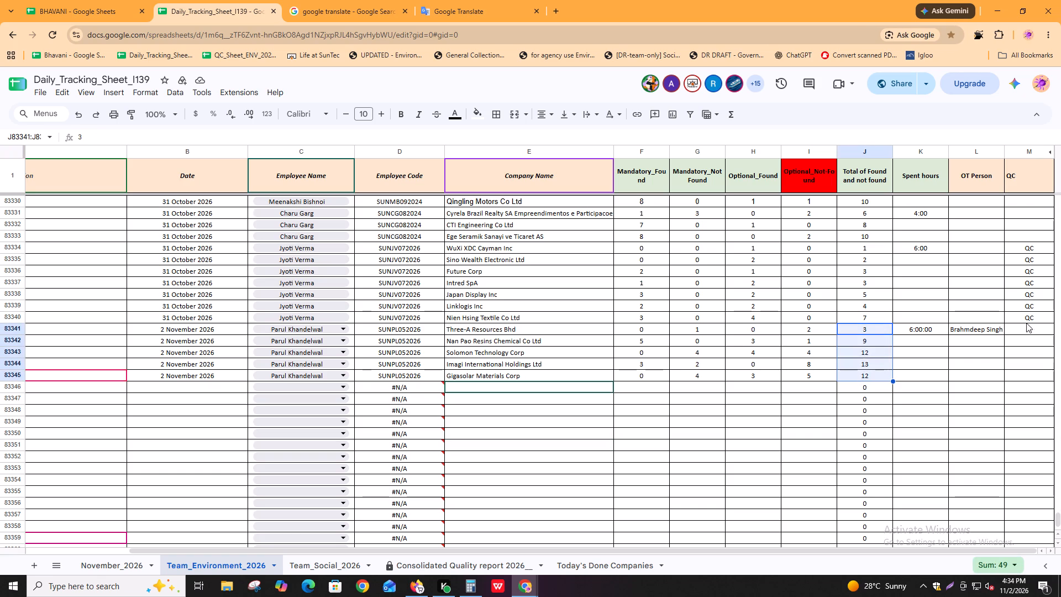
left_click(969, 437)
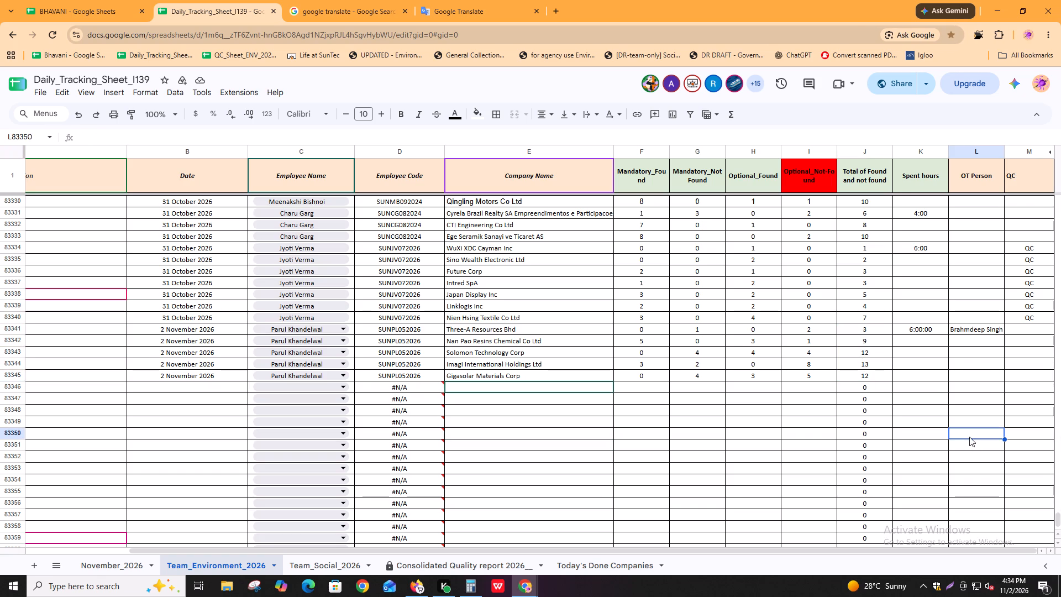
left_click_drag(874, 331, 874, 365)
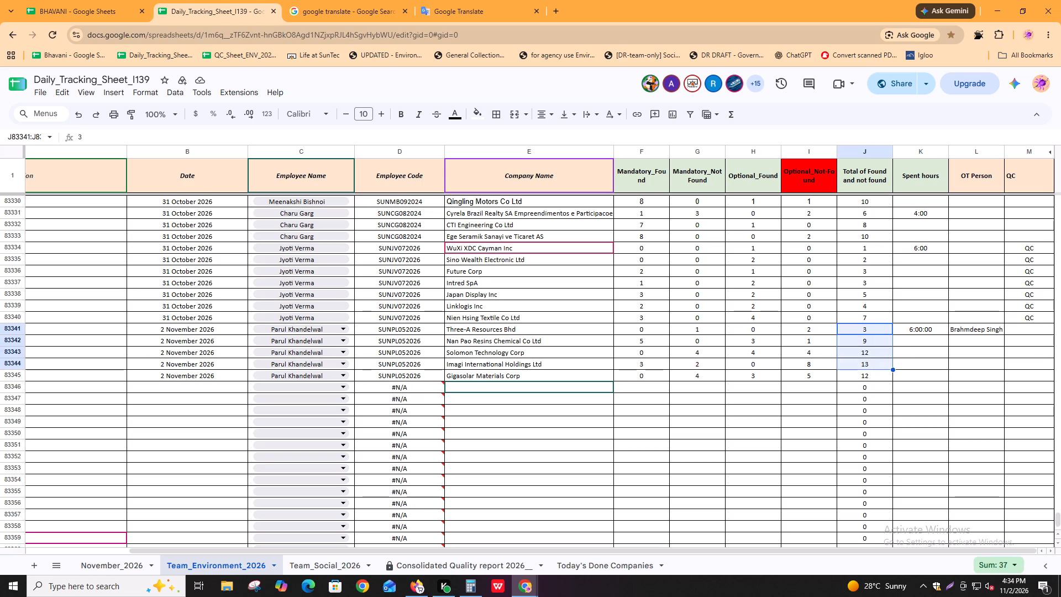
Switch to Calculator, clear the previous result and calculate 50 ÷ 8 × 6.
key("alt+Tab")
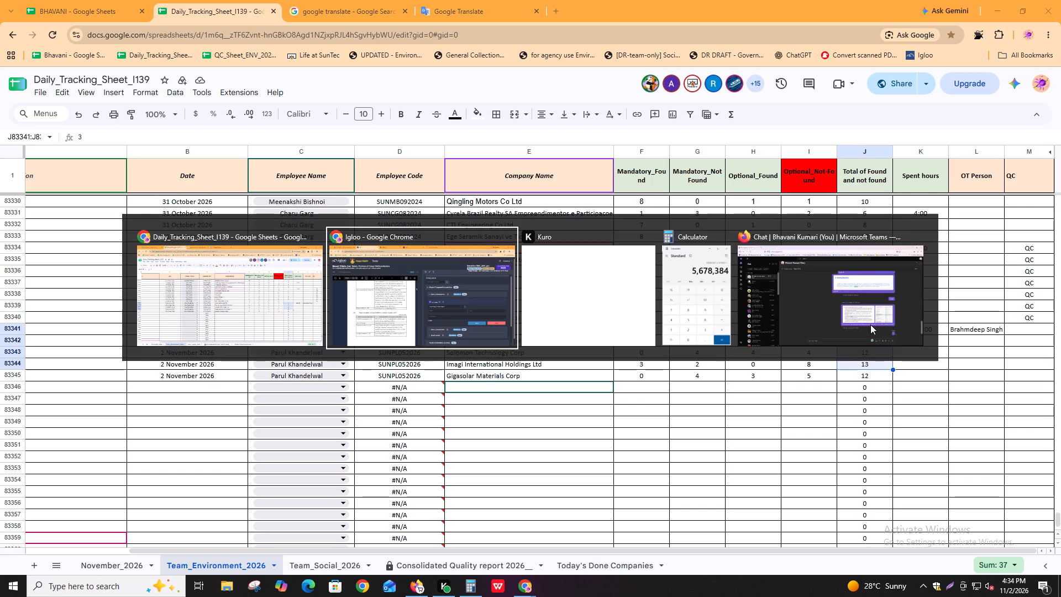
key("alt+Tab")
key("alt+Tab")
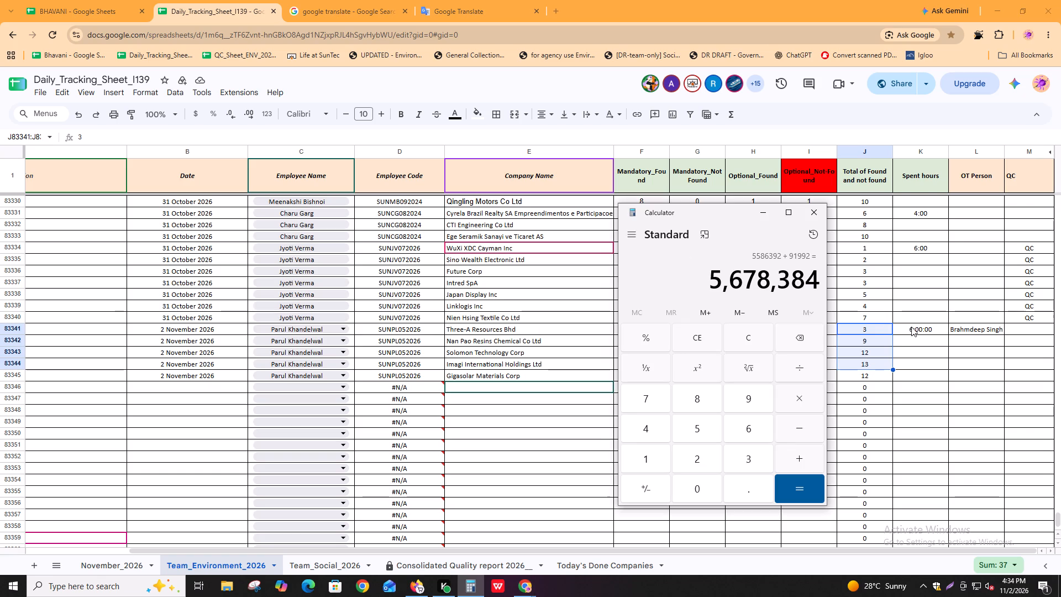
triple_click(761, 330)
triple_click(761, 330)
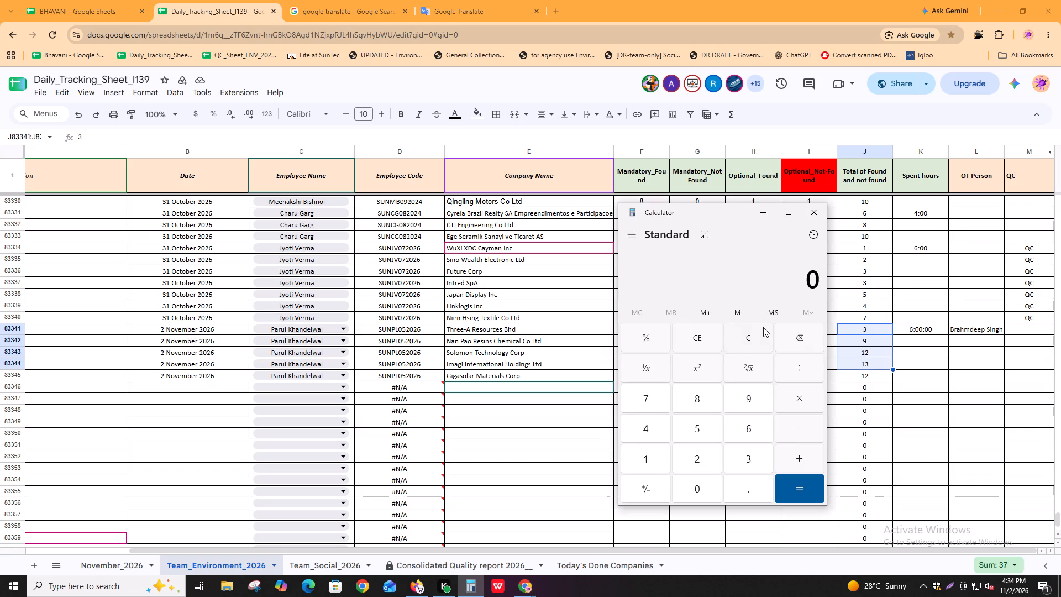
type("50/8")
key("asterisk")
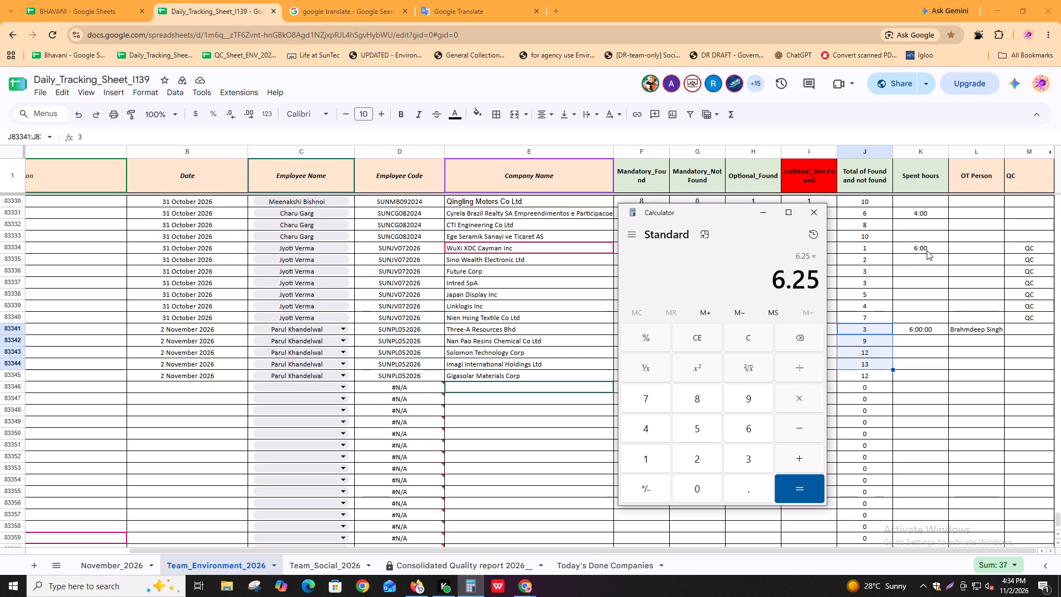
key("6")
key("Return")
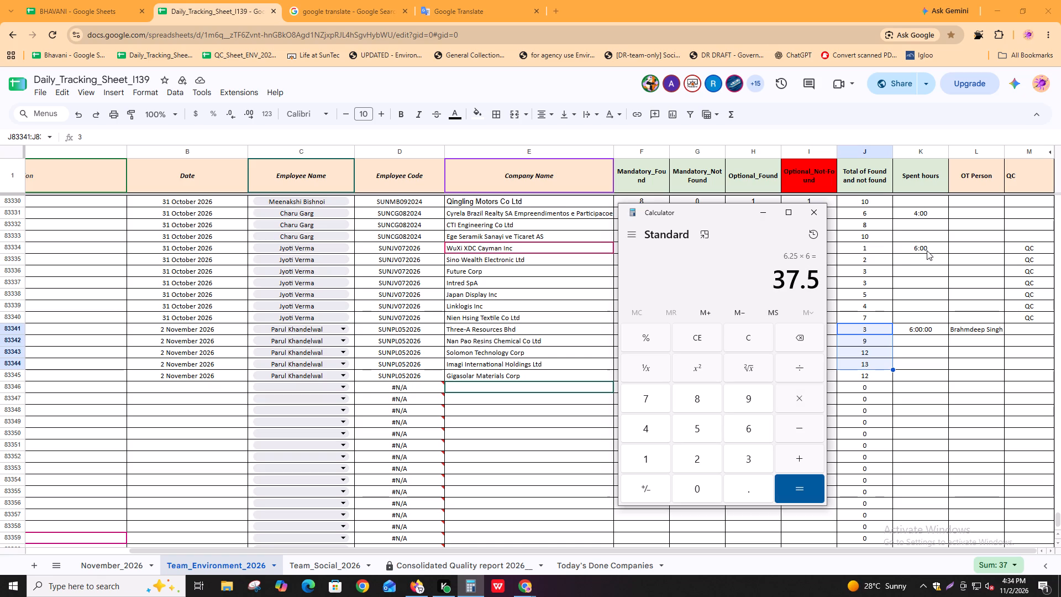
Clear the calculator and calculate 55 ÷ 8 × 6.
left_click(734, 328)
type("55/8*")
key("6")
key("Return")
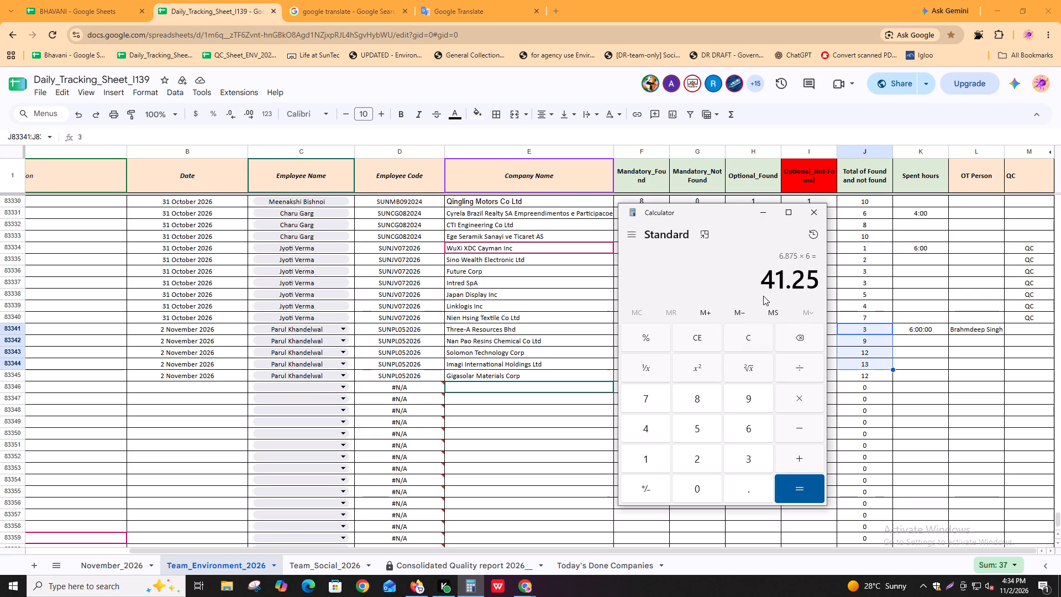
Return to Team_Environment_2026 and check the sum of 'Total of Found and not found' for all 2 November 2026 entries, including Gigasolar Materials Corp.
left_click(918, 397)
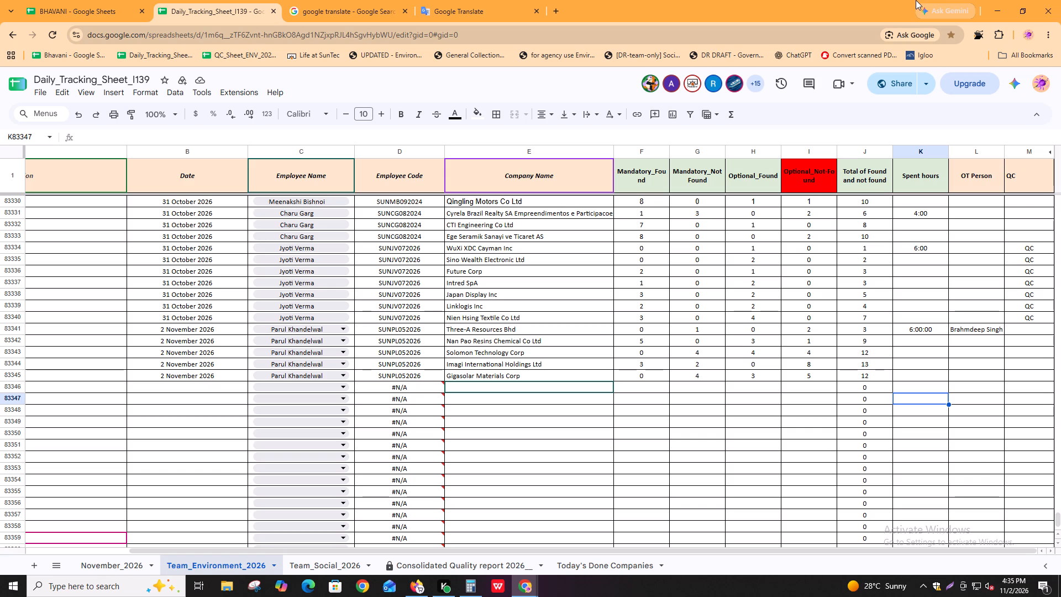
scroll(434, 485, "up", 4, "shift")
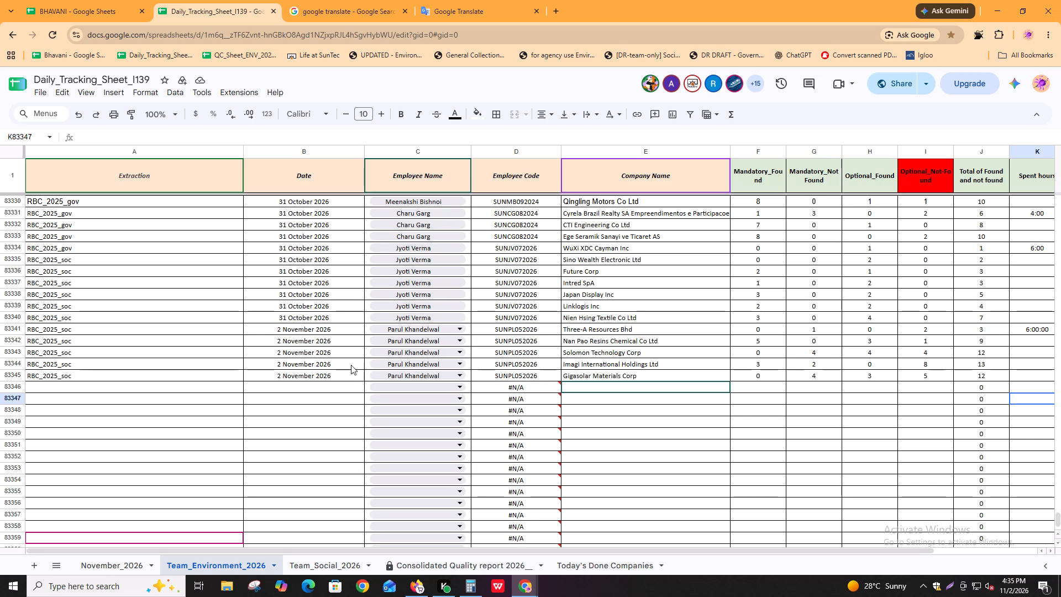
left_click_drag(983, 327, 983, 383)
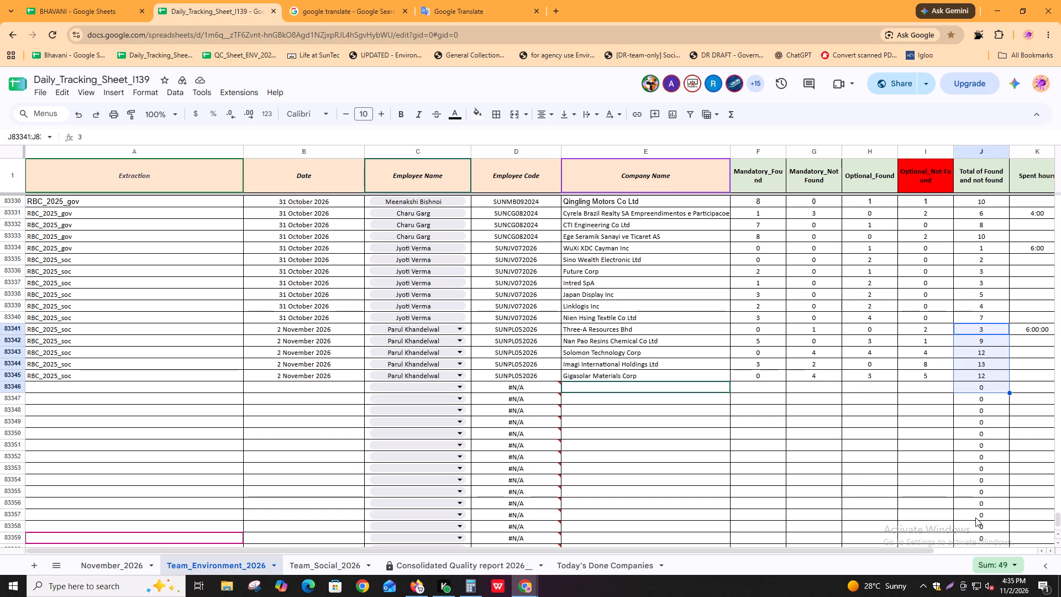
scroll(612, 529, "down", 4, "shift")
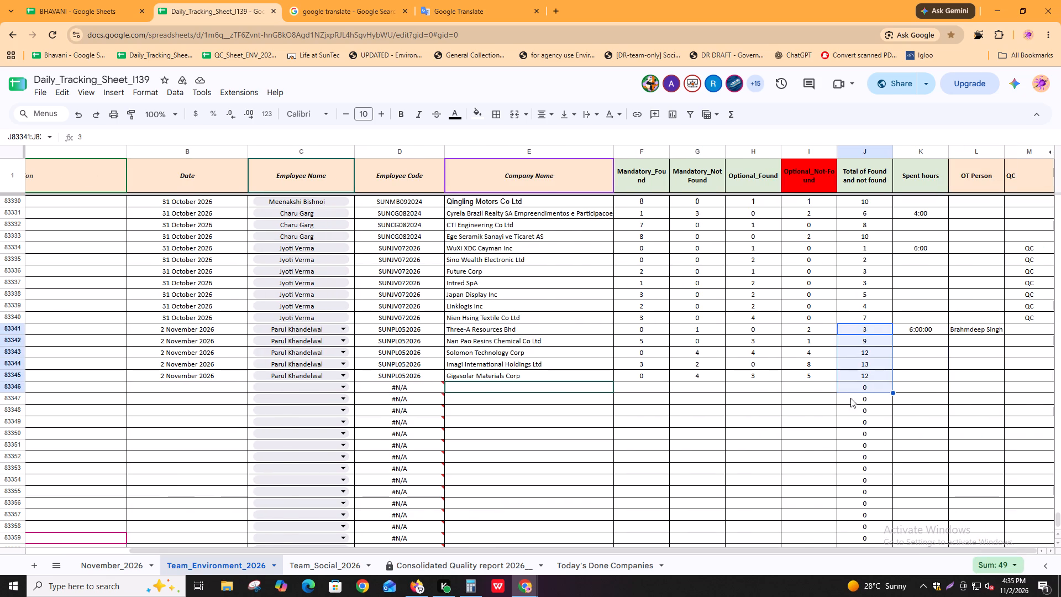
scroll(847, 399, "down", 3, "shift")
scroll(782, 420, "up", 4, "shift")
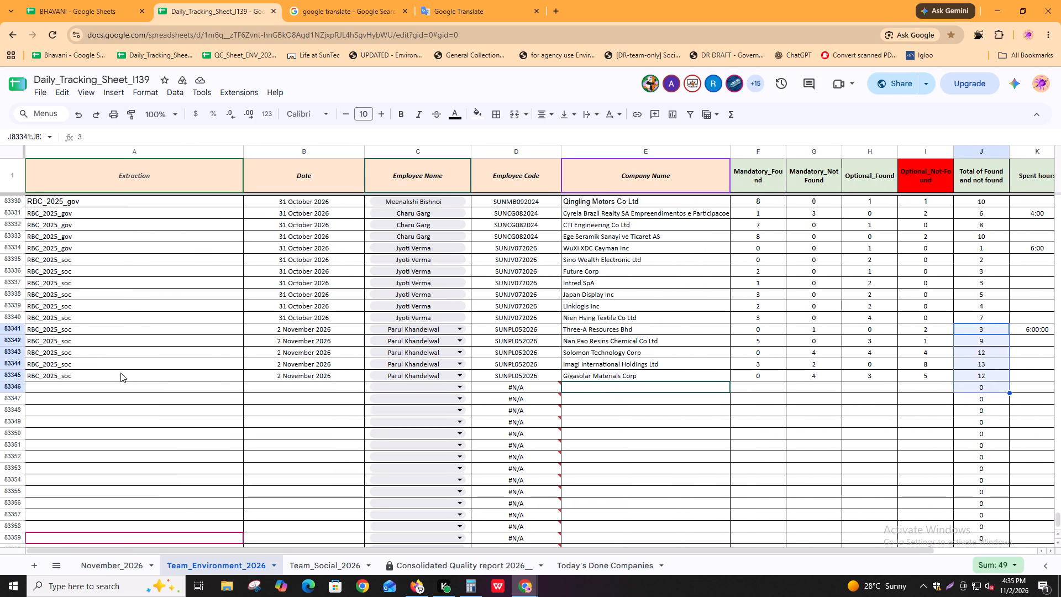
left_click(745, 421)
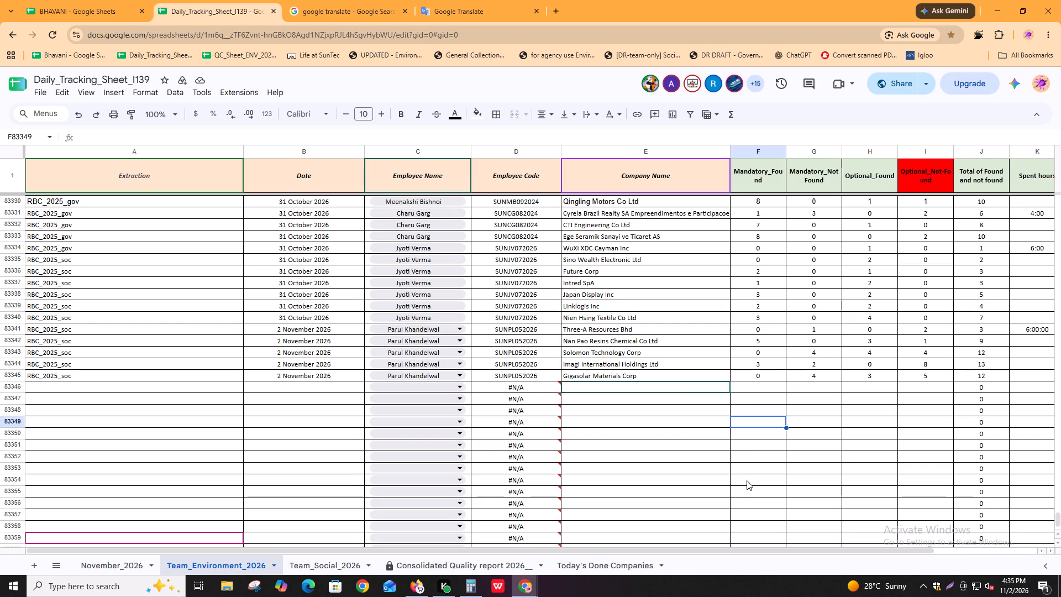
Switch back to the Igloo window.
key("alt+Tab")
key("alt+Tab")
key("alt+Tab")
key("alt+Tab")
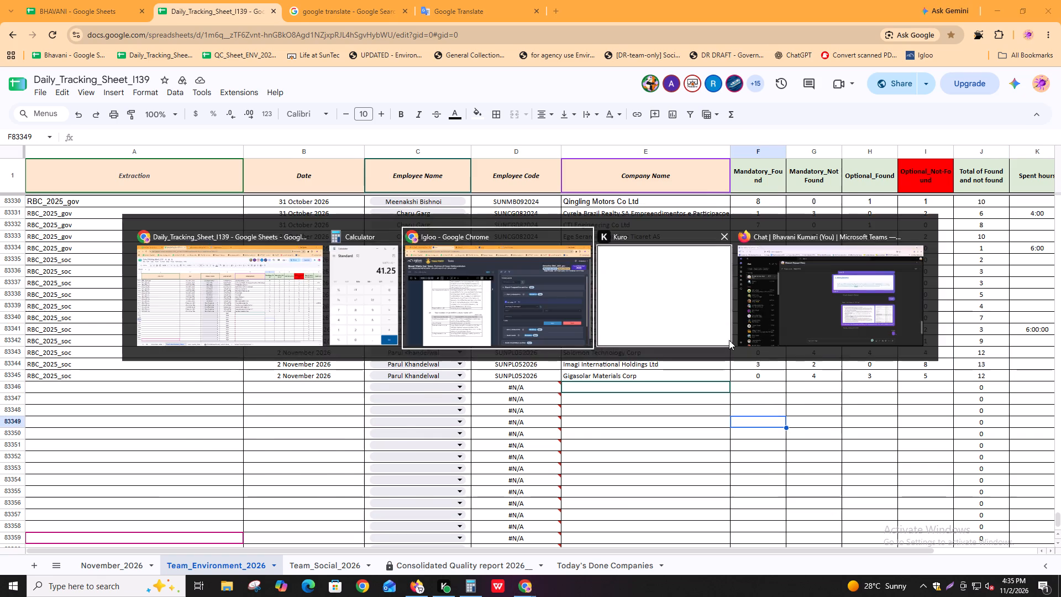
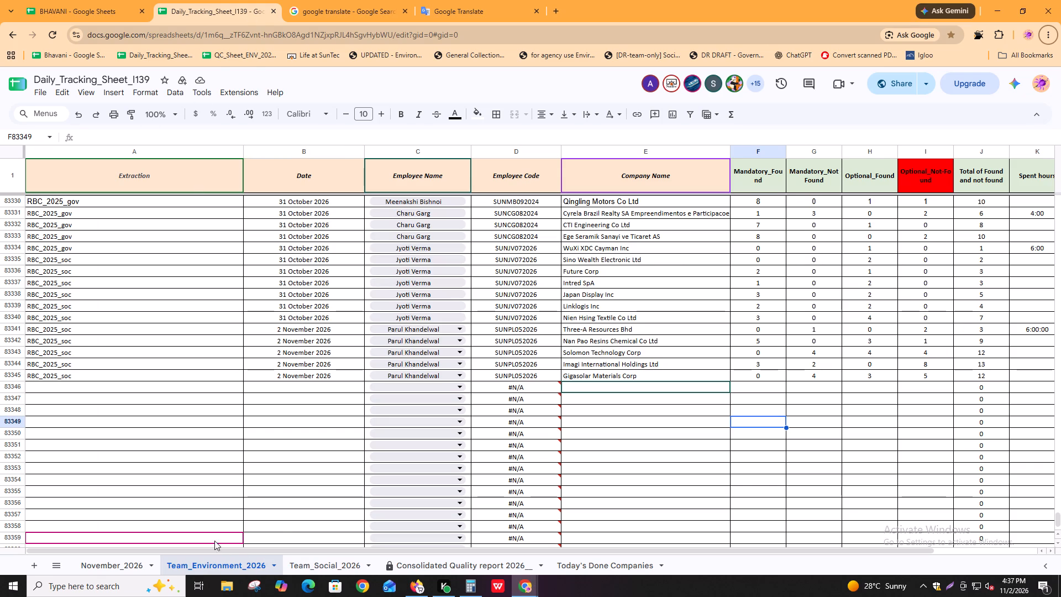
Review the 31 October and 2 November 2026 entries in Team_Environment_2026.
scroll(362, 467, "down", 3)
scroll(829, 464, "up", 2)
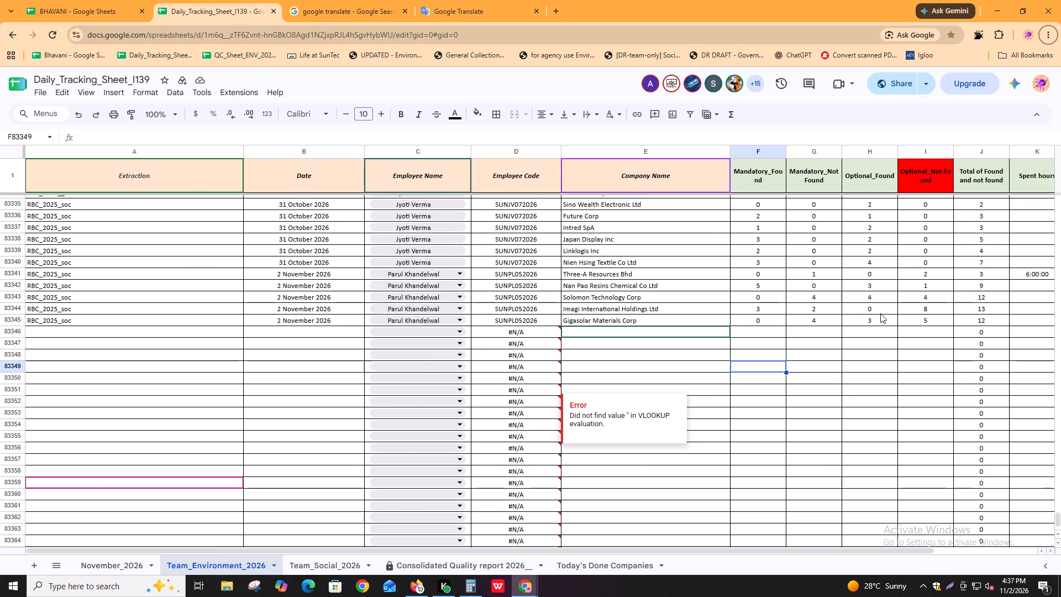
left_click(872, 421)
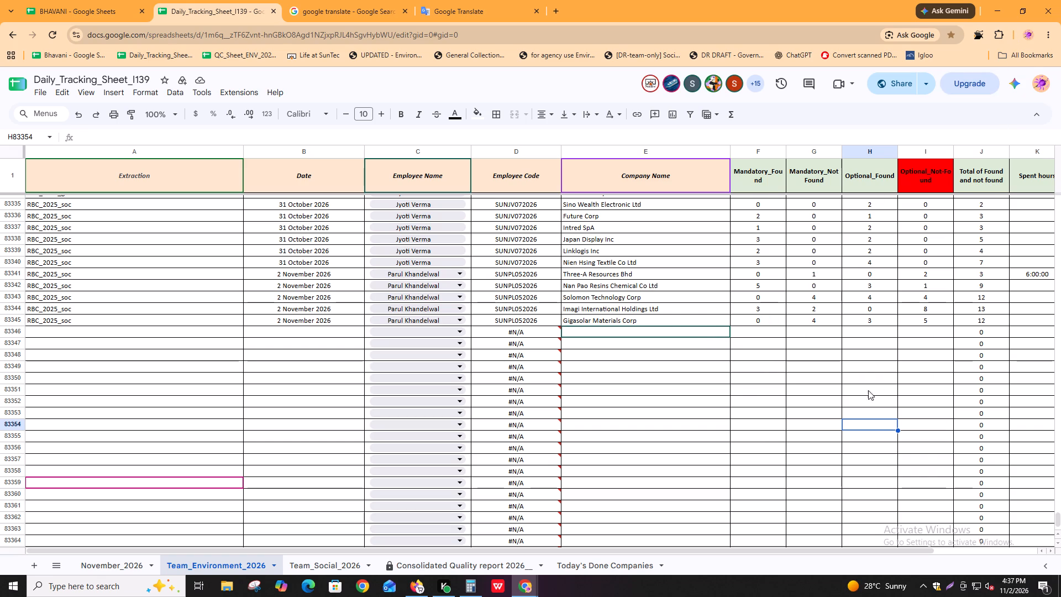
scroll(944, 399, "down", 1)
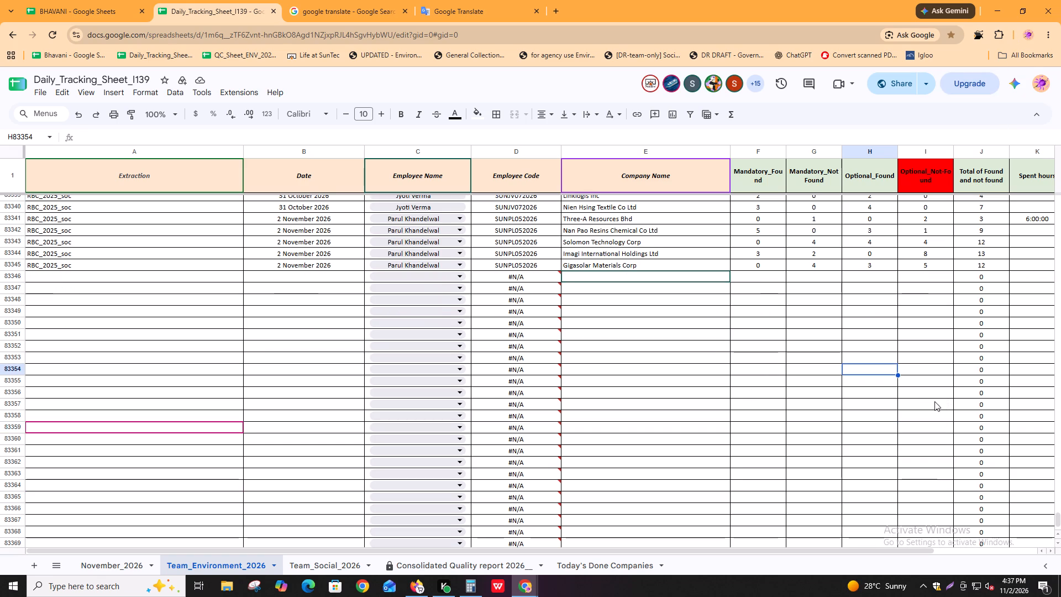
scroll(900, 384, "up", 2)
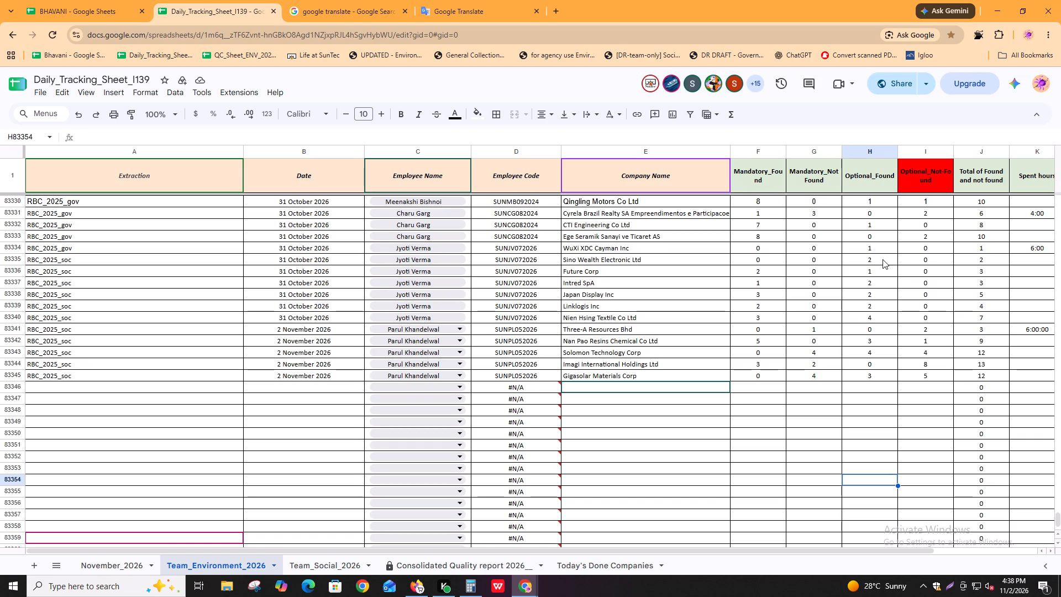
scroll(835, 380, "up", 2)
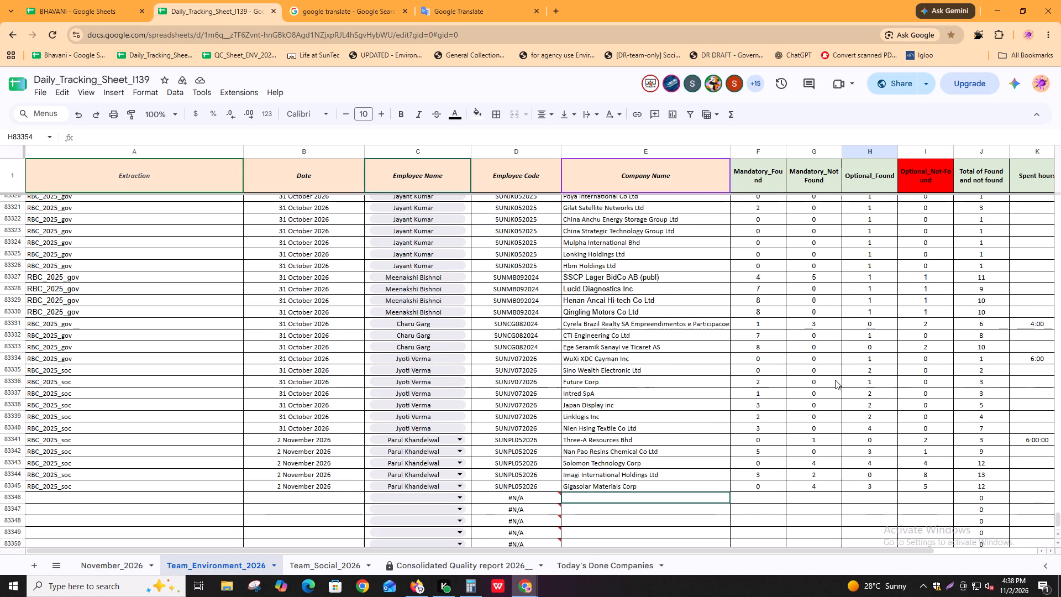
scroll(674, 446, "down", 3, "shift")
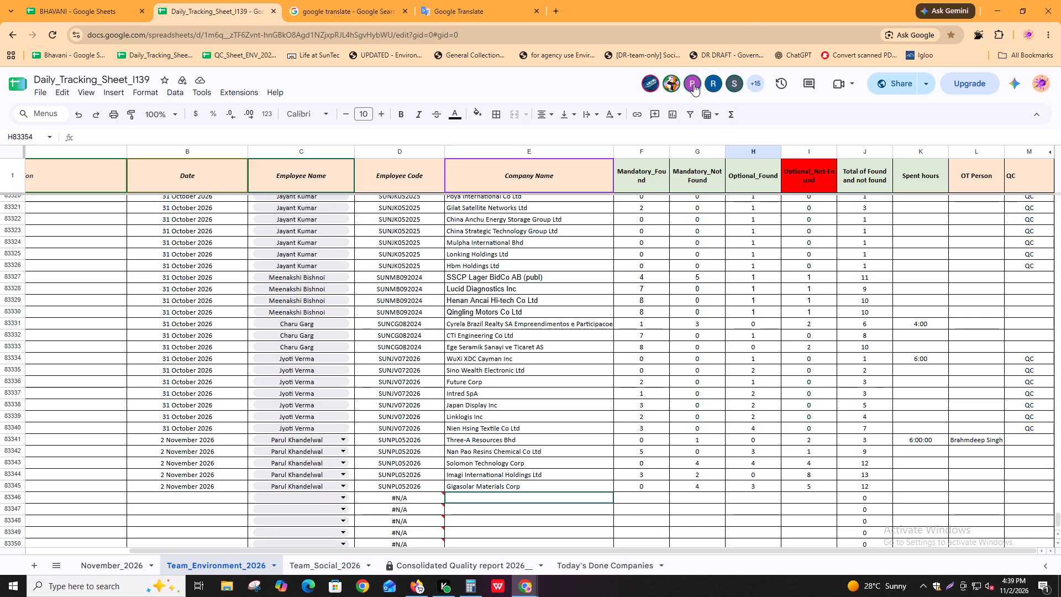
Look through the full list of people currently viewing Daily_Tracking_Sheet_I139 and close it.
left_click(759, 78)
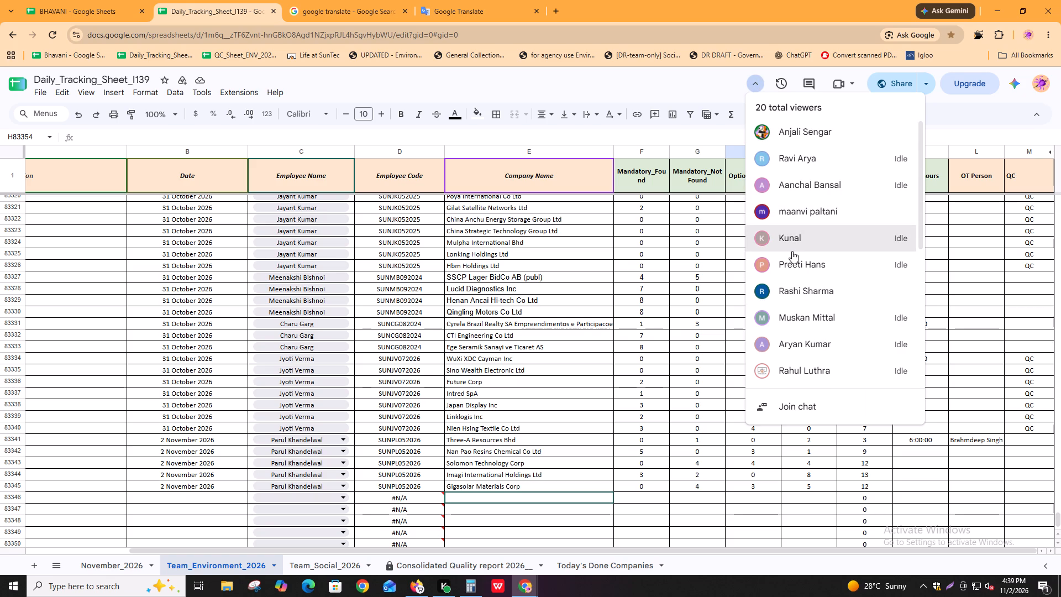
scroll(792, 251, "down", 4)
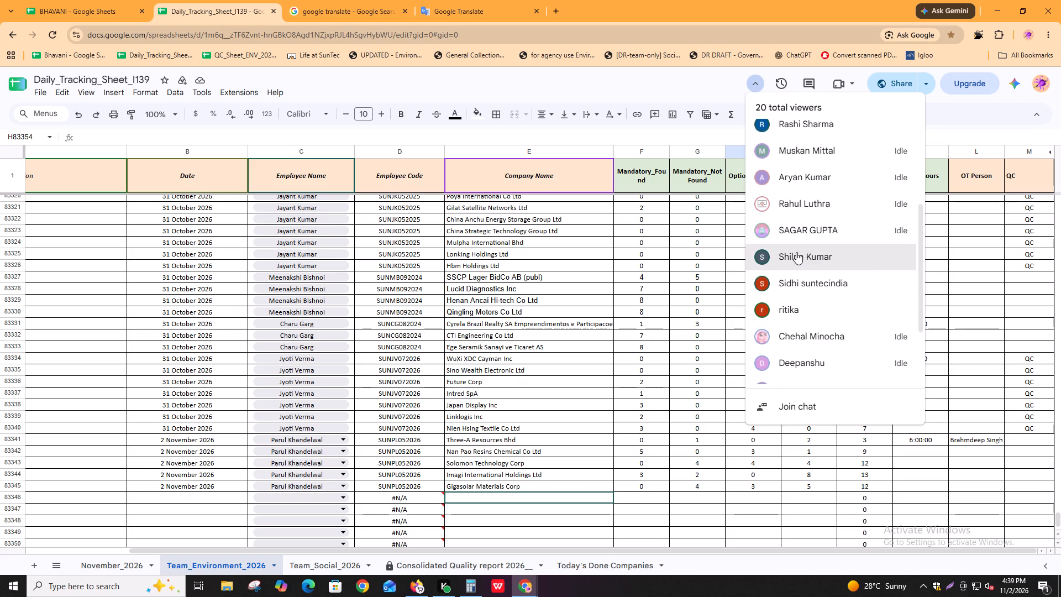
scroll(782, 257, "down", 9)
scroll(846, 163, "up", 2)
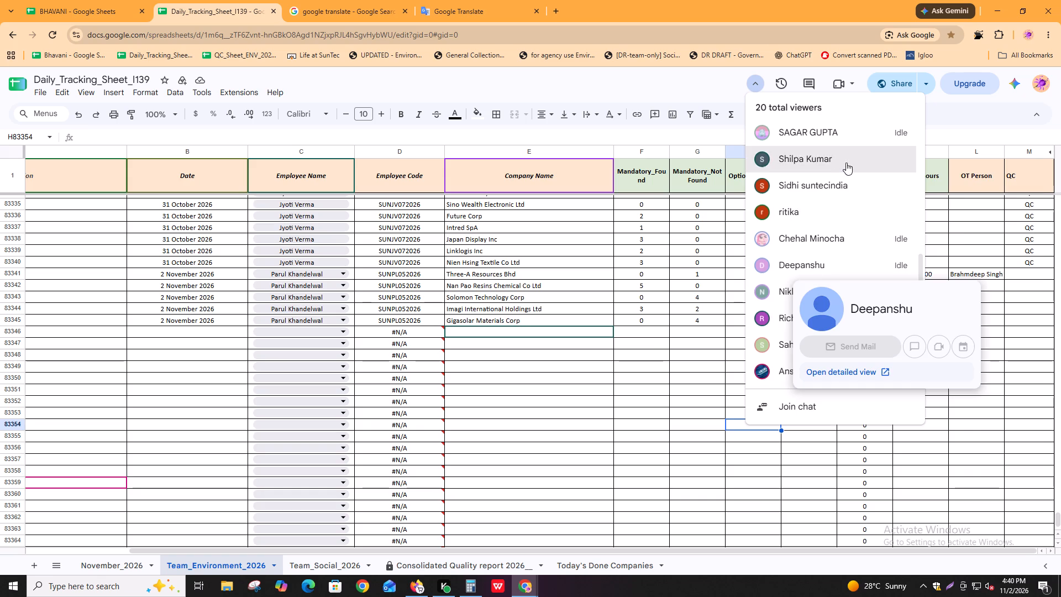
scroll(846, 163, "up", 8)
scroll(837, 288, "up", 6)
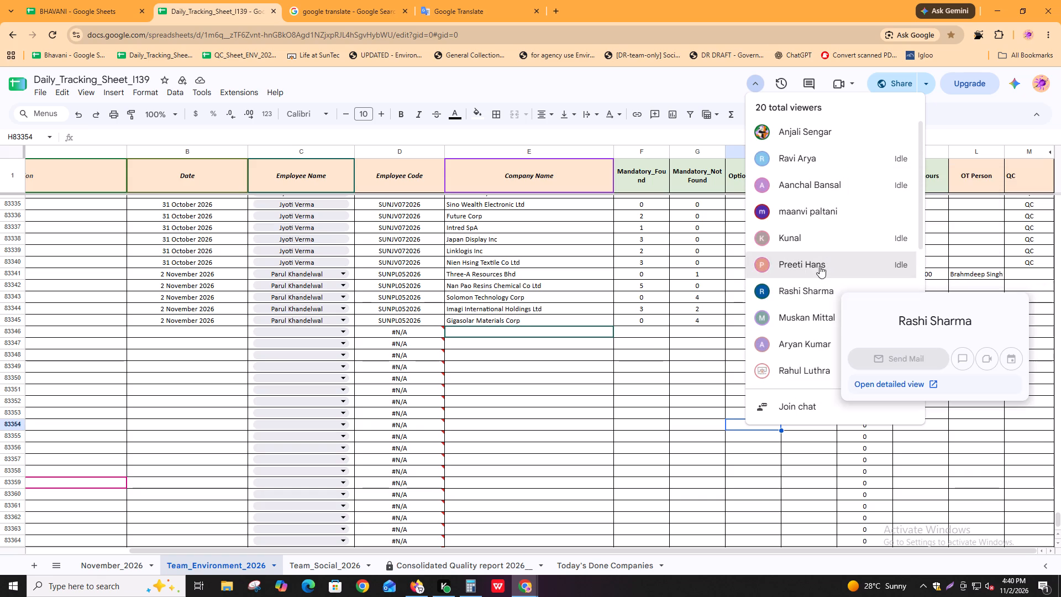
left_click(640, 393)
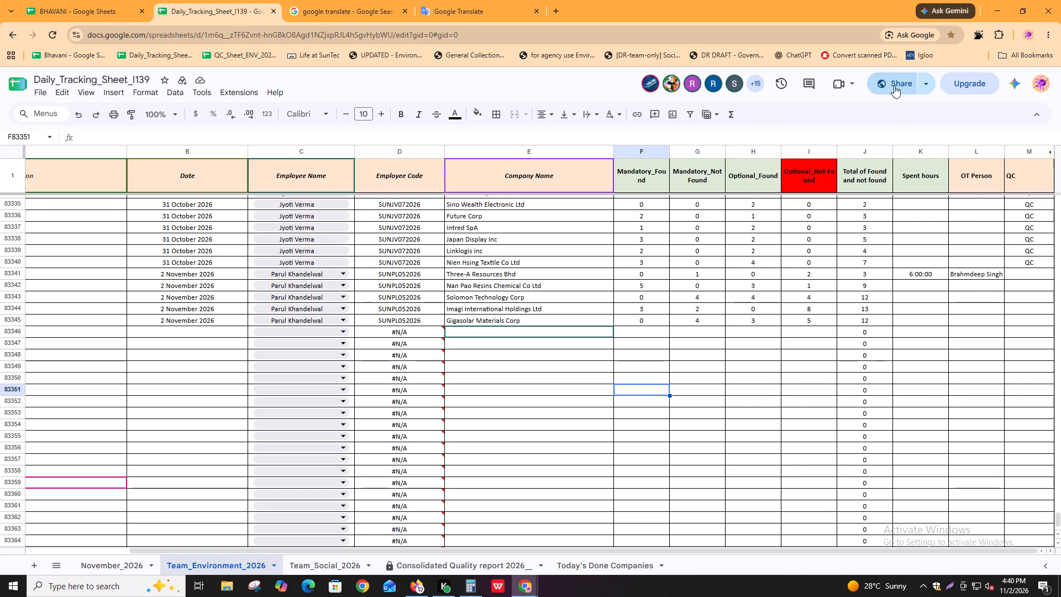
scroll(959, 342, "up", 3)
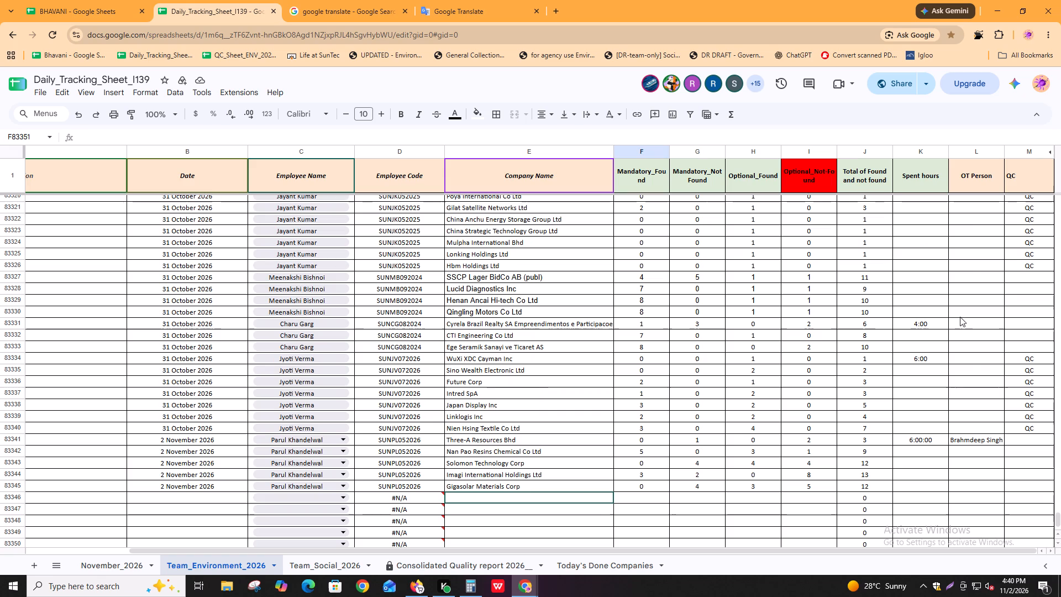
Close the Google Translate page and the google translate search page.
left_click(325, 0)
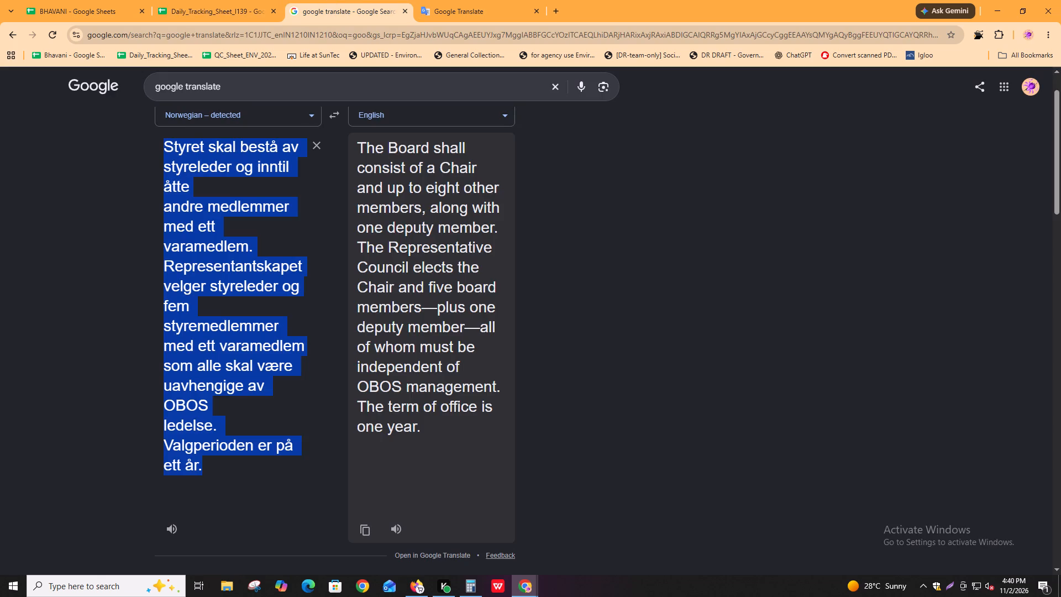
left_click(474, 1)
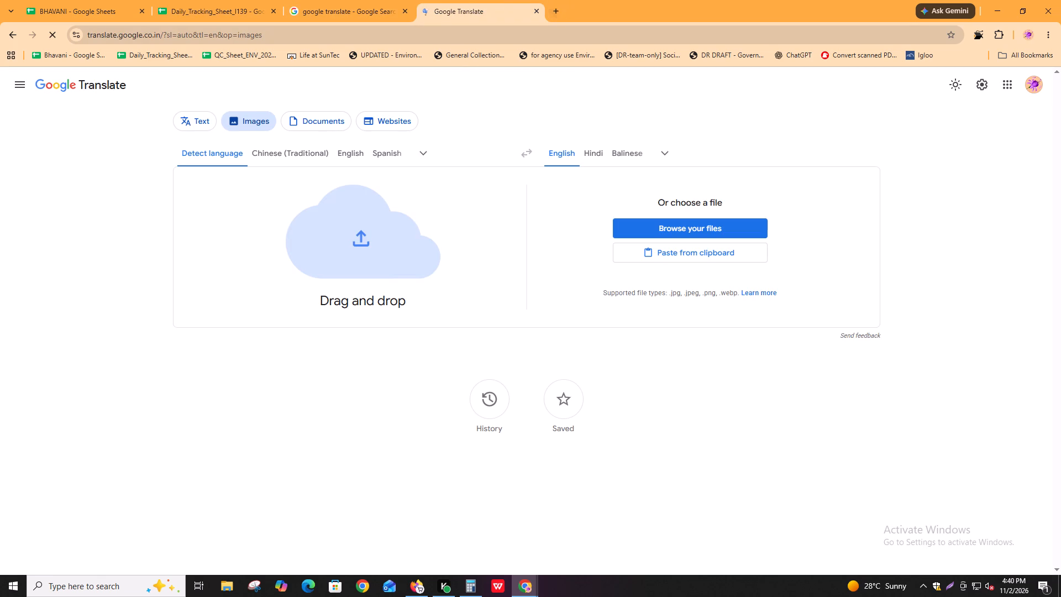
left_click(536, 8)
left_click(406, 12)
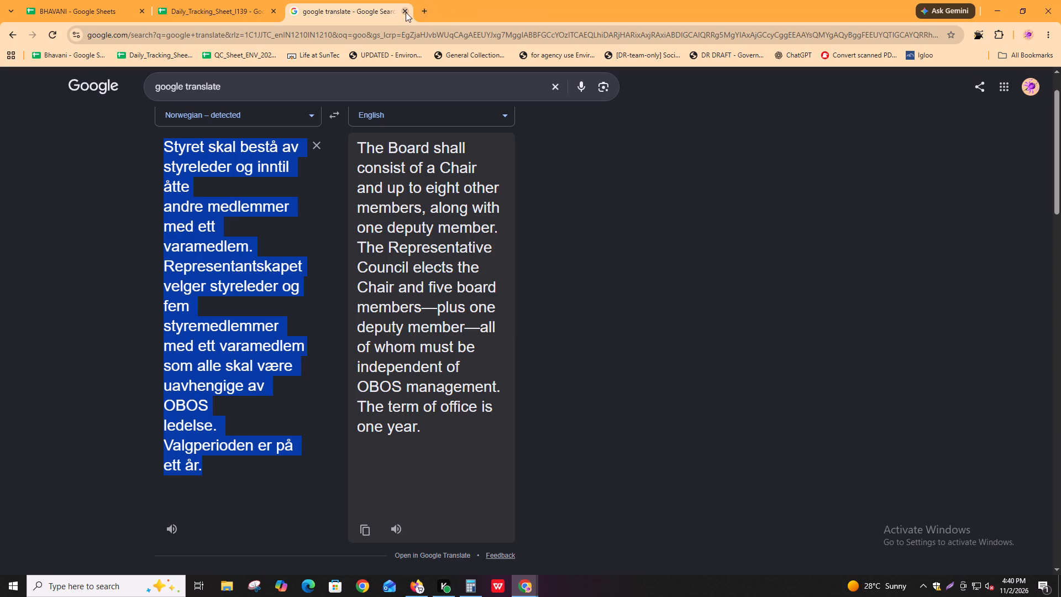
Return to Daily_Tracking_Sheet_I139 and check the latest entries in Team_Environment_2026.
left_click_drag(97, 0, 102, 0)
left_click(170, 0)
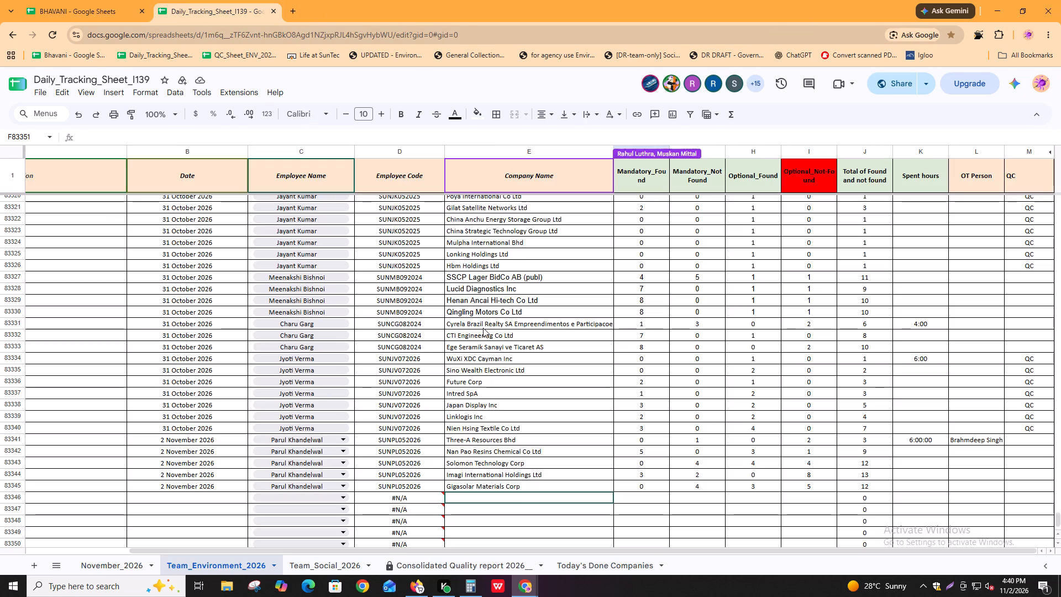
left_click(991, 514)
scroll(991, 514, "down", 1)
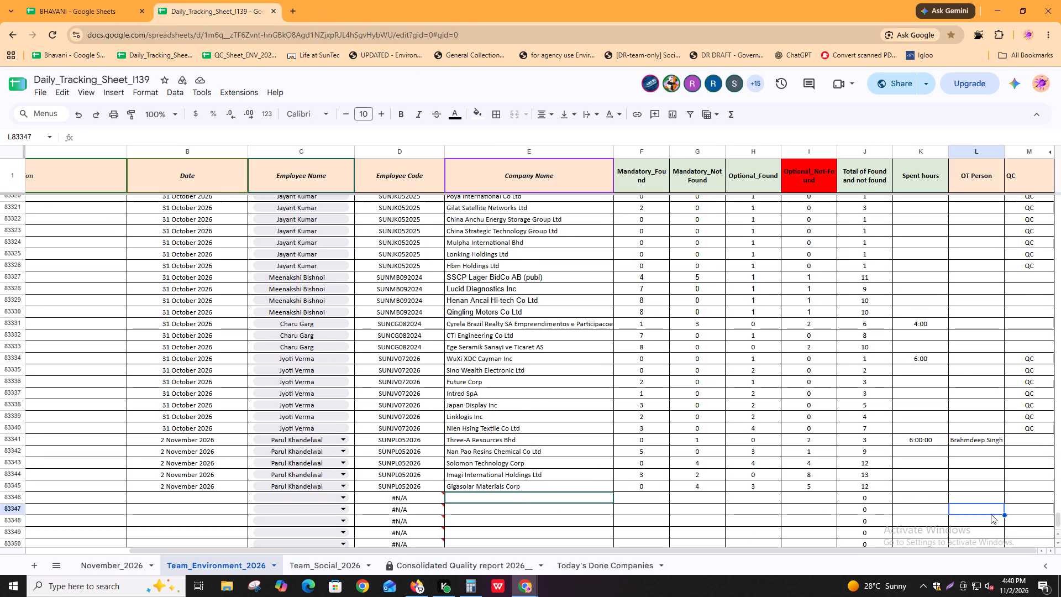
scroll(991, 514, "down", 1)
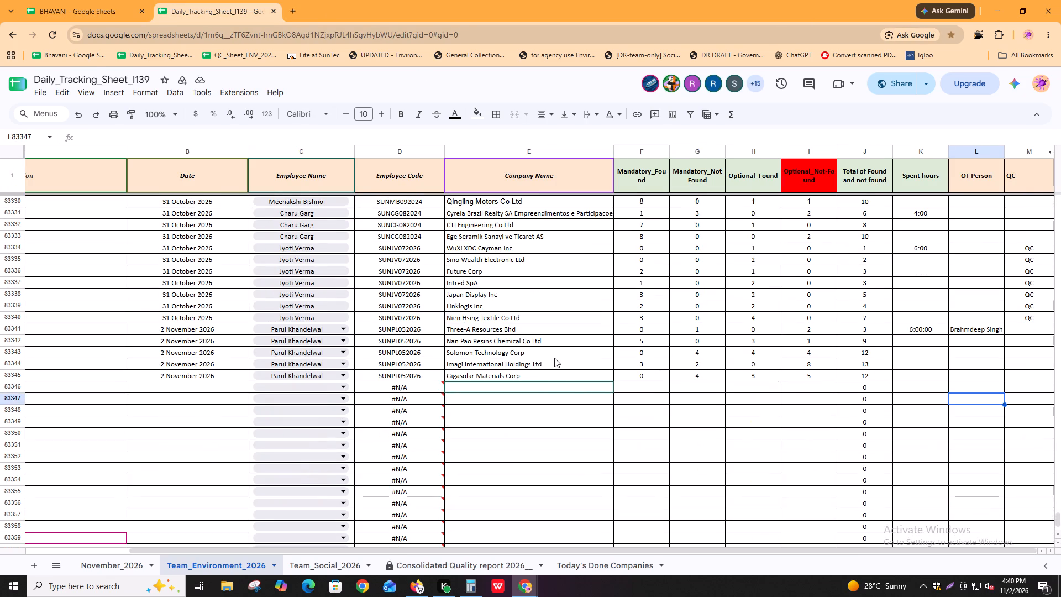
Switch to the BHAVANI spreadsheet and review the RBC_2025_gov entries for late October through 2 November 2026 on Sheet1.
left_click(121, 0)
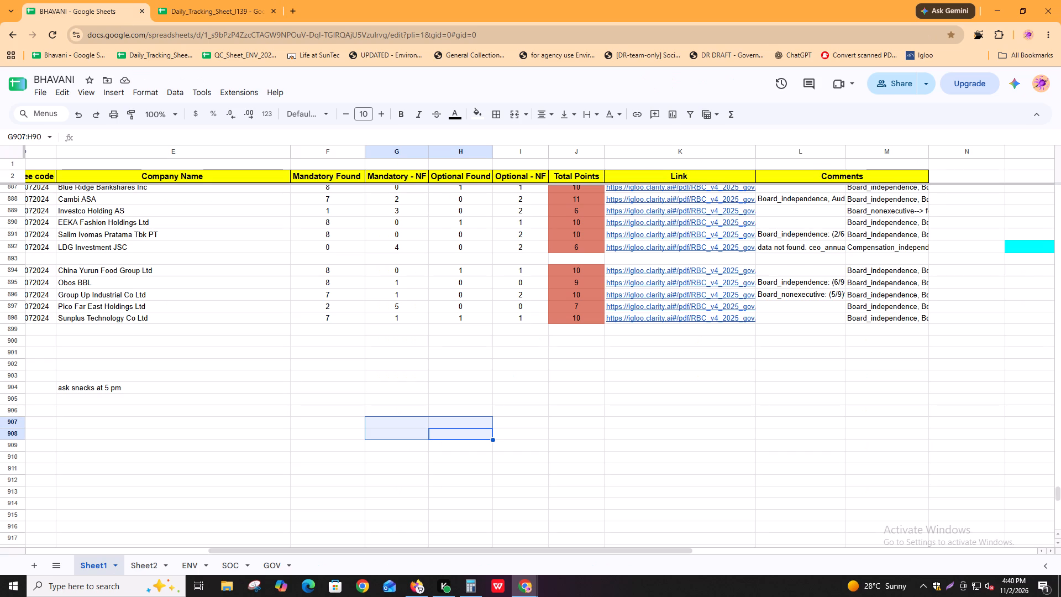
left_click(471, 476)
left_click(478, 433)
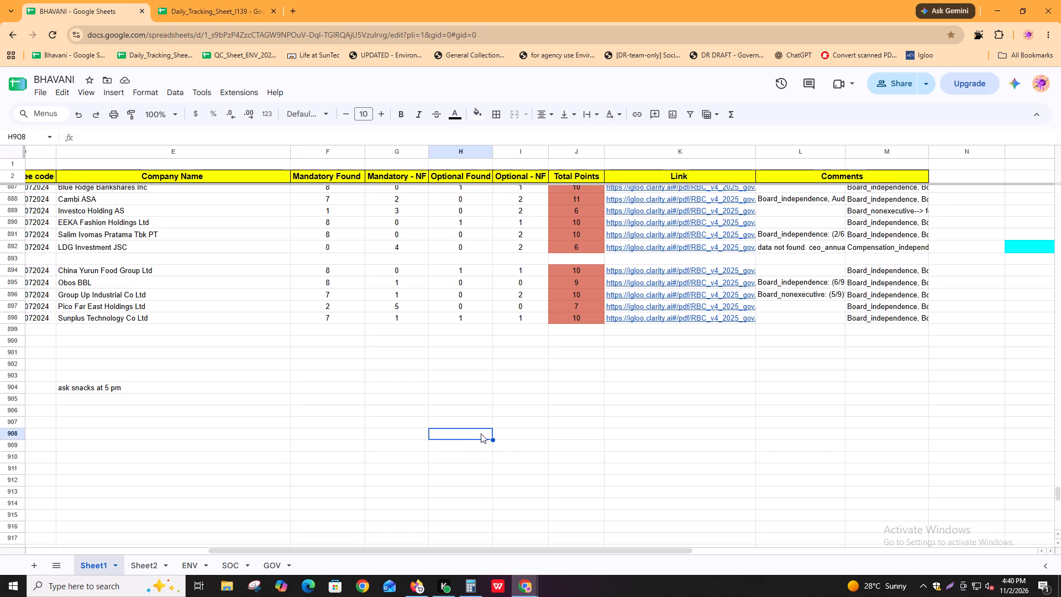
left_click(535, 451)
left_click_drag(523, 437, 548, 439)
left_click(560, 437)
left_click(613, 417)
left_click_drag(678, 442, 697, 457)
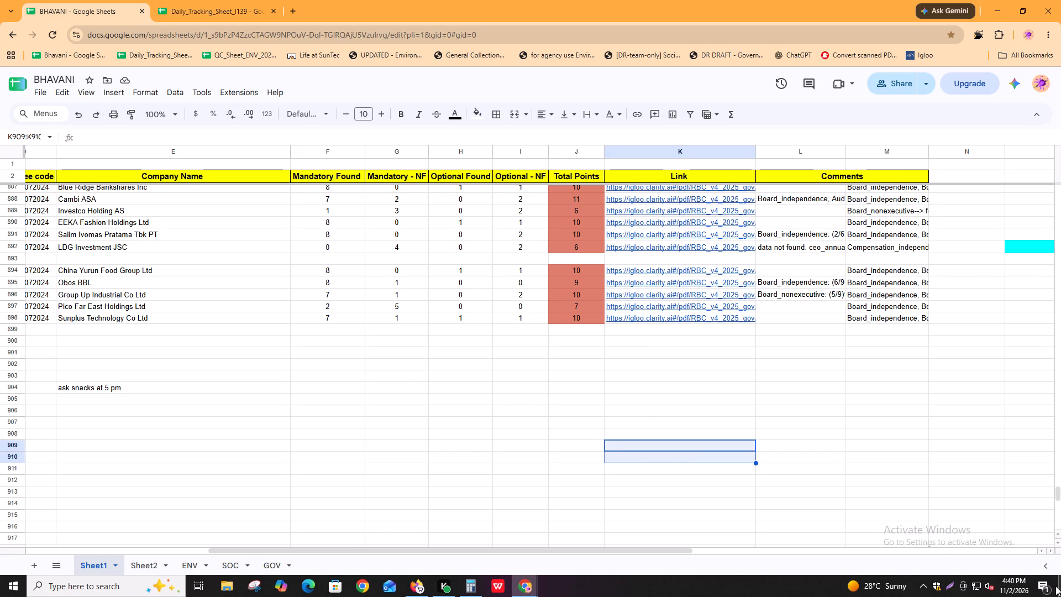
scroll(953, 417, "up", 4)
scroll(707, 480, "down", 3)
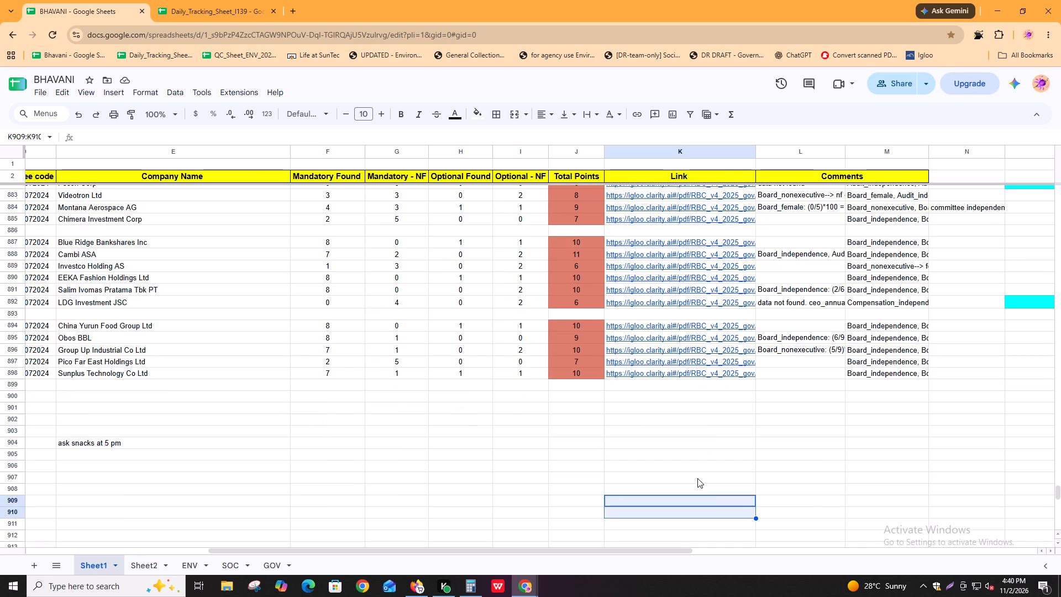
scroll(426, 370, "up", 4, "shift")
scroll(429, 364, "down", 3, "shift")
scroll(996, 415, "up", 4)
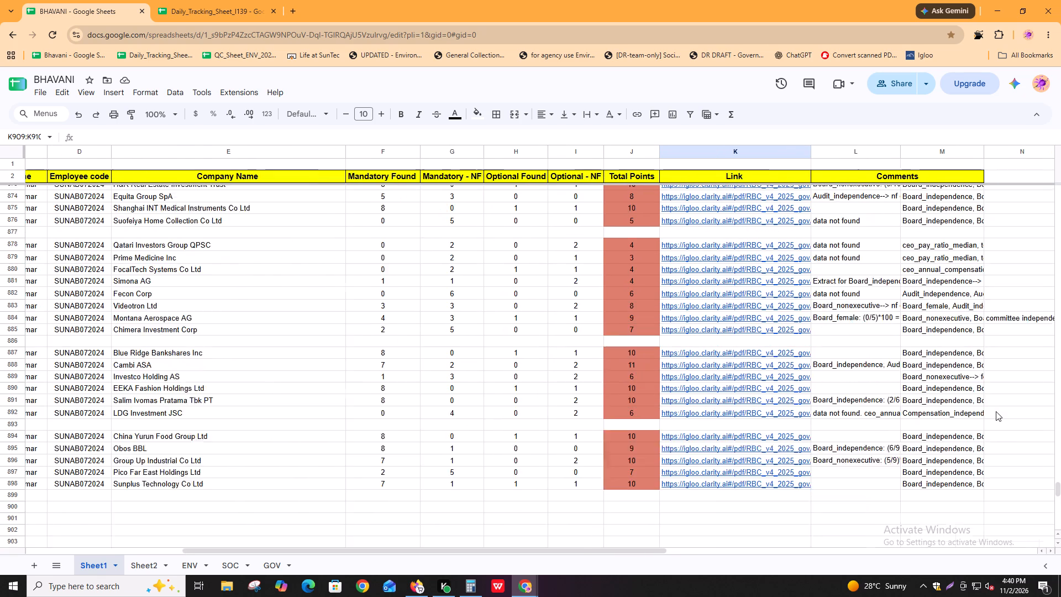
scroll(984, 415, "down", 4, "shift")
scroll(985, 430, "up", 4)
scroll(985, 428, "down", 2)
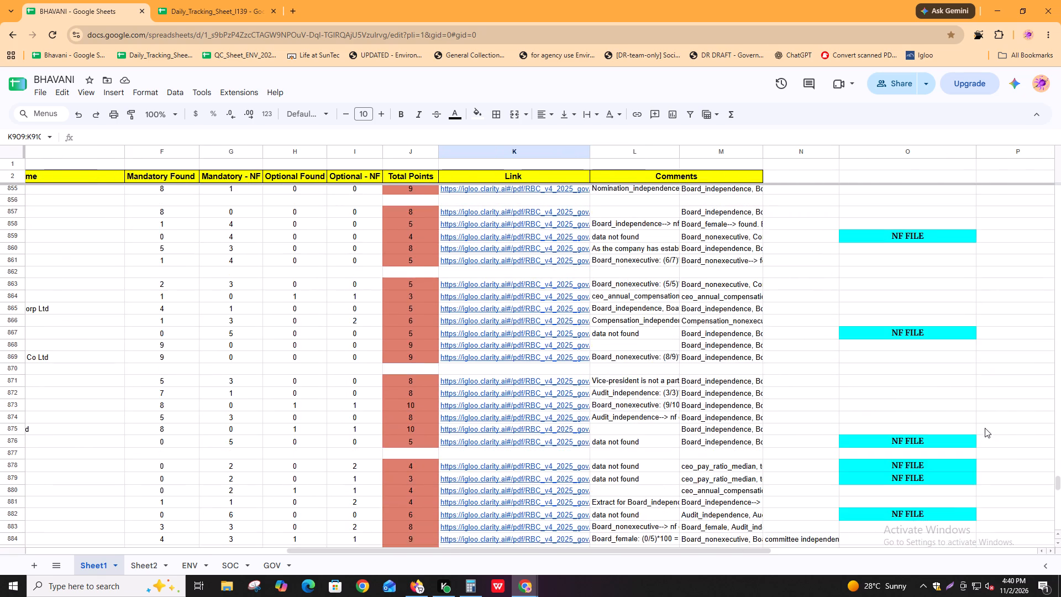
scroll(985, 428, "down", 3)
scroll(840, 426, "up", 8, "shift")
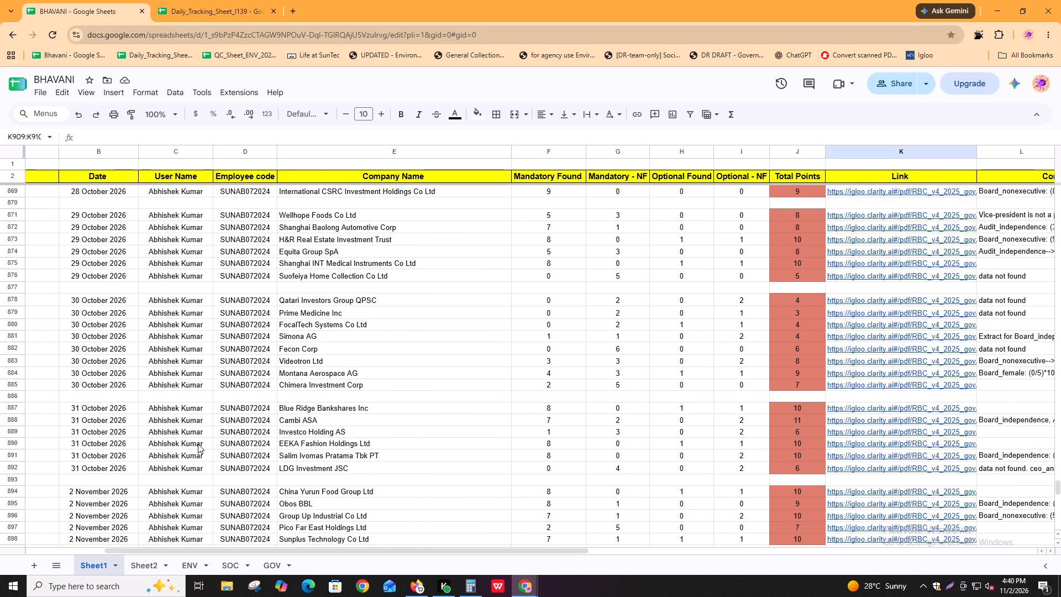
scroll(226, 446, "up", 8, "shift")
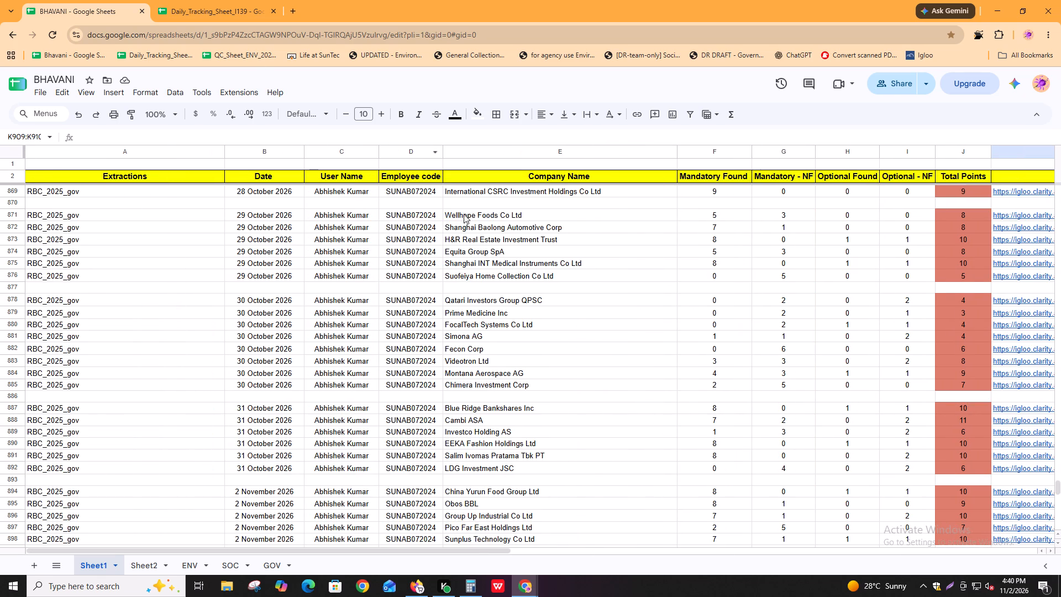
Switch back to the Igloo window with the Mosel Vitelic extraction task.
key("alt+Tab")
left_click(463, 320, "alt")
left_click(299, 320)
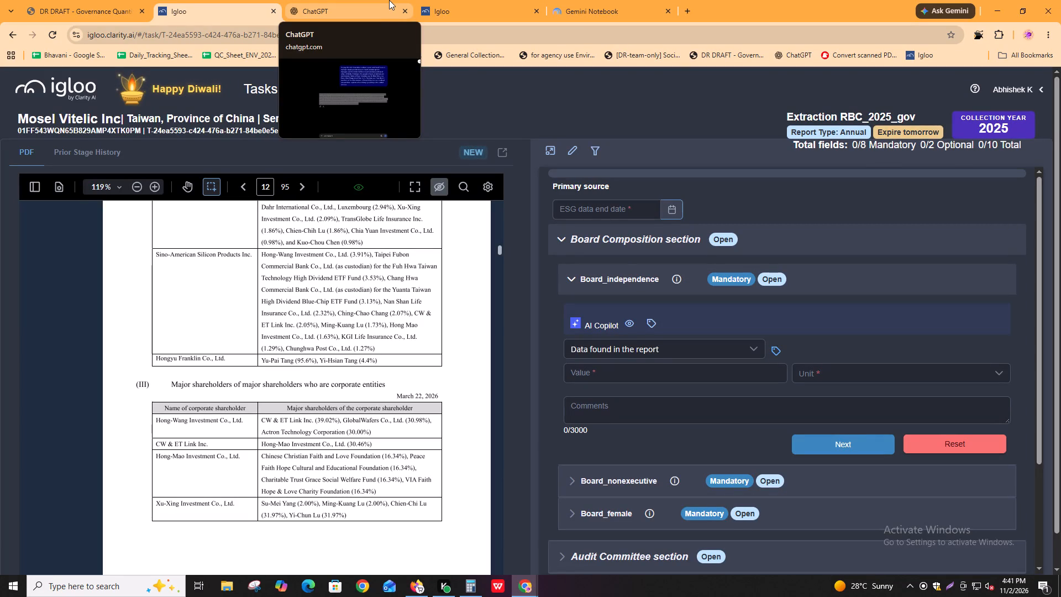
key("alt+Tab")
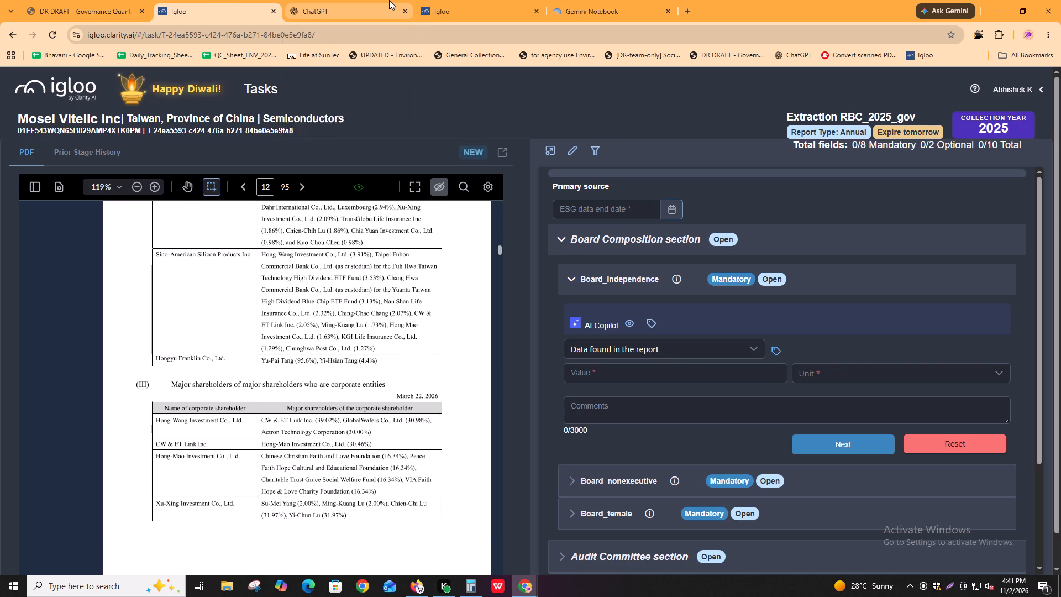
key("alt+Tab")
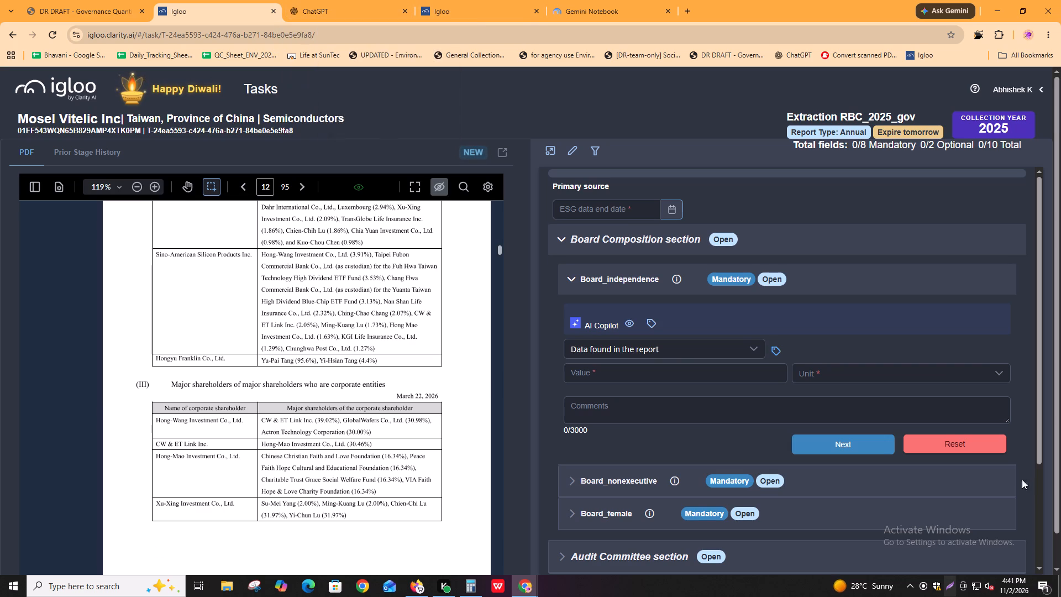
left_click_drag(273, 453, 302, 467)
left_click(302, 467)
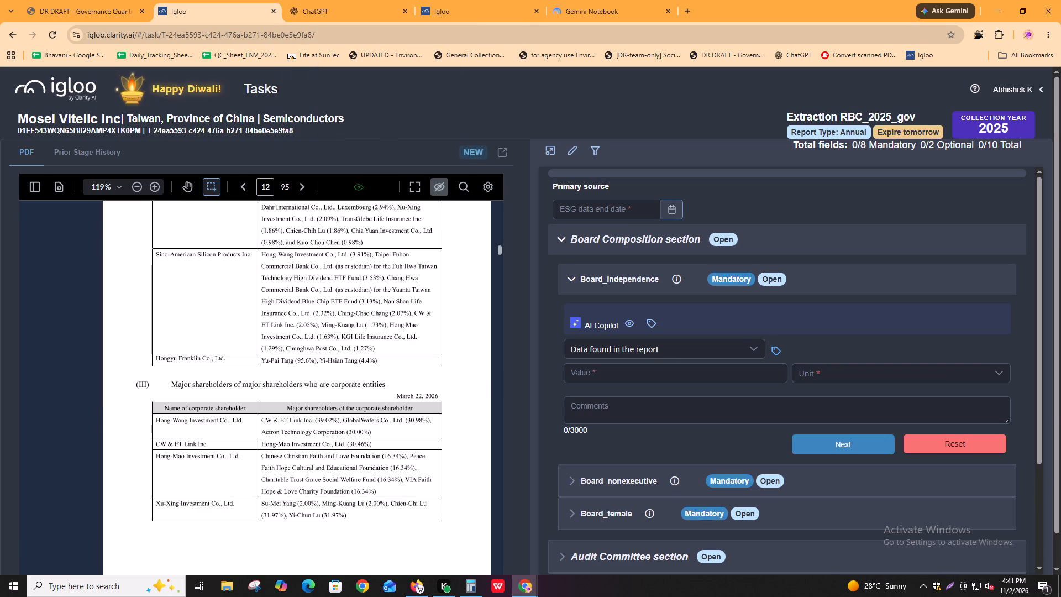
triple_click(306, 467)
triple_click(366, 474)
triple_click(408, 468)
Switch from the Igloo task to another open window.
key("alt+Tab")
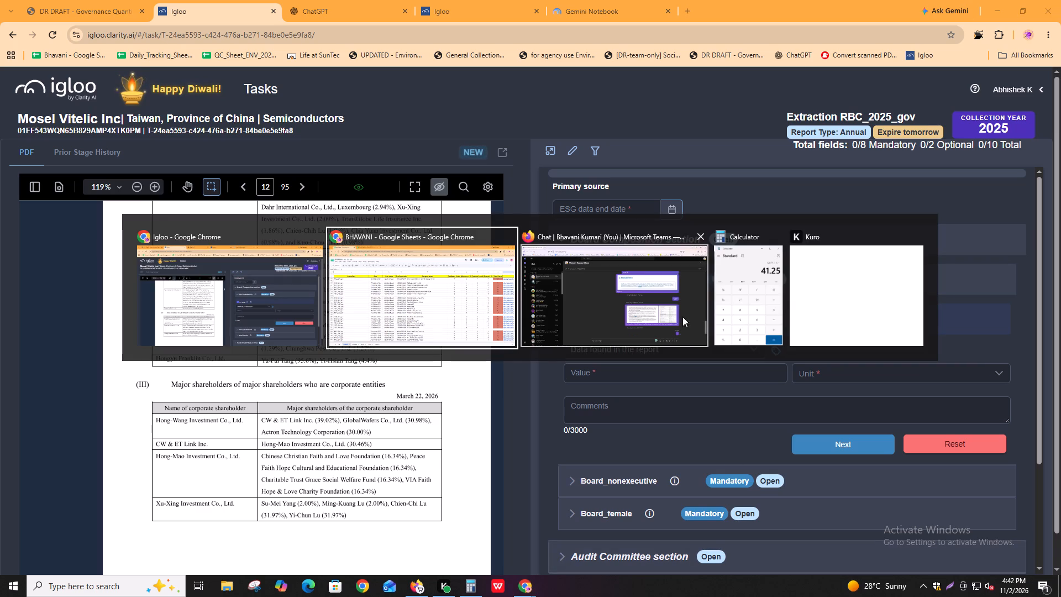